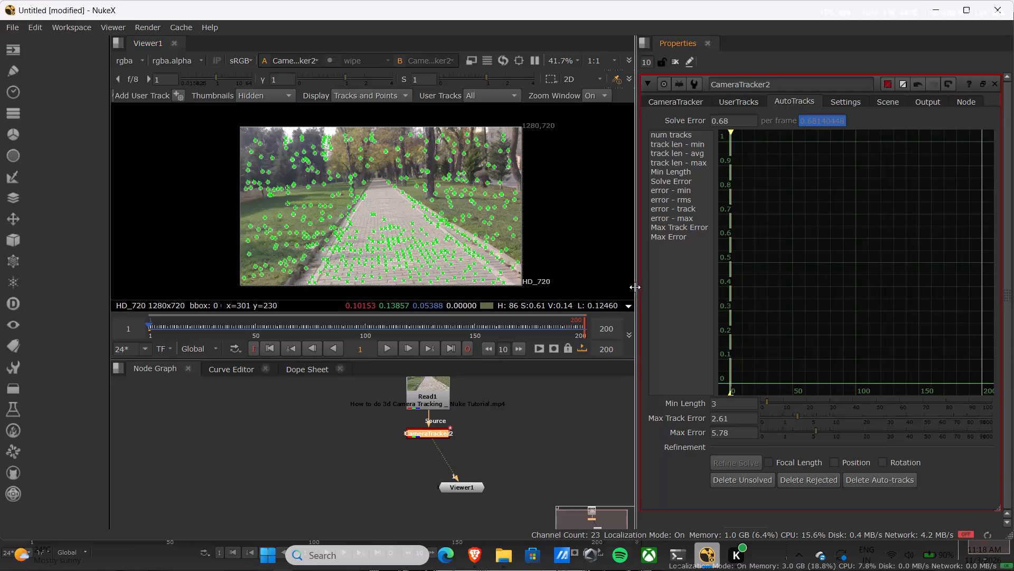
Plot the track len - min curve with the Min Length threshold and raise Min Length to 25.
click(682, 144)
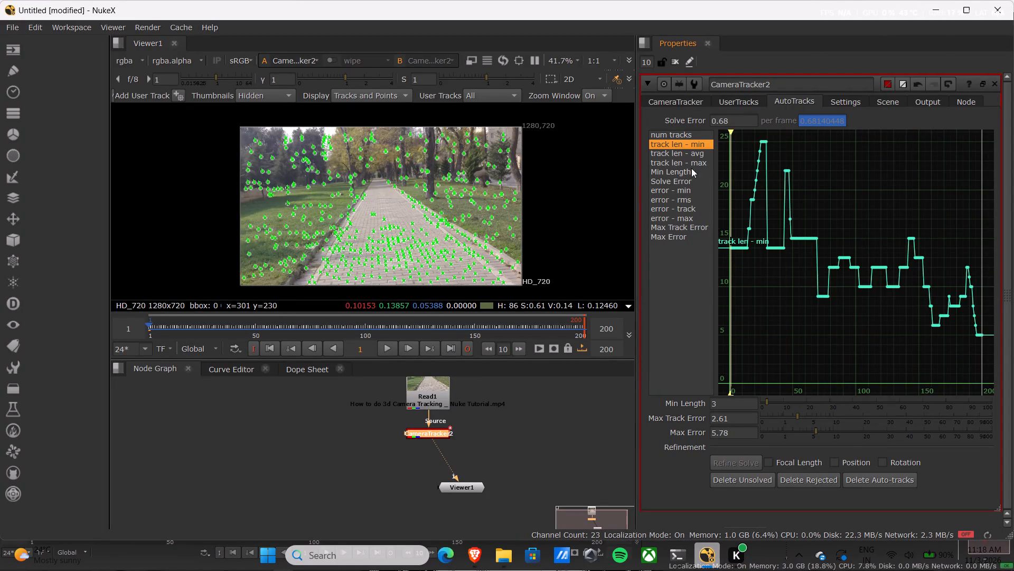
ctrl+click(681, 172)
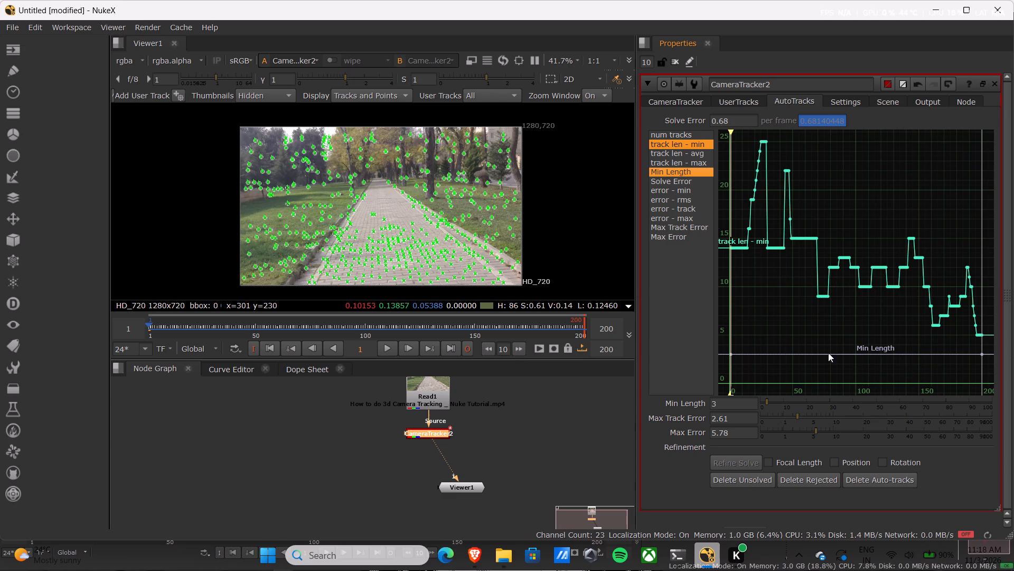
drag(767, 401, 778, 401)
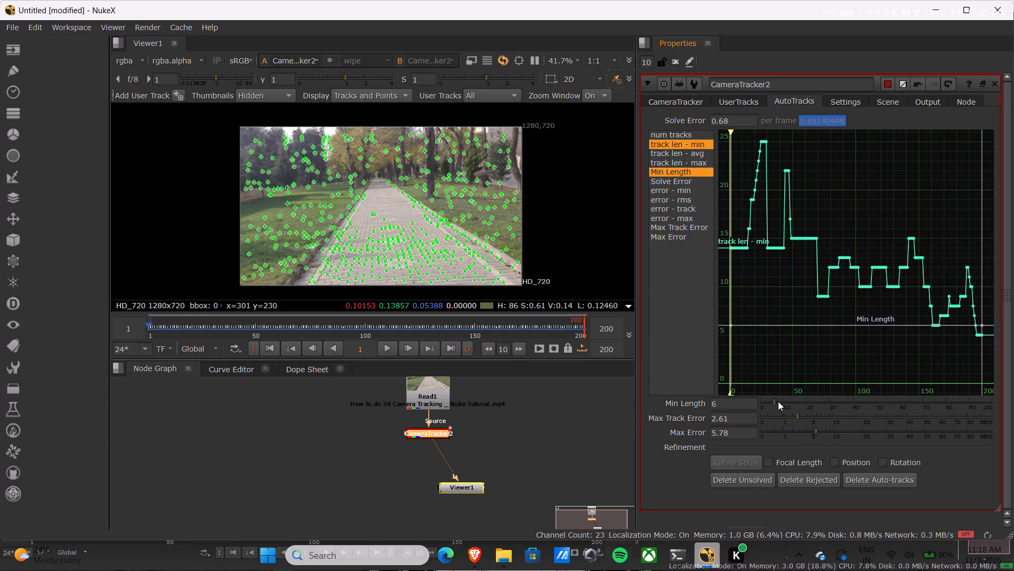
drag(778, 401, 815, 401)
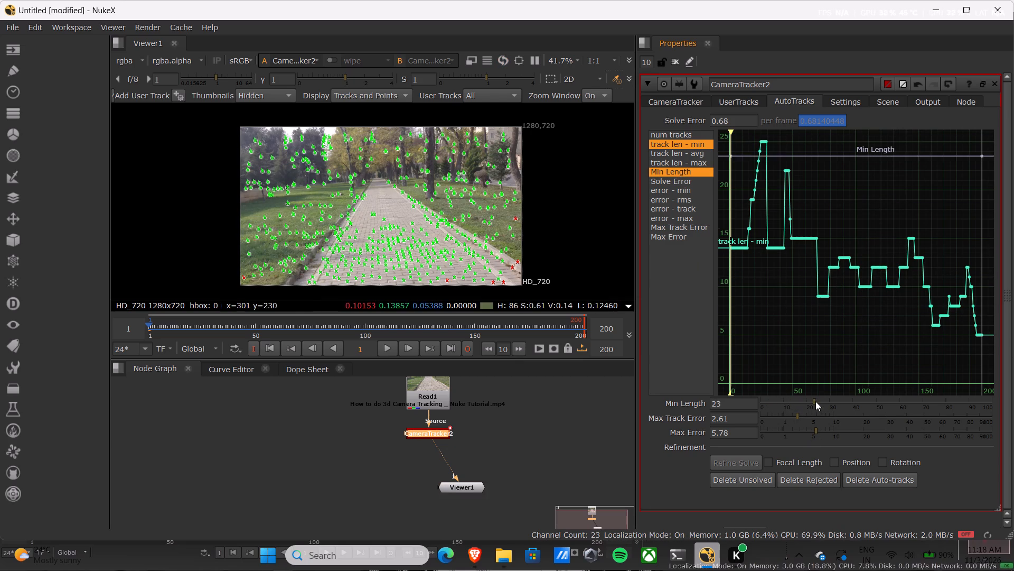
drag(815, 401, 818, 401)
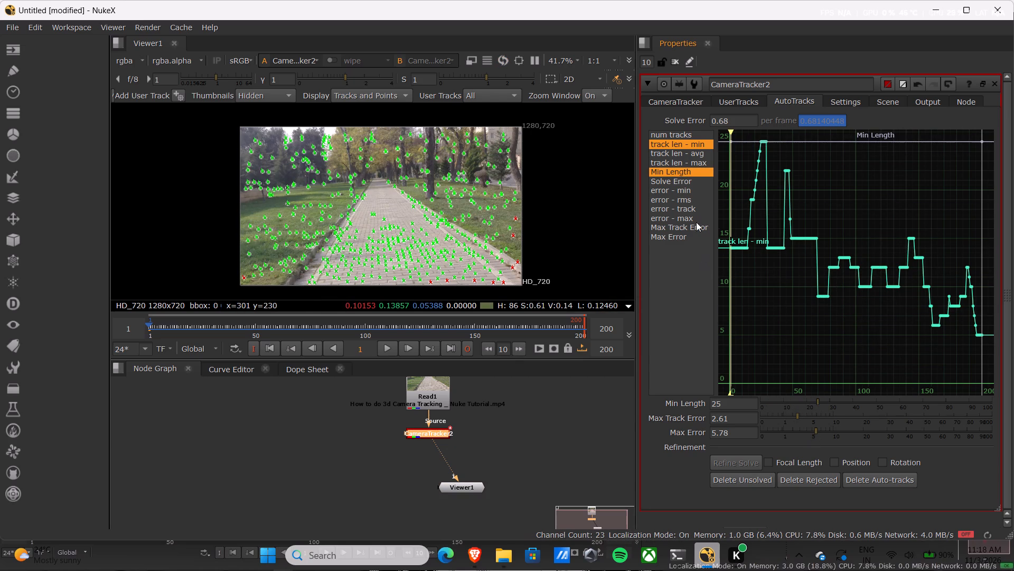
Plot the error - rms curve with the Max Track Error threshold, fit the graph, and lower Max Track Error to 1.
click(688, 197)
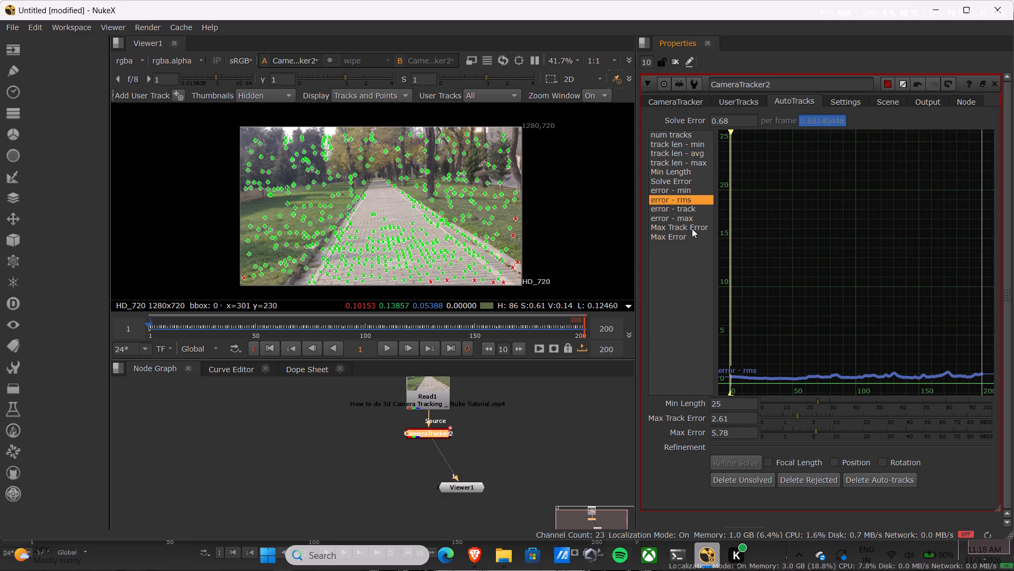
ctrl+click(692, 228)
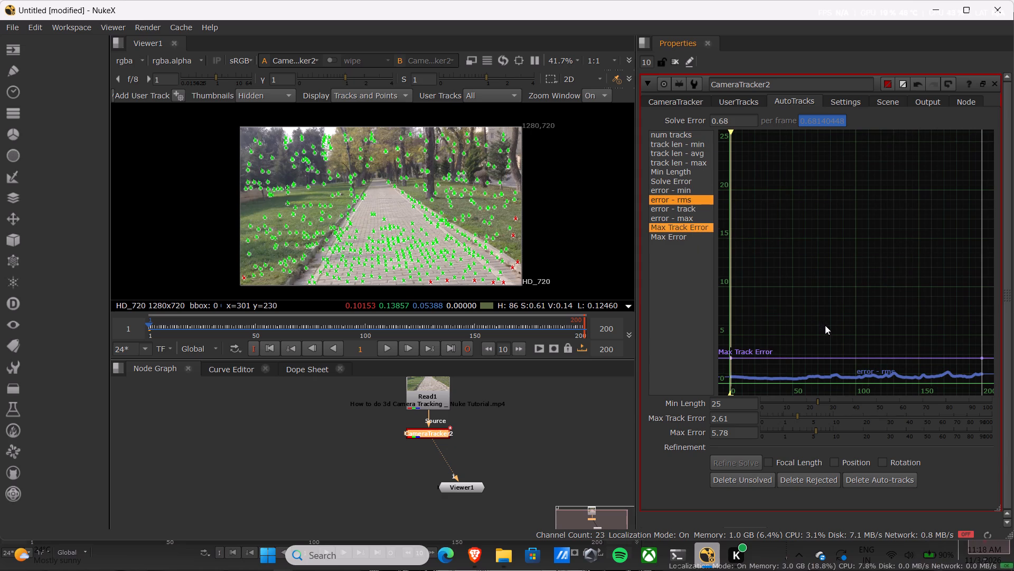
key(f)
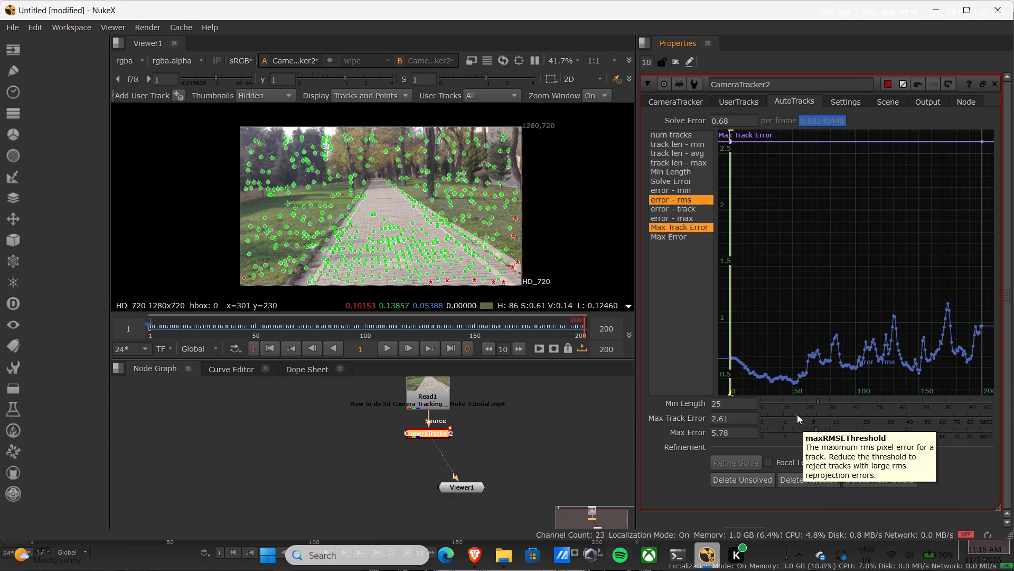
drag(797, 415, 785, 415)
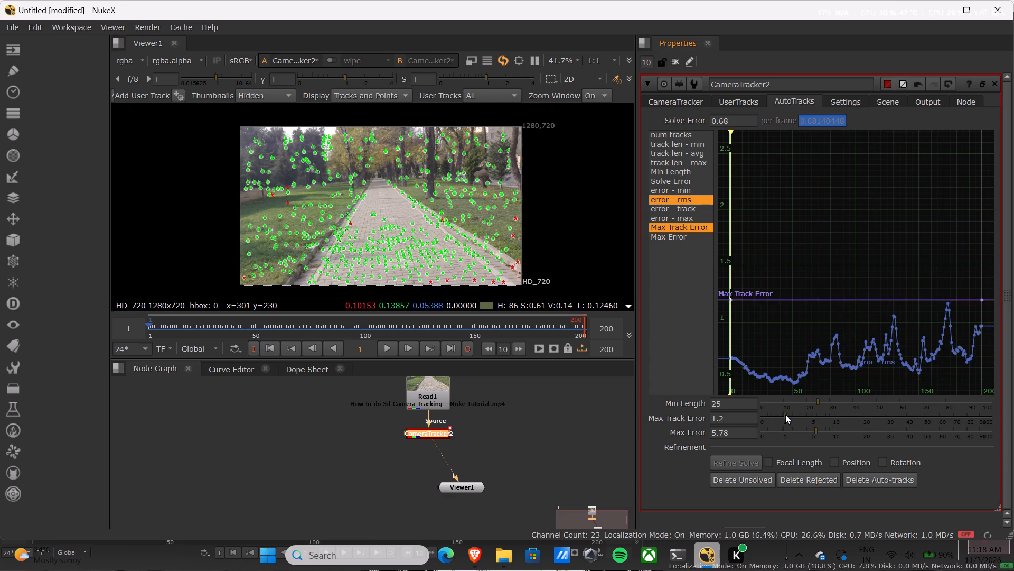
drag(785, 415, 784, 415)
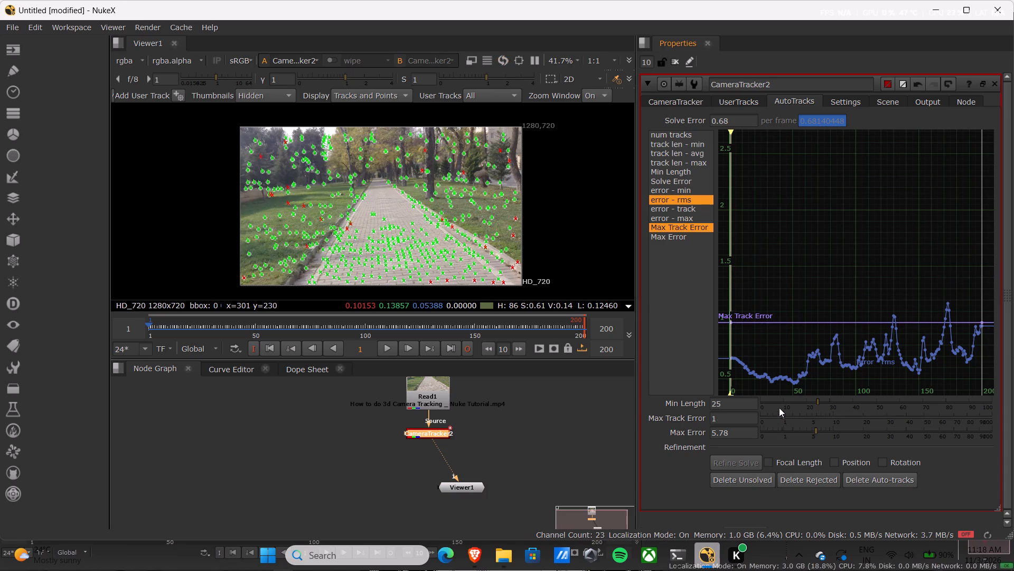
Plot the error - max curve with the Max Error threshold and lower Max Error to 4.6.
click(684, 208)
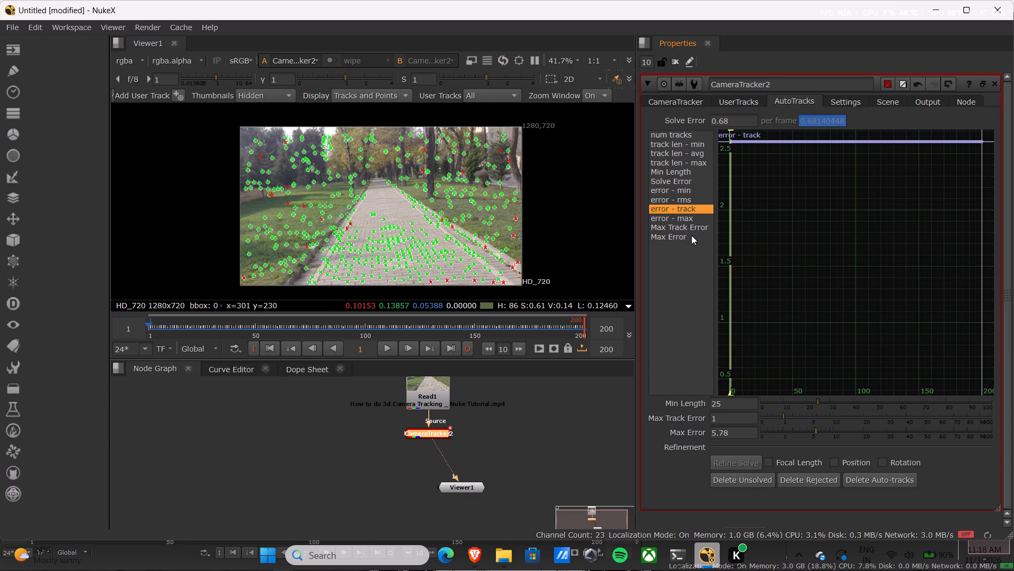
click(691, 219)
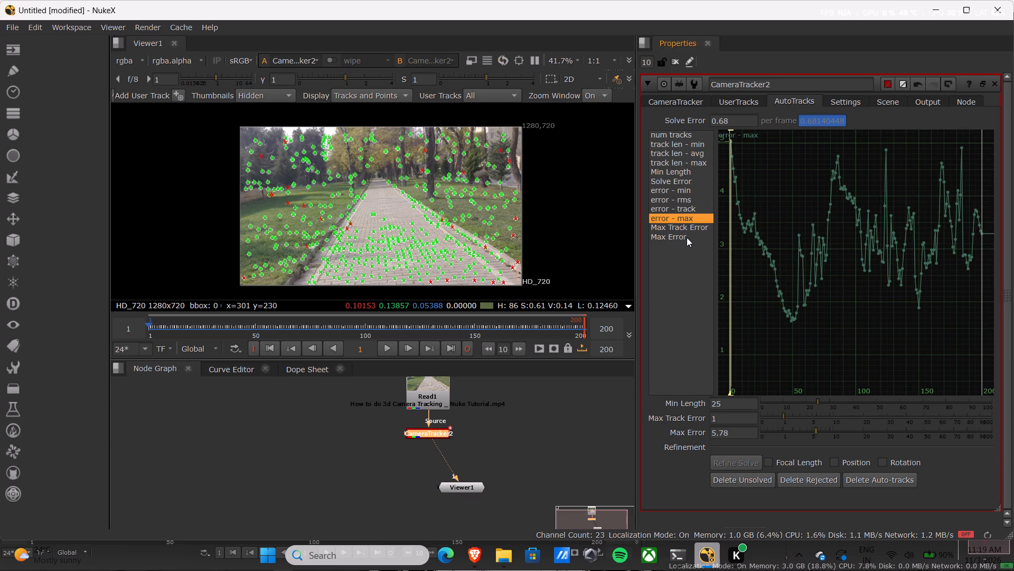
ctrl+click(687, 237)
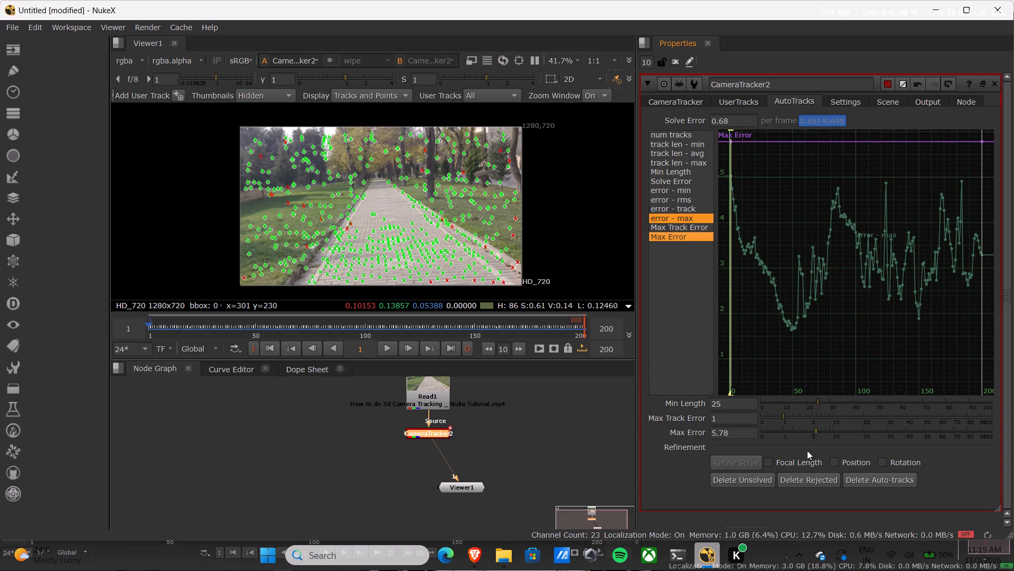
click(814, 432)
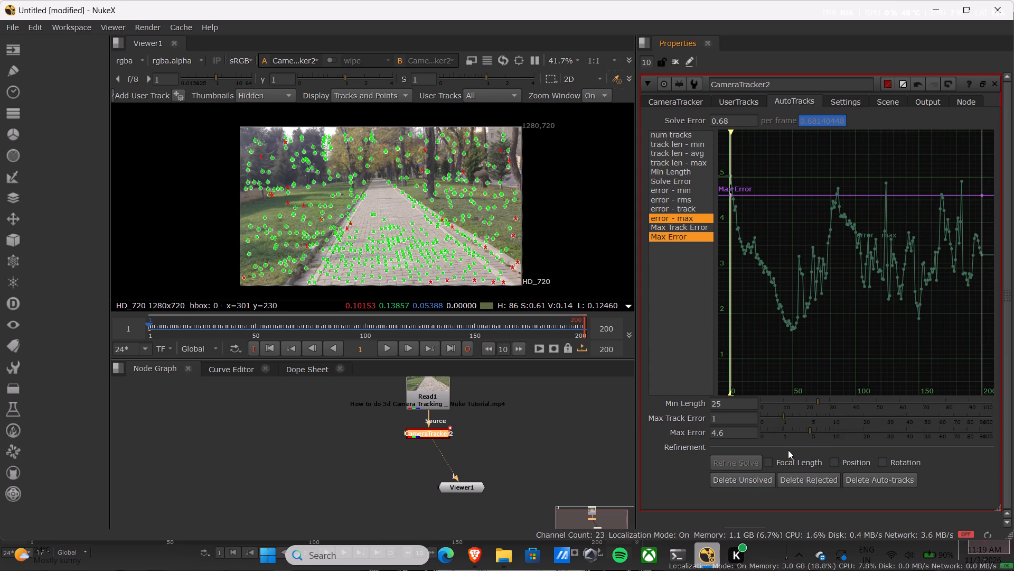
Permanently delete all unsolved tracks and all rejected tracks from the camera tracker.
click(746, 482)
click(572, 292)
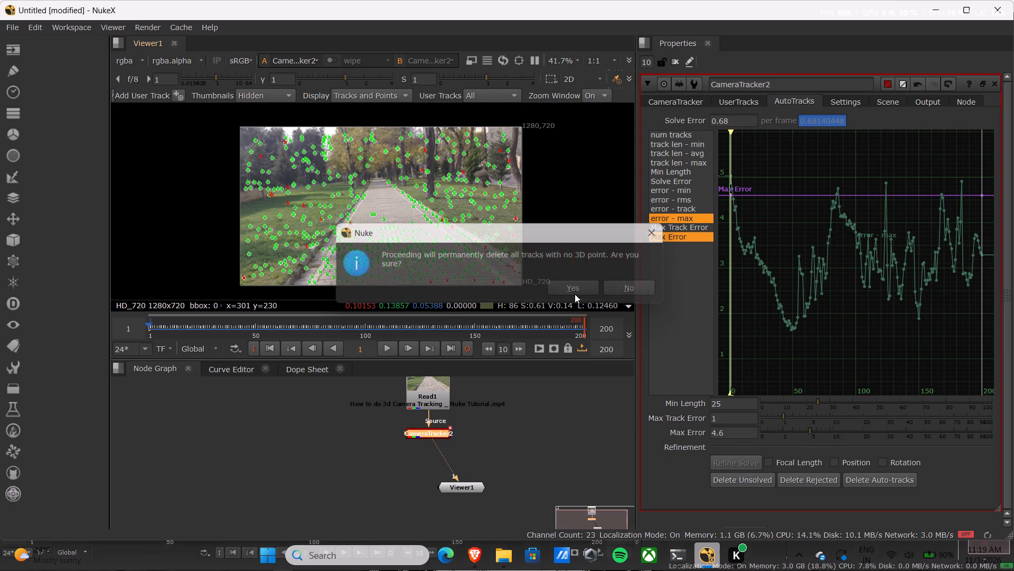
click(820, 478)
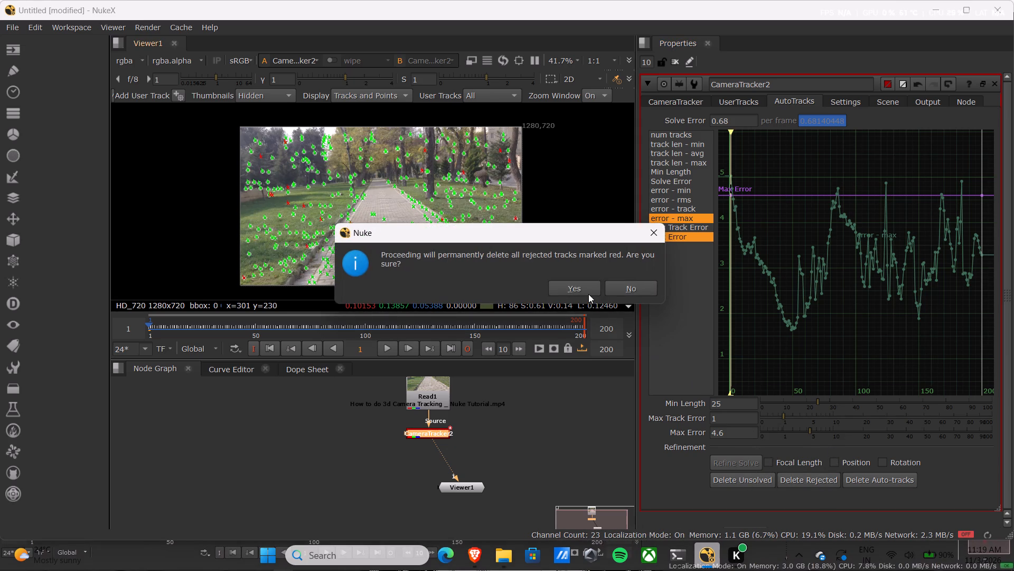
click(586, 291)
Refine the camera solve with Focal Length, Position and Rotation enabled.
click(769, 461)
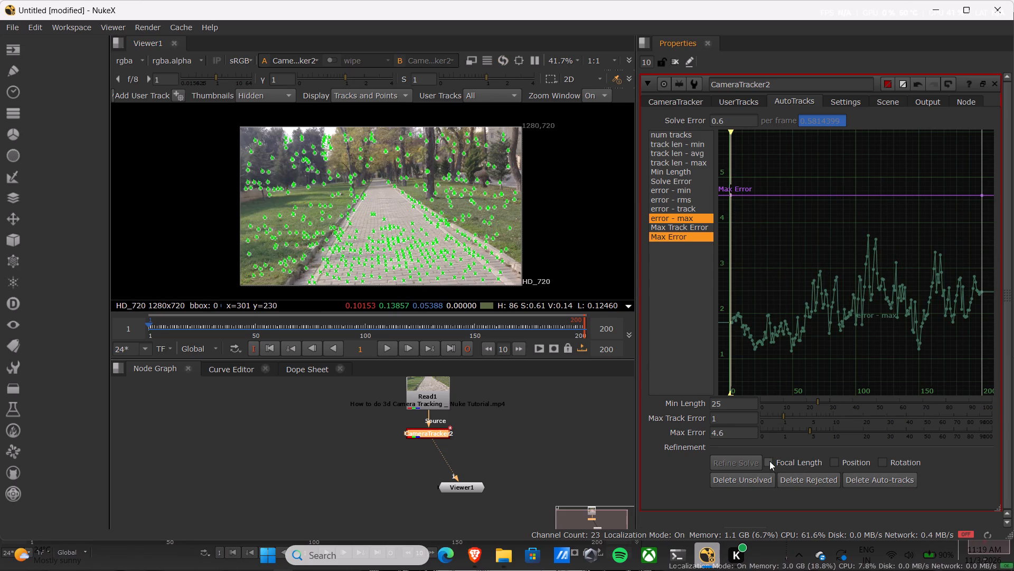
click(835, 463)
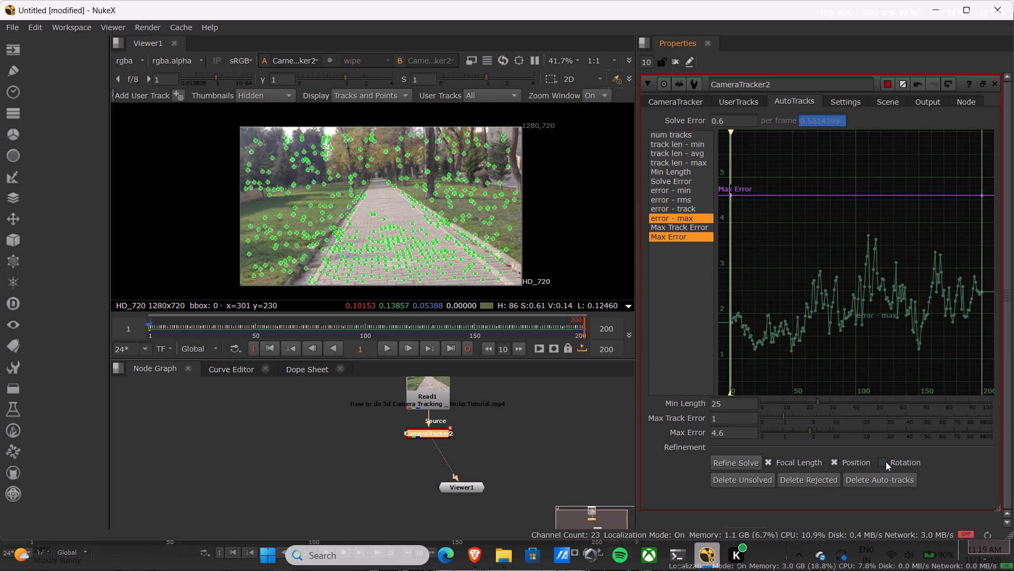
click(885, 462)
click(734, 461)
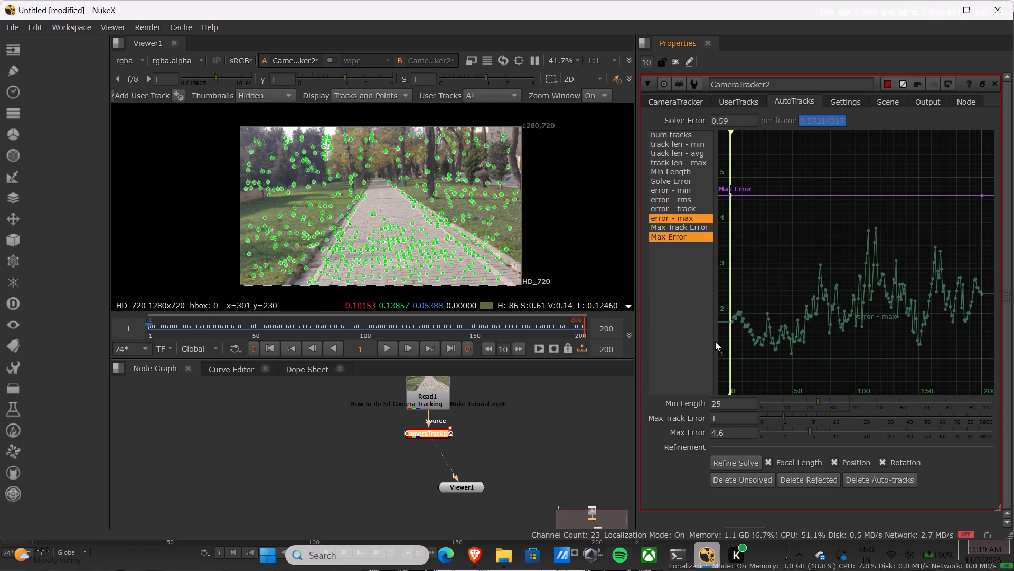
Delete the unsolved and rejected tracks again after the refined solve.
click(733, 482)
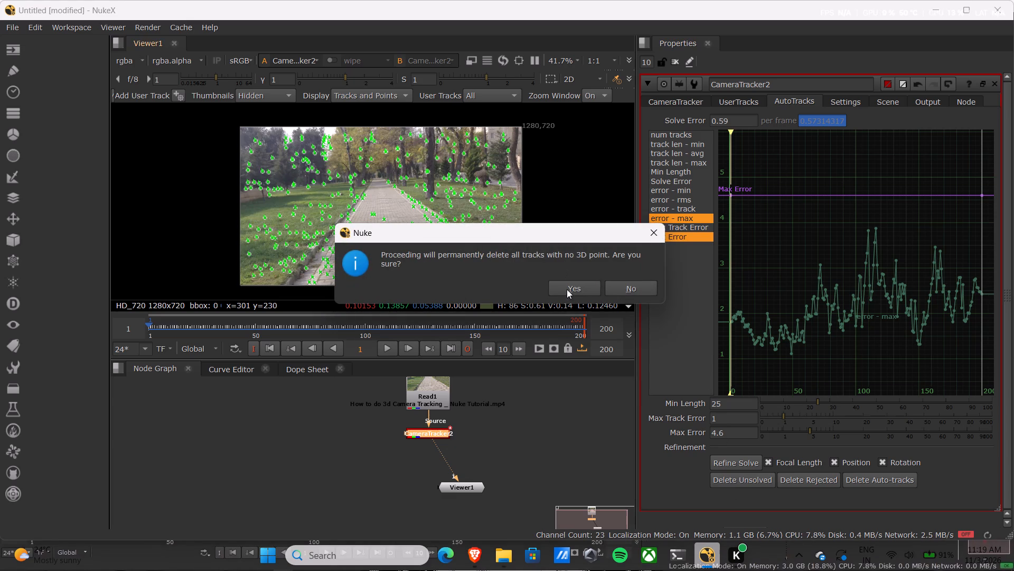
click(571, 287)
click(823, 479)
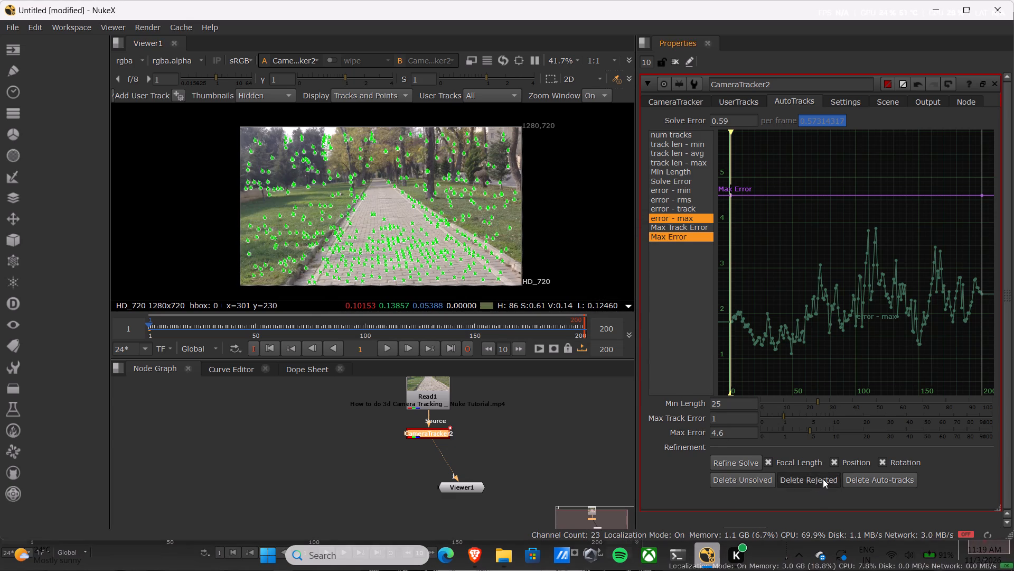
click(579, 284)
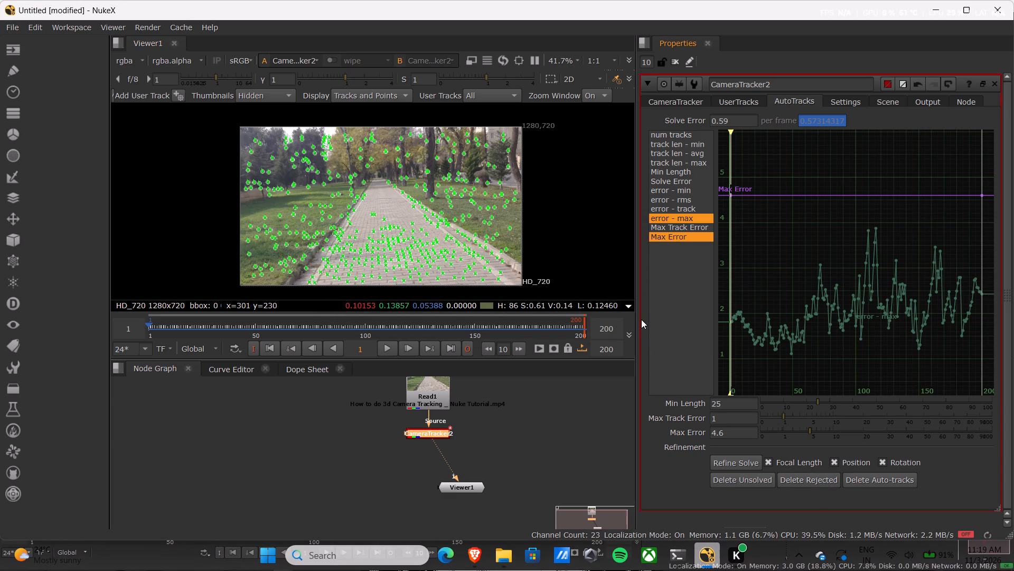
Export the camera track as a Scene with Link output turned off.
click(673, 103)
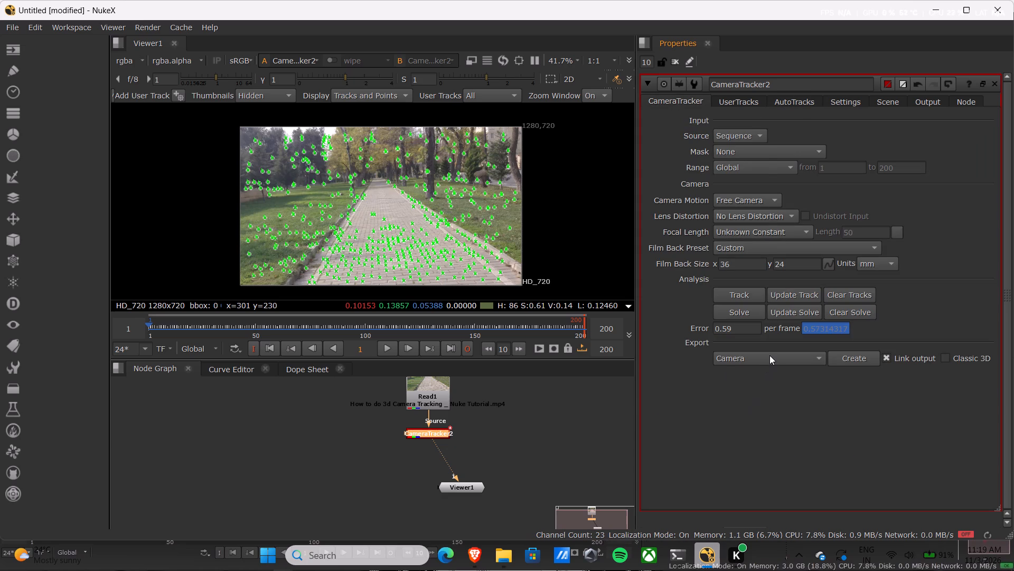
click(769, 355)
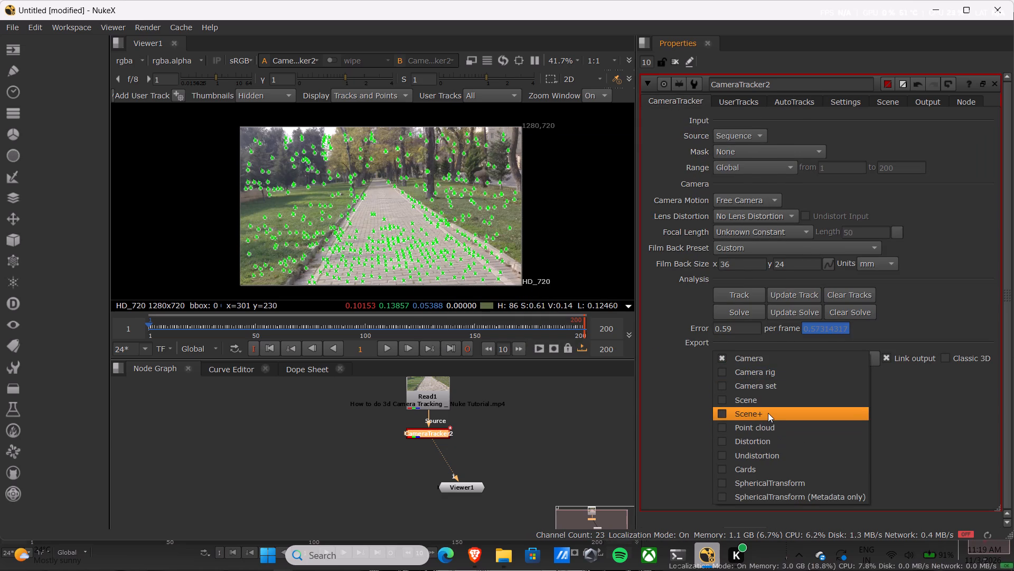
click(764, 398)
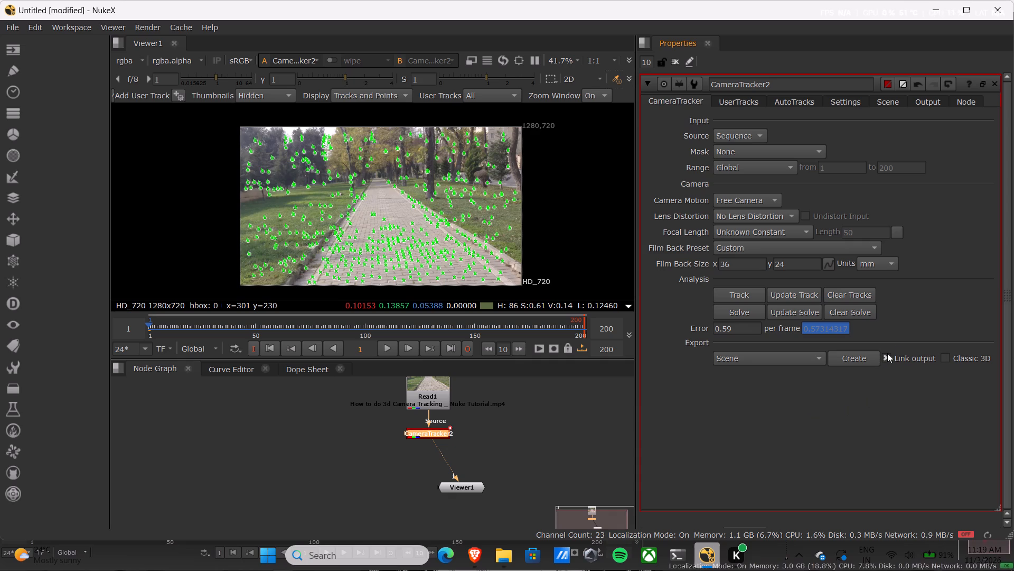
click(885, 358)
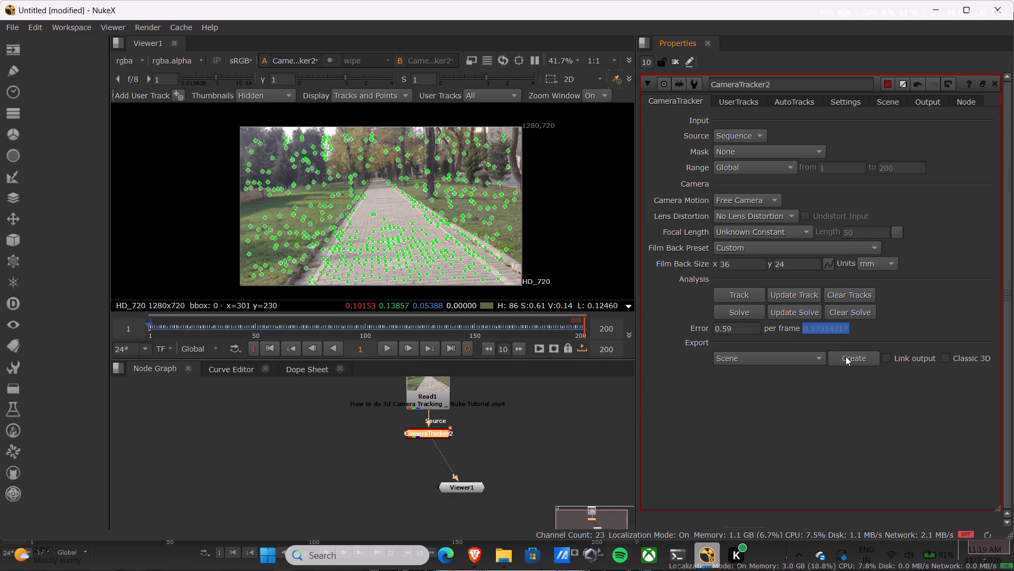
click(846, 356)
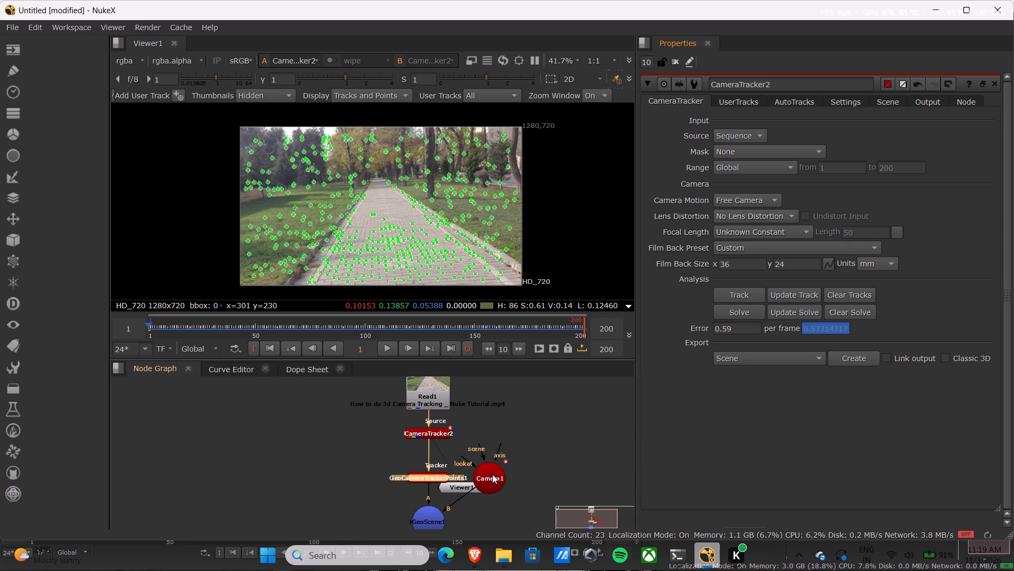
Spread out the exported camera, tracker points and viewer nodes in the node graph so they no longer overlap.
drag(492, 474, 529, 494)
drag(422, 476, 414, 471)
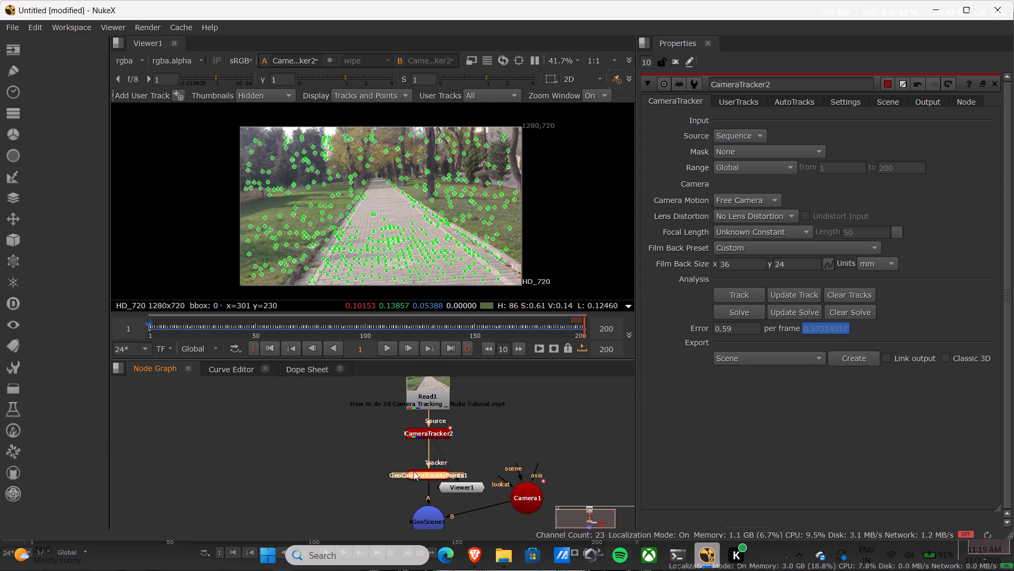
drag(414, 471, 383, 473)
drag(463, 484, 575, 406)
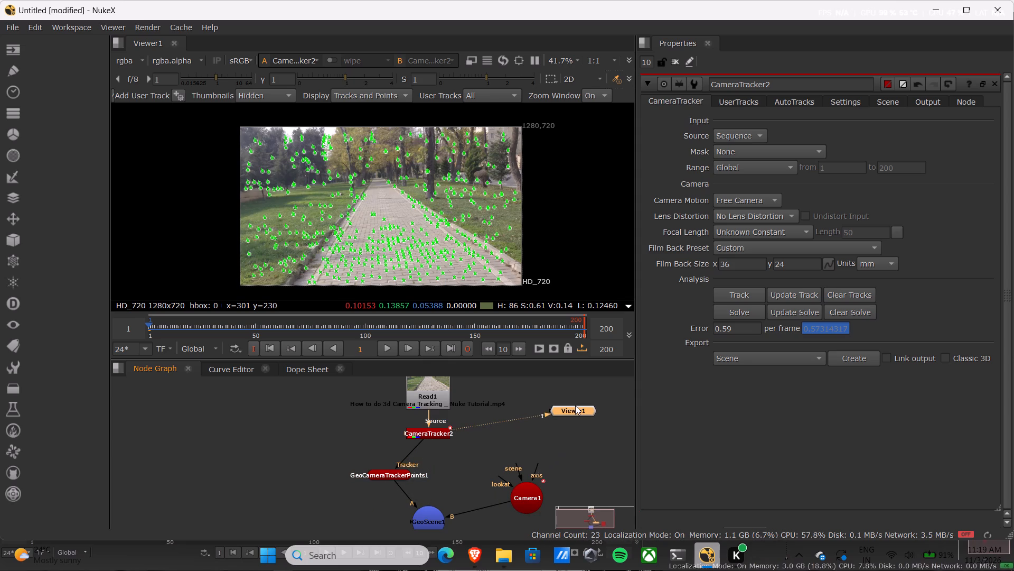
drag(575, 406, 574, 406)
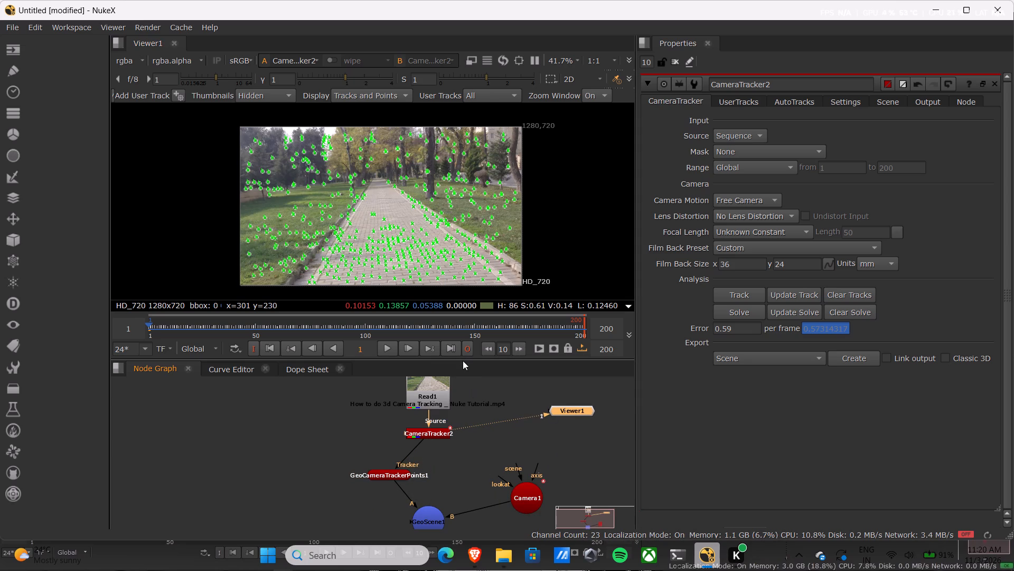
Enlarge the Node Graph area by reducing the height of the Viewer above it.
drag(463, 360, 466, 245)
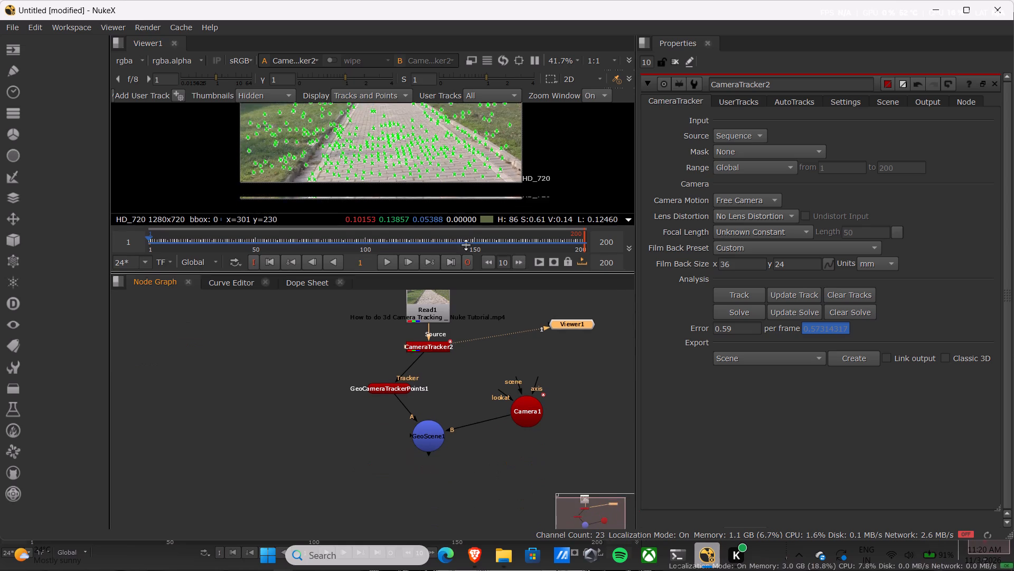
drag(466, 245, 463, 265)
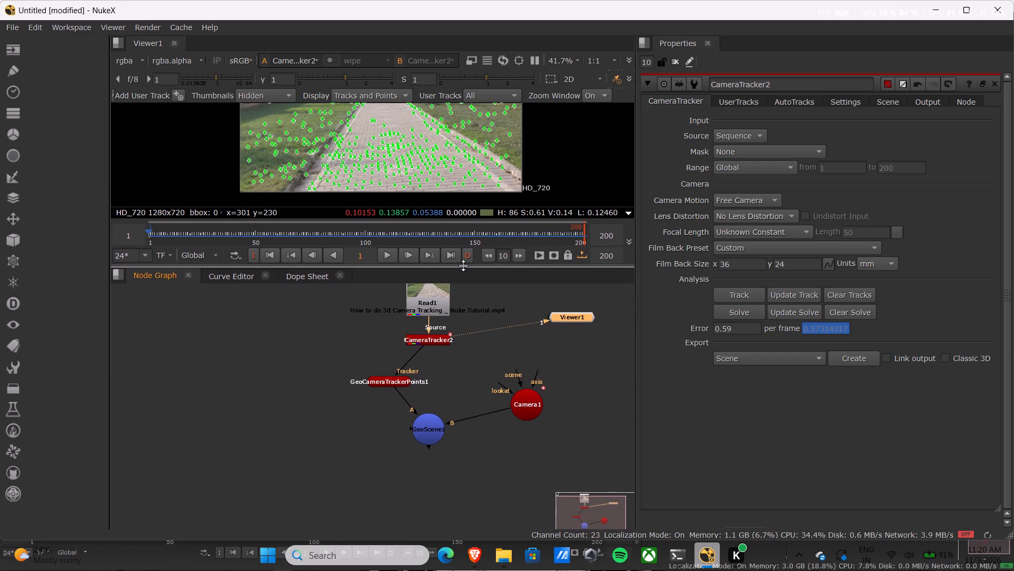
drag(463, 265, 463, 284)
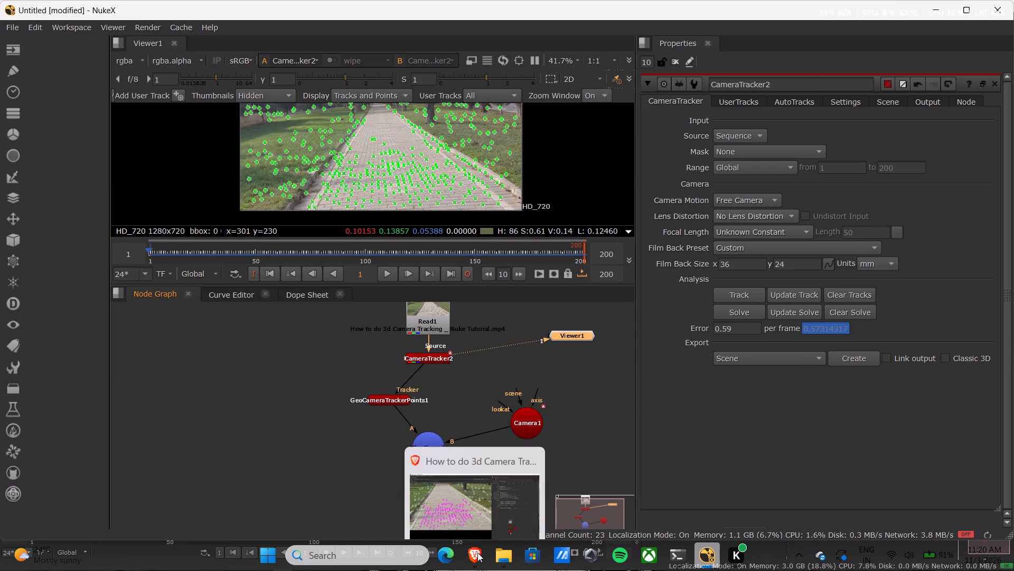
Switch to the Brave browser and play the Nuke camera tracking tutorial from the ground plane chapter.
click(477, 552)
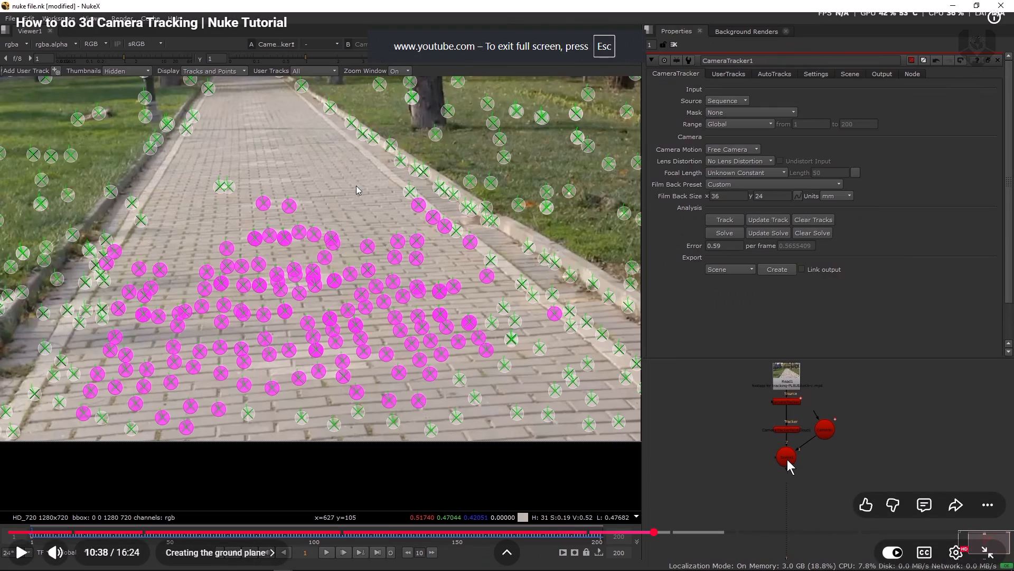
click(366, 203)
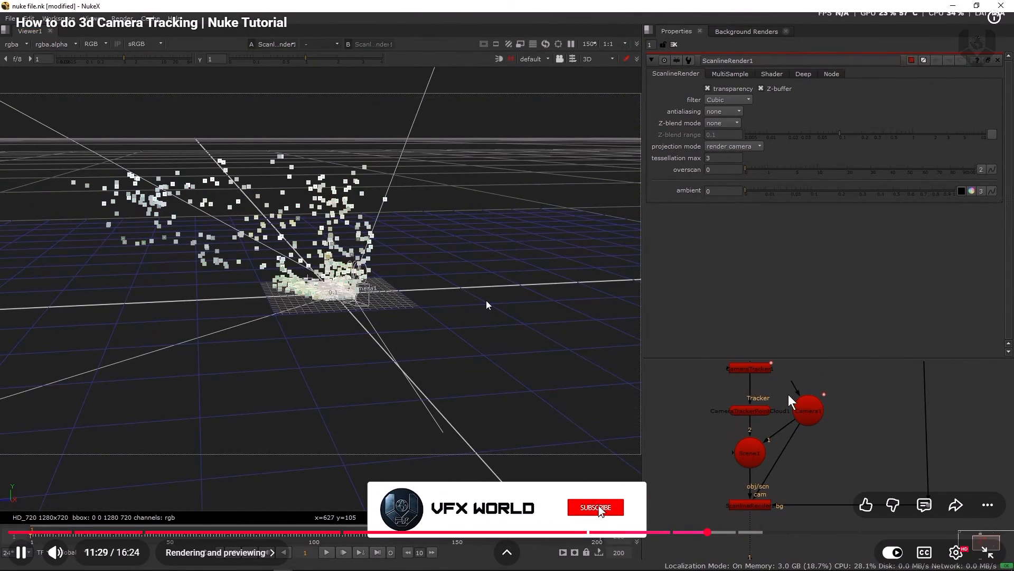
Pause the tutorial and compare its exported scene nodes with the ones in the Nuke node graph.
click(475, 299)
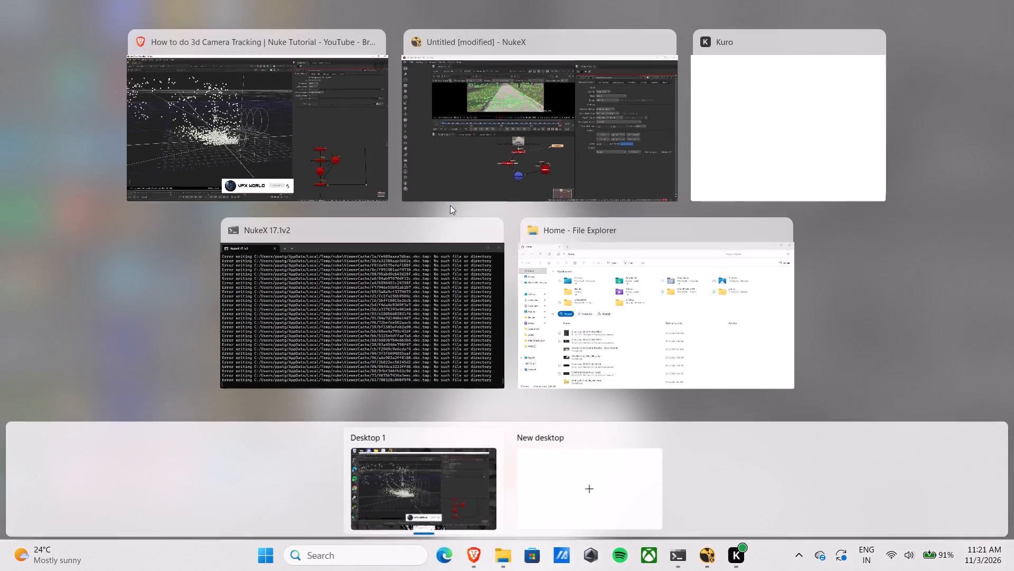
click(527, 124)
scroll(573, 425, up, 2)
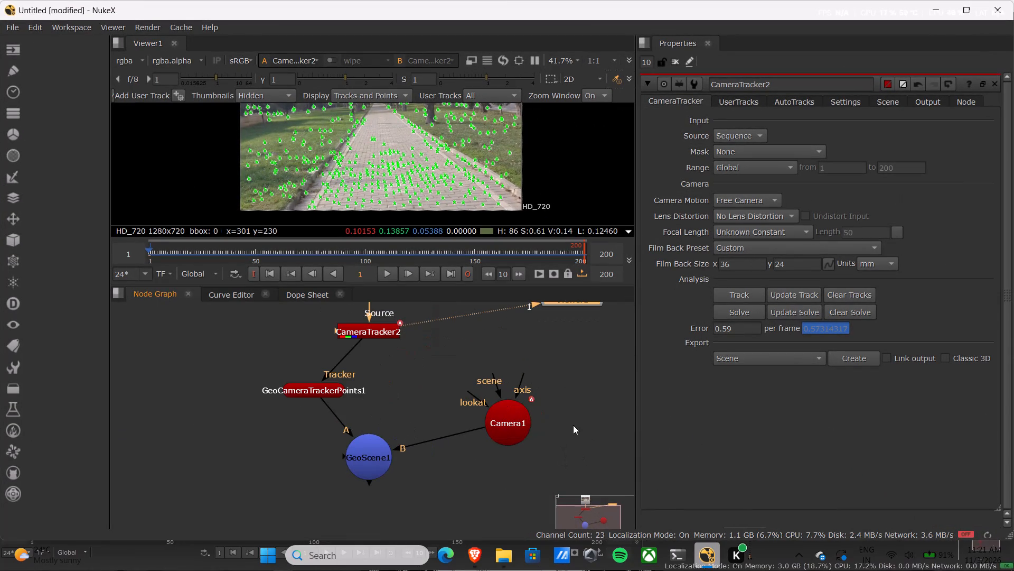
scroll(573, 425, down, 1)
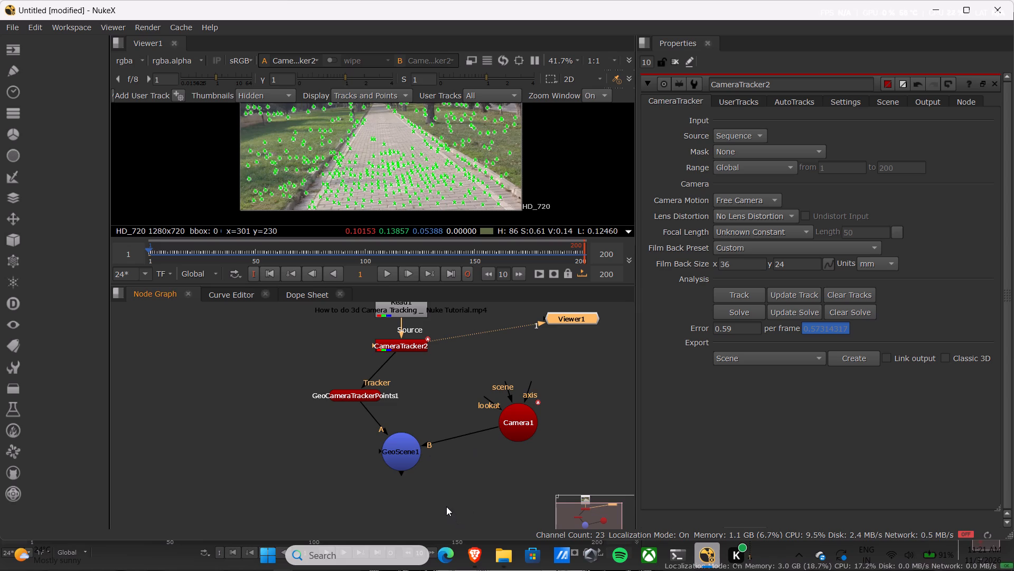
click(410, 456)
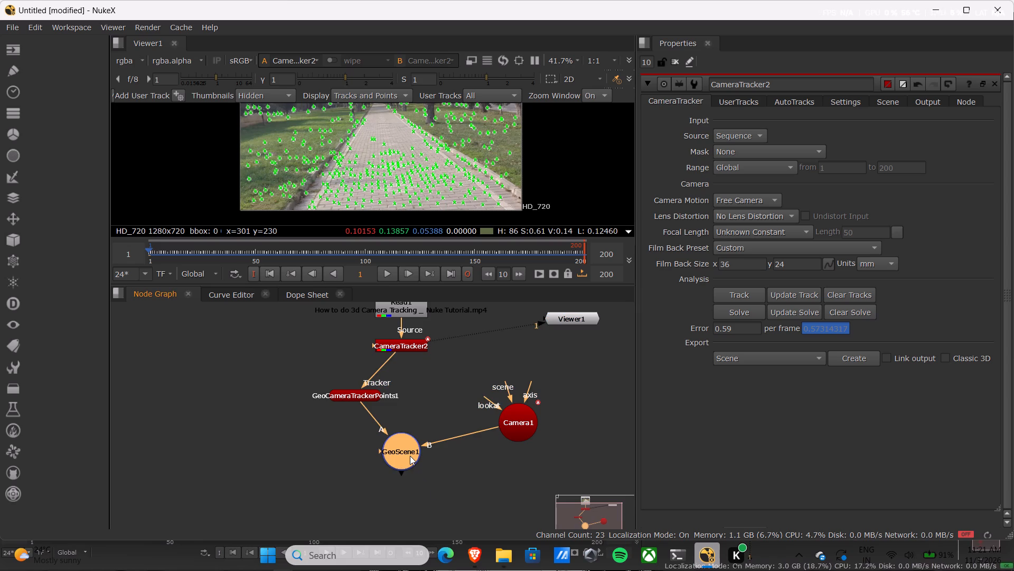
click(486, 555)
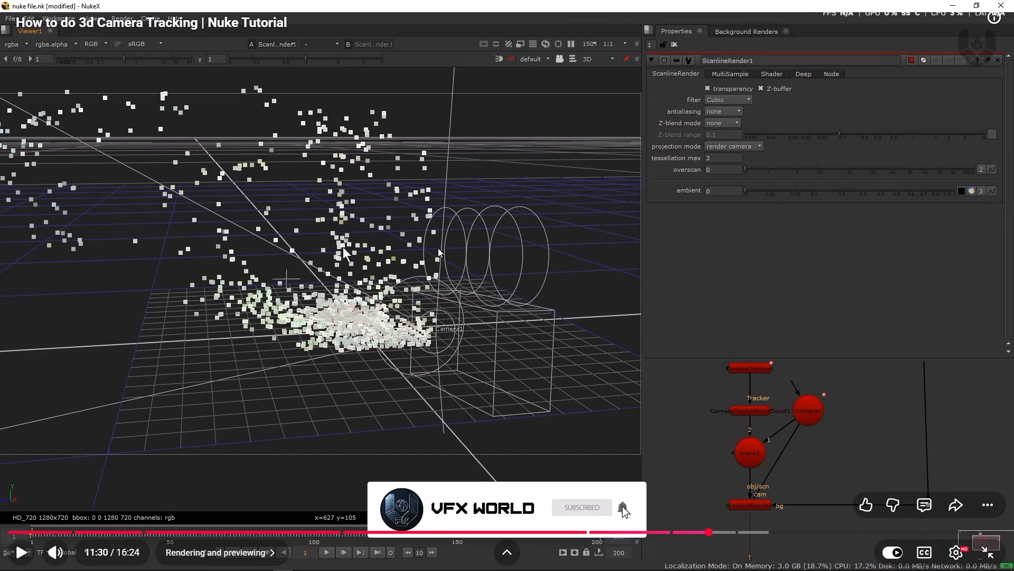
right_click(682, 415)
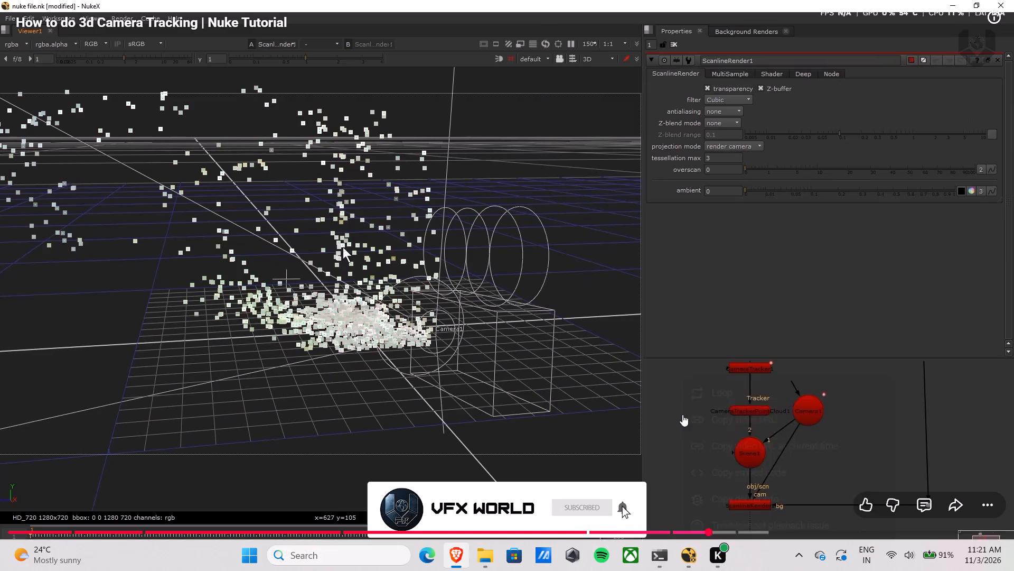
click(502, 11)
scroll(728, 373, down, 3)
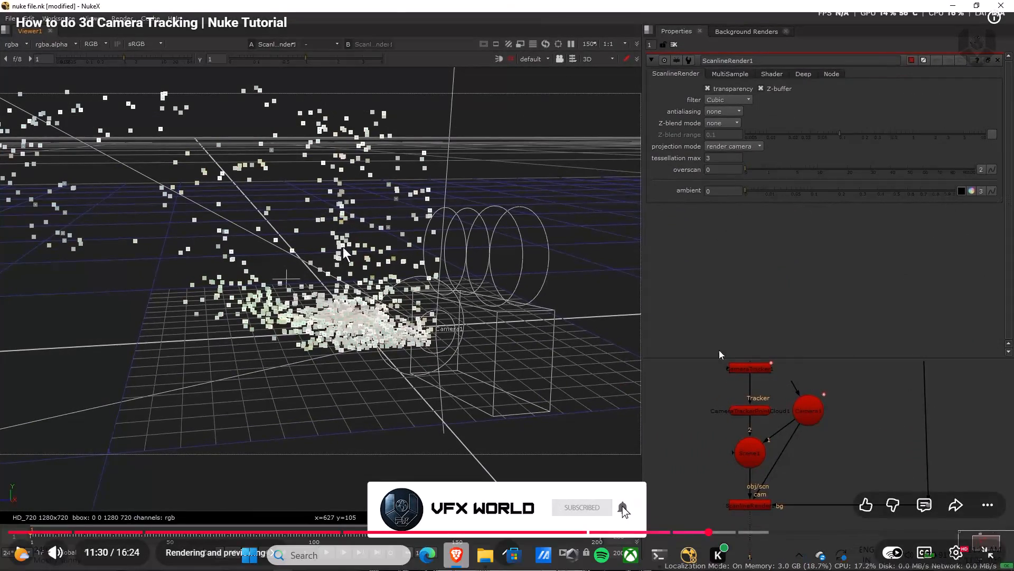
Switch to Nuke and delete the exported GeoScene1, GeoCameraTrackerPoints1 and Camera1 nodes.
click(561, 138)
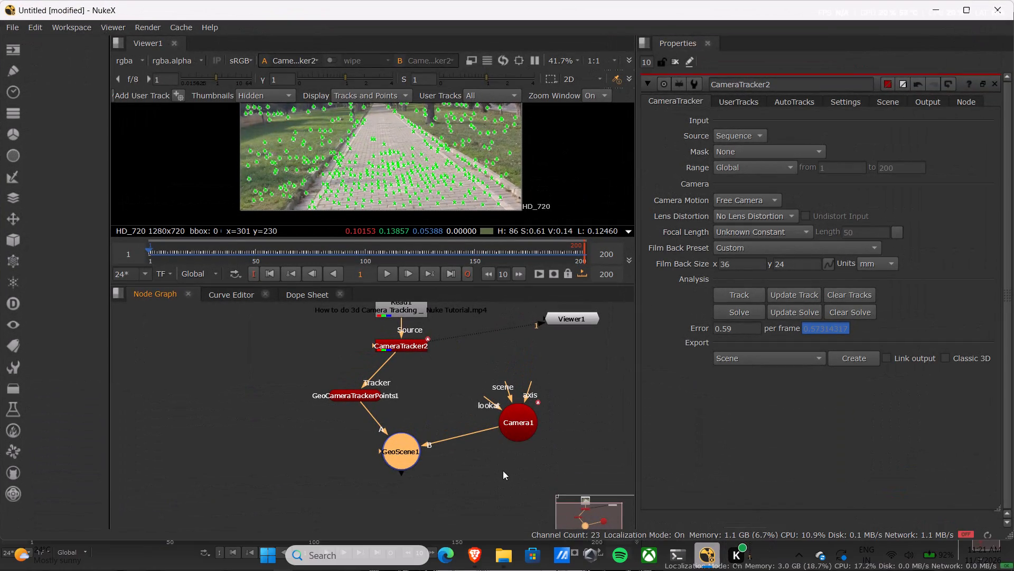
key(Delete)
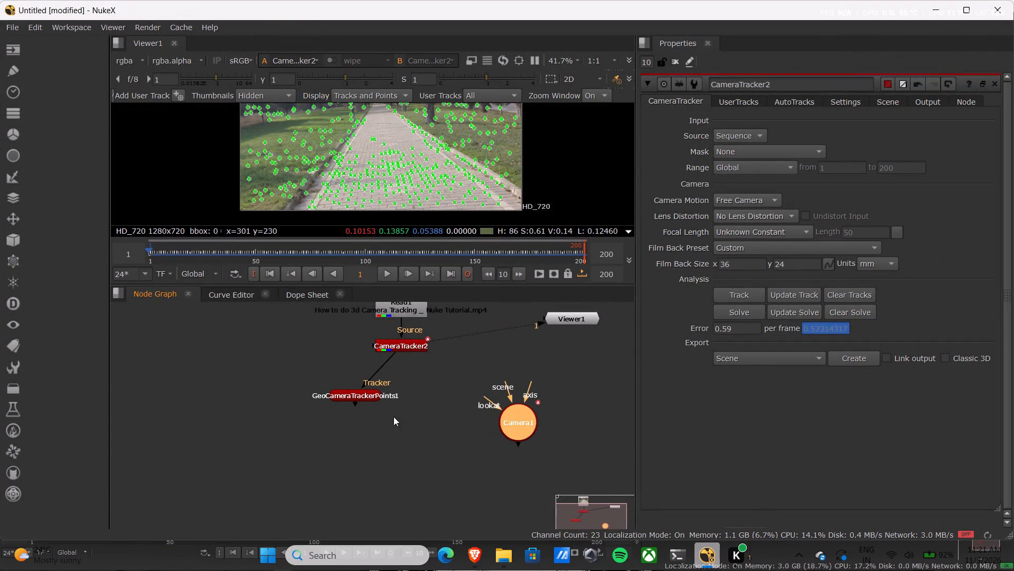
click(371, 391)
key(Delete)
click(542, 423)
key(Delete)
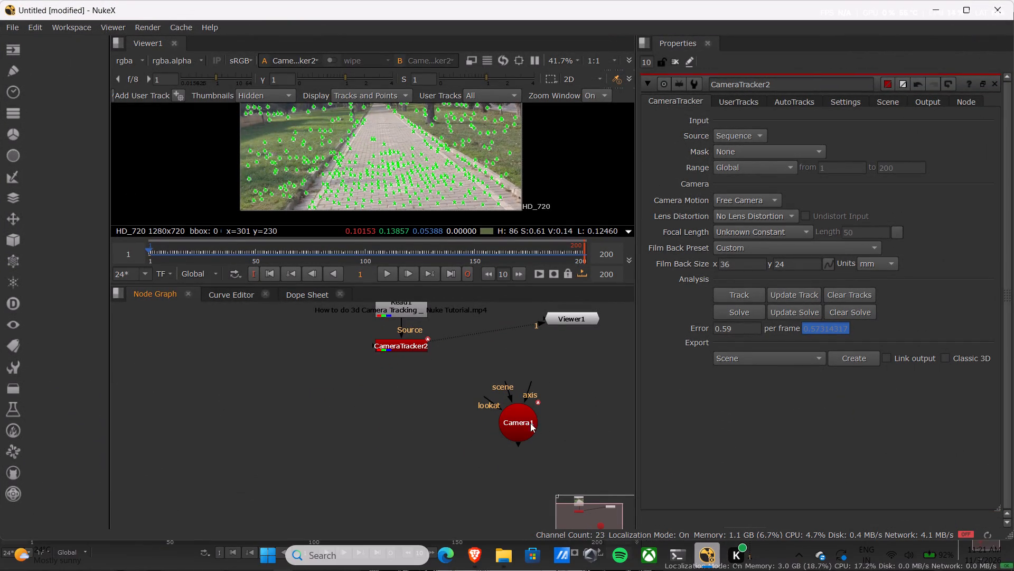
click(527, 423)
key(Delete)
Move the Viewer1 node directly beneath CameraTracker2, leaving a wide gap between them.
drag(588, 315, 504, 428)
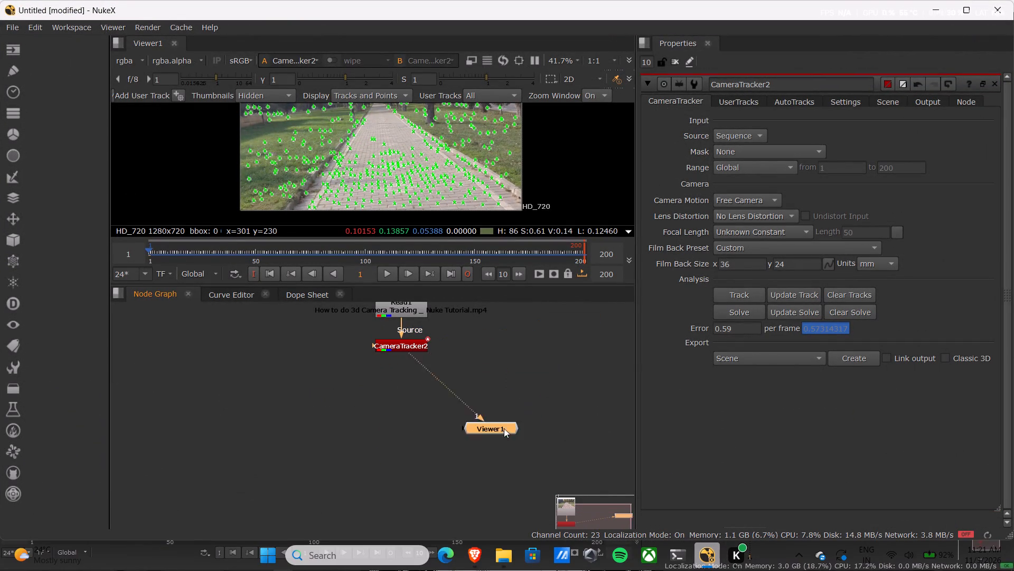
drag(504, 428, 416, 505)
Export the scene again from CameraTracker2 with Classic 3D enabled and Link output left off.
click(419, 344)
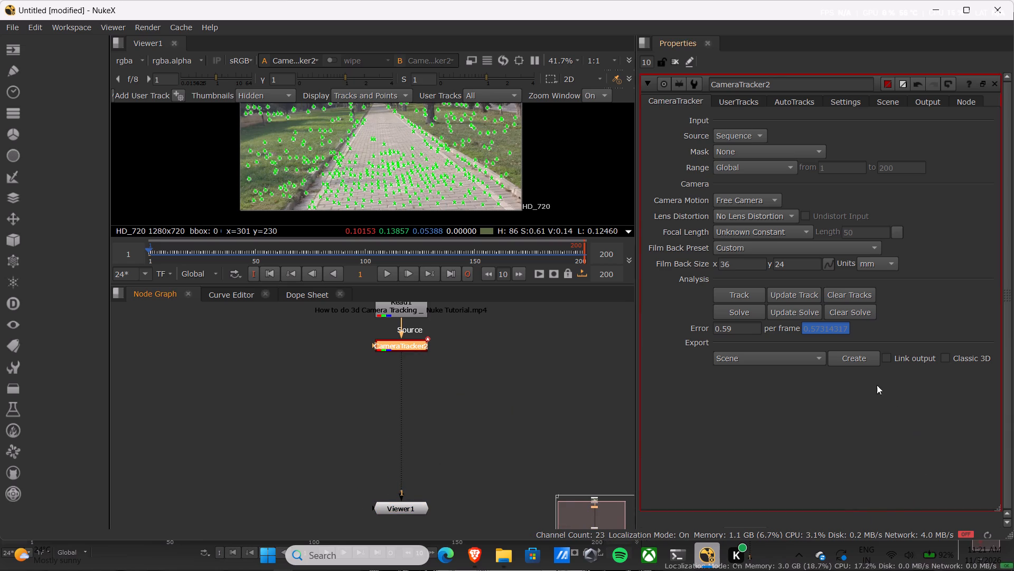
click(944, 356)
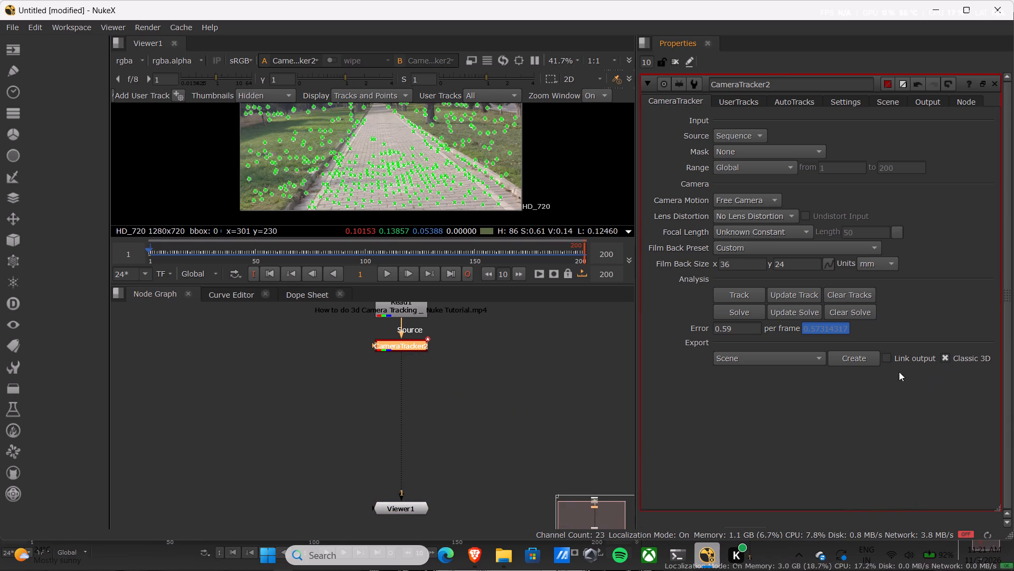
click(856, 354)
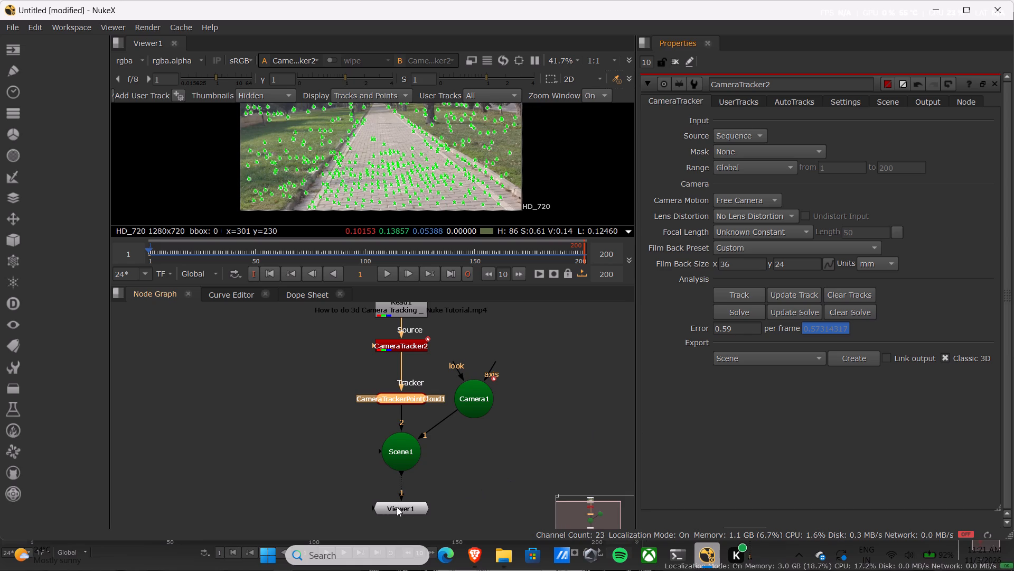
Move the Viewer1 node farther down below Scene1 to make room for another node.
drag(397, 507, 397, 543)
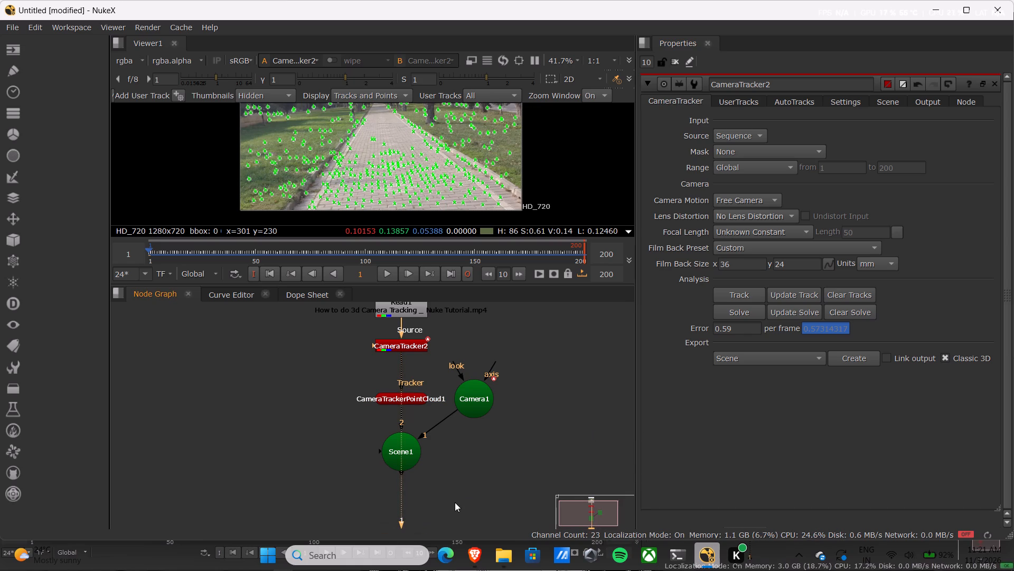
scroll(455, 502, down, 2)
middle_drag(457, 495, 457, 468)
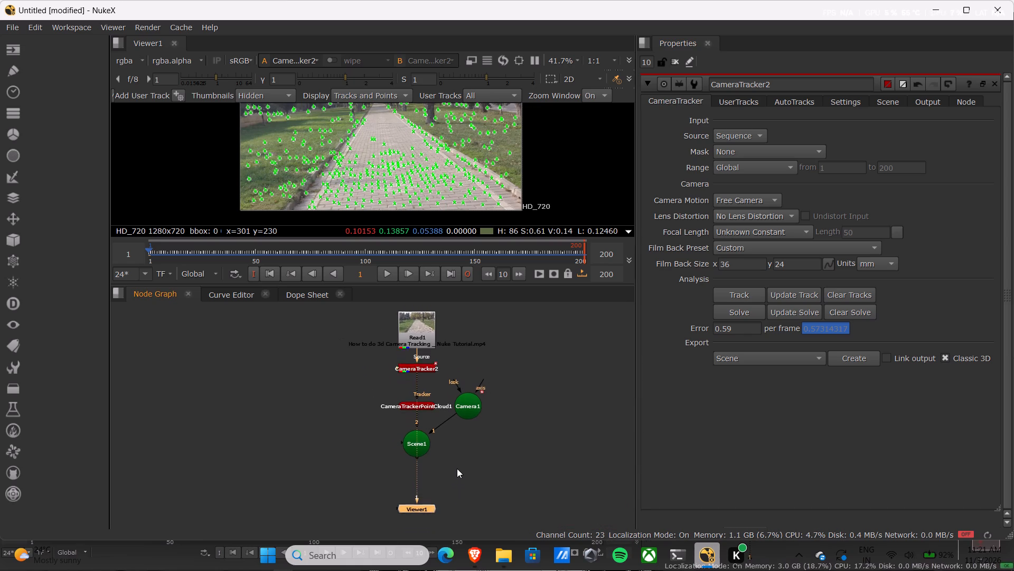
middle_drag(457, 468, 441, 468)
scroll(441, 472, up, 3)
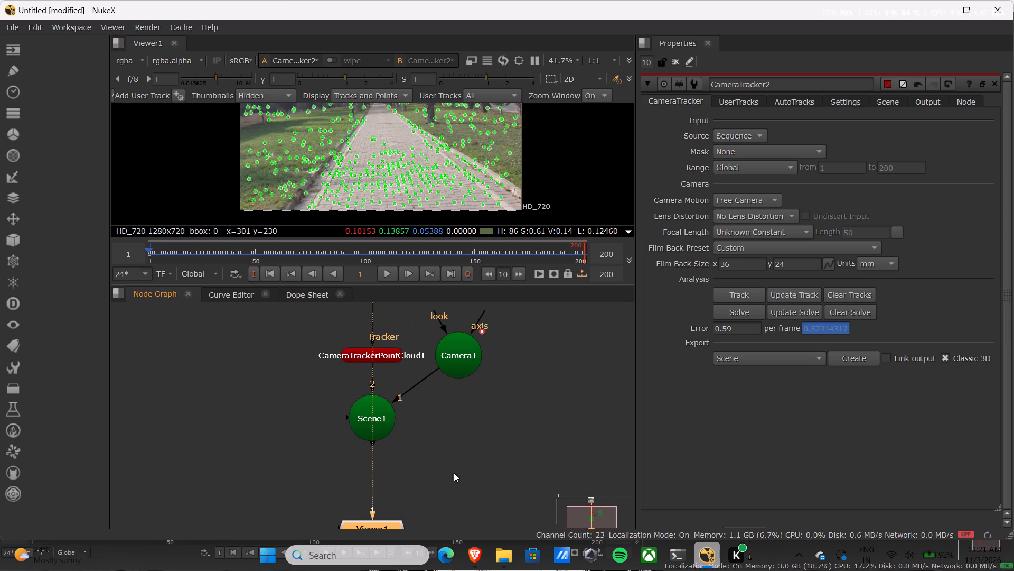
Switch to the Brave browser and play a few seconds of the tutorial's rendering and previewing chapter.
click(473, 550)
click(408, 174)
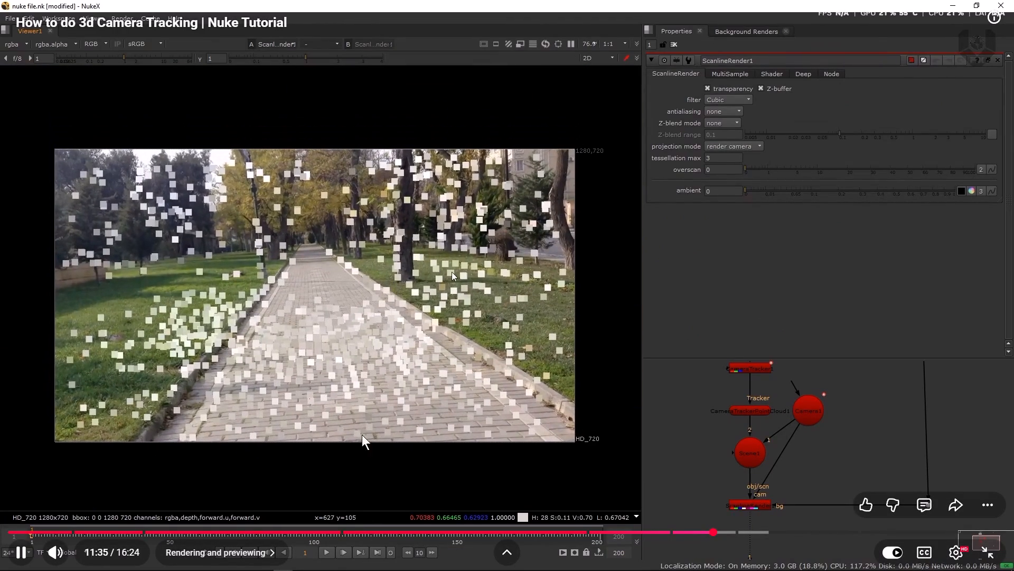
click(410, 269)
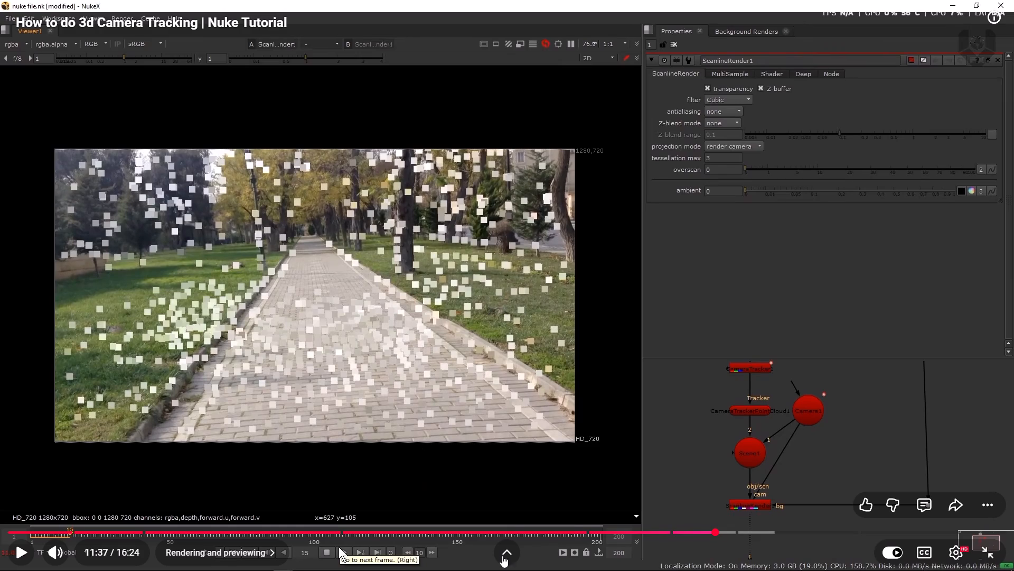
In Nuke, add a ScanlineRender [3D Classic] node and insert it into the connection between CameraTracker2 and Viewer1.
click(514, 113)
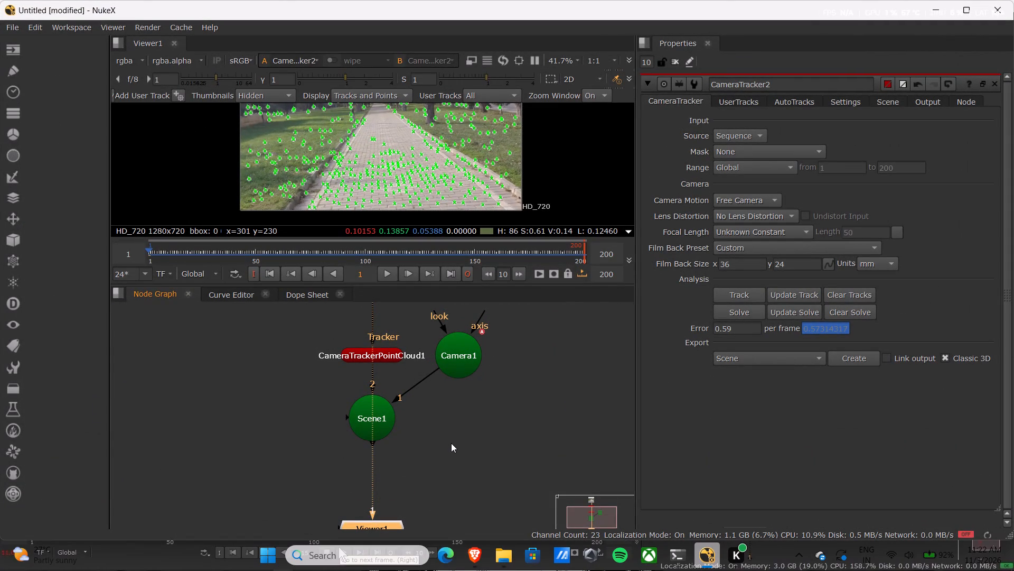
key(Tab)
key(BackSpace)
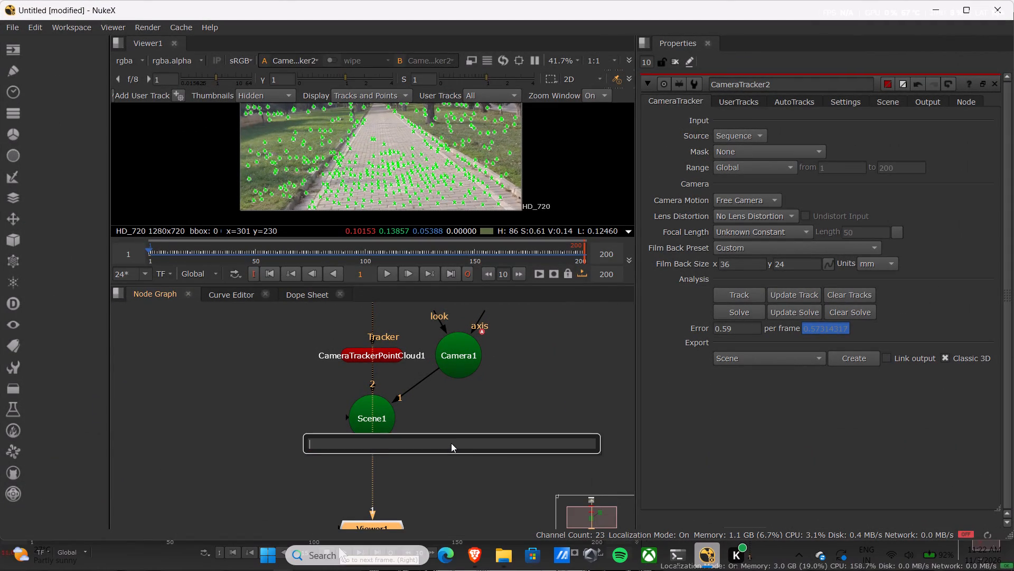
key(a)
key(BackSpace)
text(sc)
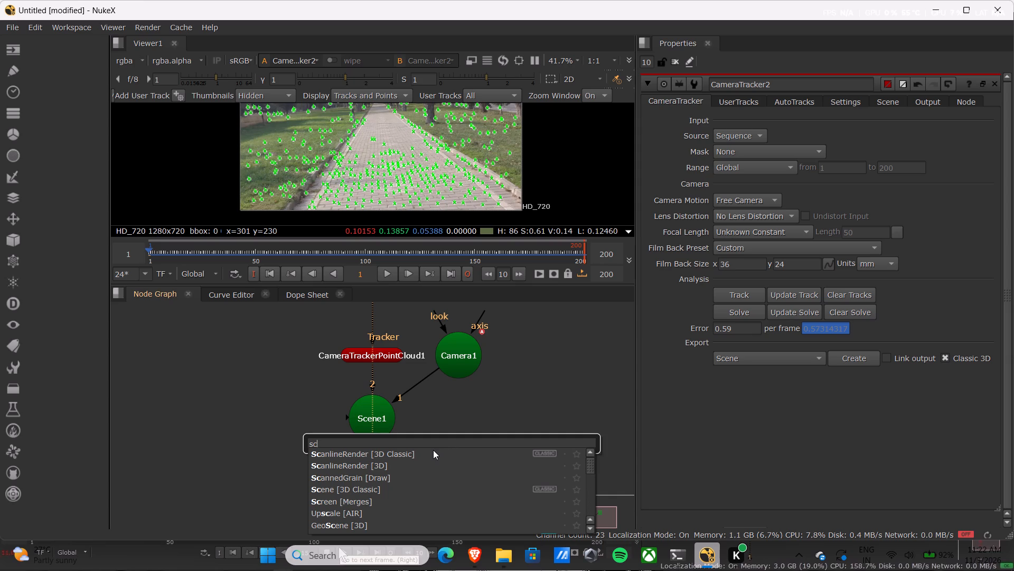
click(433, 450)
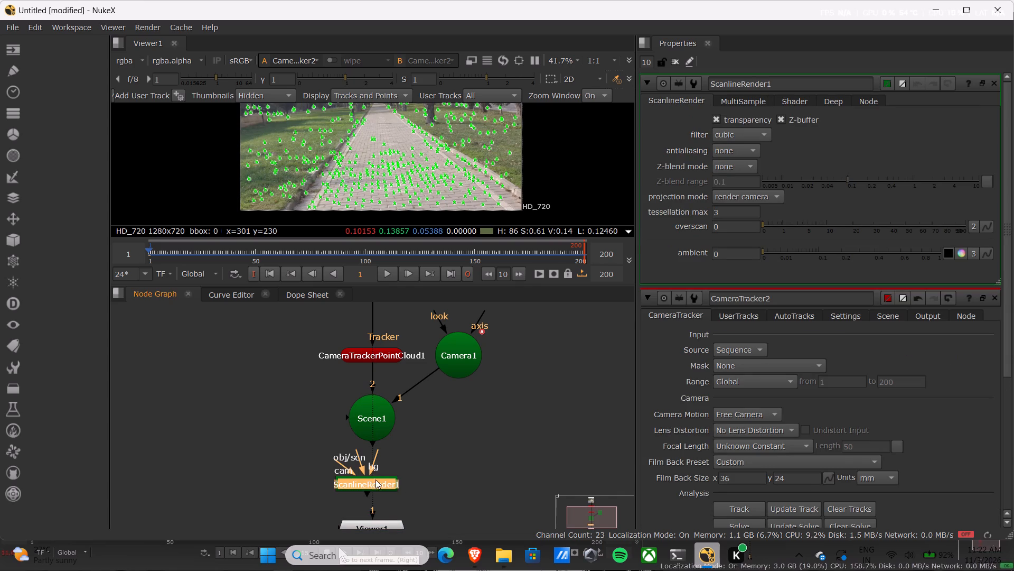
drag(380, 484, 420, 492)
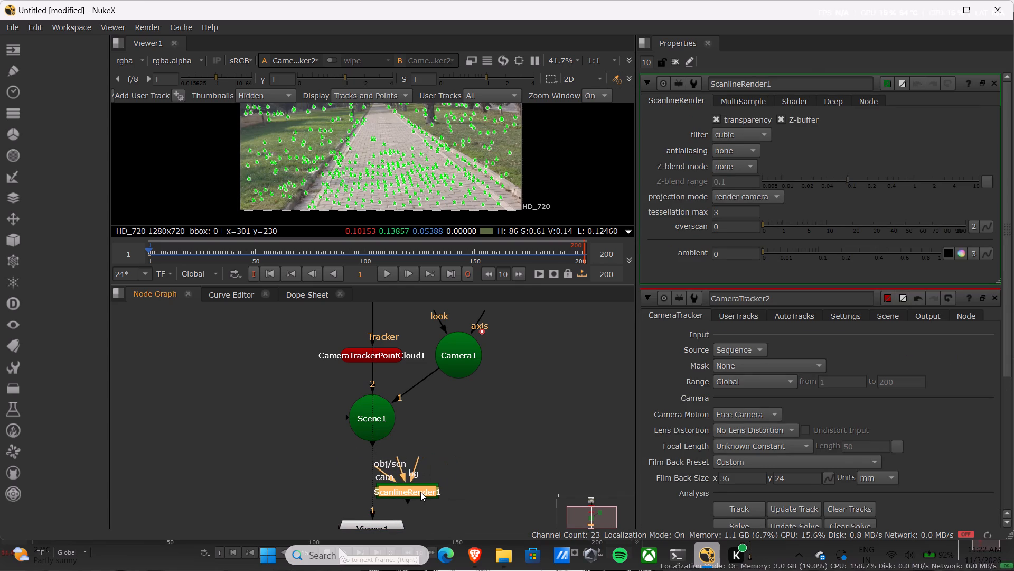
drag(420, 492, 388, 487)
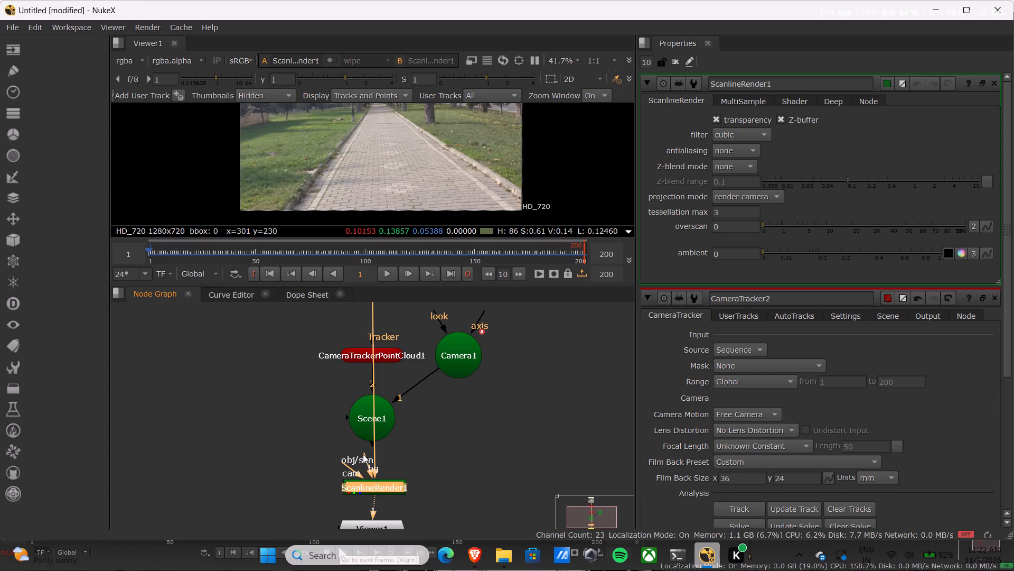
Connect ScanlineRender1's obj/scn input to Scene1 and its cam input to Camera1.
drag(363, 450, 362, 435)
drag(362, 435, 361, 432)
drag(361, 432, 358, 435)
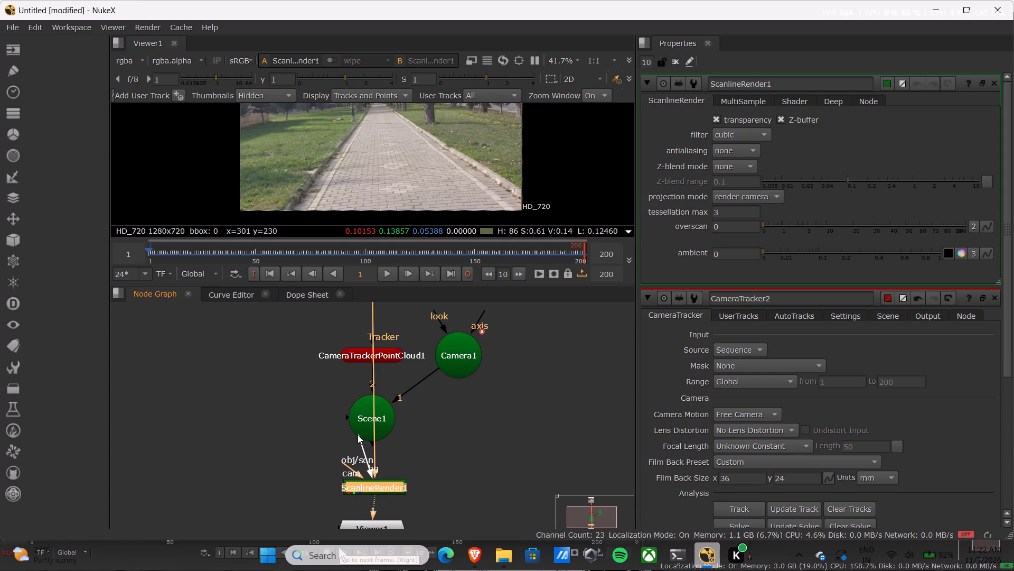
drag(358, 435, 356, 435)
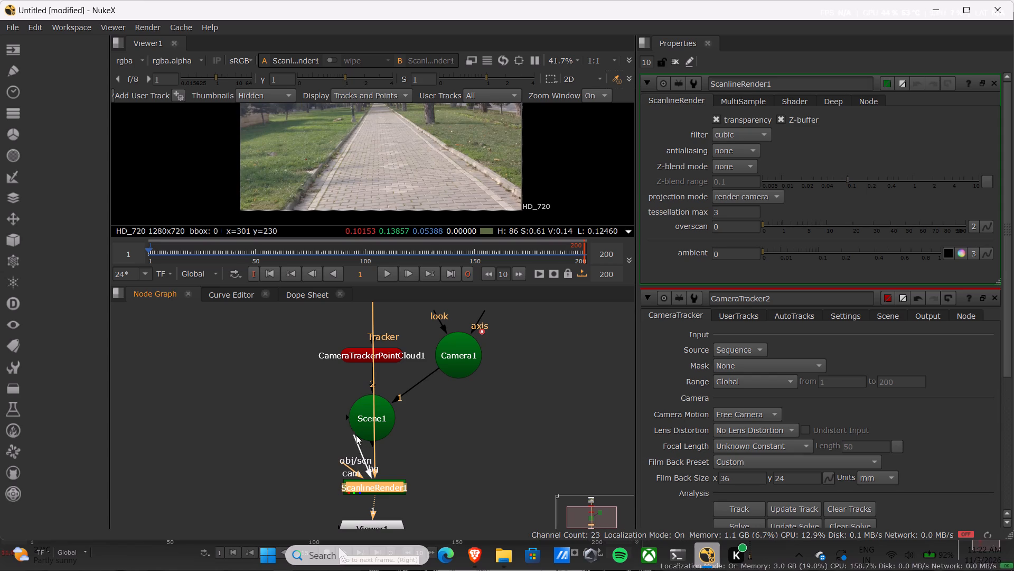
drag(356, 435, 361, 416)
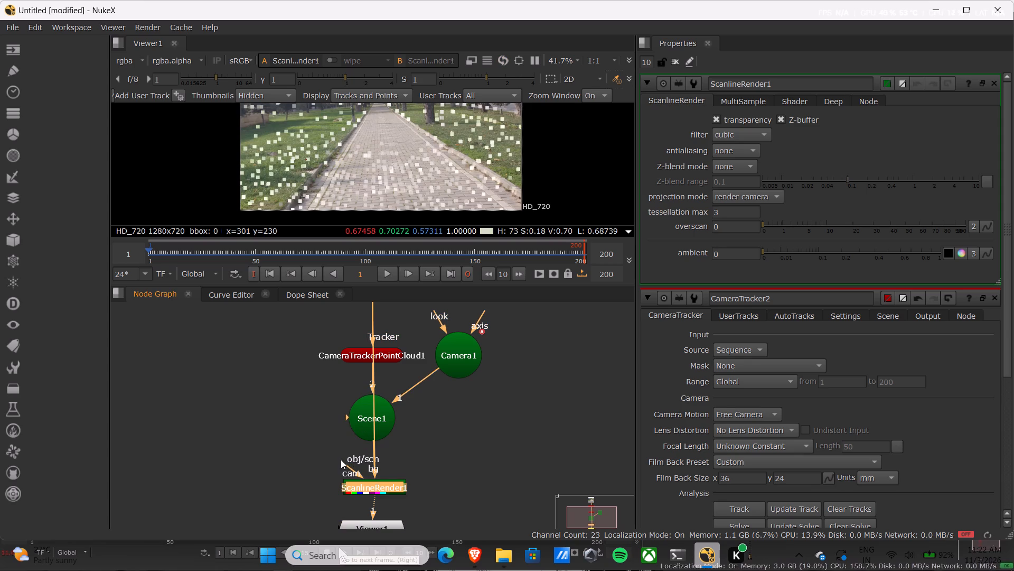
drag(341, 459, 466, 365)
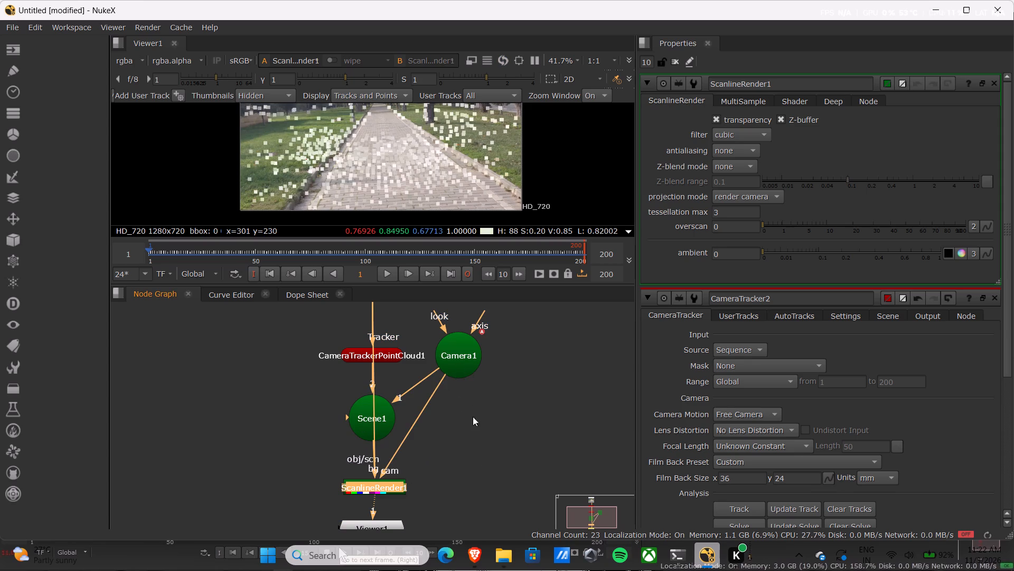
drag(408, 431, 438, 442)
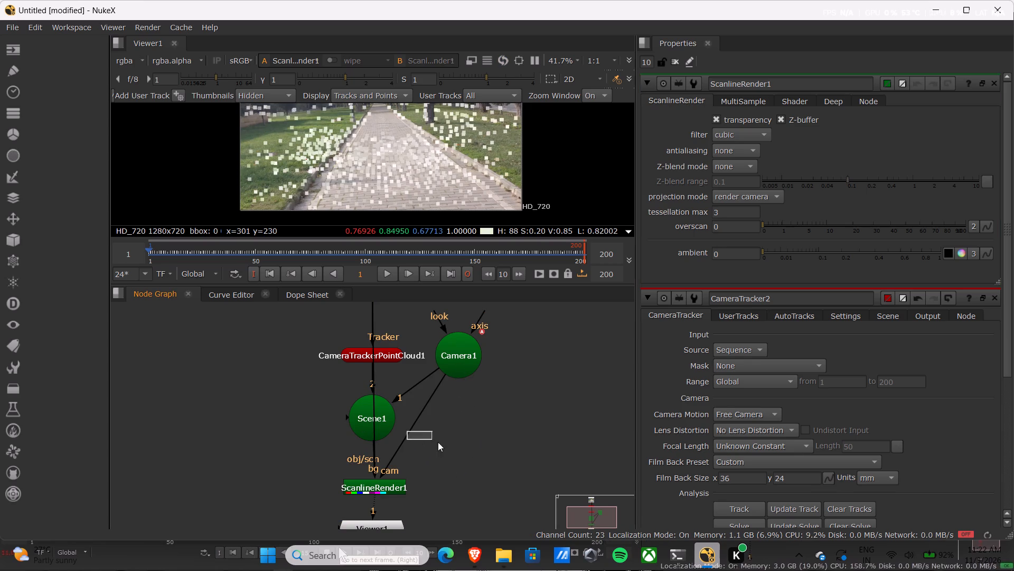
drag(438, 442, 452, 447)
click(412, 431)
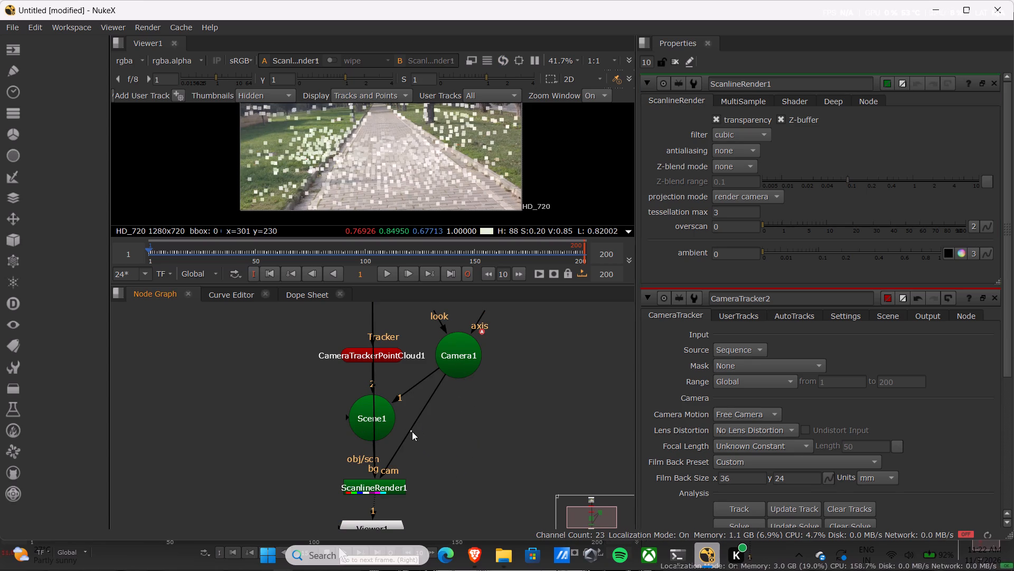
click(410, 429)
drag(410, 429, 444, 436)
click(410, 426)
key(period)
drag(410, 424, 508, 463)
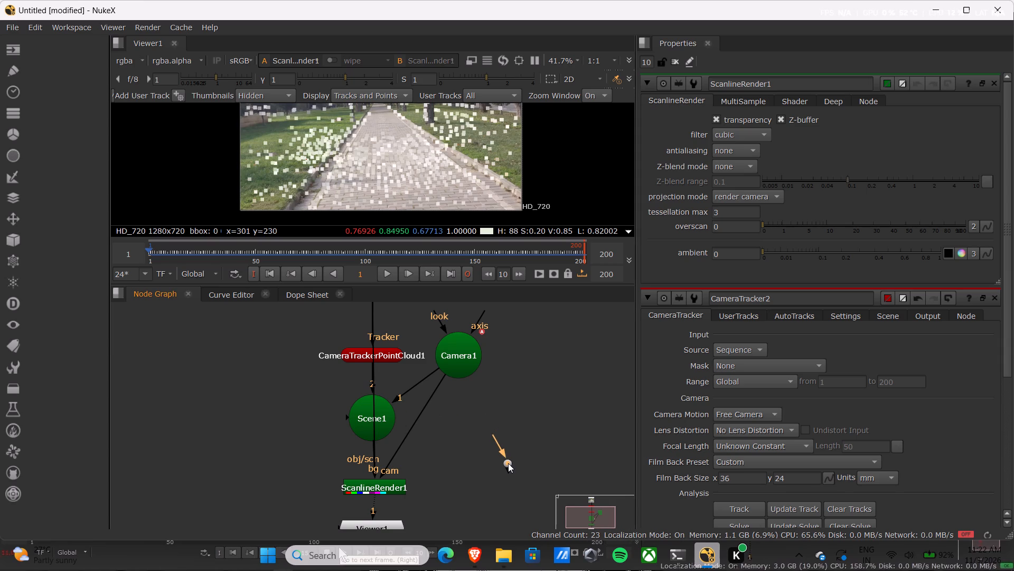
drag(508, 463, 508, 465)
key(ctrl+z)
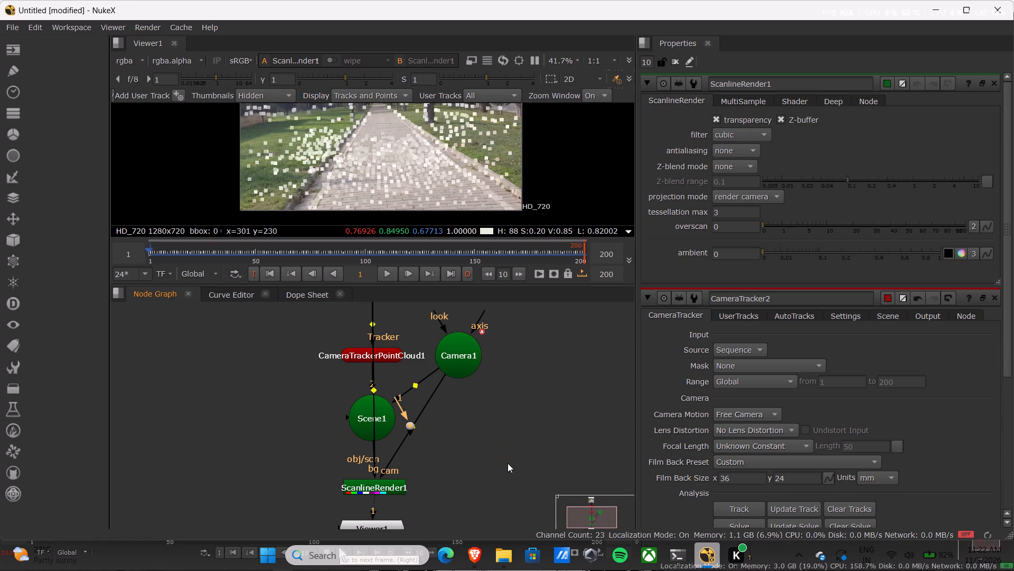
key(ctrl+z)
Insert a Dot in the connection from Camera1 to ScanlineRender1's cam input and place it level with ScanlineRender1.
ctrl+drag(412, 426, 517, 480)
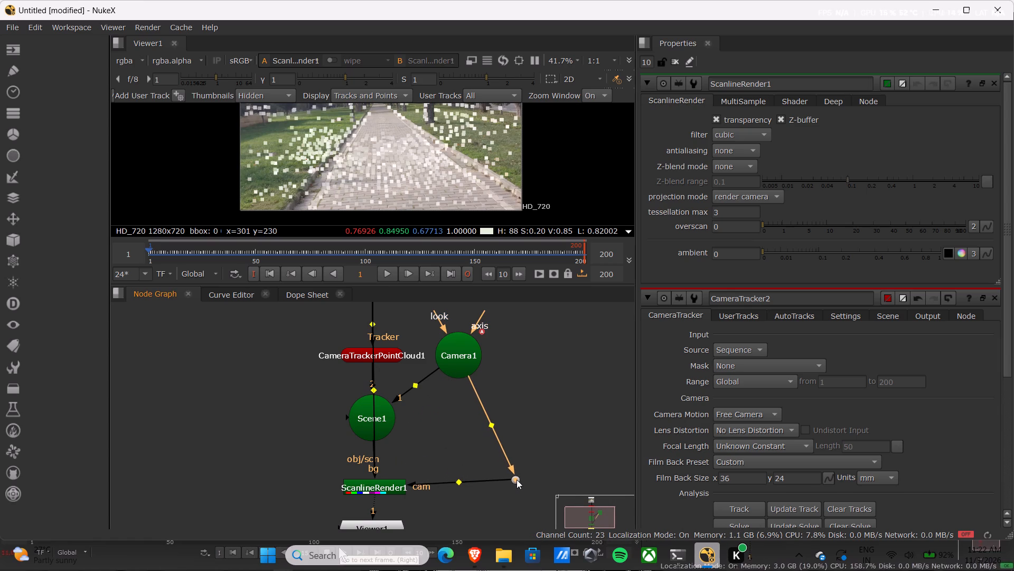
ctrl+drag(517, 480, 517, 484)
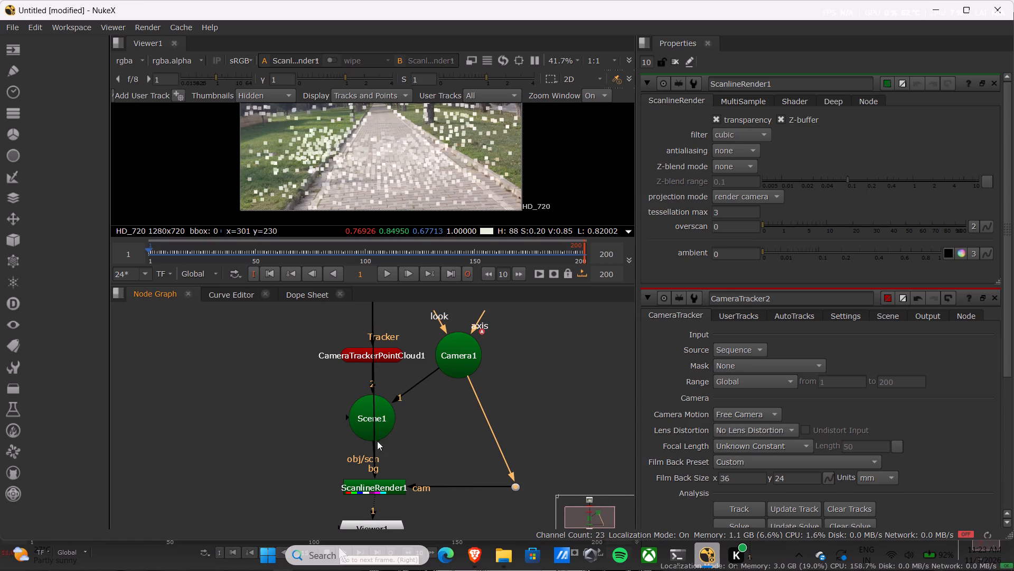
Move Scene1 clear of the bg connection line, and place Camera1 directly above the Dot on the cam connection.
drag(363, 418, 318, 417)
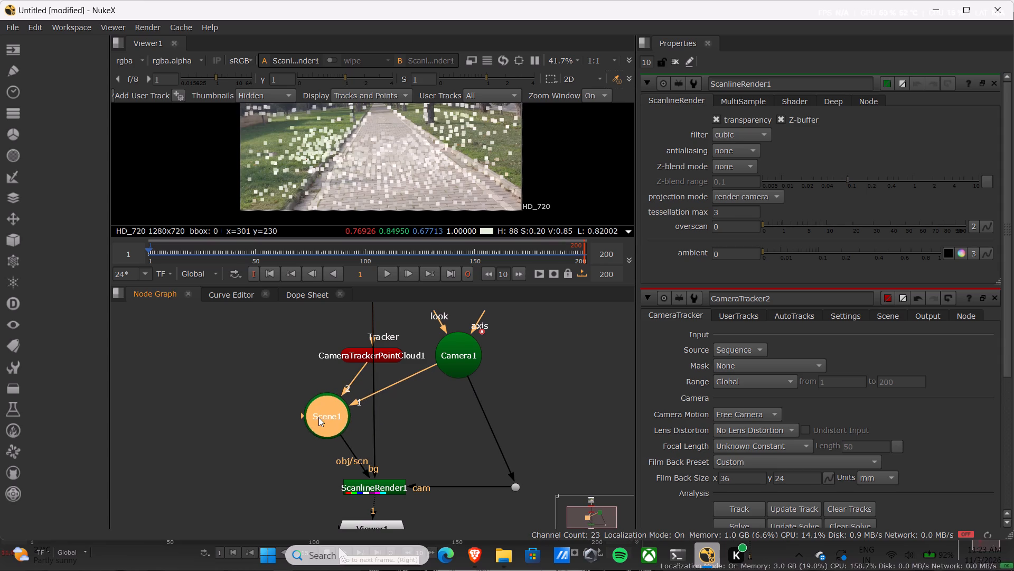
drag(324, 416, 420, 427)
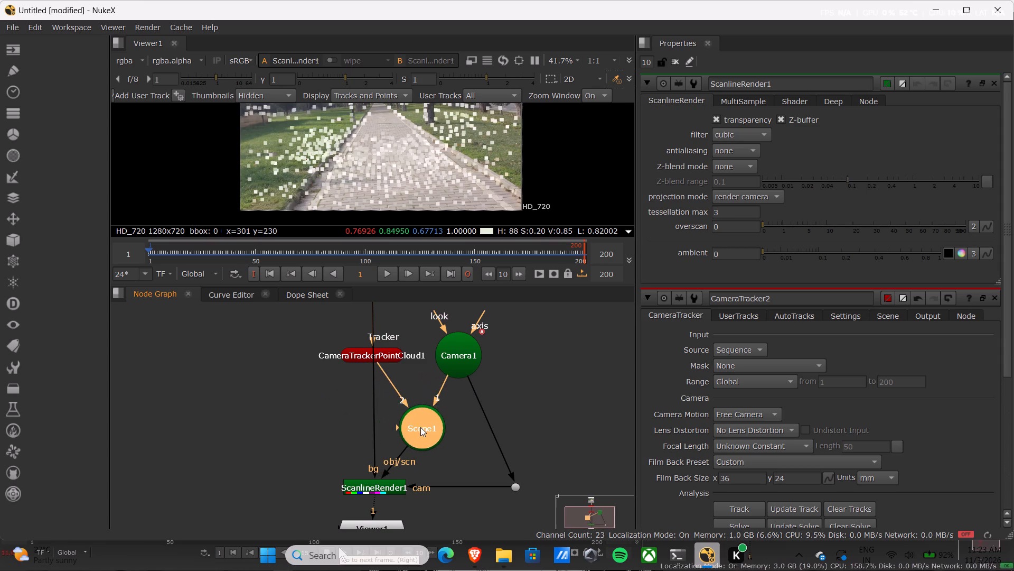
drag(420, 427, 419, 417)
scroll(482, 458, up, 1)
scroll(483, 457, down, 3)
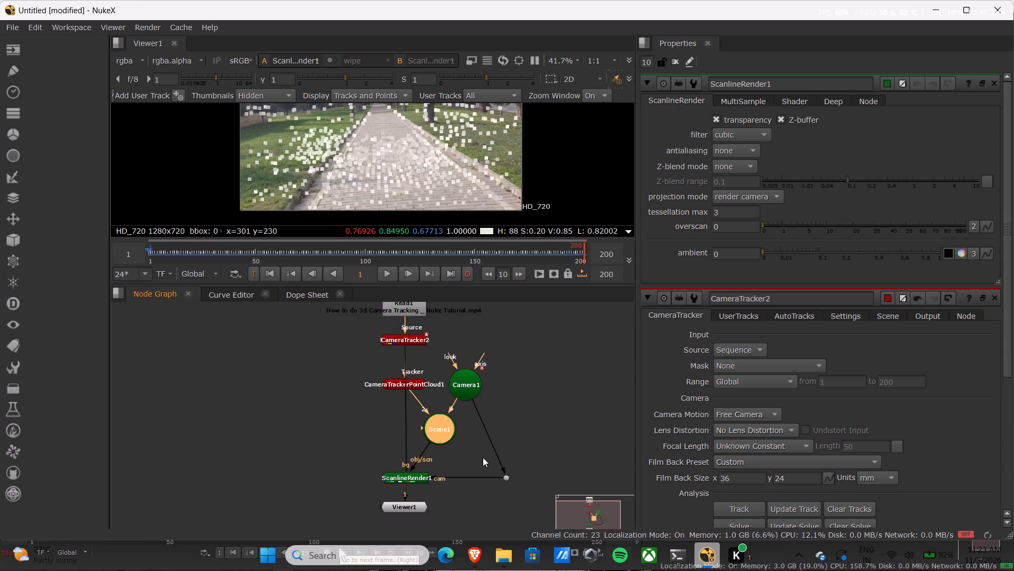
scroll(483, 457, down, 1)
drag(470, 399, 508, 404)
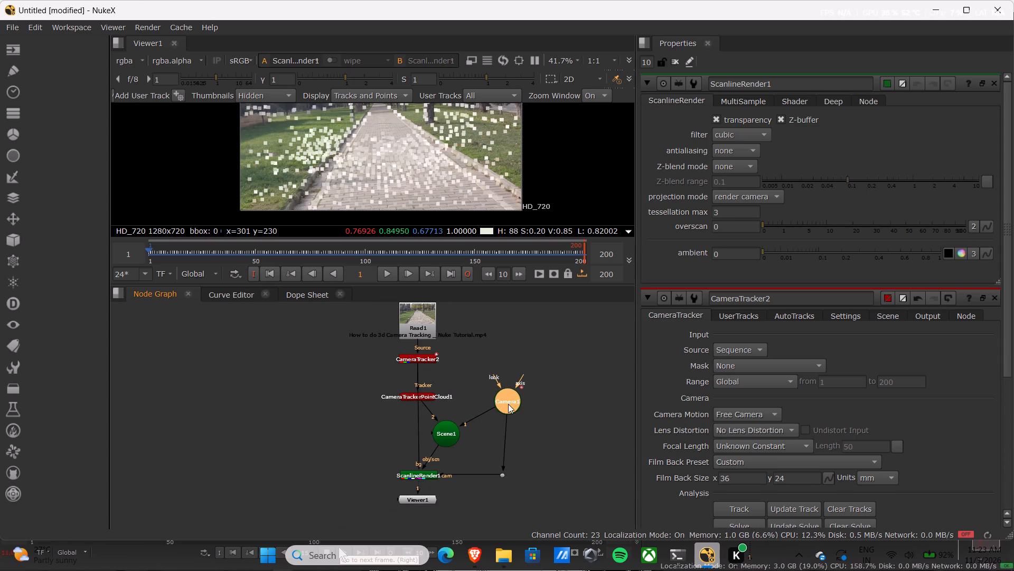
drag(508, 404, 505, 406)
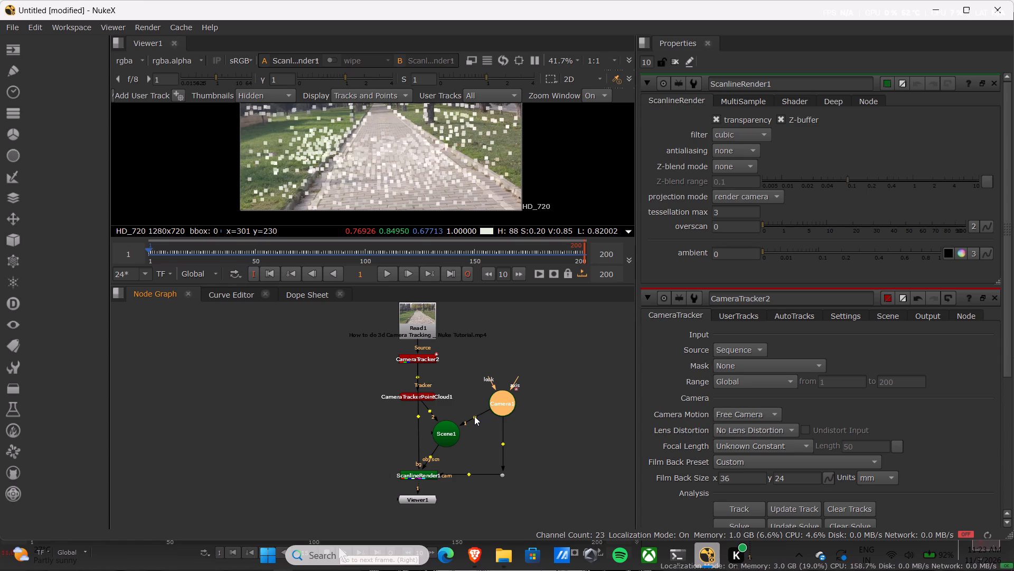
Insert a Dot in the connection between Camera1 and Scene1 and place it below that line, near the cam connection.
ctrl+drag(473, 416, 480, 445)
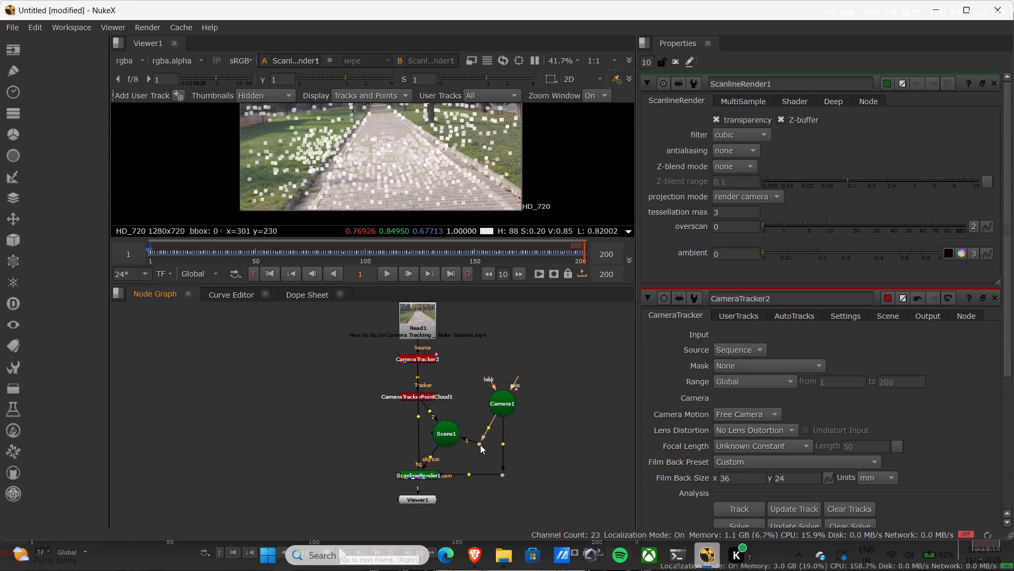
ctrl+drag(480, 445, 489, 447)
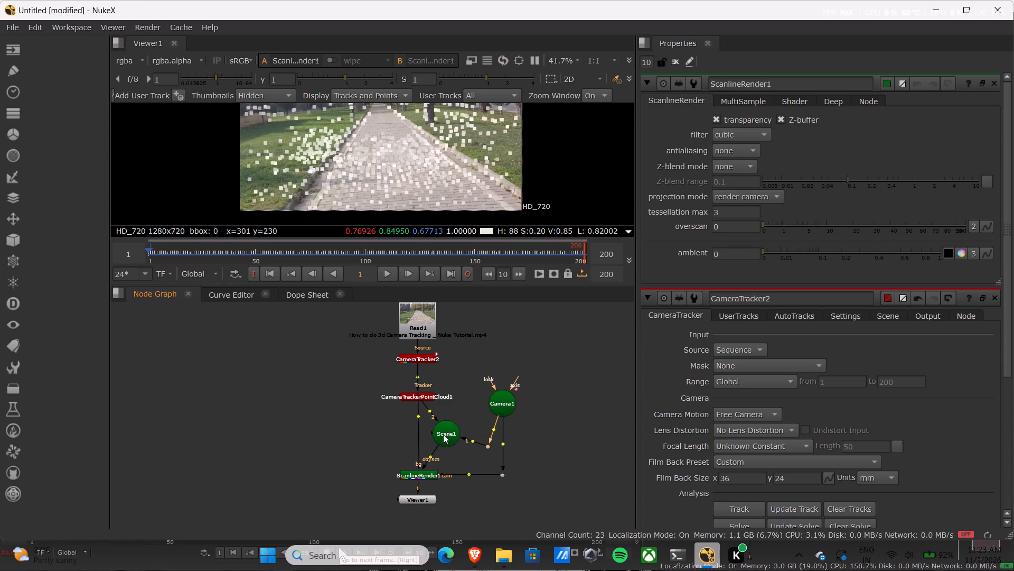
Move the Scene1 node alone slightly up and farther away from the bg connection line.
ctrl+click(443, 434)
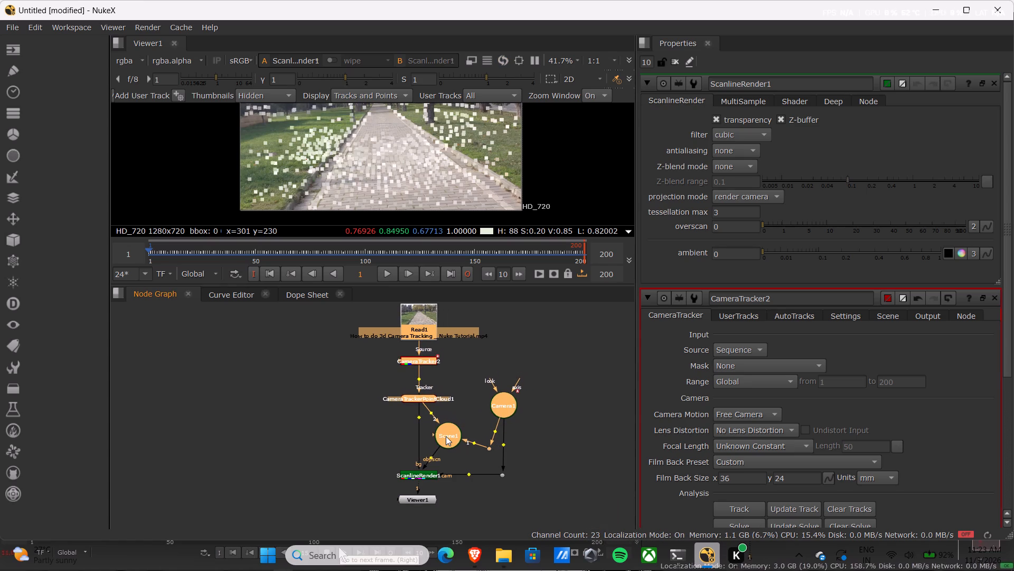
click(453, 436)
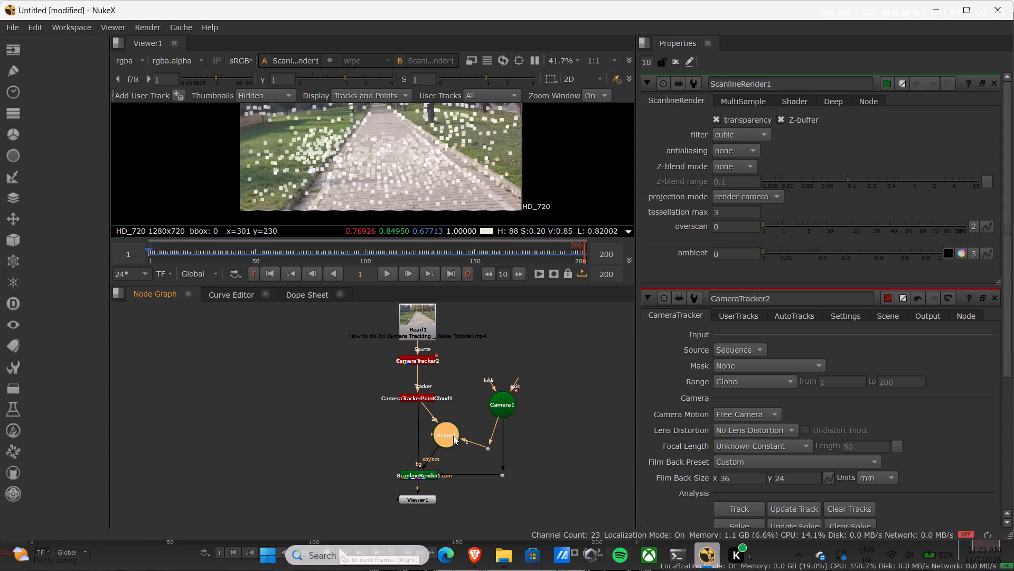
drag(453, 436, 464, 423)
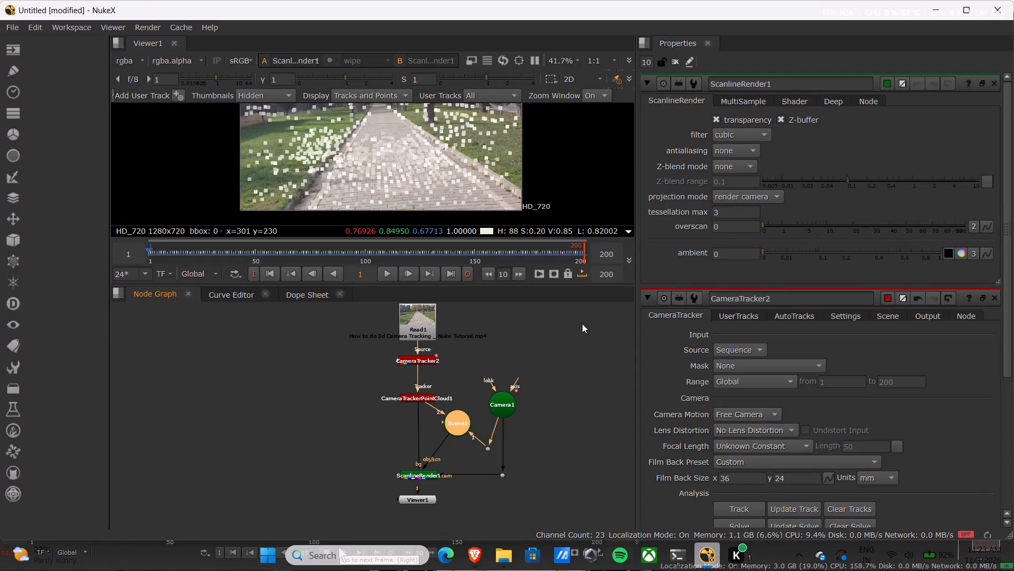
Move CameraTrackerPointCloud1 off the CameraTracker2-to-ScanlineRender1 line to a spot above Scene1.
click(419, 396)
ctrl+drag(419, 396, 421, 390)
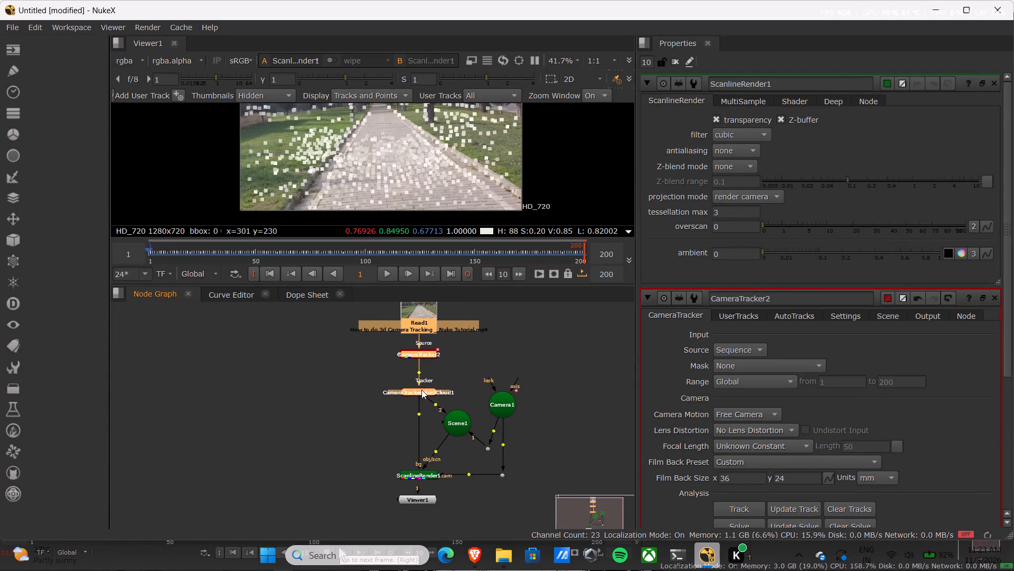
ctrl+drag(421, 390, 413, 400)
click(413, 400)
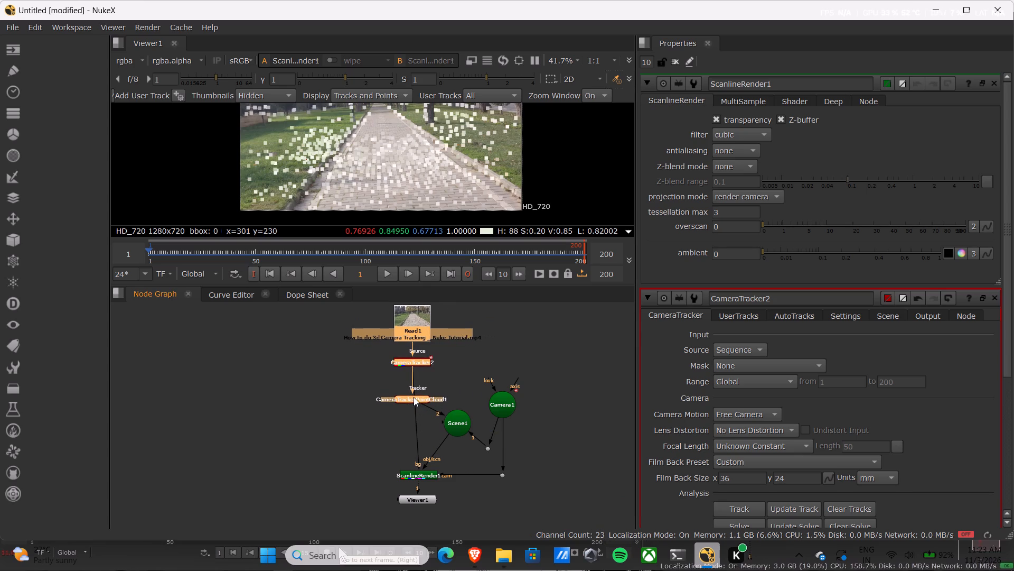
click(348, 411)
click(414, 399)
drag(414, 399, 442, 397)
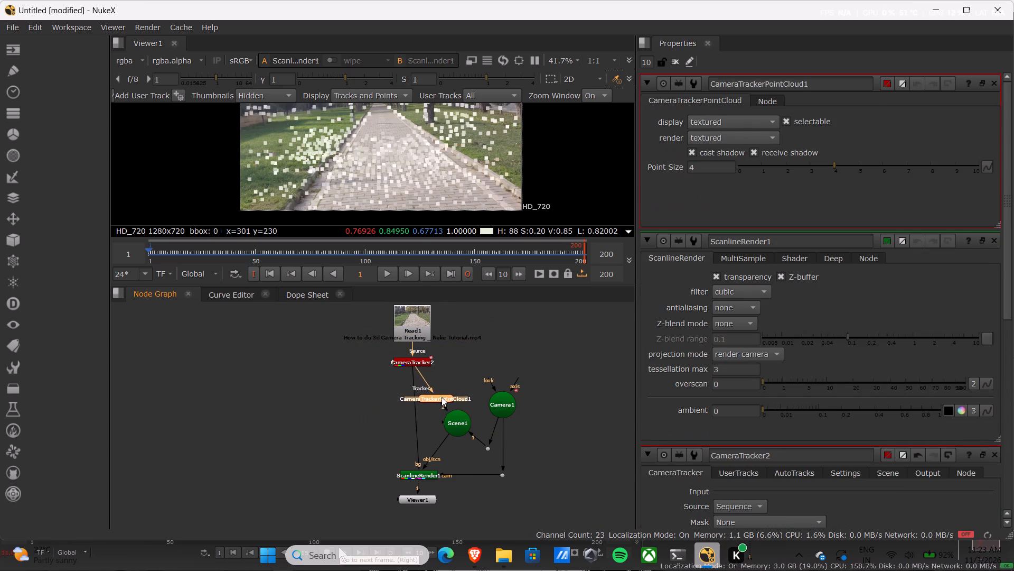
drag(442, 397, 447, 380)
scroll(496, 391, up, 2)
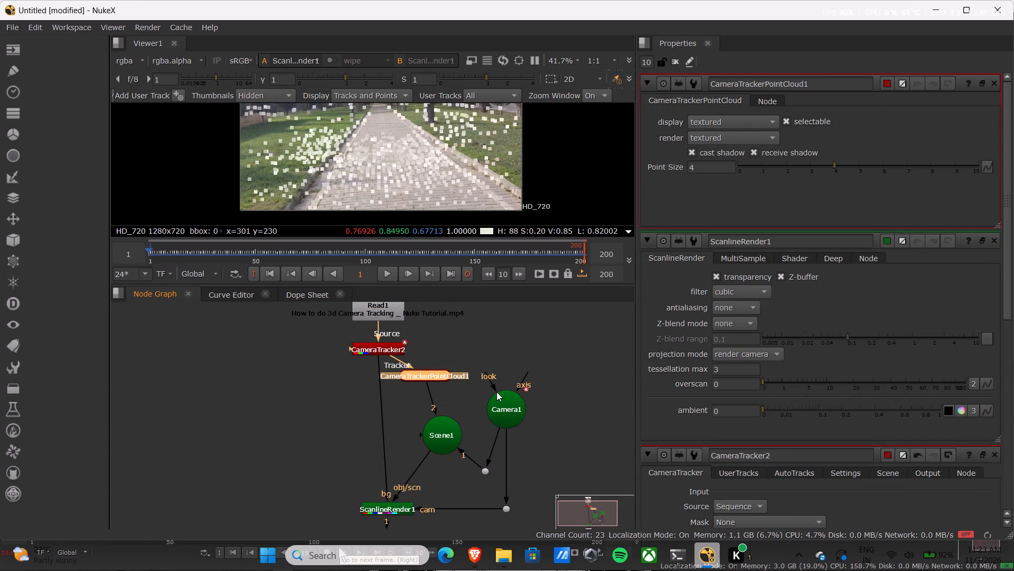
scroll(496, 392, down, 2)
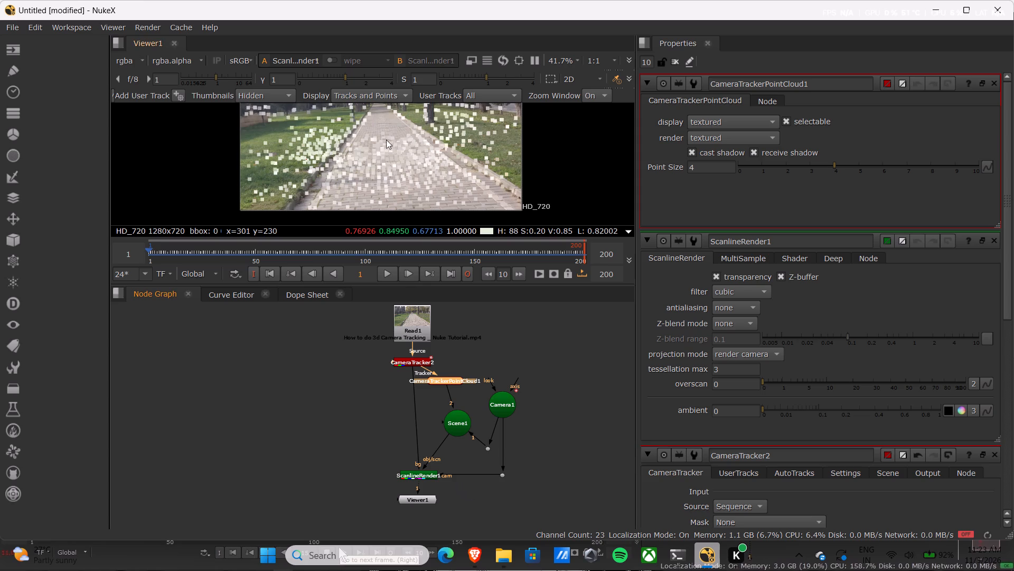
Enlarge the viewer pane by lowering its border with the node graph.
scroll(408, 176, up, 2)
scroll(408, 176, down, 2)
drag(407, 283, 408, 318)
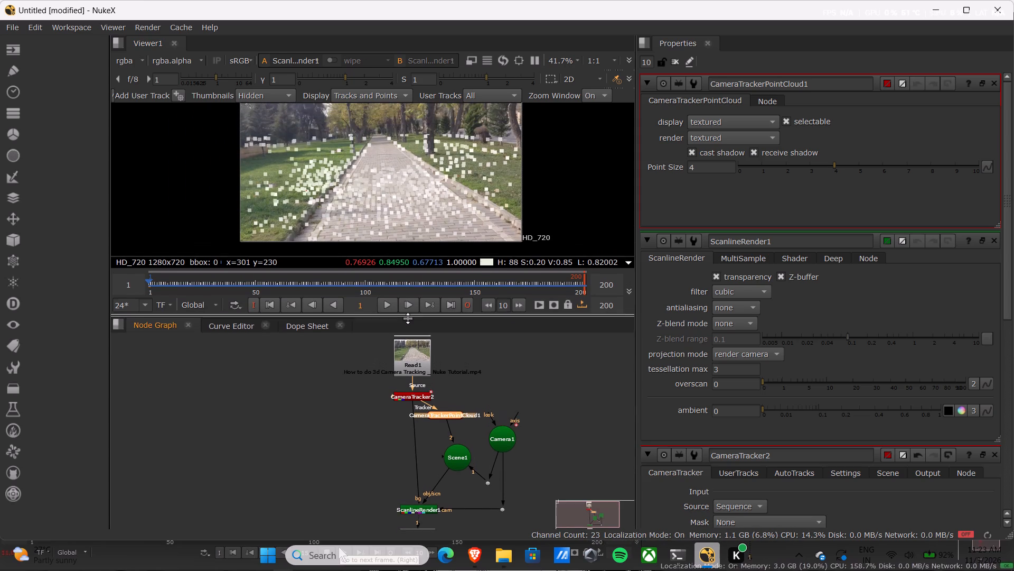
drag(408, 318, 408, 321)
scroll(434, 211, up, 1)
scroll(434, 208, down, 1)
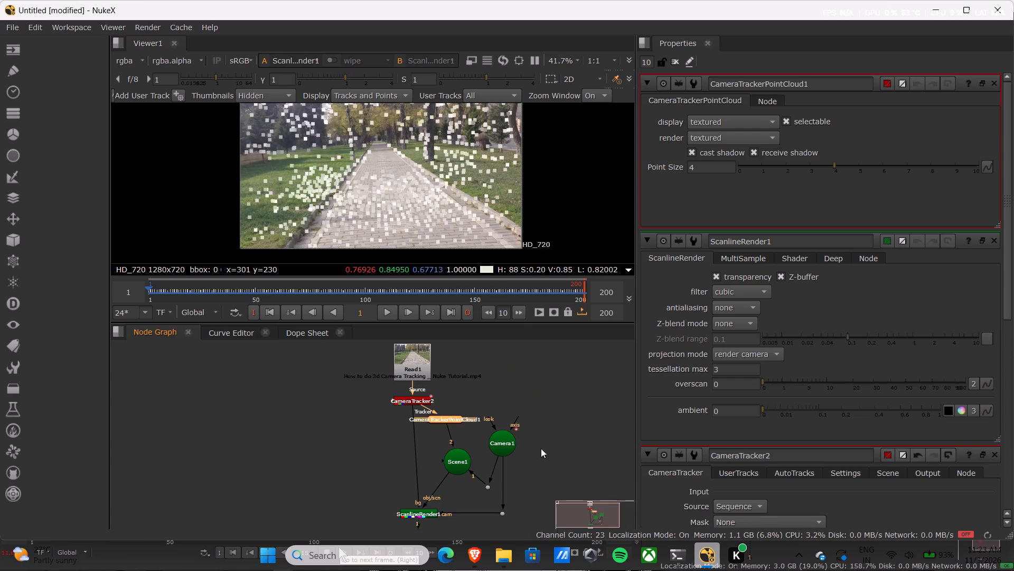
Switch to the Brave browser and play a moment of the tutorial's rendering and previewing chapter.
click(467, 550)
click(351, 156)
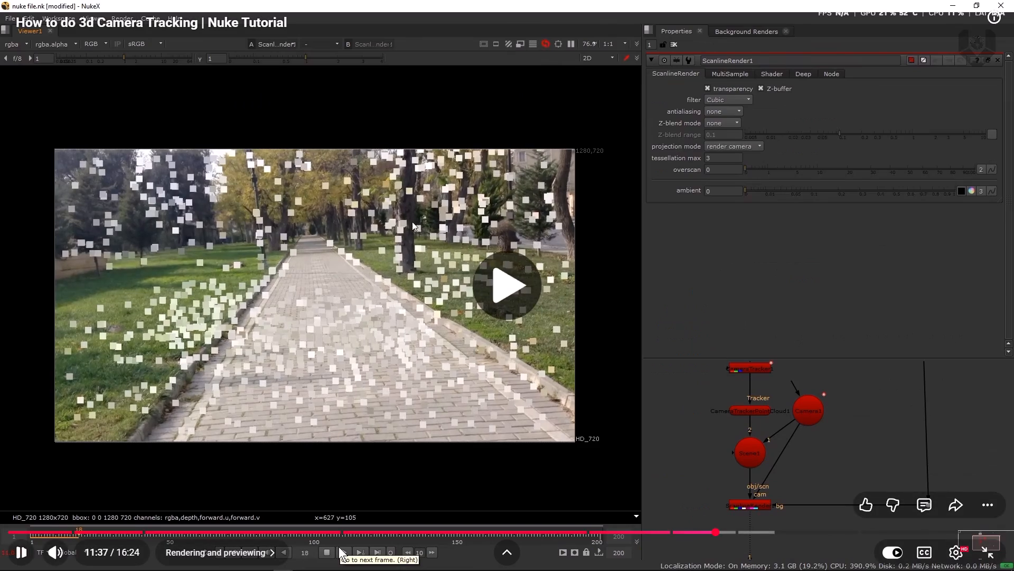
click(473, 286)
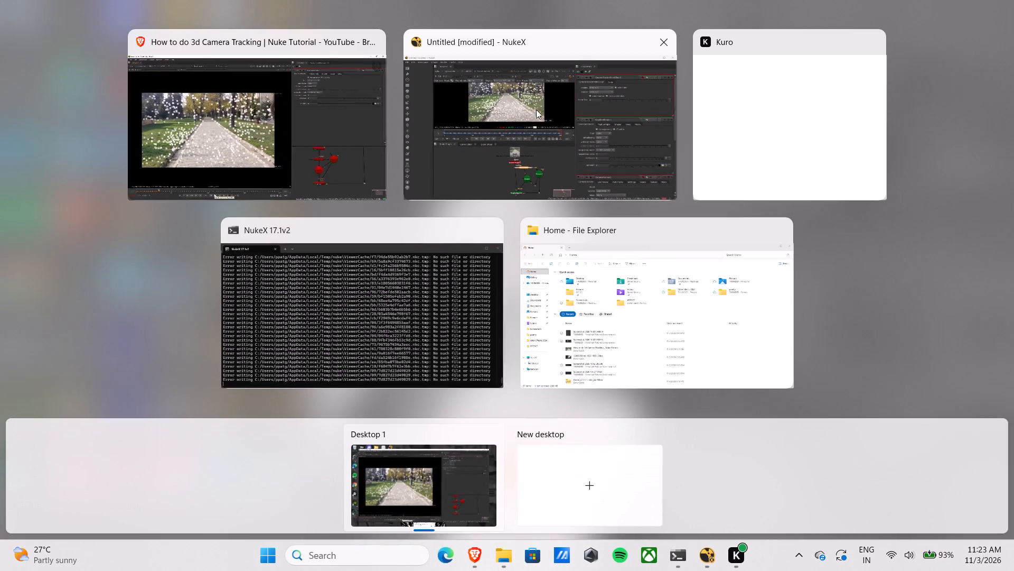
In Nuke, play the ScanlineRender preview from frame 1 to check how the points follow the footage, and return to frame 1.
click(528, 131)
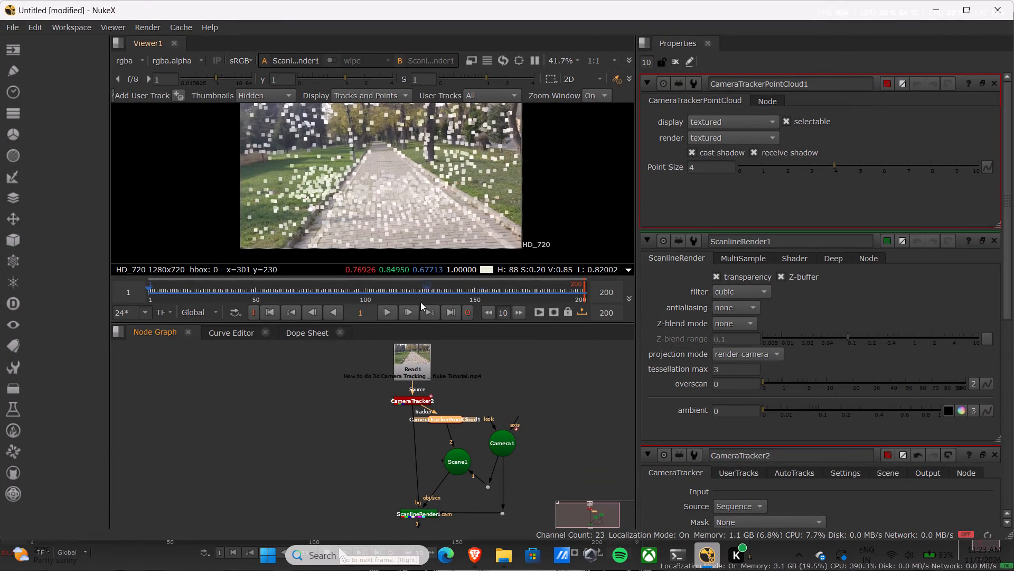
click(406, 311)
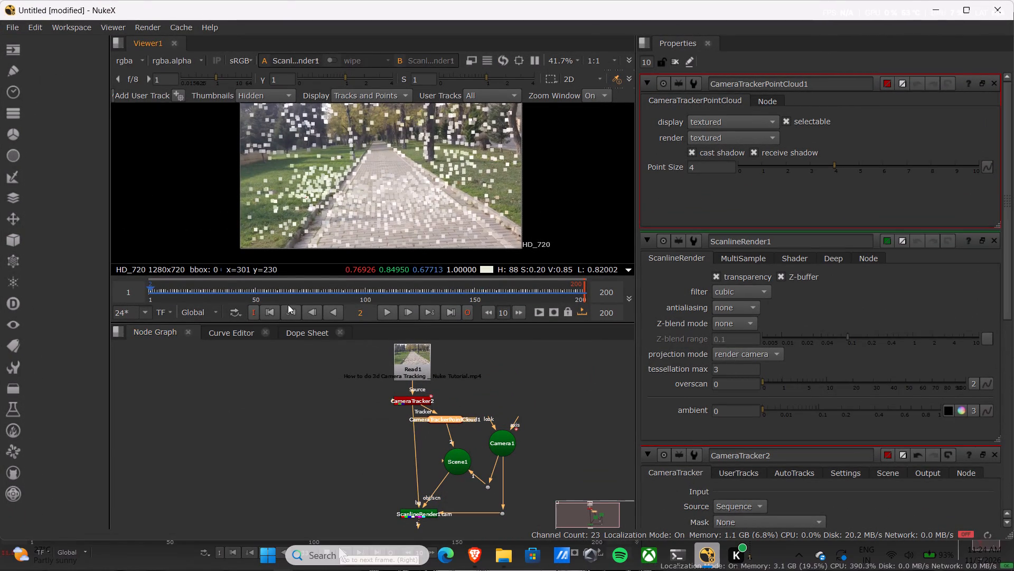
click(268, 312)
click(384, 312)
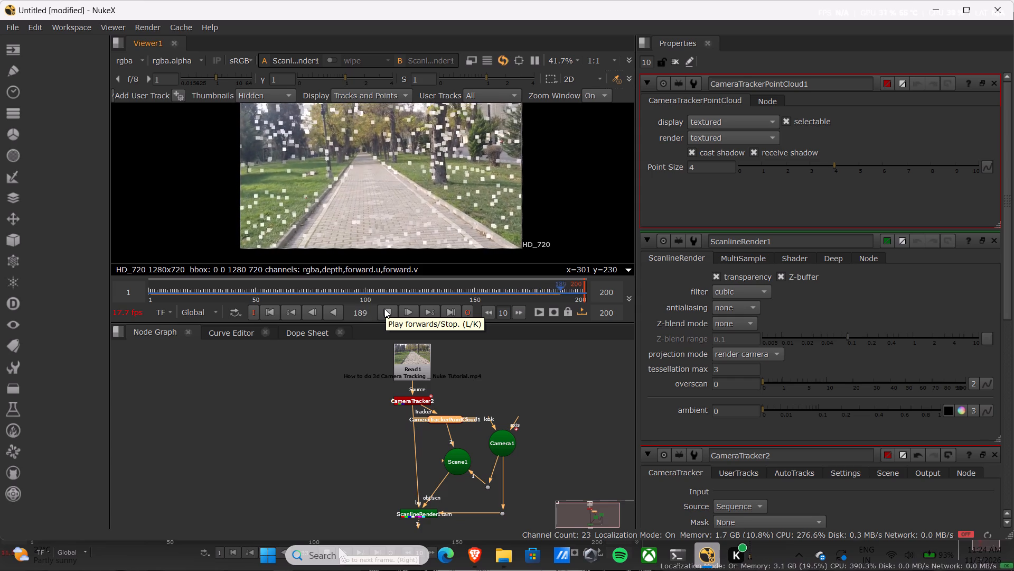
click(383, 309)
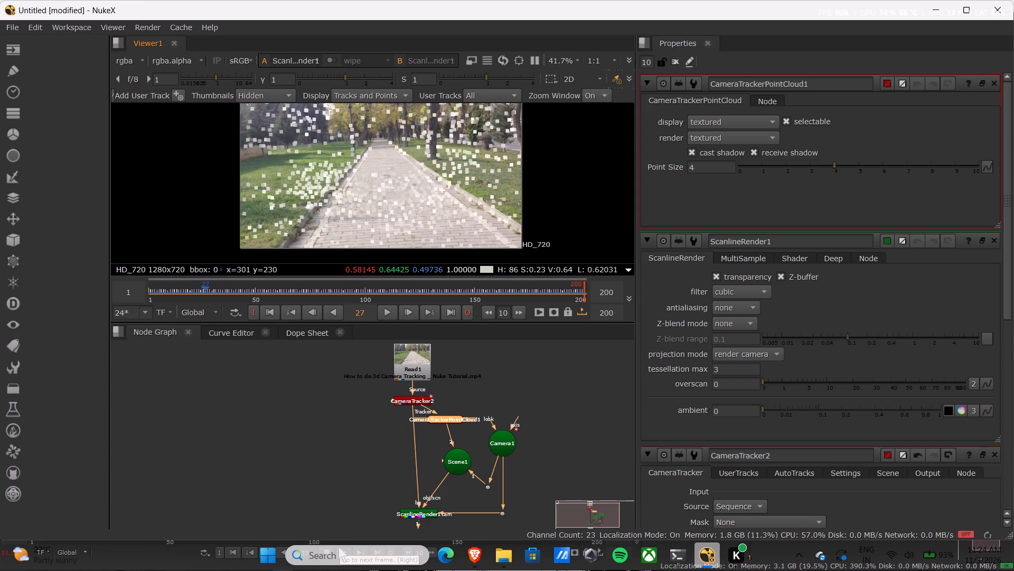
click(267, 312)
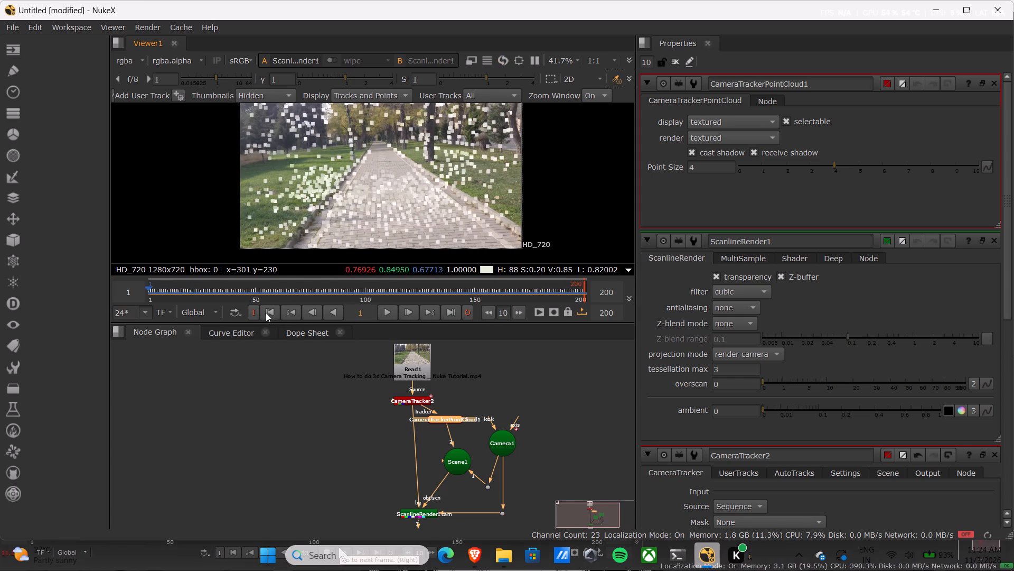
Switch to the Brave browser and watch the tutorial up to the disabling of the point cloud node.
click(527, 122)
click(469, 226)
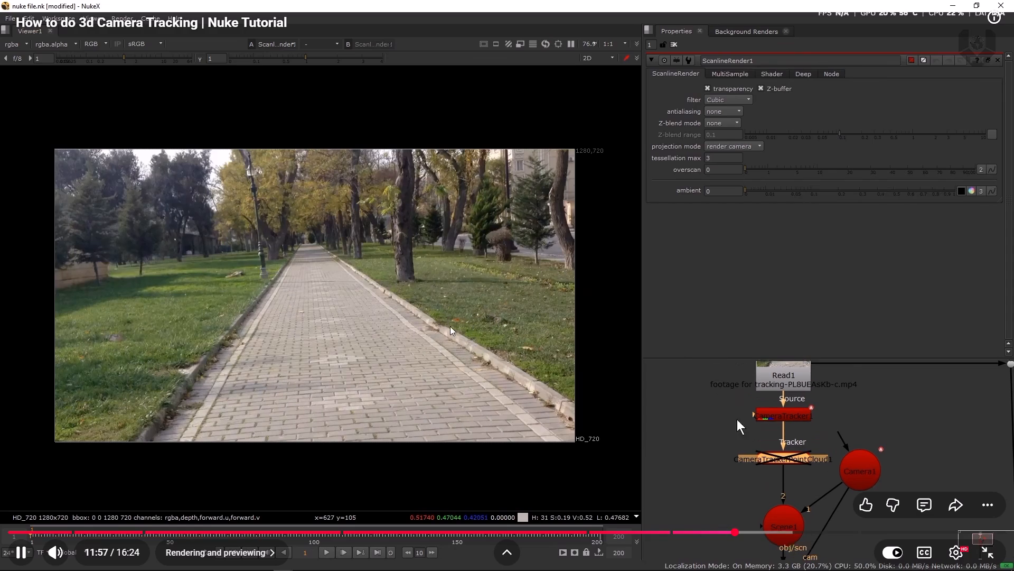
click(401, 315)
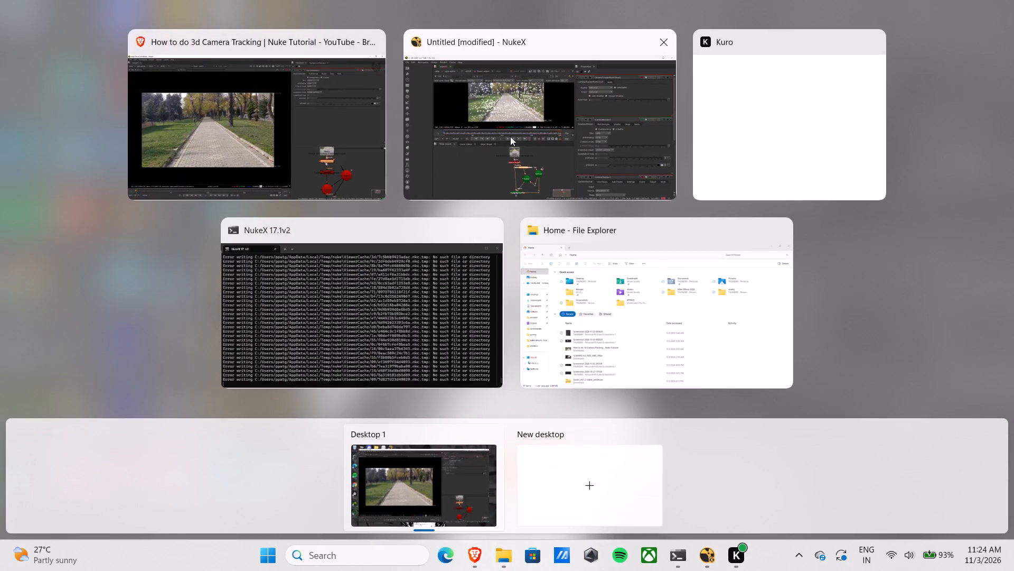
Switch to Nuke and disable the CameraTrackerPointCloud1 node in the node graph.
click(510, 136)
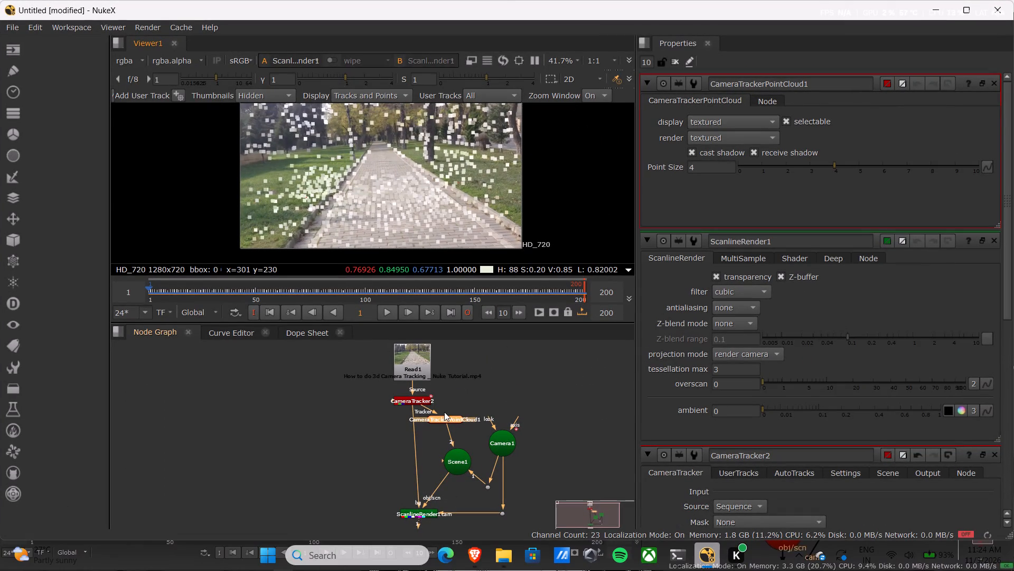
key(e)
click(449, 418)
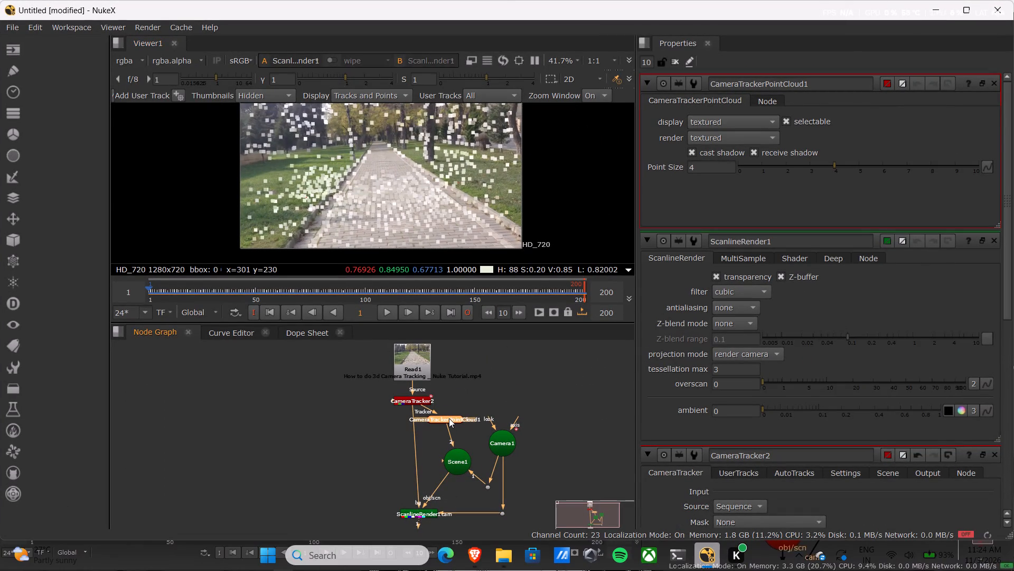
key(e)
click(361, 429)
click(450, 417)
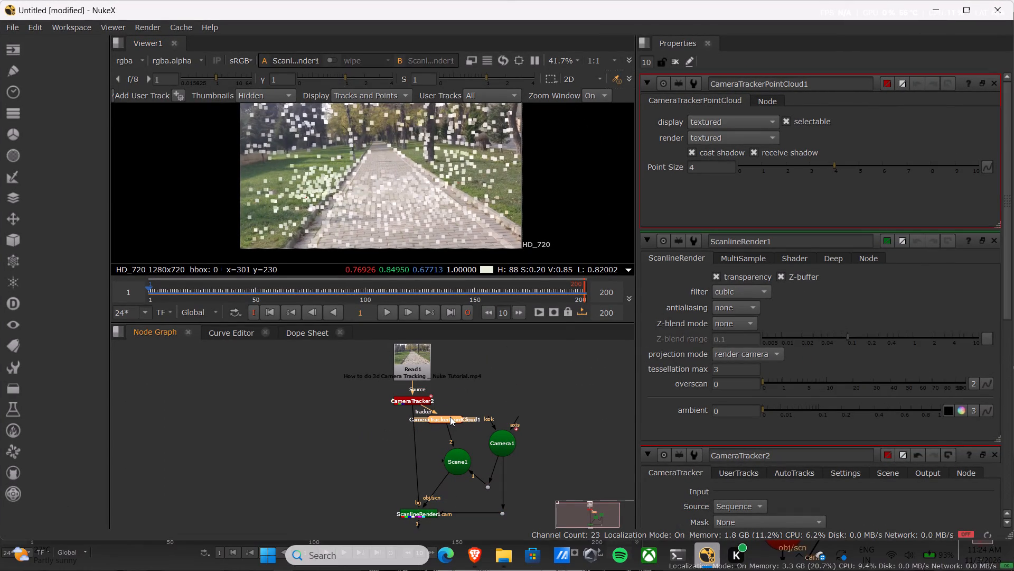
right_click(450, 417)
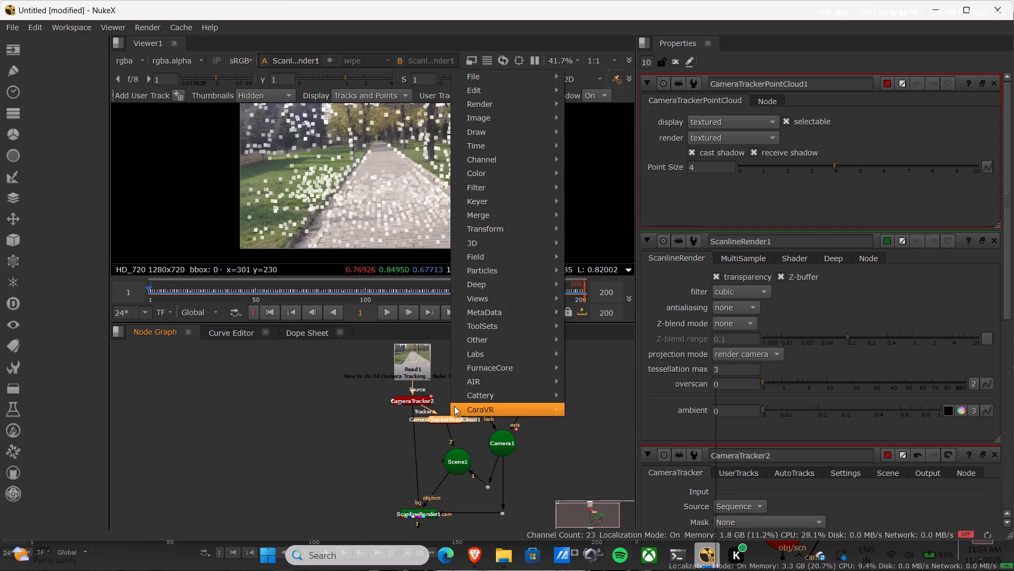
right_click(303, 415)
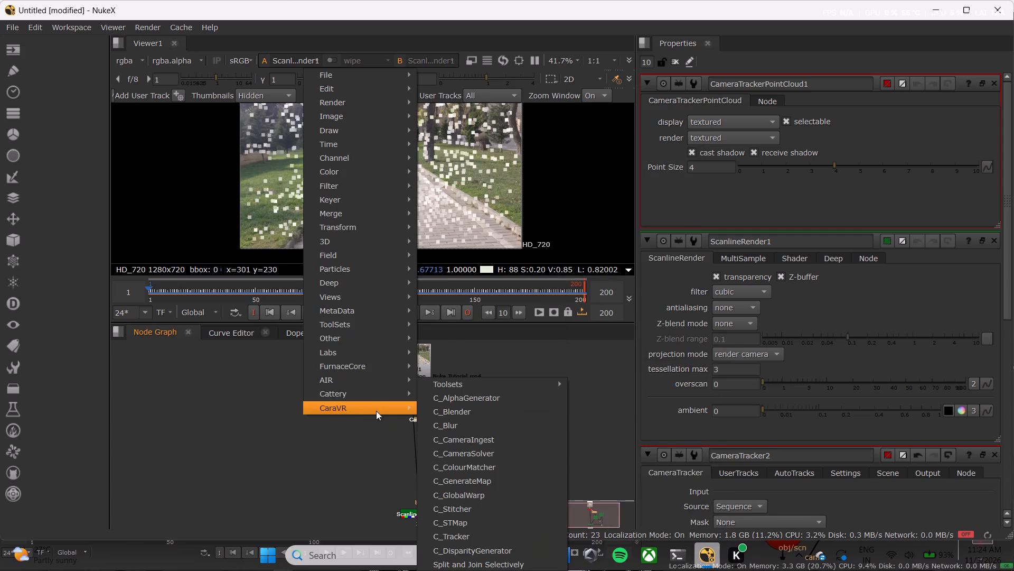
click(306, 461)
click(455, 420)
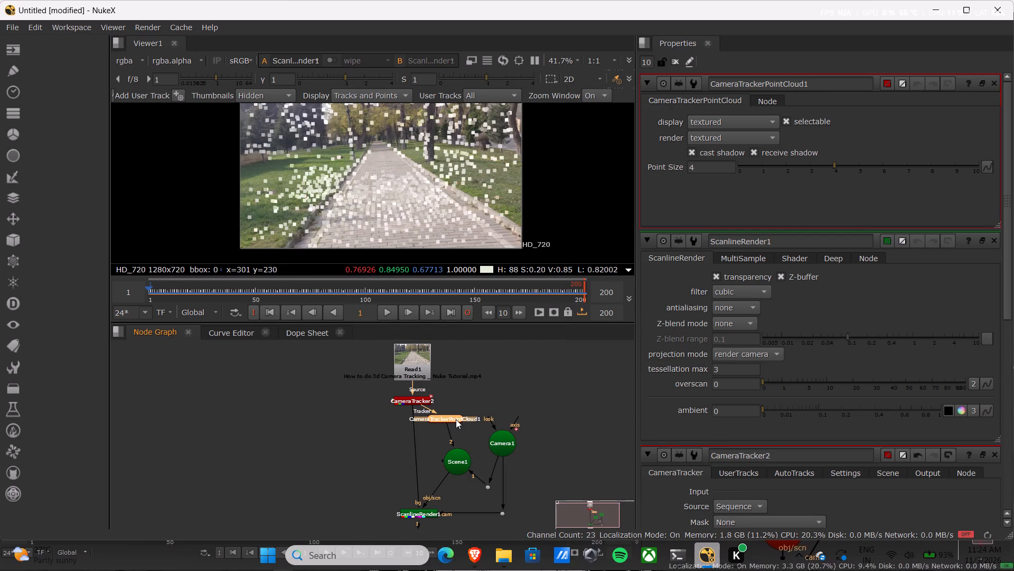
key(d)
text(ddd)
key(d)
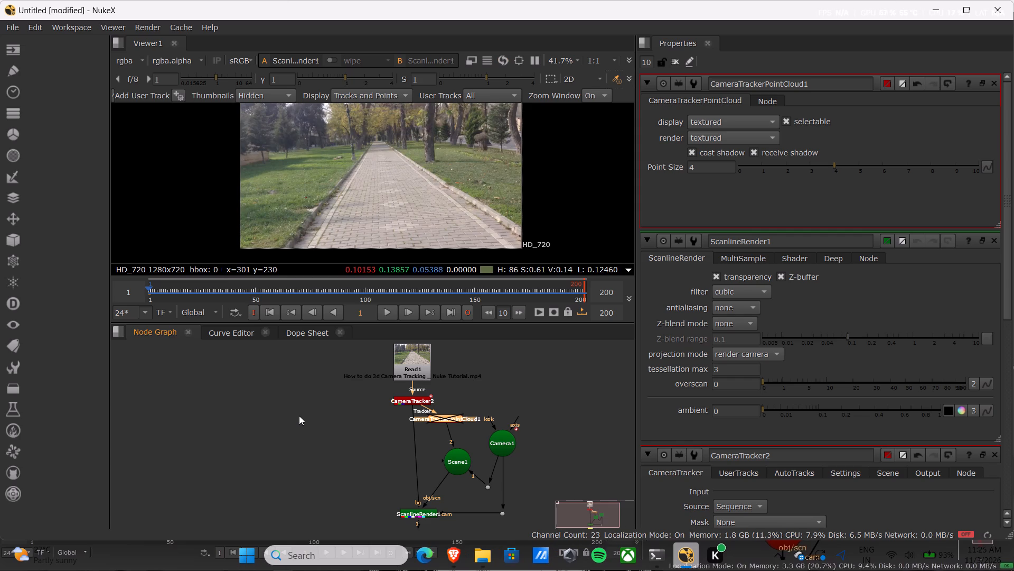
Switch to the Brave browser and watch the tutorial's chapter on adding 3D objects, pausing after the checkerboard card is placed on the path.
click(451, 557)
click(421, 263)
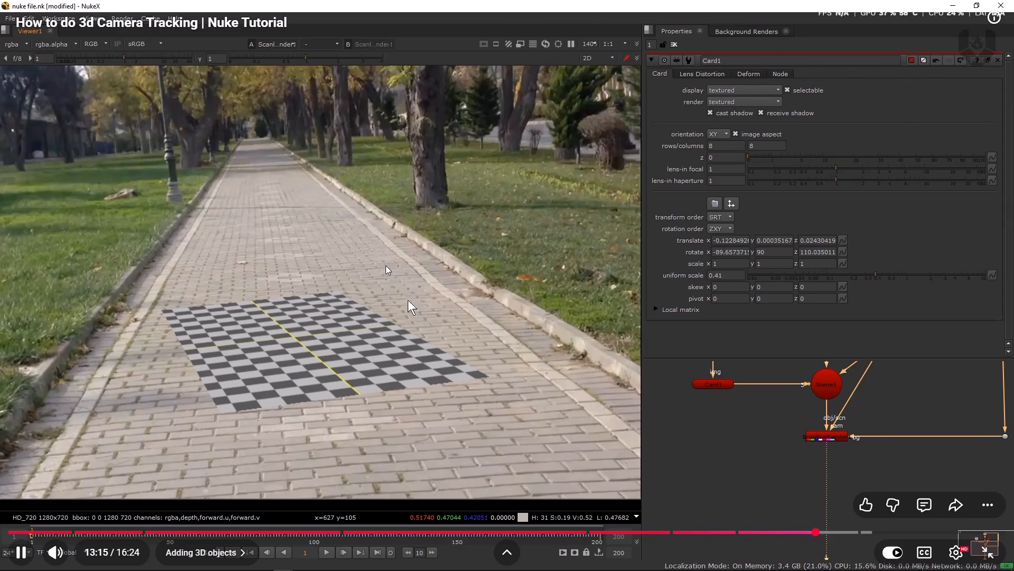
key(space)
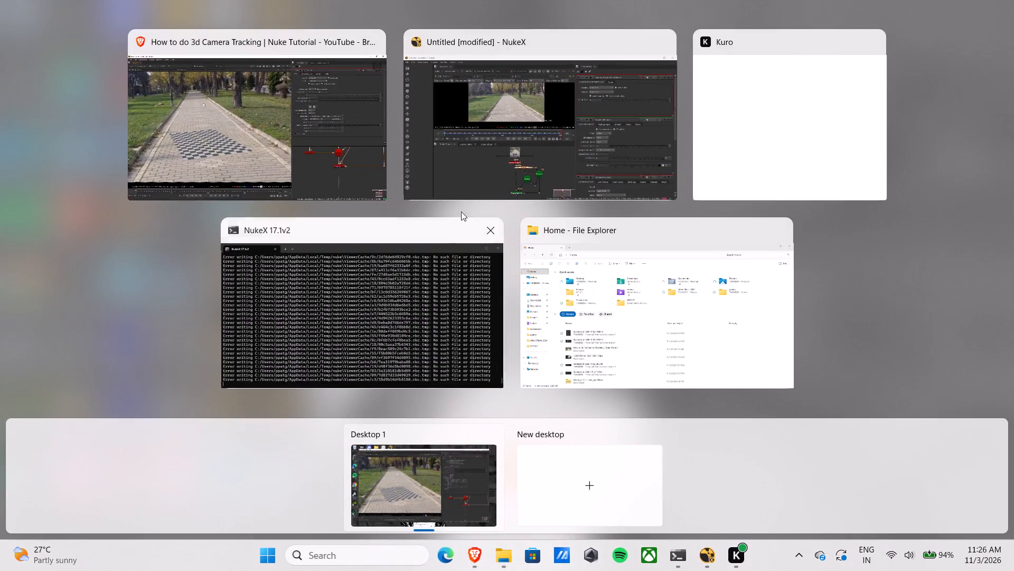
In Nuke, open the CameraTracker2 properties and look through its user tracks, auto tracks, settings, scene and output pages.
click(509, 150)
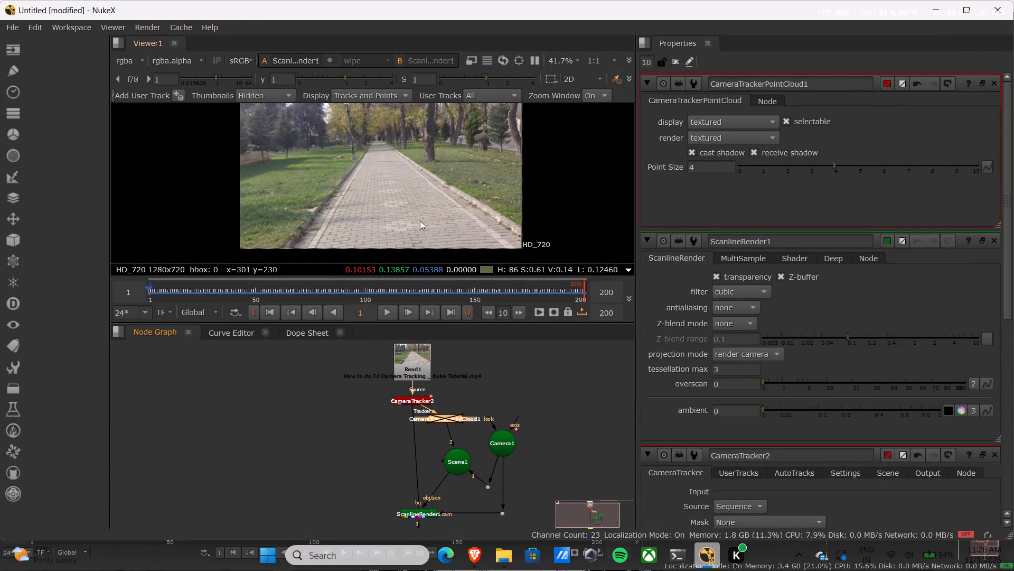
scroll(406, 202, up, 1)
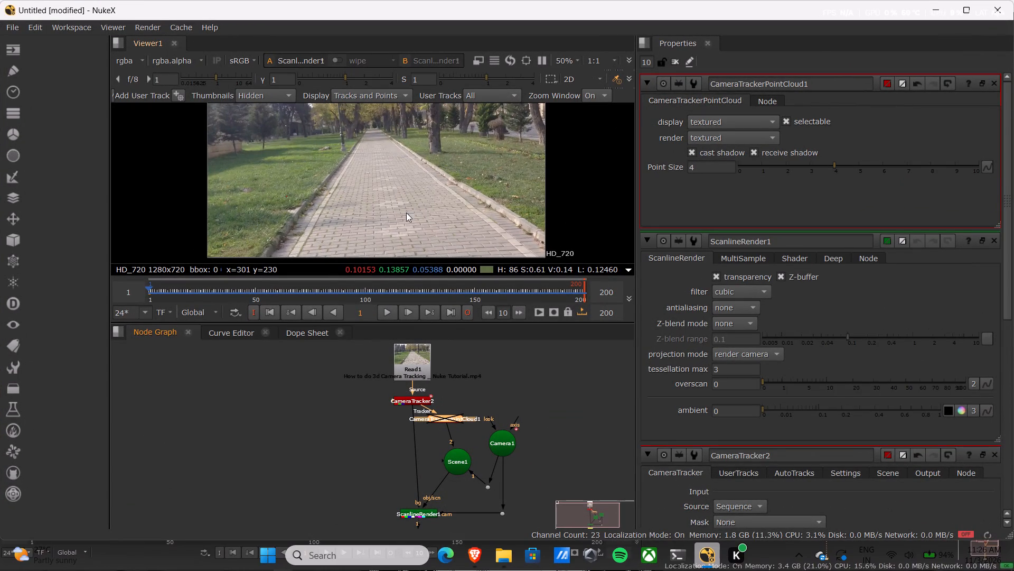
click(410, 399)
double_click(410, 399)
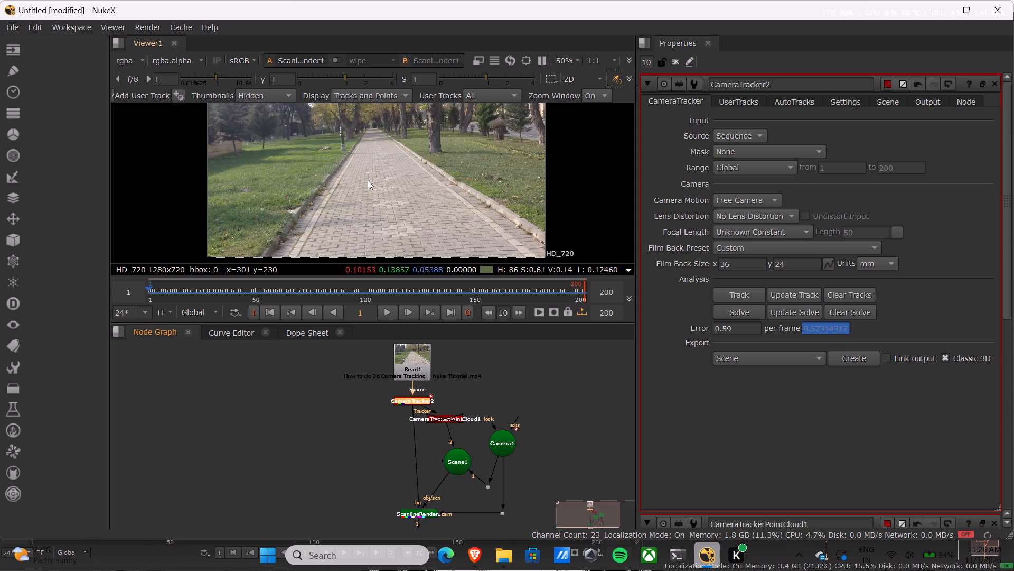
drag(368, 180, 400, 241)
click(737, 102)
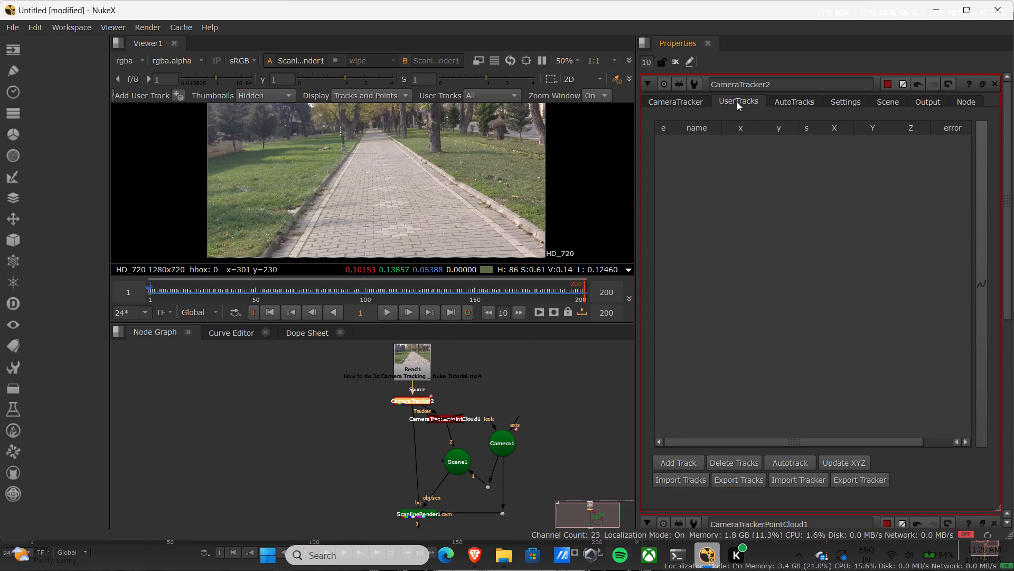
click(785, 100)
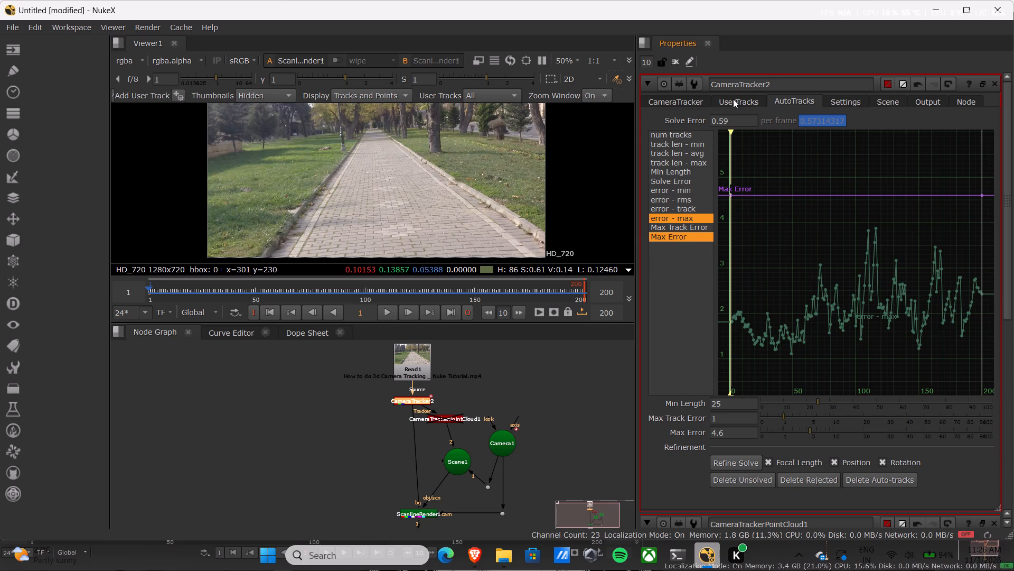
click(733, 95)
click(859, 95)
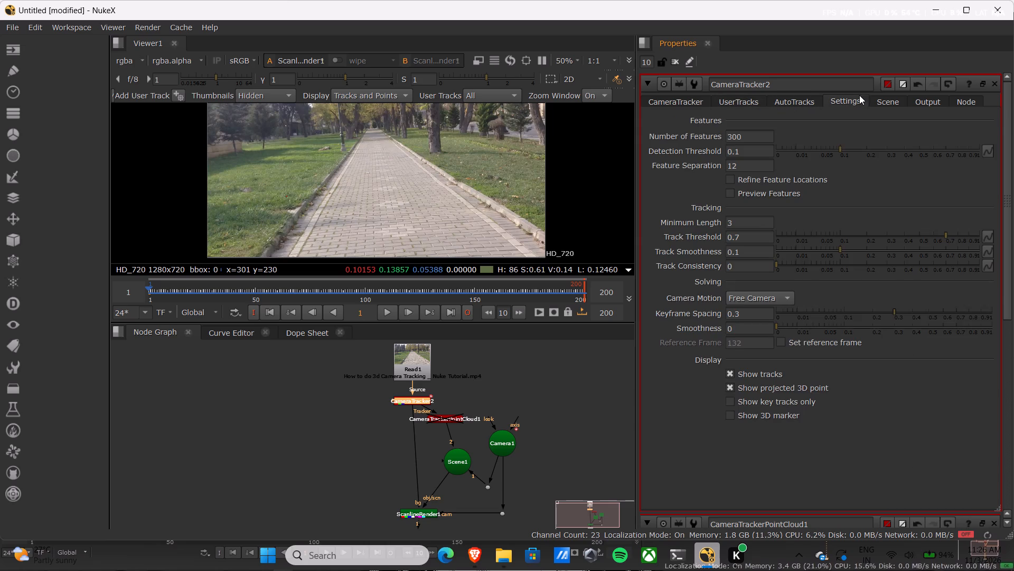
click(889, 97)
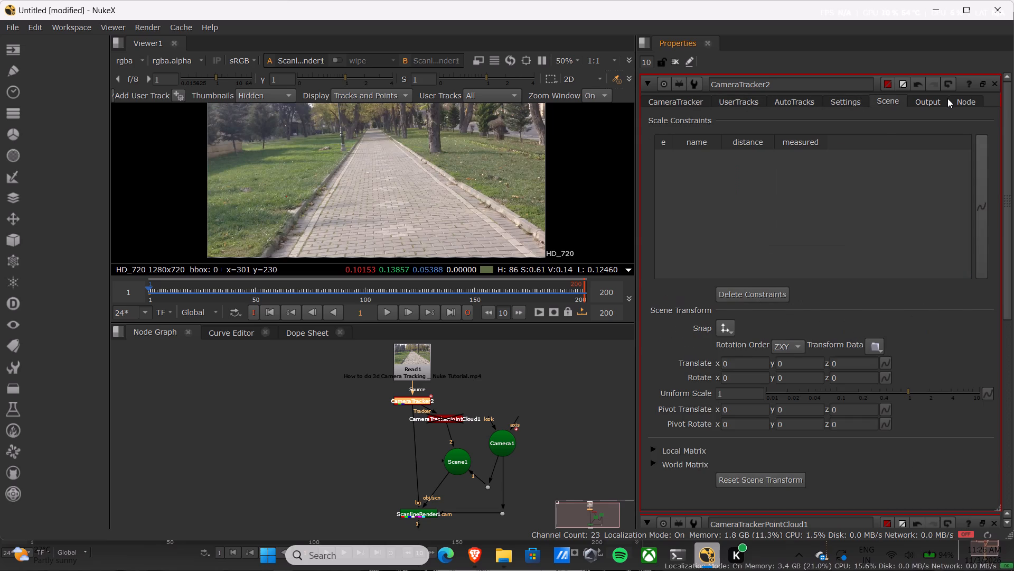
click(947, 98)
click(964, 96)
click(678, 97)
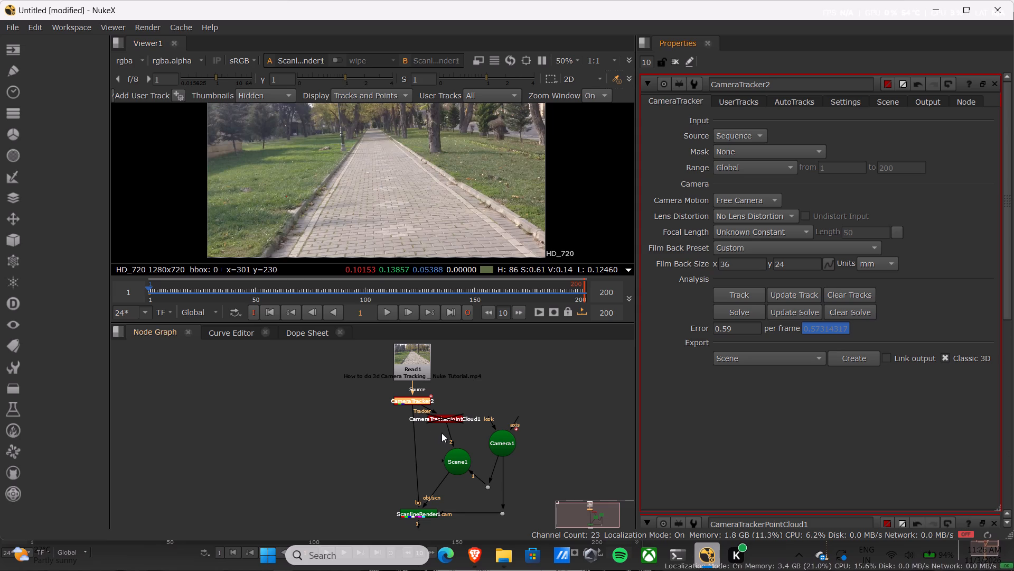
Switch to the Brave browser, rewind the tutorial to about 12:00 and rewatch how tracking points on the path are selected.
click(508, 148)
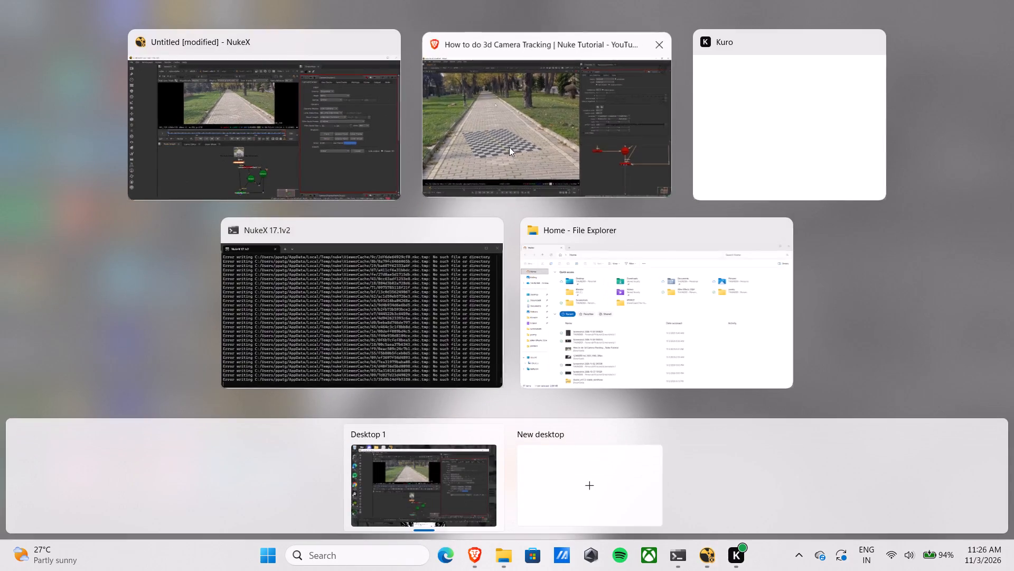
click(468, 256)
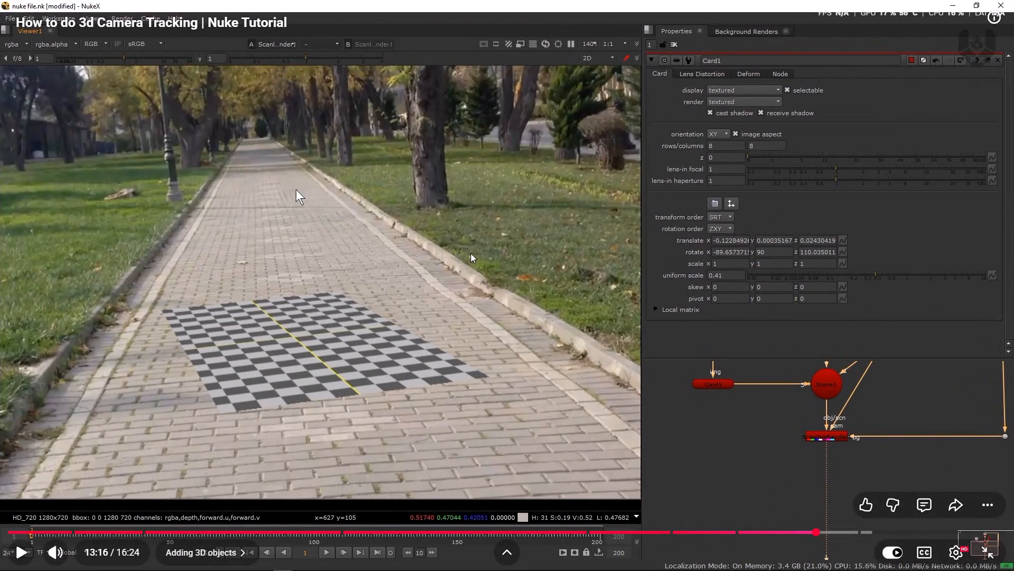
key(space)
key(Left)
key(Left)
key(Left)
key(Left)
key(Left)
key(Left)
key(Left)
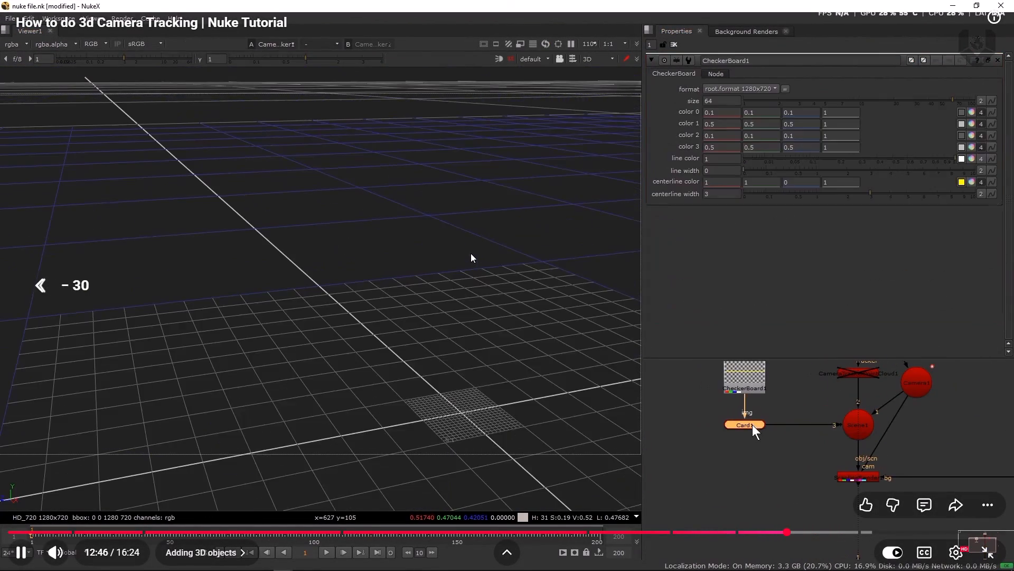
key(Left)
key(Left)
key(Left)
key(Left)
key(Left)
key(Left)
key(Left)
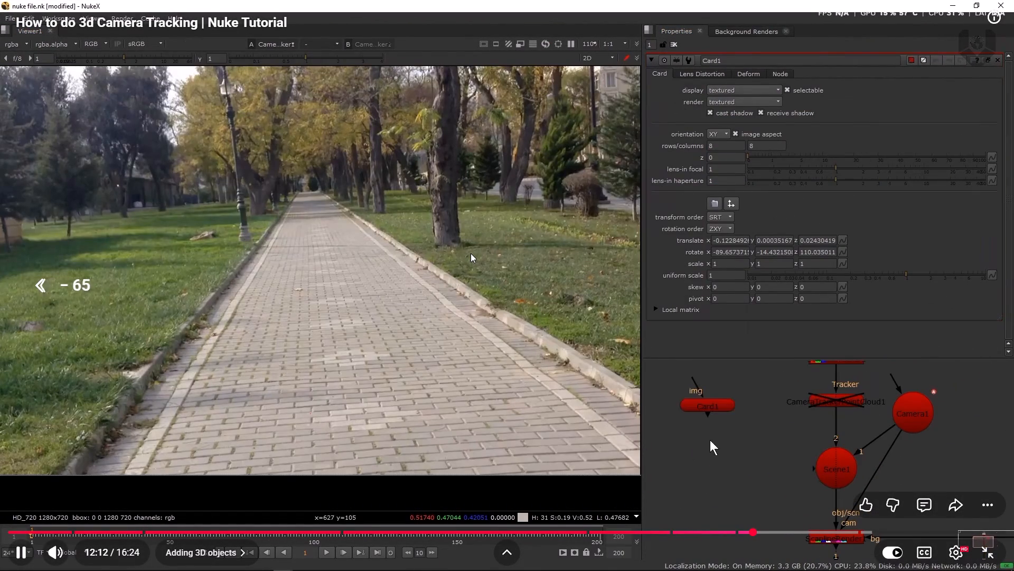
key(Left)
key(Left)
key(Left)
key(Left)
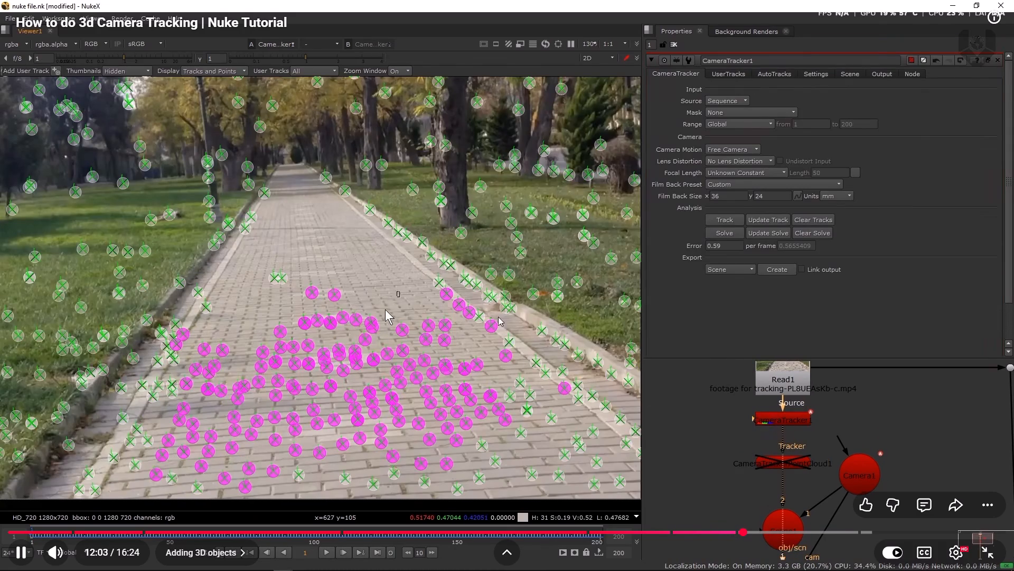
key(space)
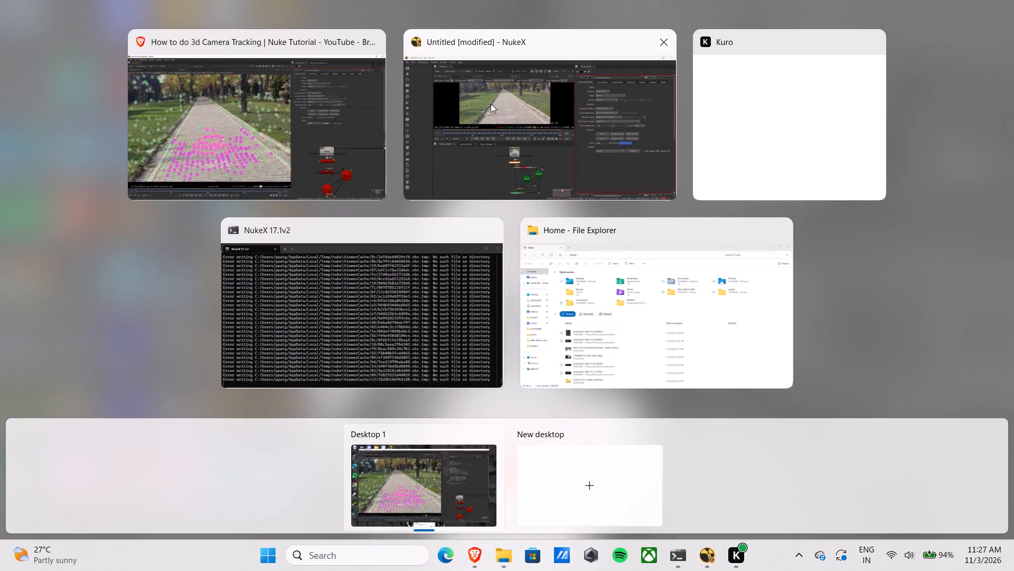
Switch to Nuke and show the CameraTracker2 node's output in the viewer.
click(517, 119)
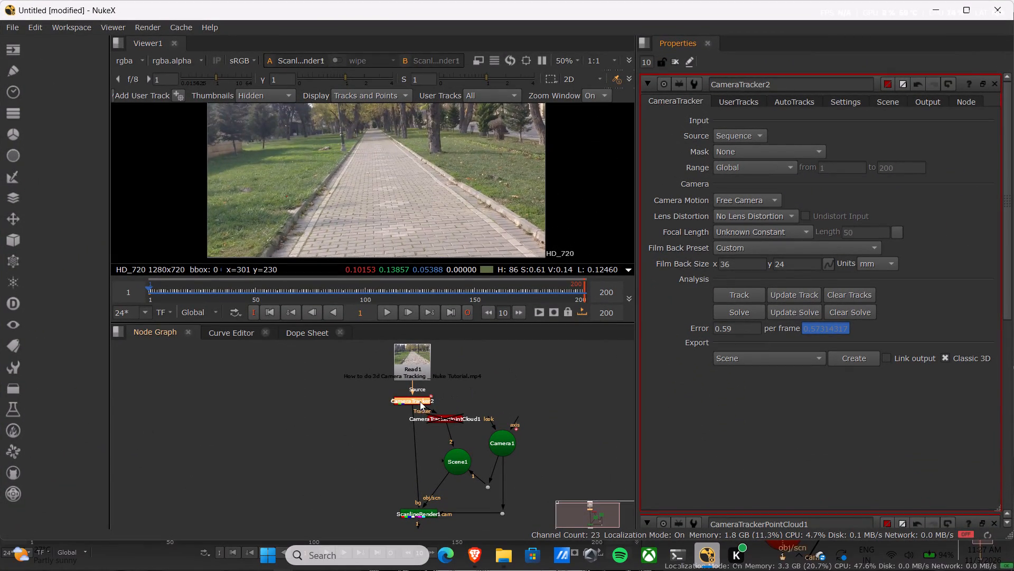
key(1)
key(1)
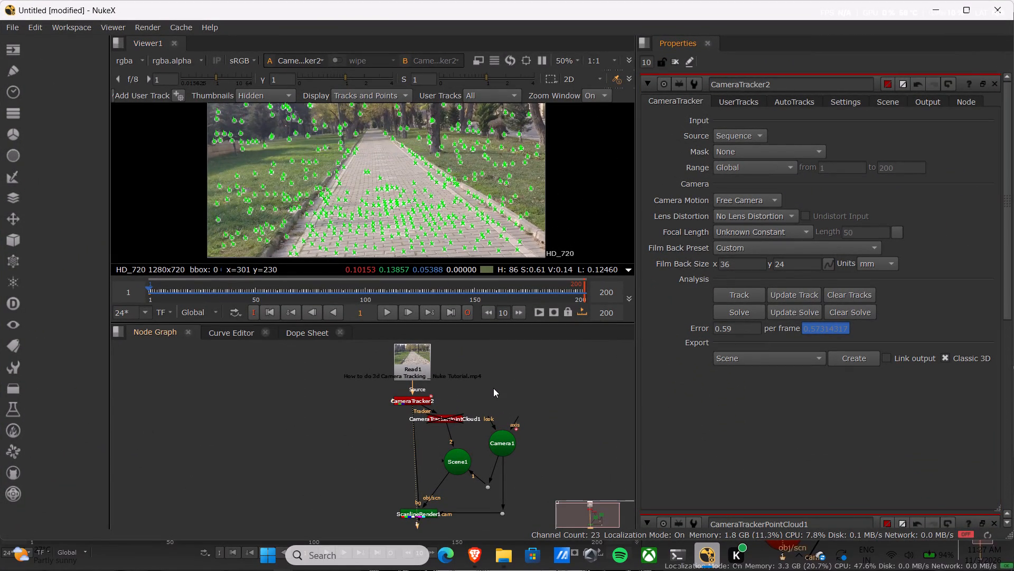
key(1)
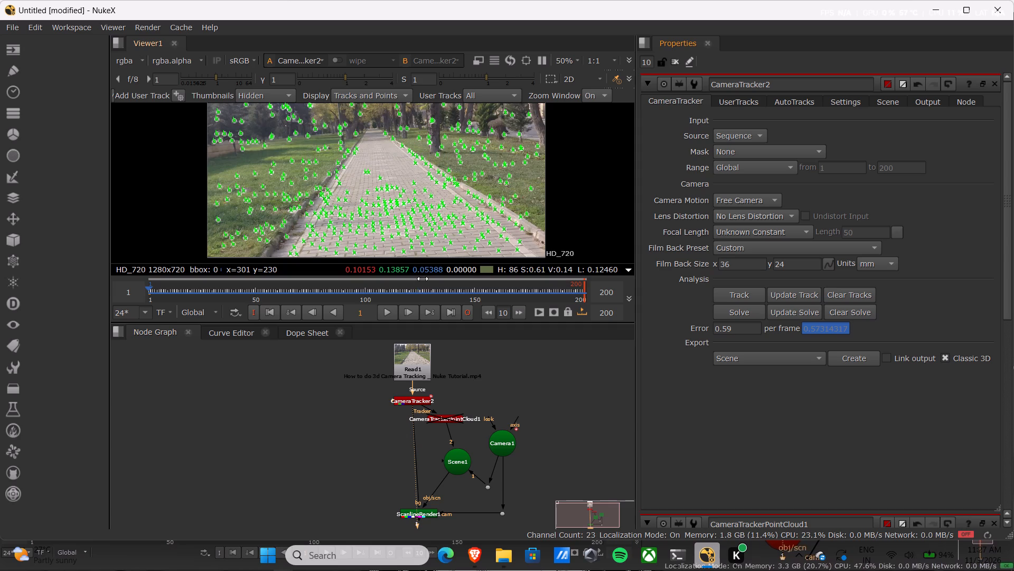
Enlarge the viewer, select a group of tracking points in the middle of the paved path and create a card from them.
drag(424, 321, 420, 340)
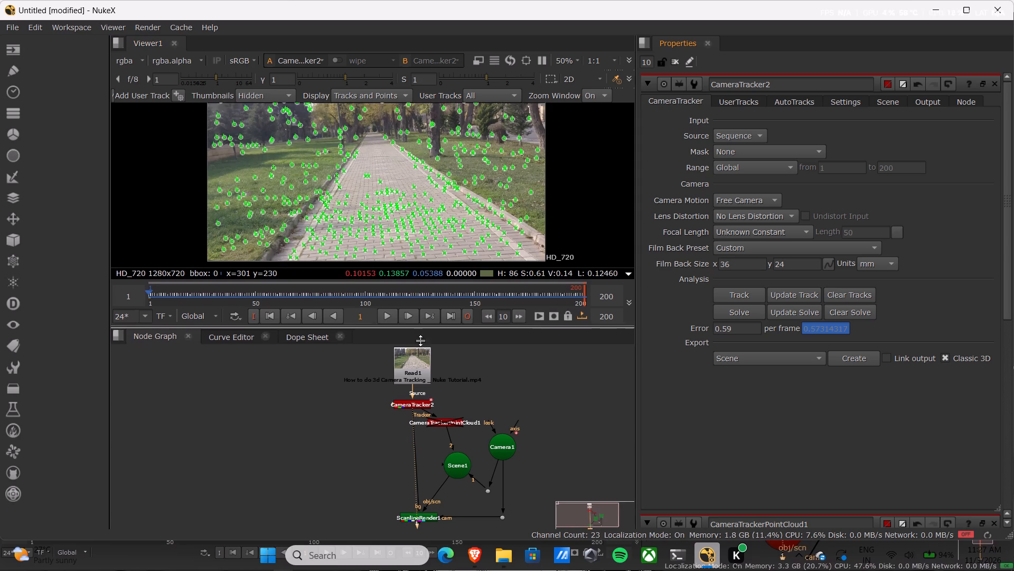
drag(420, 340, 419, 400)
scroll(380, 317, up, 3)
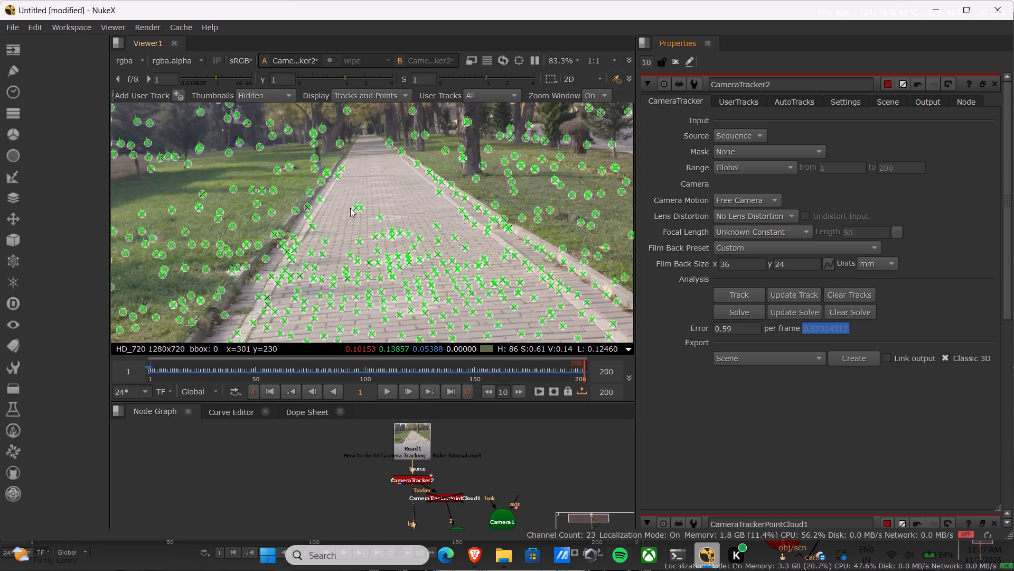
drag(350, 208, 438, 270)
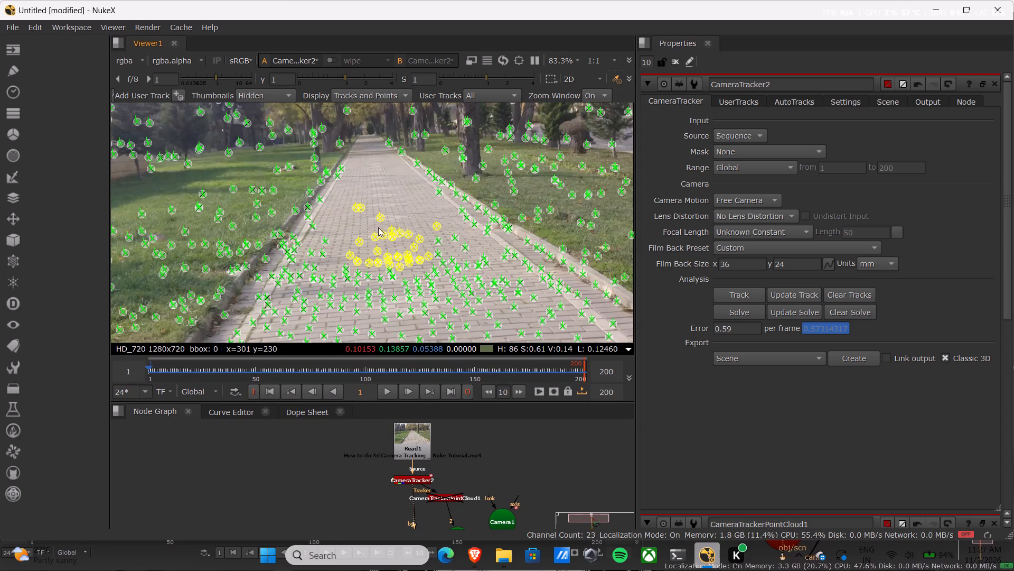
right_click(387, 227)
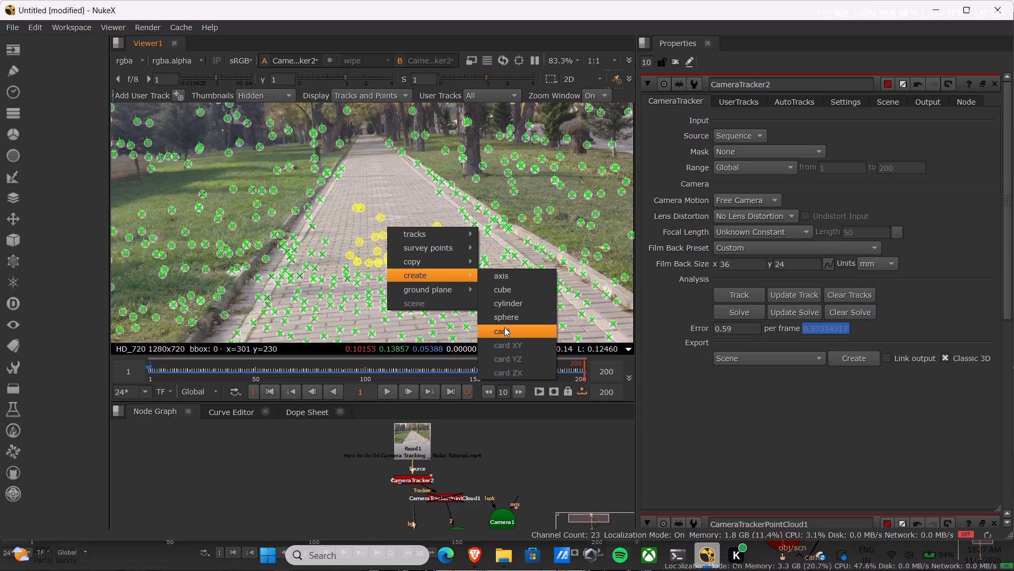
click(504, 327)
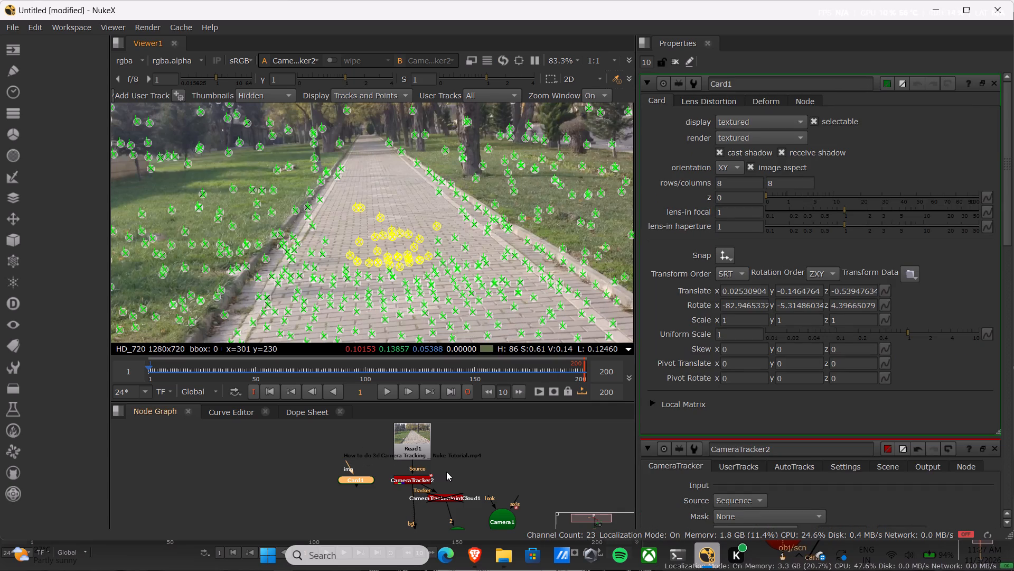
Enlarge the node graph, place the new card node beside Scene1 and connect its output to Scene1.
shift+middle_drag(516, 474, 517, 457)
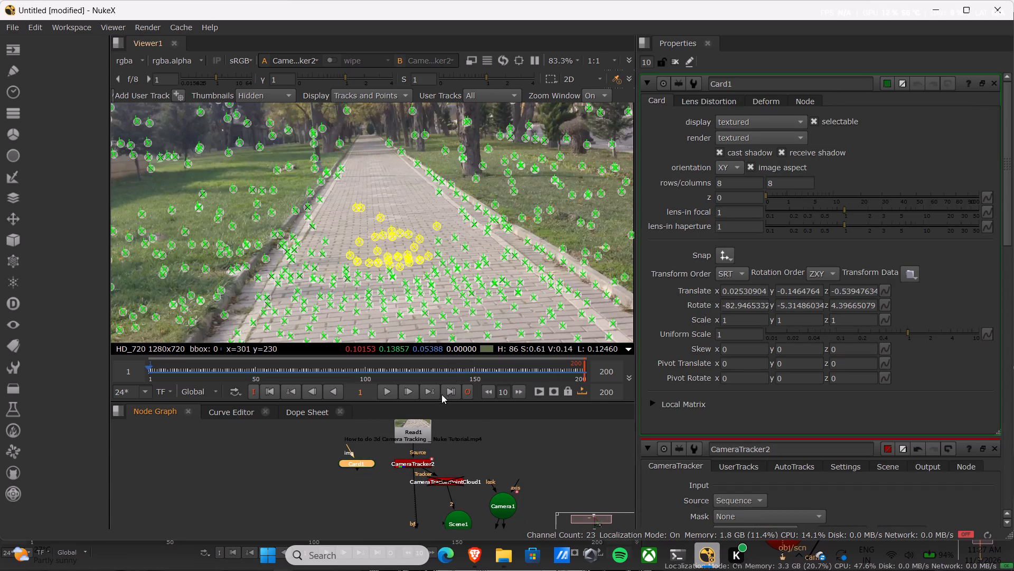
drag(443, 401, 443, 239)
drag(363, 300, 371, 357)
drag(364, 364, 453, 366)
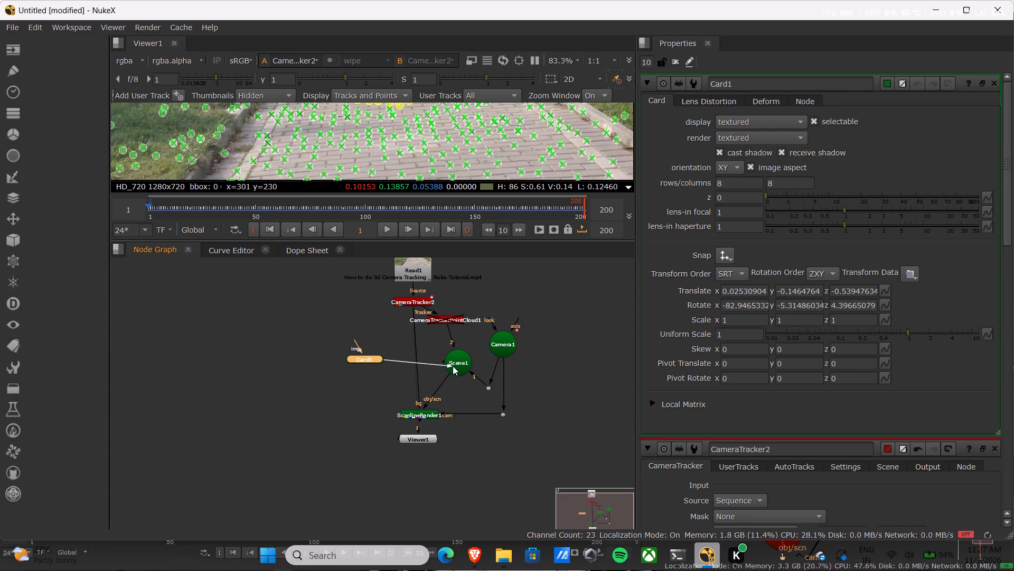
drag(453, 366, 454, 361)
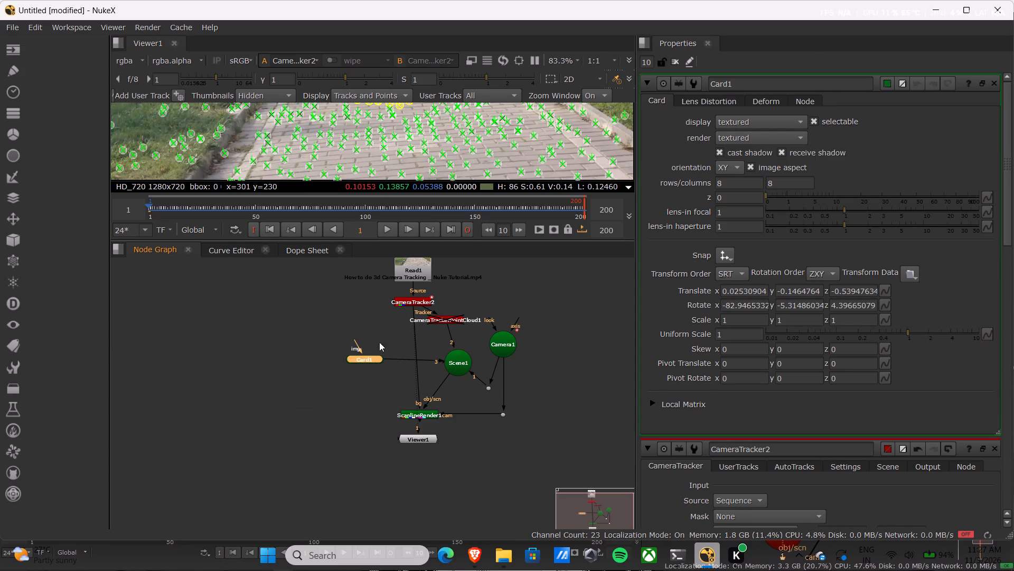
Add a CheckerBoard node, place it beside Card1 and connect Card1's img input to it.
key(Tab)
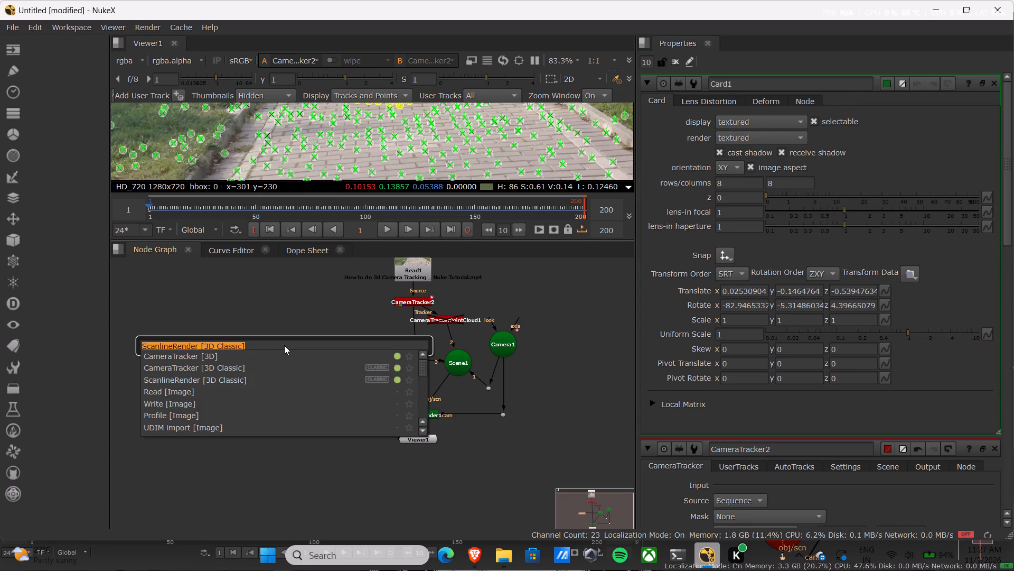
key(BackSpace)
text(ch)
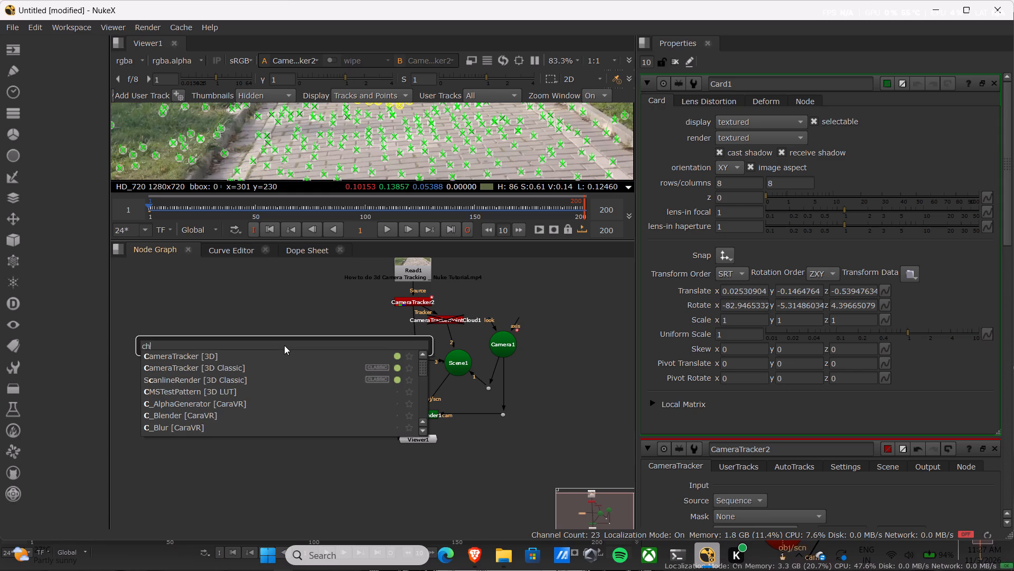
text(ec)
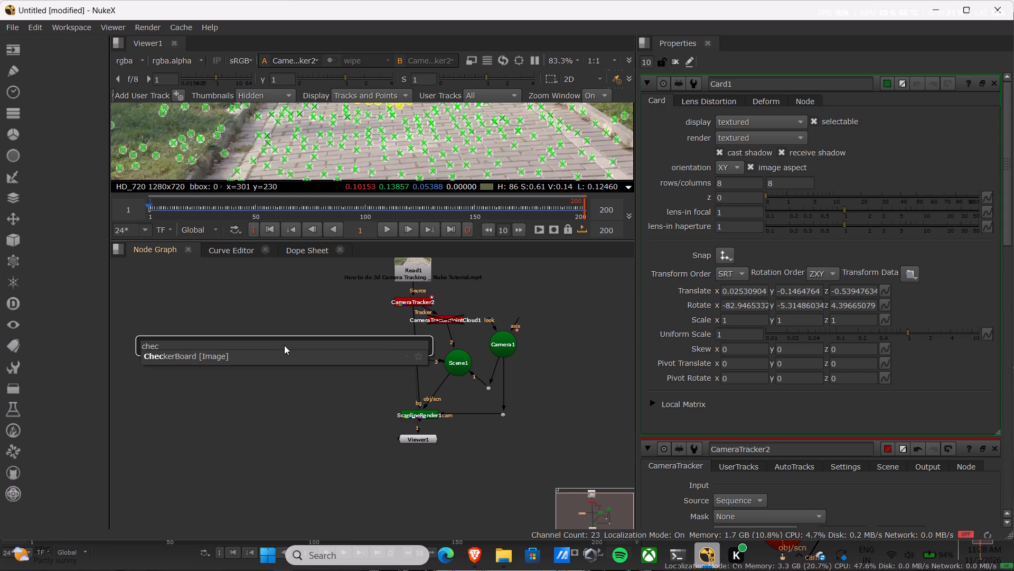
click(271, 360)
scroll(377, 373, up, 2)
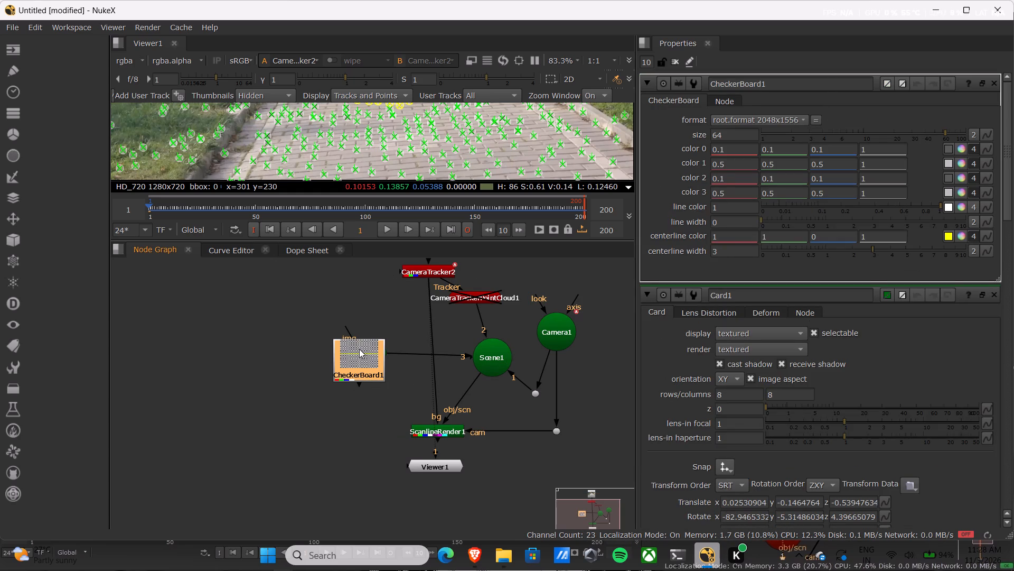
drag(359, 349, 288, 321)
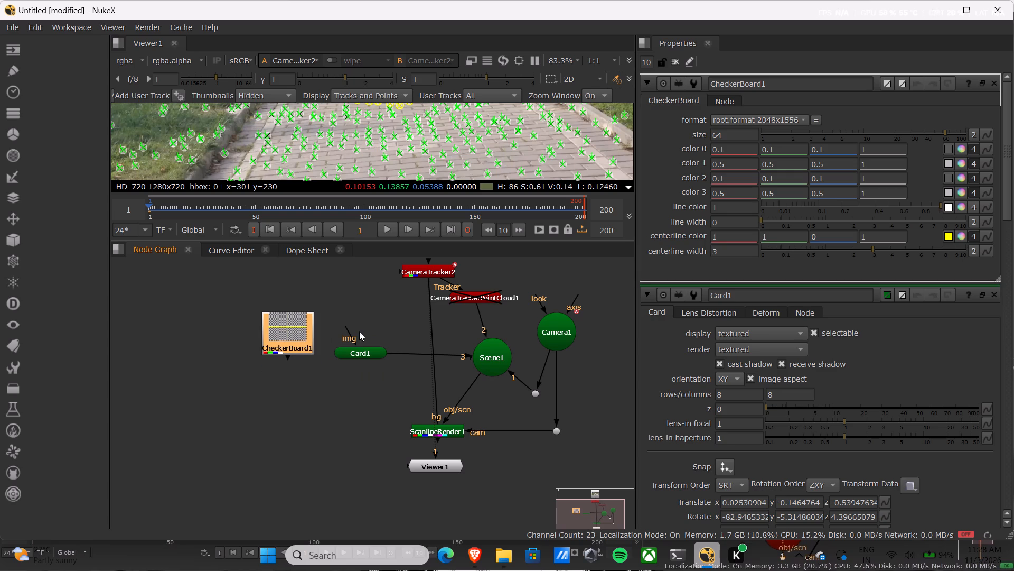
drag(346, 325, 285, 351)
Enlarge the viewer, switch it to 3D and raise the checkerboard card along its Z axis to a Y translation of about 0.
drag(375, 240, 361, 395)
scroll(416, 205, down, 1)
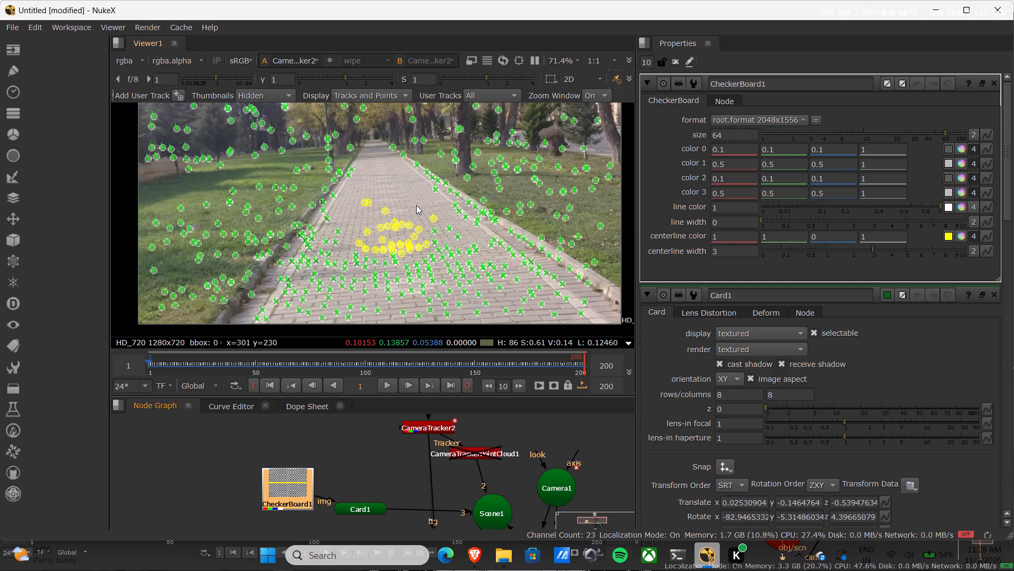
scroll(416, 205, down, 1)
key(Tab)
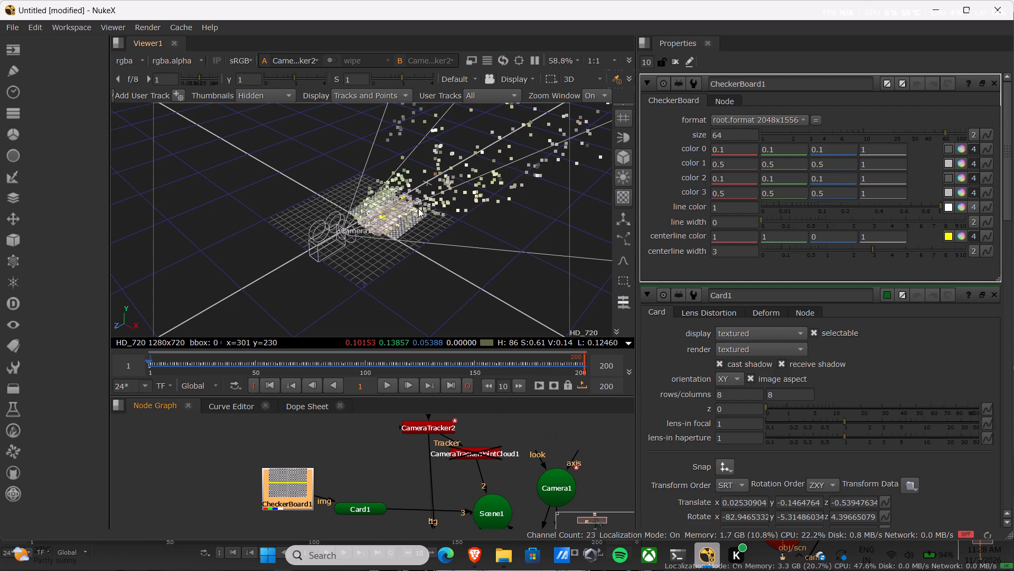
middle_drag(408, 232, 420, 229)
scroll(418, 229, up, 3)
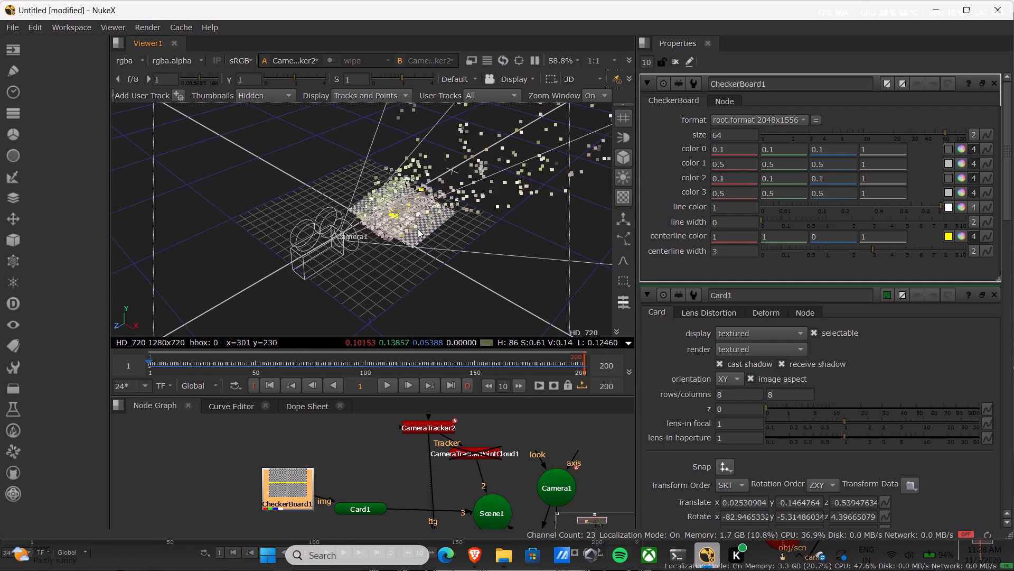
scroll(418, 229, up, 9)
click(506, 264)
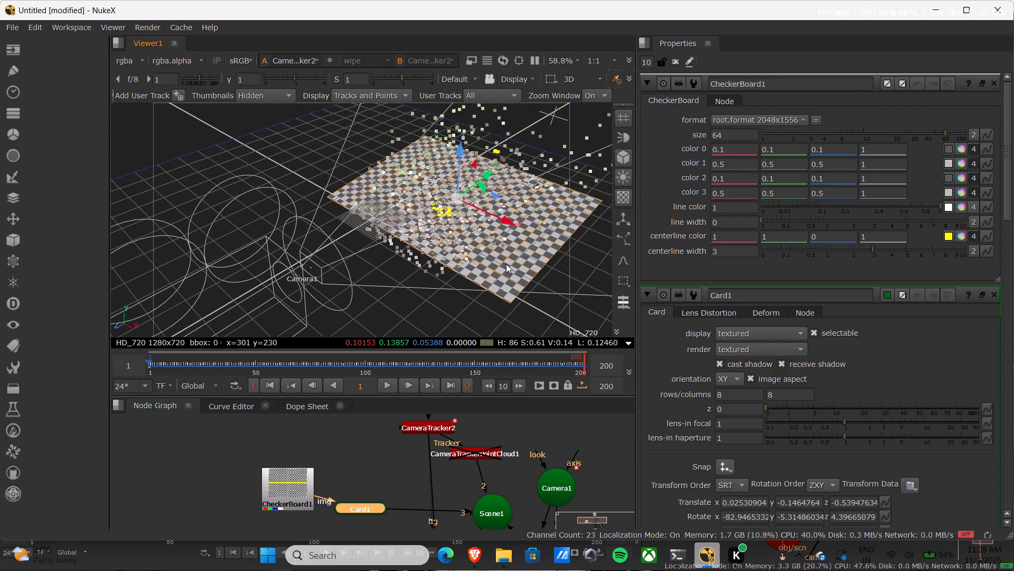
drag(460, 159, 460, 146)
key(Tab)
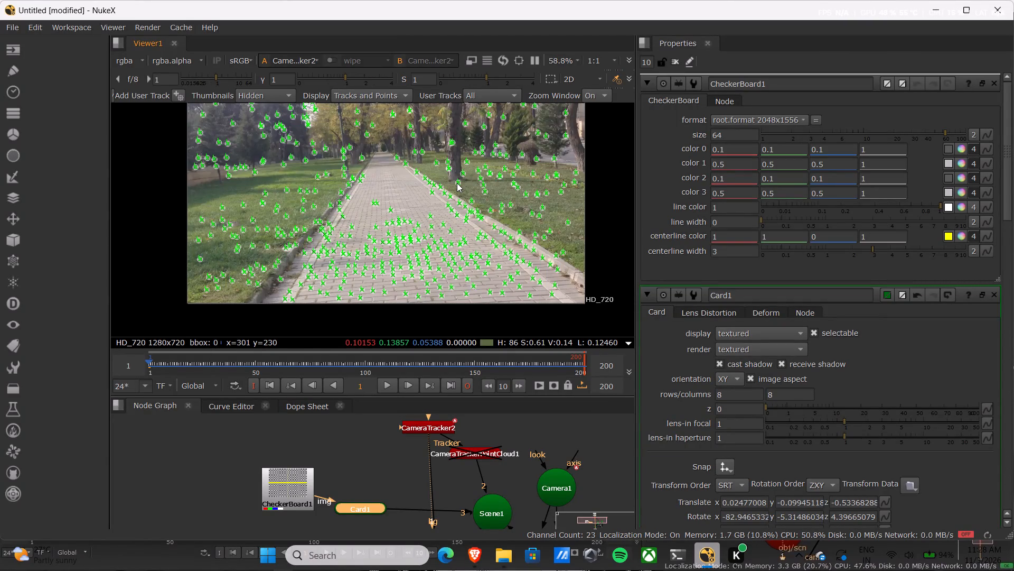
key(Tab)
drag(459, 153, 455, 125)
key(Tab)
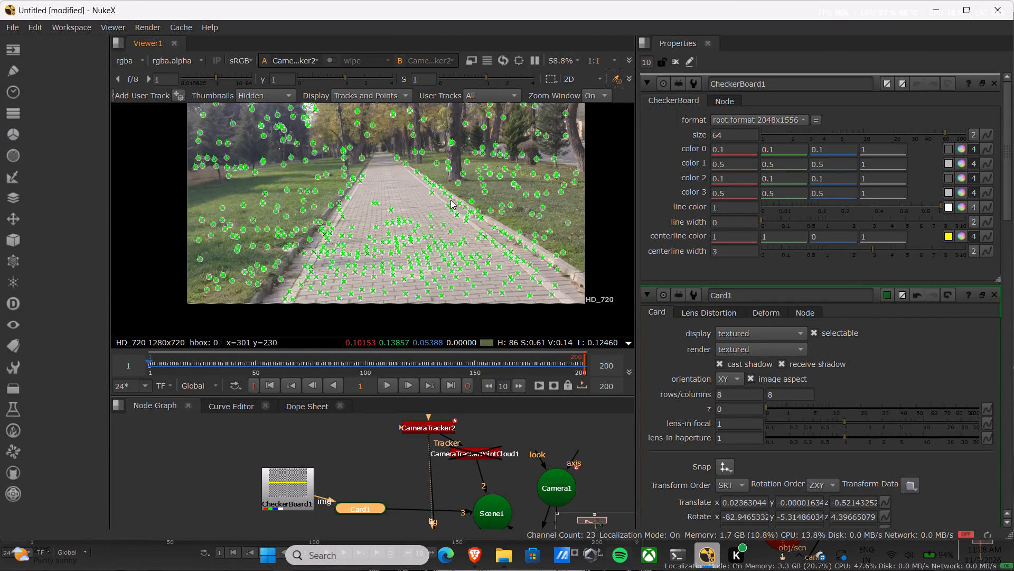
key(Tab)
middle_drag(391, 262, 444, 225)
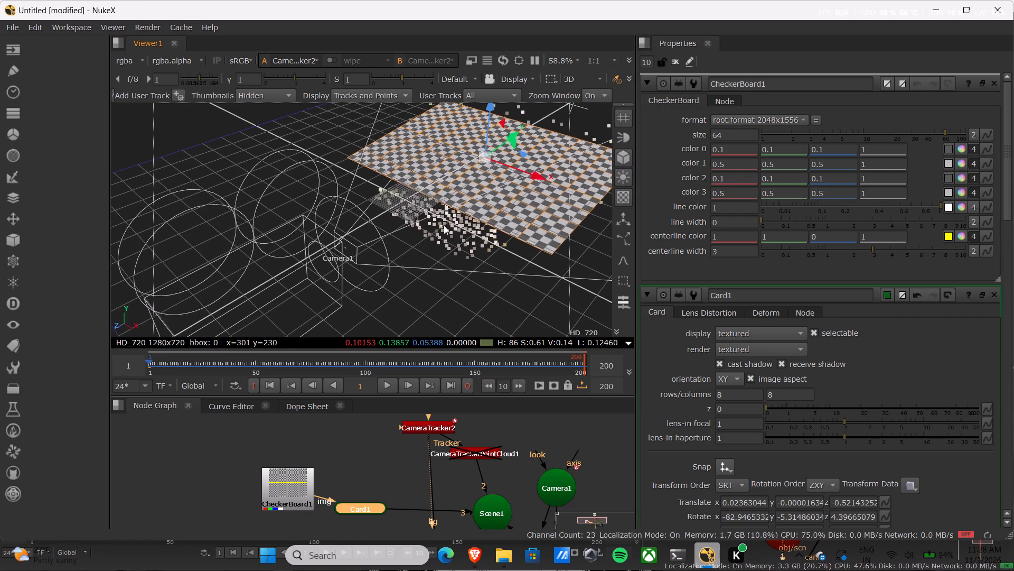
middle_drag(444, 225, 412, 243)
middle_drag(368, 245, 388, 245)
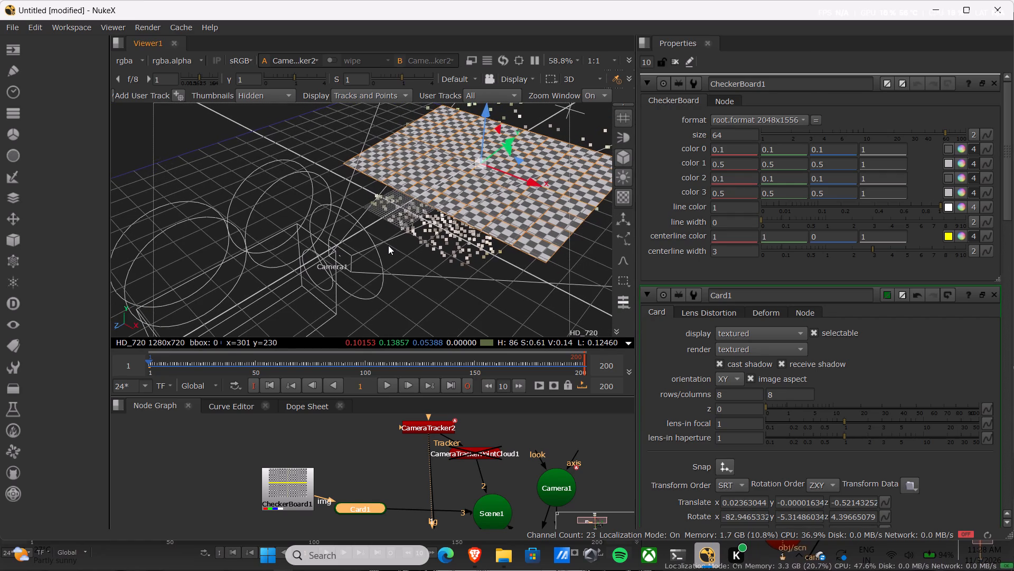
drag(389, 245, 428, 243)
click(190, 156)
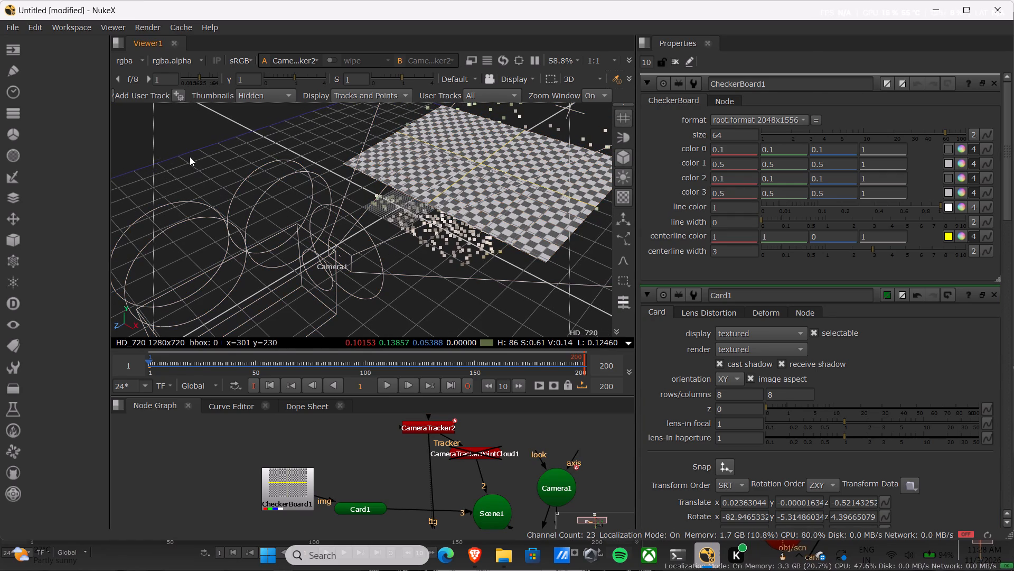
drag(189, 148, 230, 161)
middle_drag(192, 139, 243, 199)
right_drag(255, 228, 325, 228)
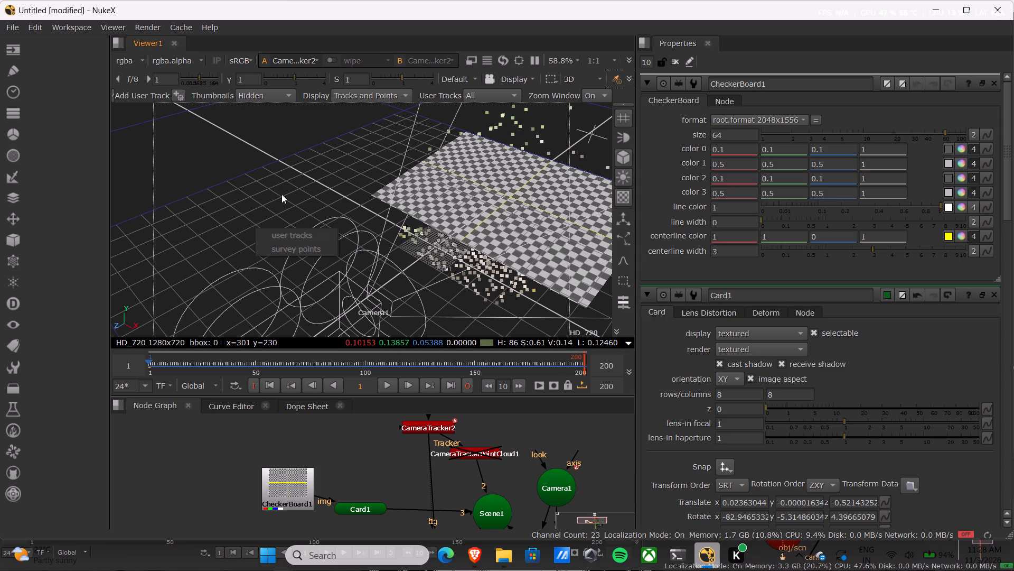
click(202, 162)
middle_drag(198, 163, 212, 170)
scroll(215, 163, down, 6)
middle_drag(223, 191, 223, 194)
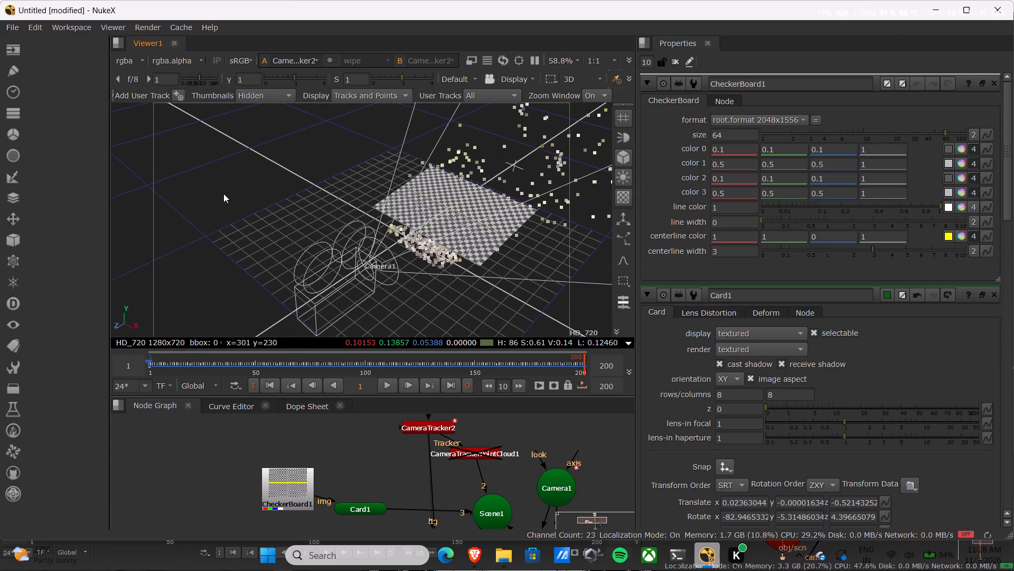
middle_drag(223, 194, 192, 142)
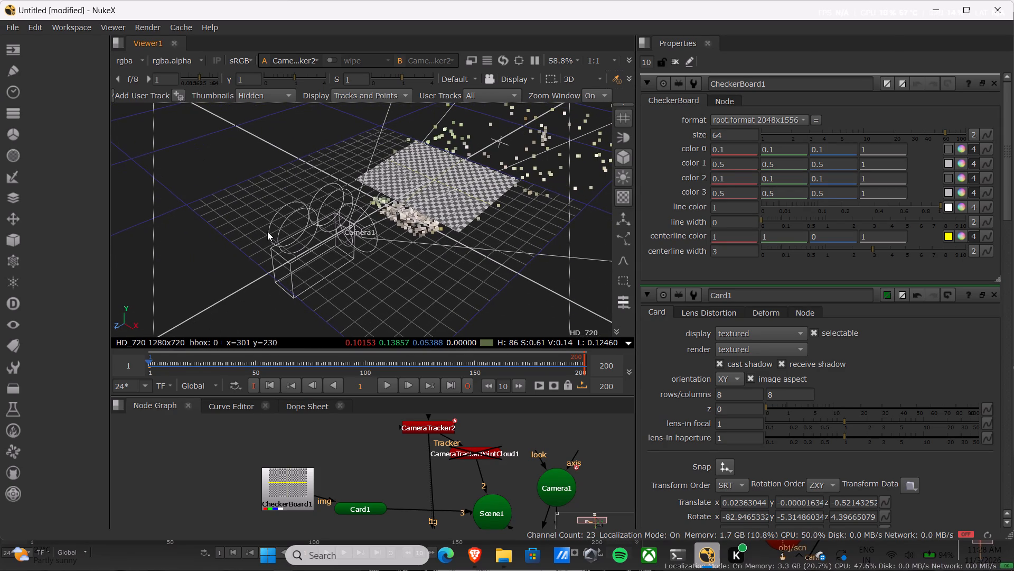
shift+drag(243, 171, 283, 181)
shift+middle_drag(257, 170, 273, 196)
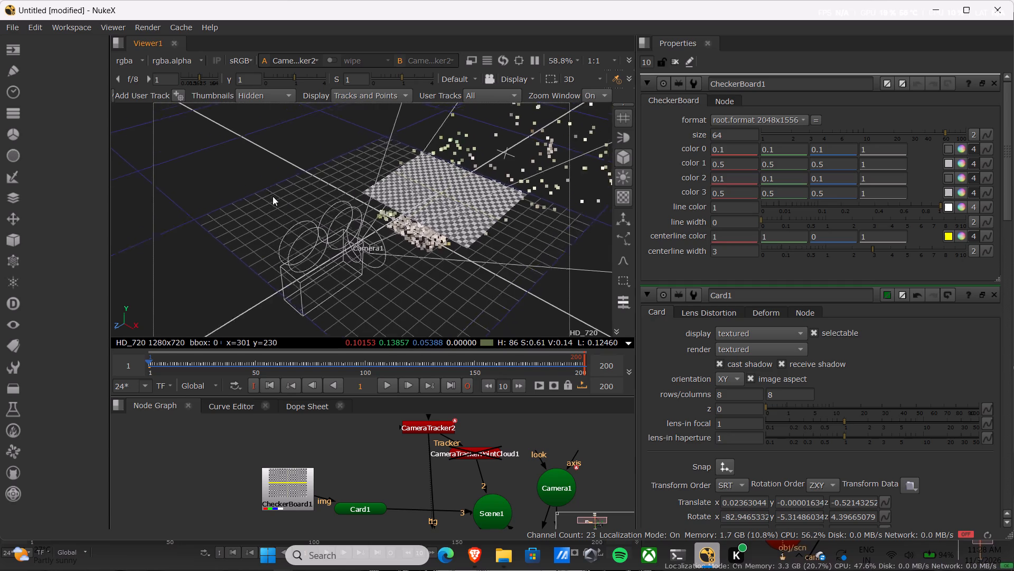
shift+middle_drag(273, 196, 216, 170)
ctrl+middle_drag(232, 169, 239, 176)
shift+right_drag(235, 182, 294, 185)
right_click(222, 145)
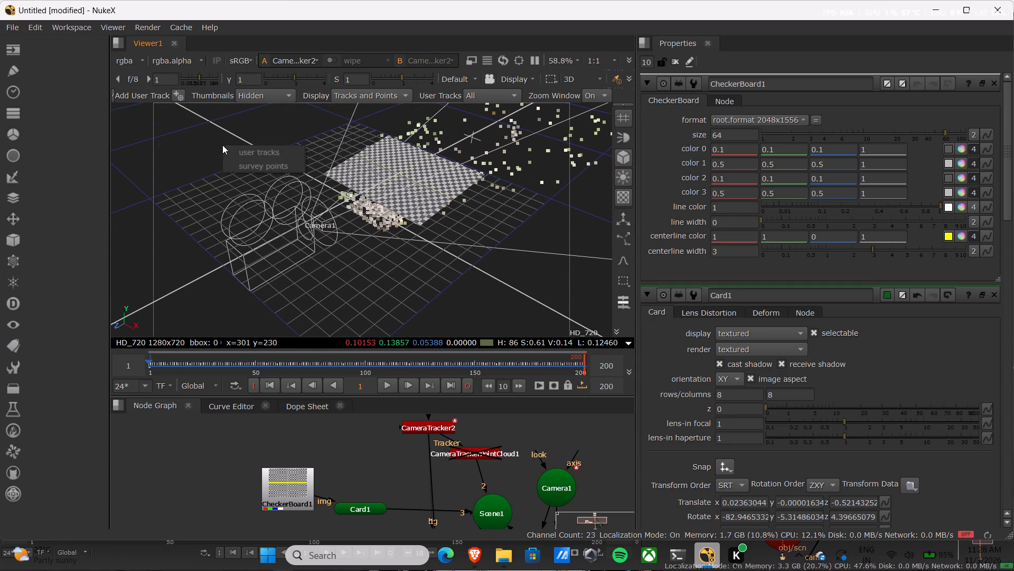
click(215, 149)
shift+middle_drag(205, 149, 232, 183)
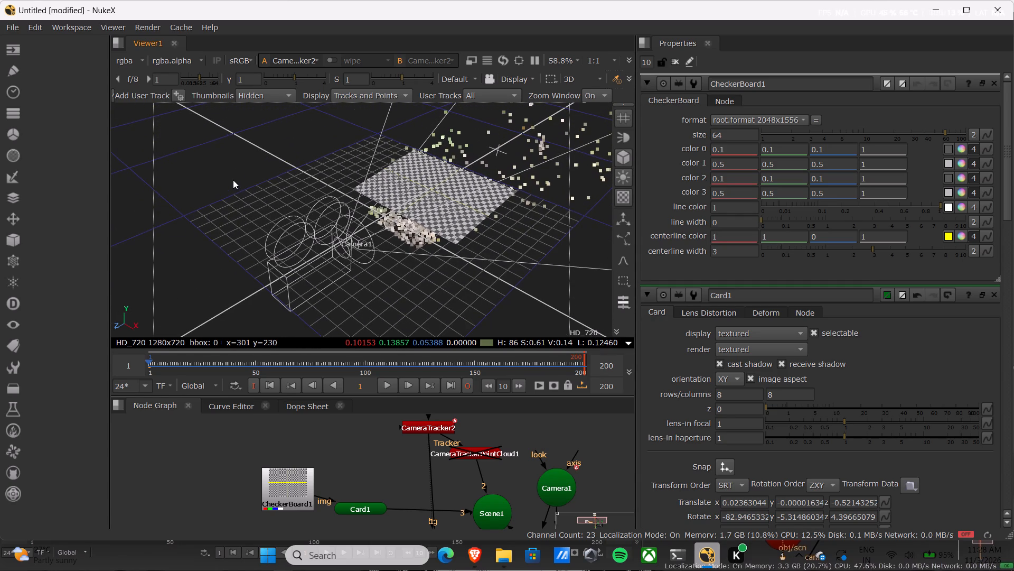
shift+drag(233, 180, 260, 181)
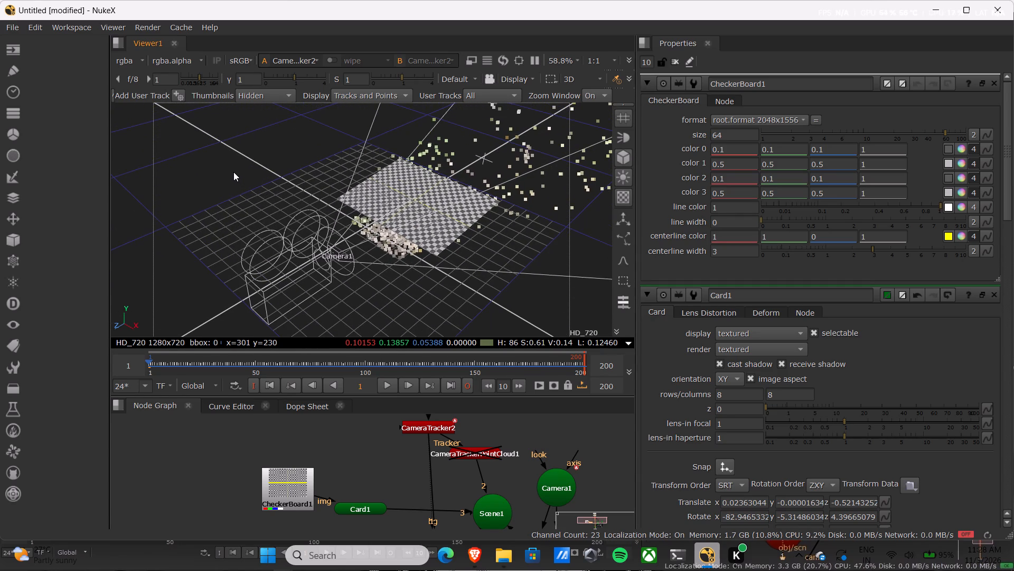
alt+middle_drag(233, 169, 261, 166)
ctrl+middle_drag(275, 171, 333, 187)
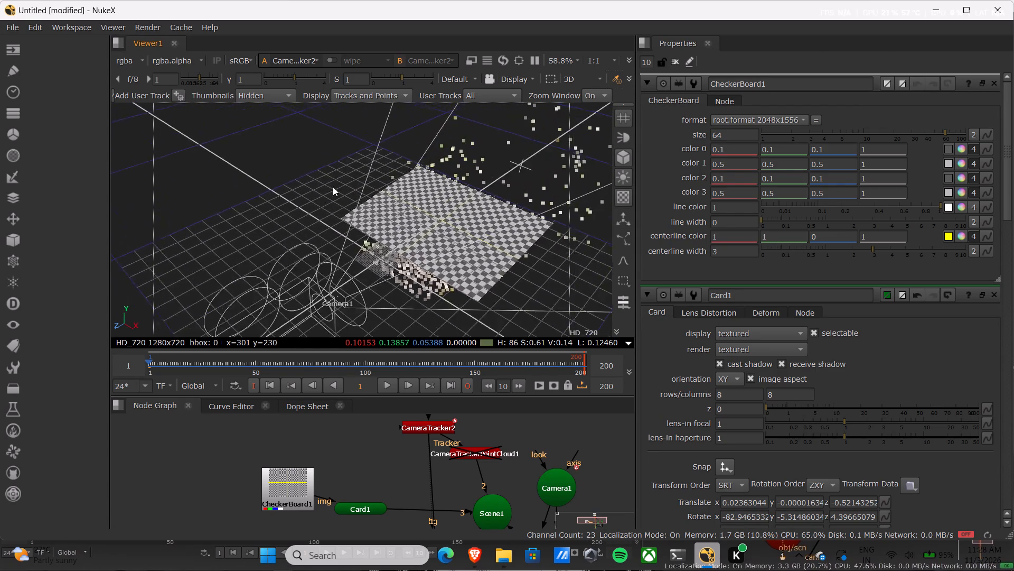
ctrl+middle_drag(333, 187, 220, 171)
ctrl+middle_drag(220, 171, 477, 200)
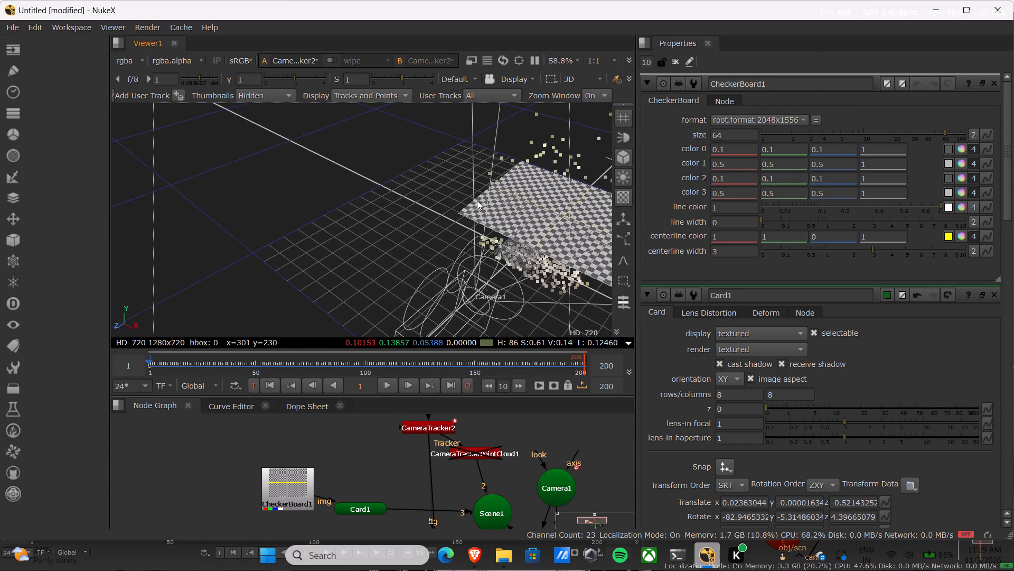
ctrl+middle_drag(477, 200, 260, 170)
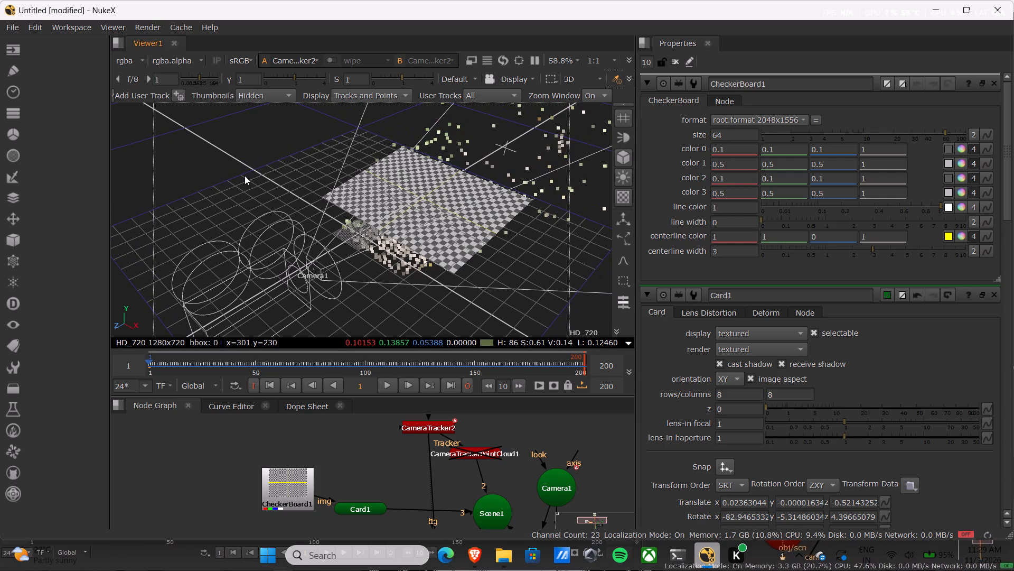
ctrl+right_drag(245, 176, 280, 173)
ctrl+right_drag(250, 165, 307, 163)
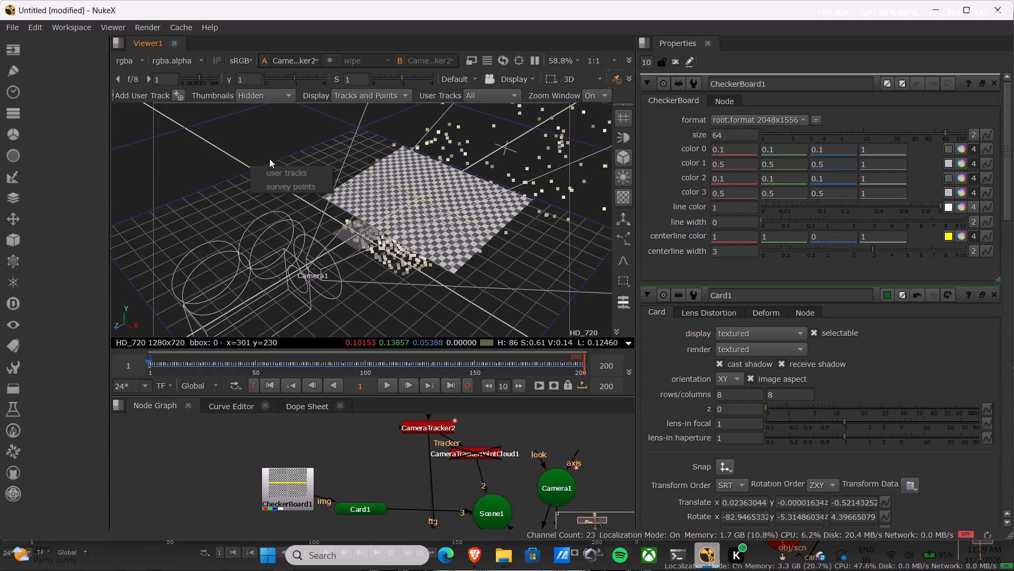
Orbit to a low side view and lower the card along its Z axis into the path's point cloud, at about -0.12 Y translation.
ctrl+middle_drag(252, 163, 308, 142)
ctrl+drag(256, 172, 297, 185)
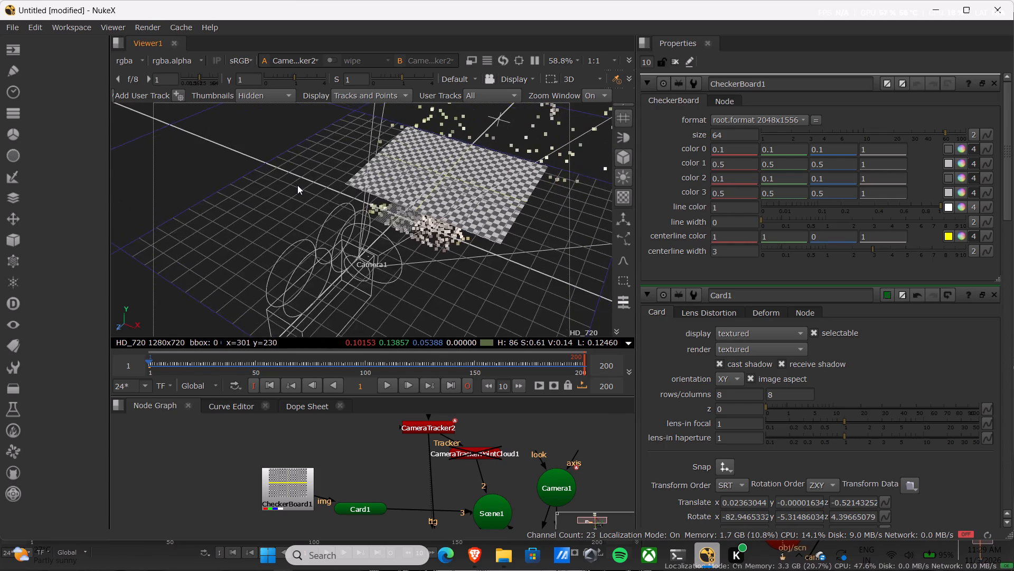
ctrl+drag(297, 185, 497, 178)
ctrl+drag(314, 231, 525, 126)
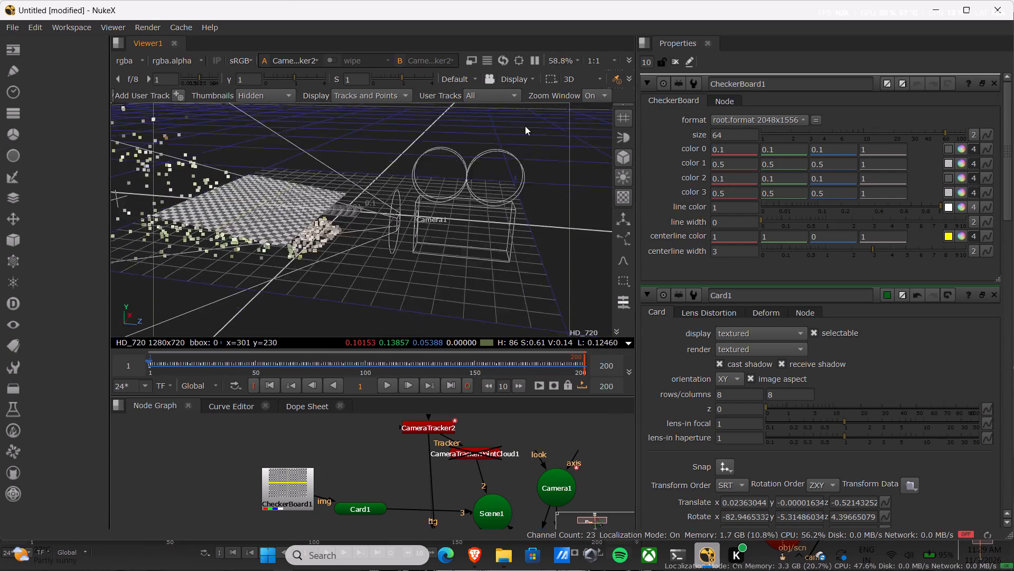
ctrl+drag(525, 126, 525, 125)
ctrl+drag(433, 218, 481, 189)
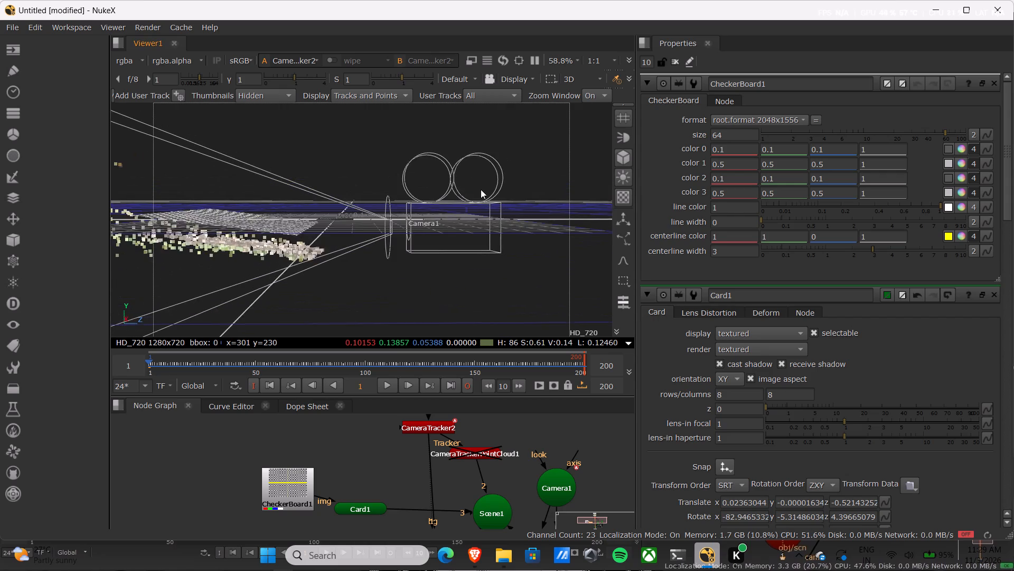
ctrl+drag(481, 189, 485, 219)
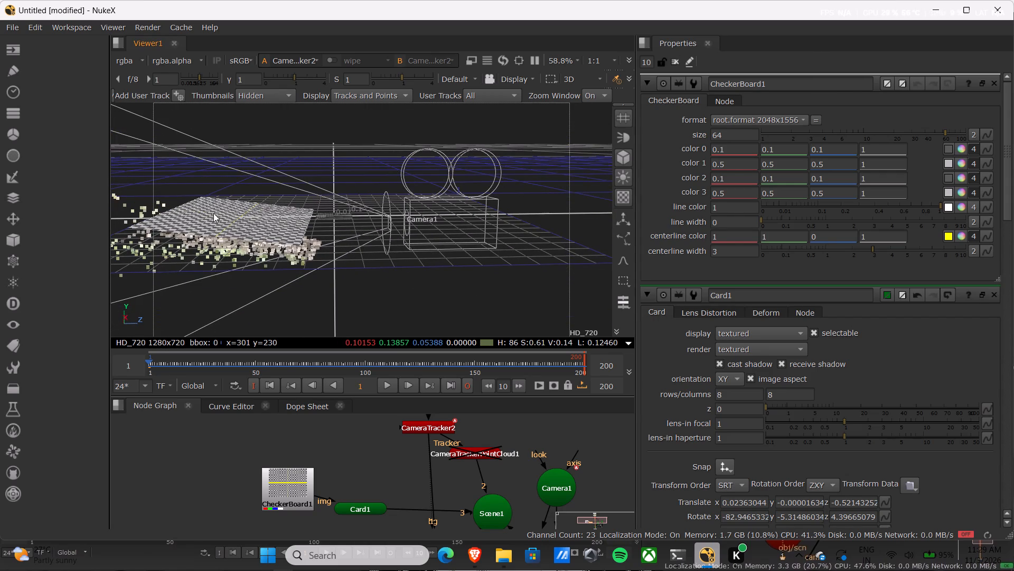
click(237, 217)
middle_drag(407, 266, 440, 254)
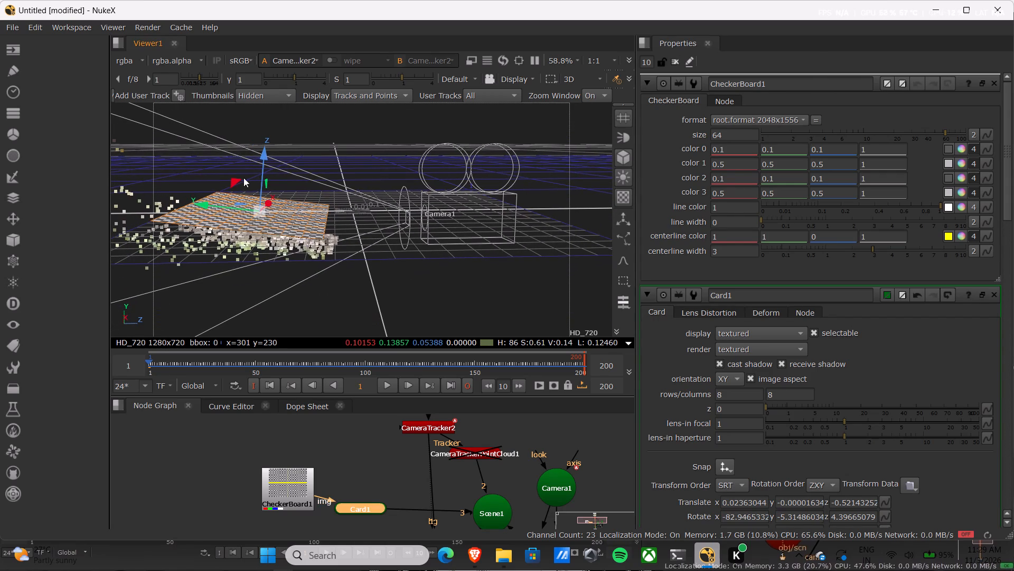
drag(264, 148, 262, 179)
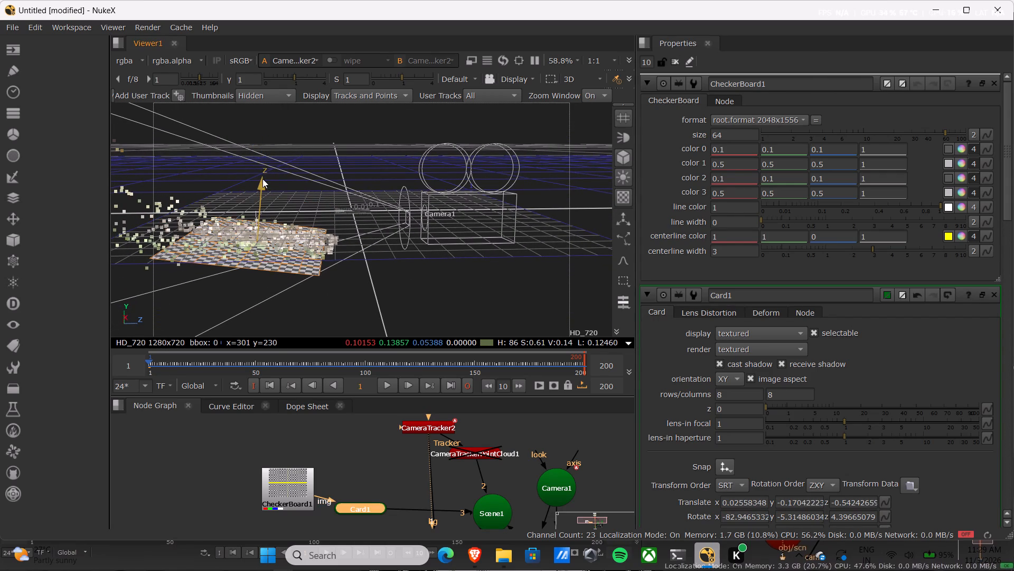
drag(262, 179, 264, 177)
key(Tab)
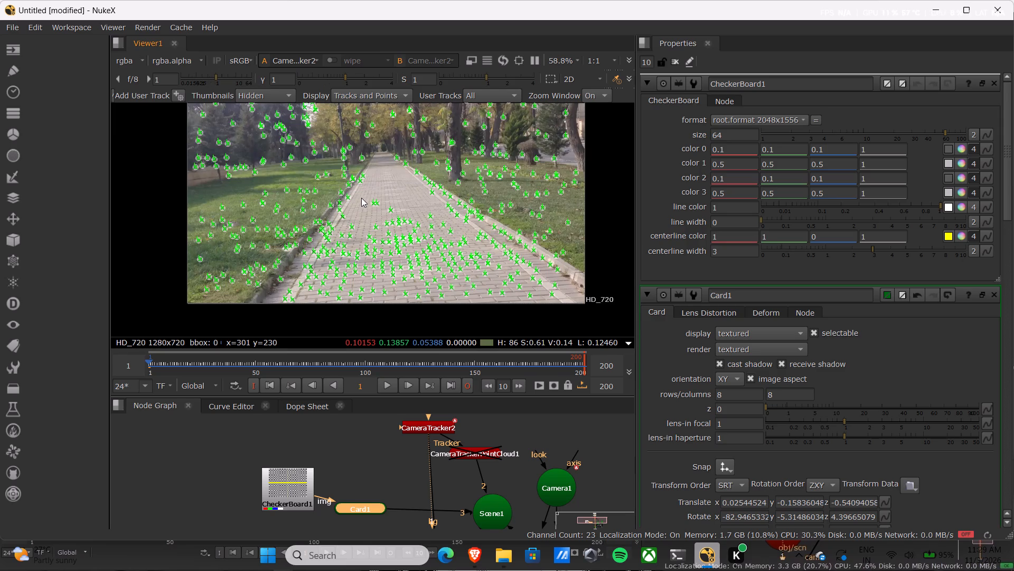
key(Tab)
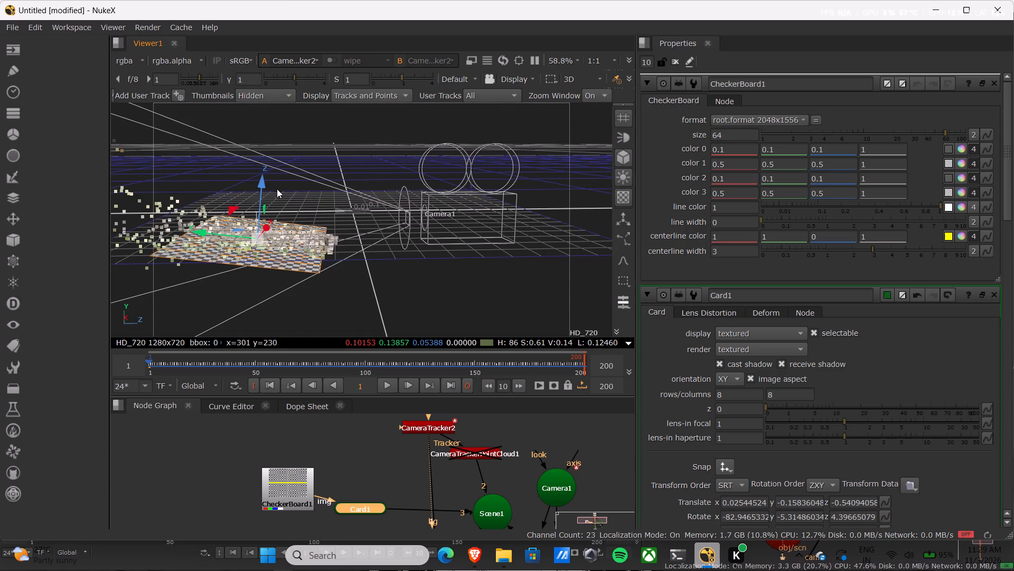
drag(259, 180, 254, 174)
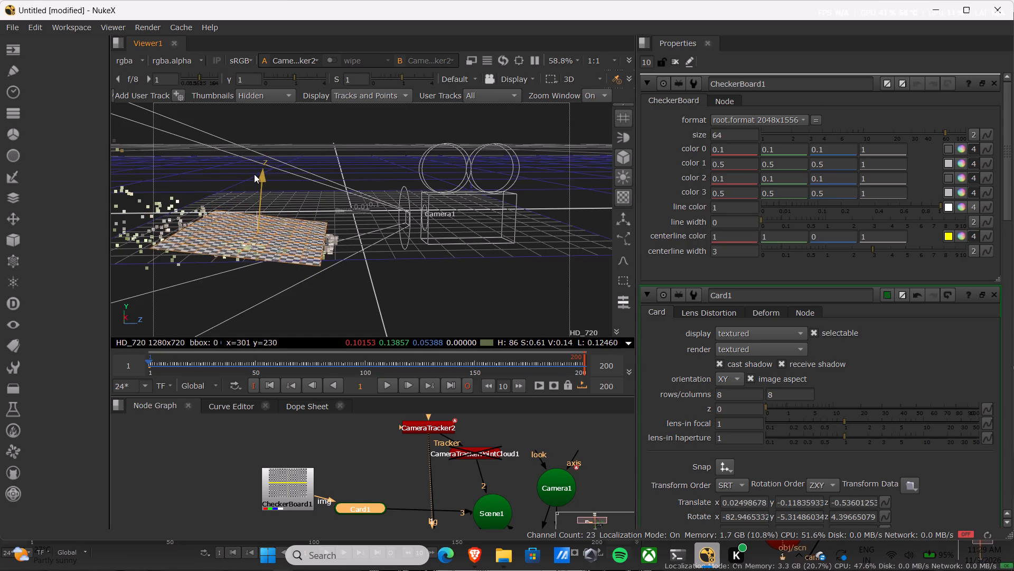
Lower the checkerboard card slightly further along its Z axis, to a Y translation of about -0.14, and return to the 2D view.
drag(254, 174, 253, 176)
key(Tab)
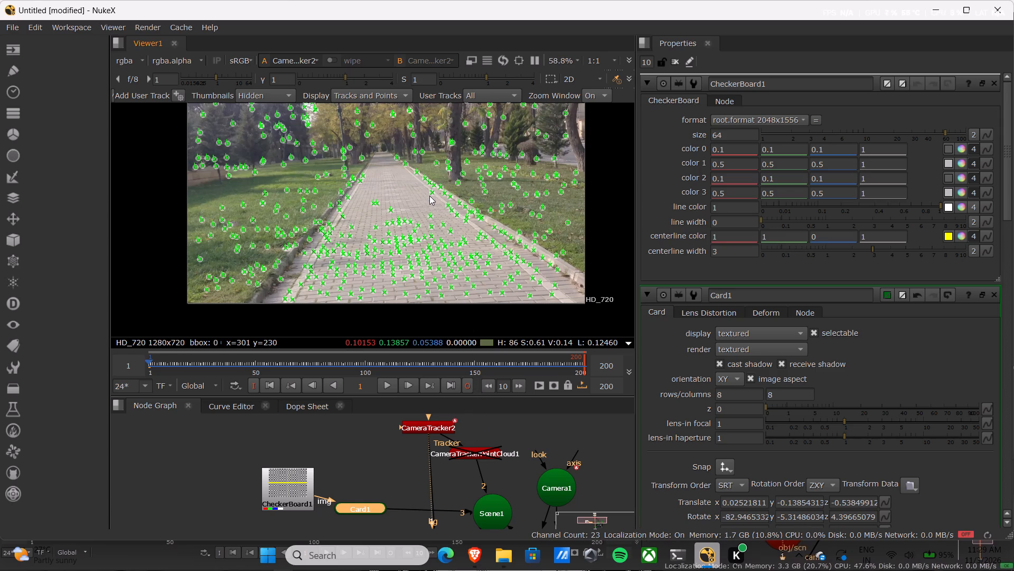
Show the Card1 node's output in the viewer and inspect the card against the point cloud.
key(1)
key(1)
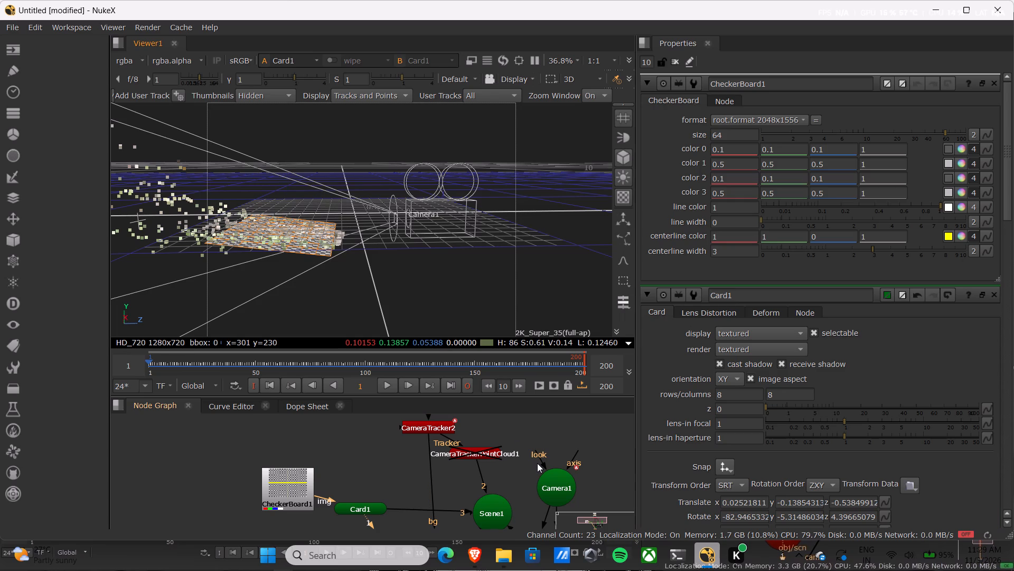
key(1)
key(1)
key(1)
key(1)
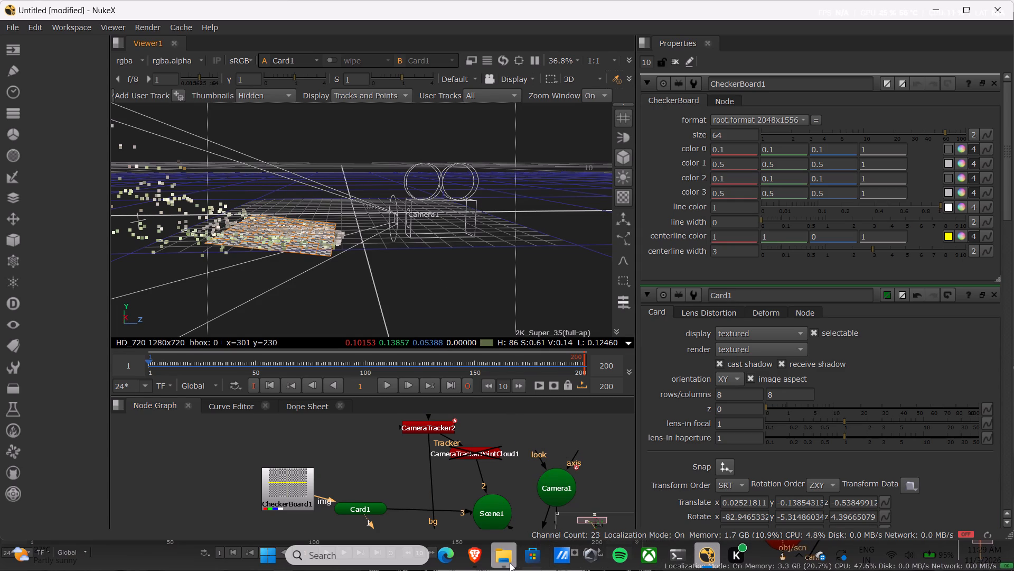
Switch to Brave, play the Nuke tutorial's Adding 3D objects section to about 12:50, pause it and return to NukeX.
click(473, 553)
click(497, 282)
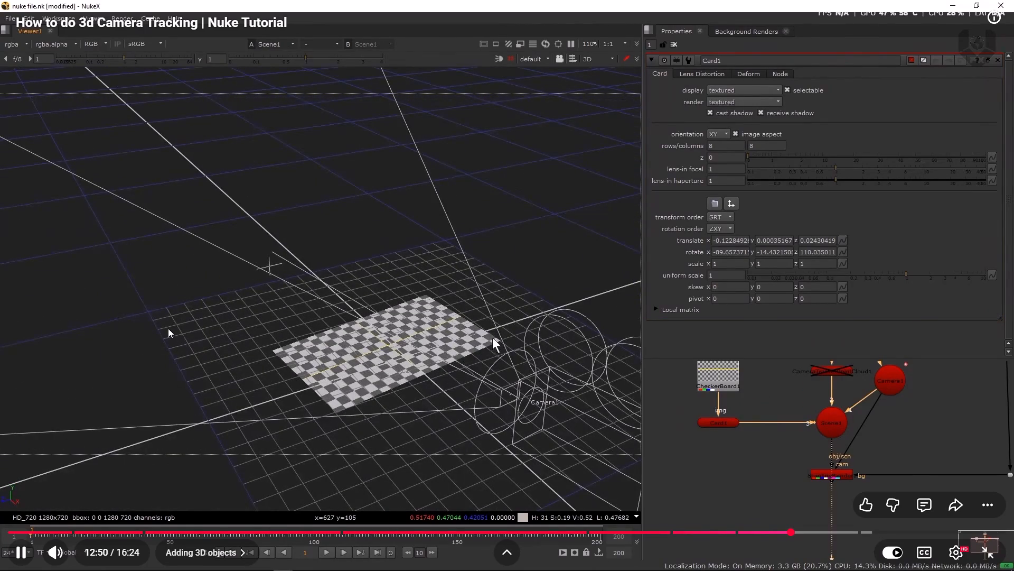
click(168, 328)
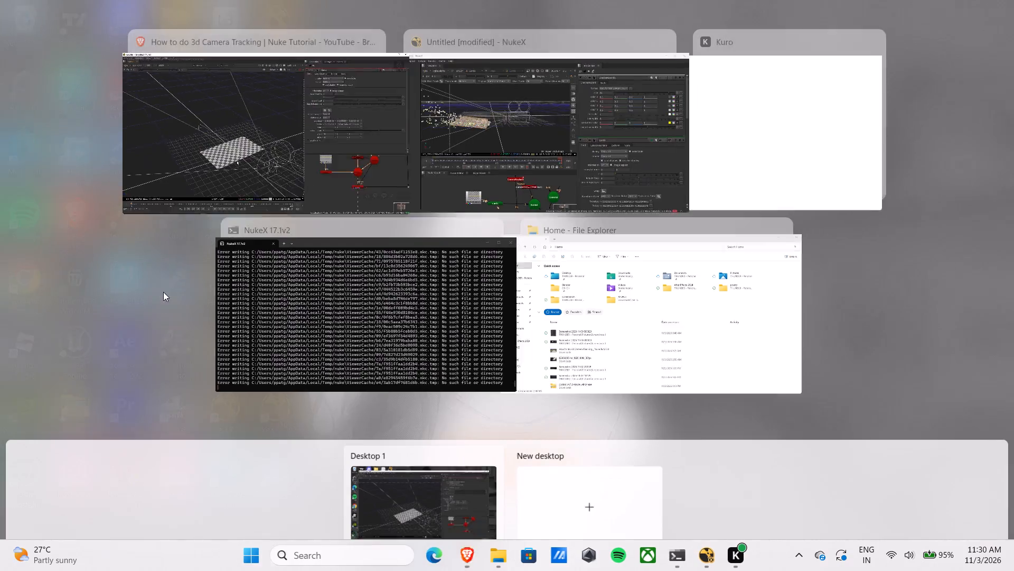
click(458, 139)
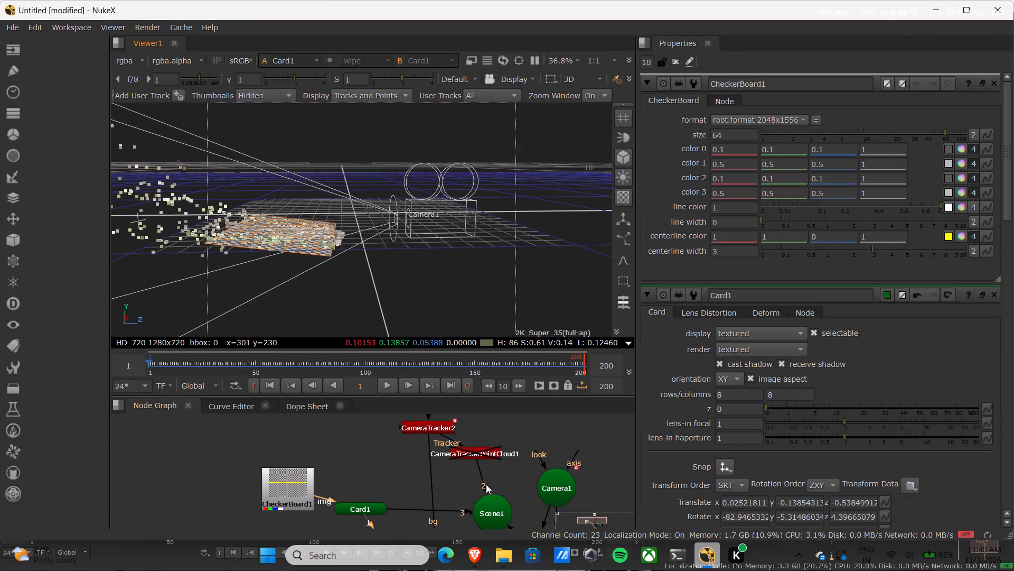
Show the Scene1 node in the viewer and examine it in both the 2D and 3D views.
click(494, 507)
key(1)
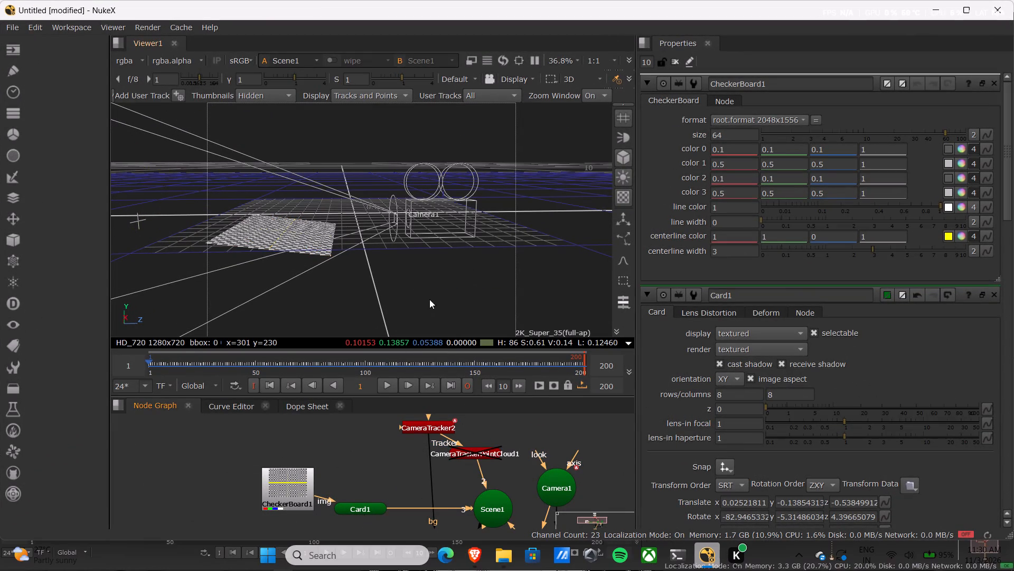
key(Tab)
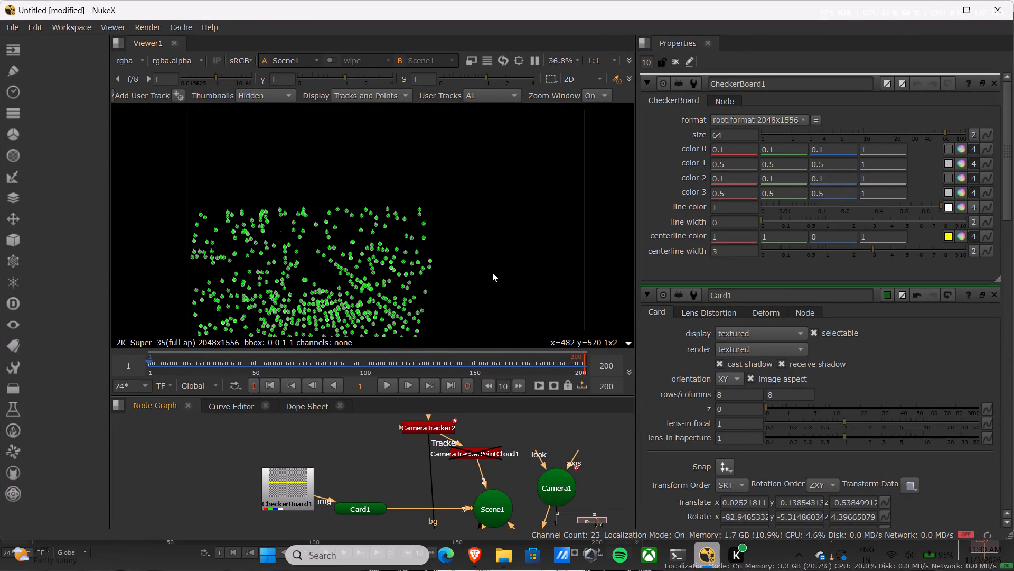
scroll(493, 272, down, 1)
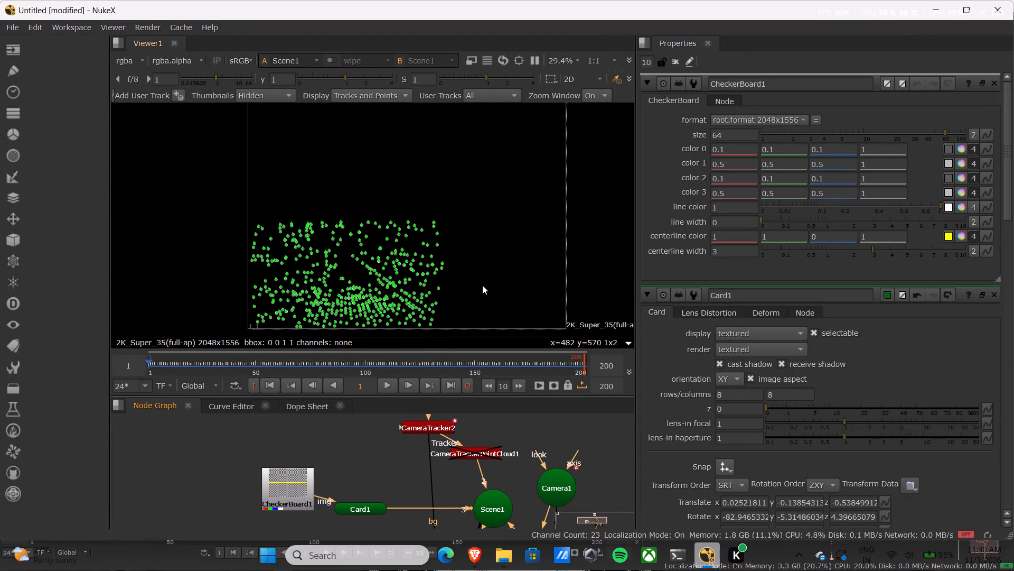
shift+middle_drag(482, 285, 493, 258)
scroll(493, 259, up, 3)
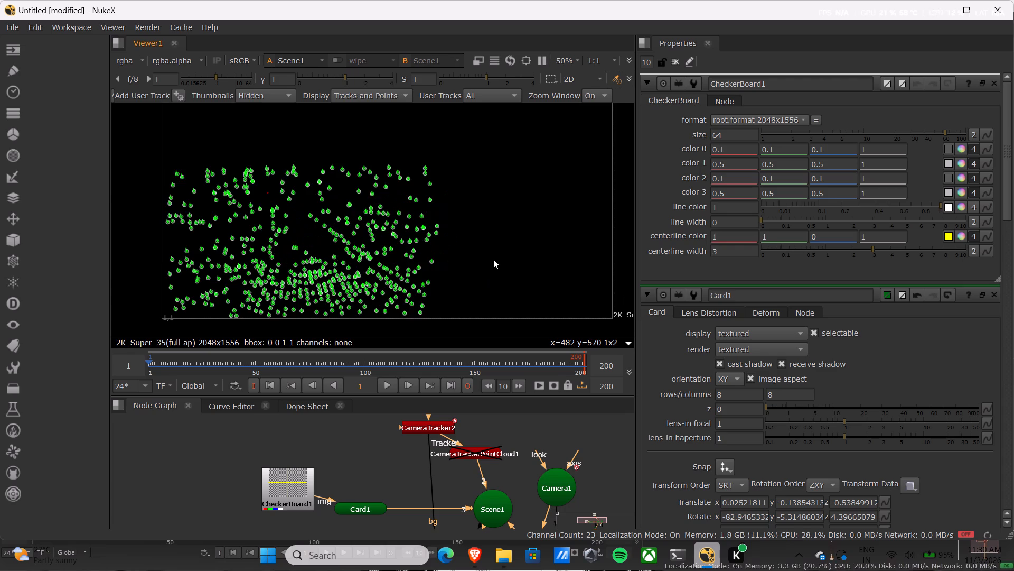
shift+middle_drag(488, 260, 548, 238)
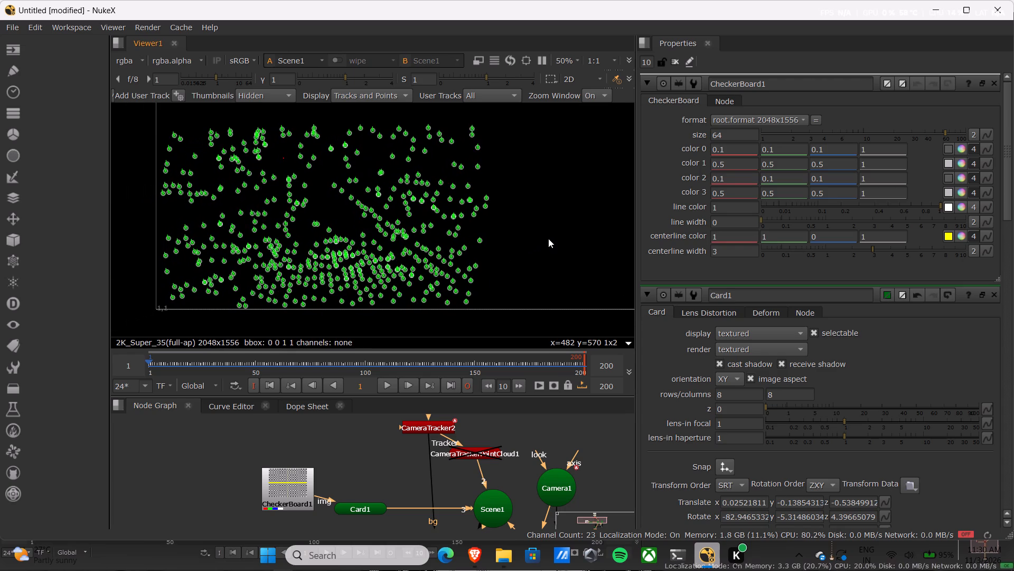
click(500, 504)
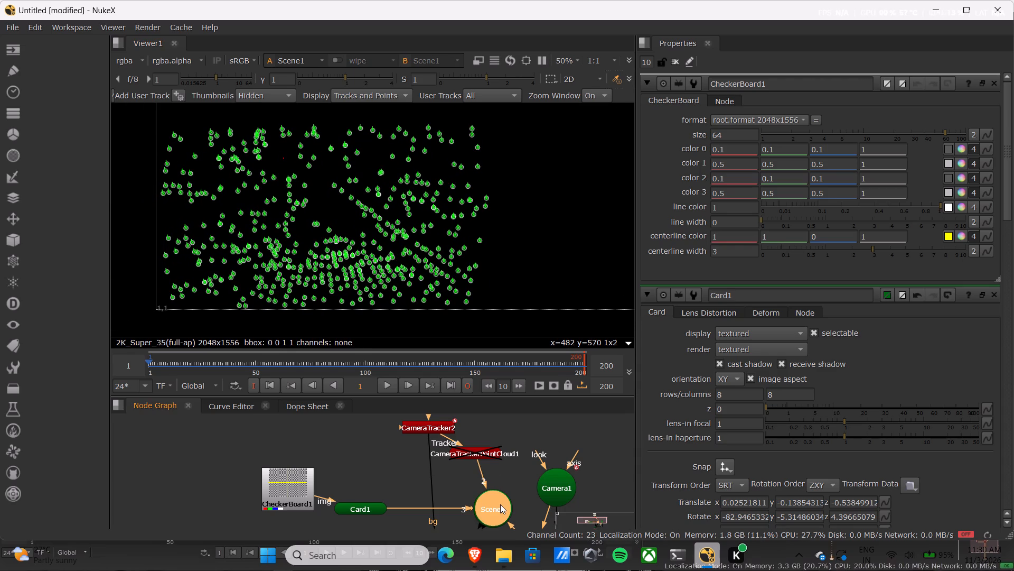
key(1)
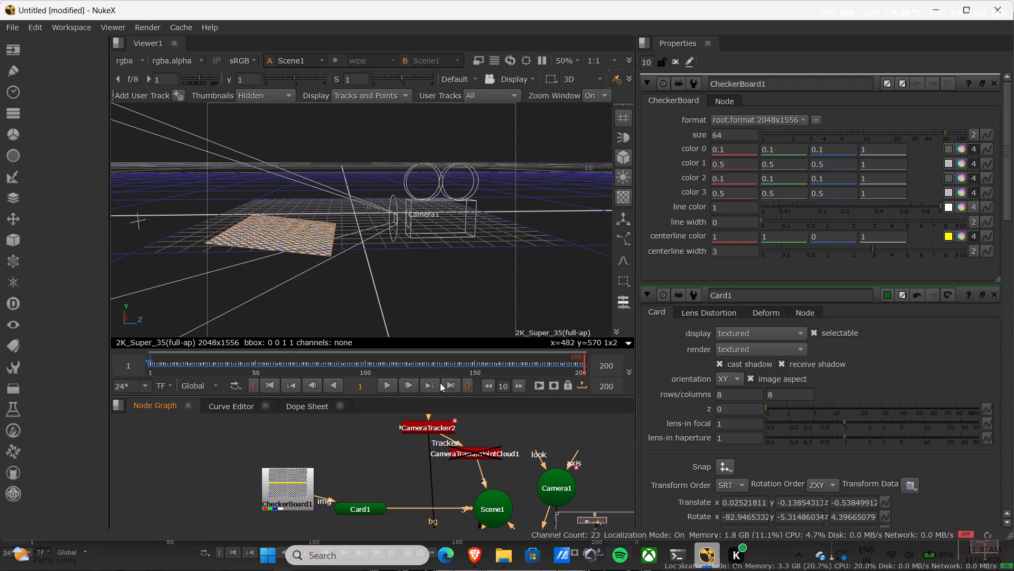
key(Tab)
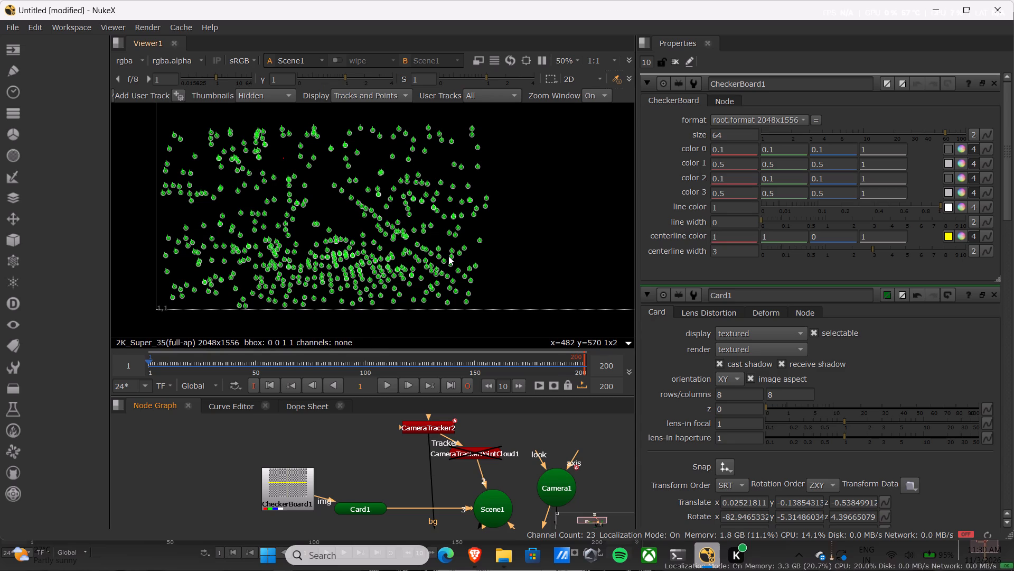
Show the CameraTracker2 output in the viewer and frame the tracked park path footage.
click(436, 430)
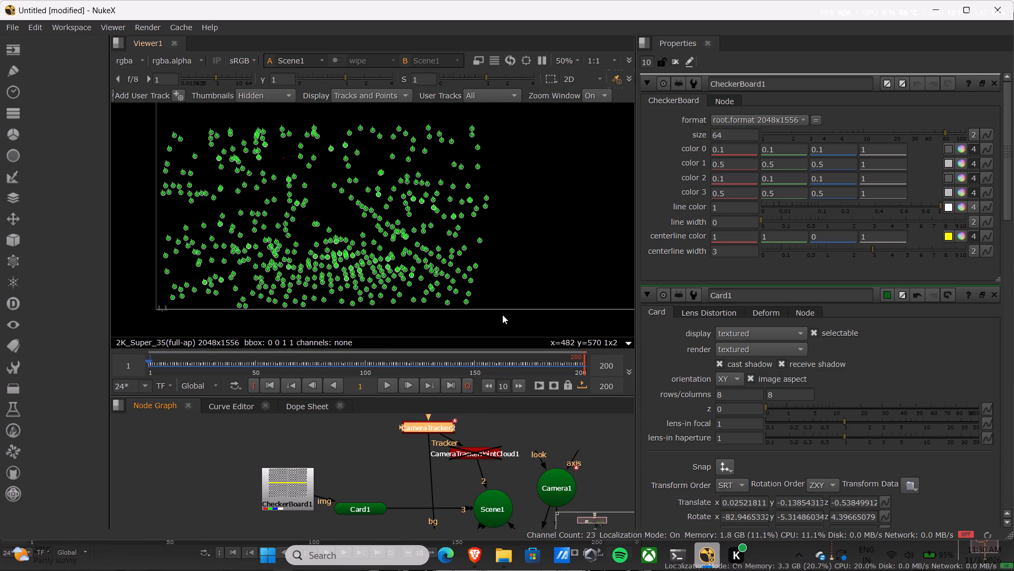
key(1)
middle_drag(513, 275, 491, 289)
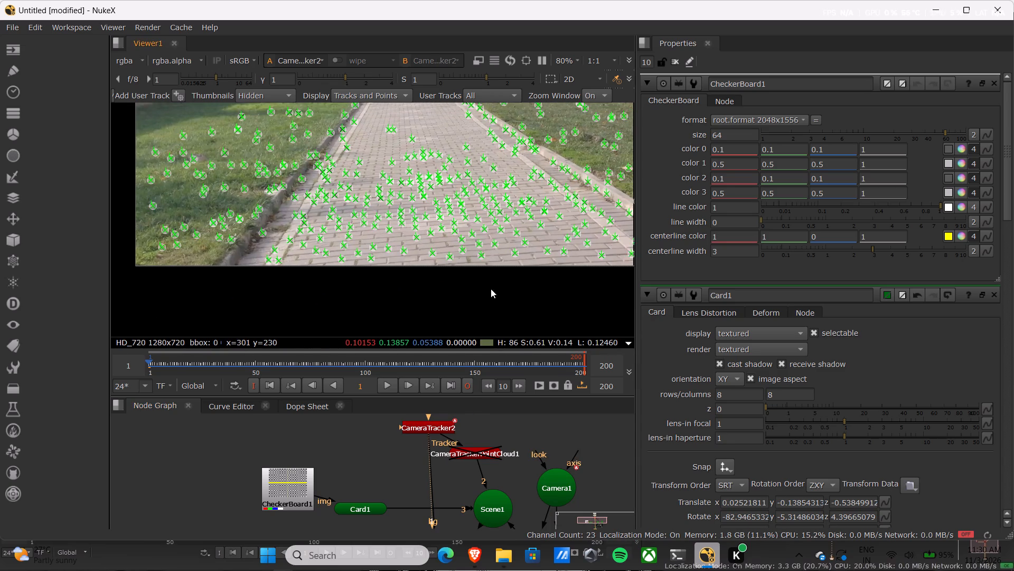
middle_drag(491, 289, 468, 343)
scroll(477, 303, down, 2)
middle_drag(477, 274, 446, 282)
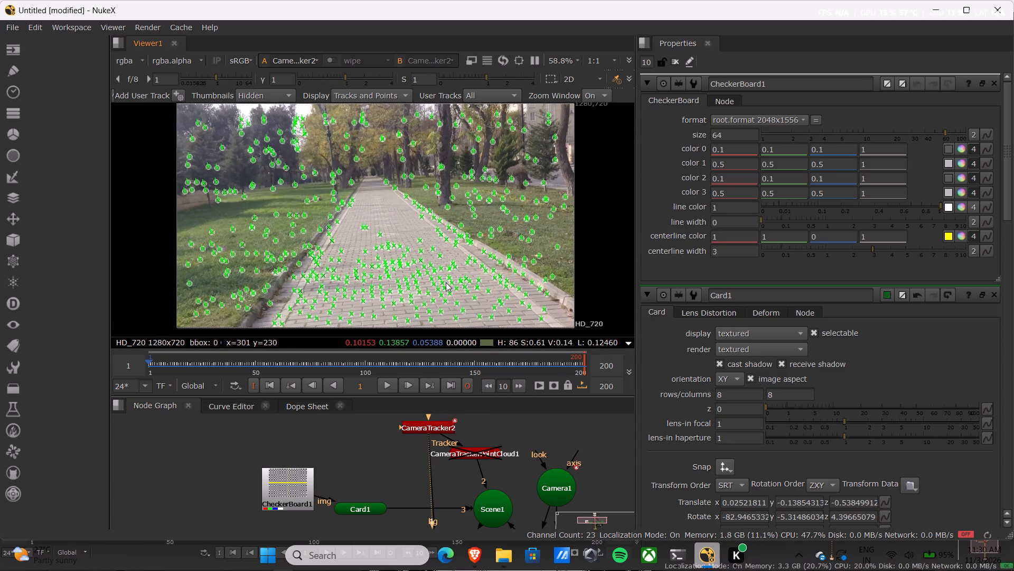
middle_drag(446, 282, 446, 281)
Inspect the outputs of Camera1, Scene1, Card1 and CameraTracker2 one after another in the viewer.
click(567, 488)
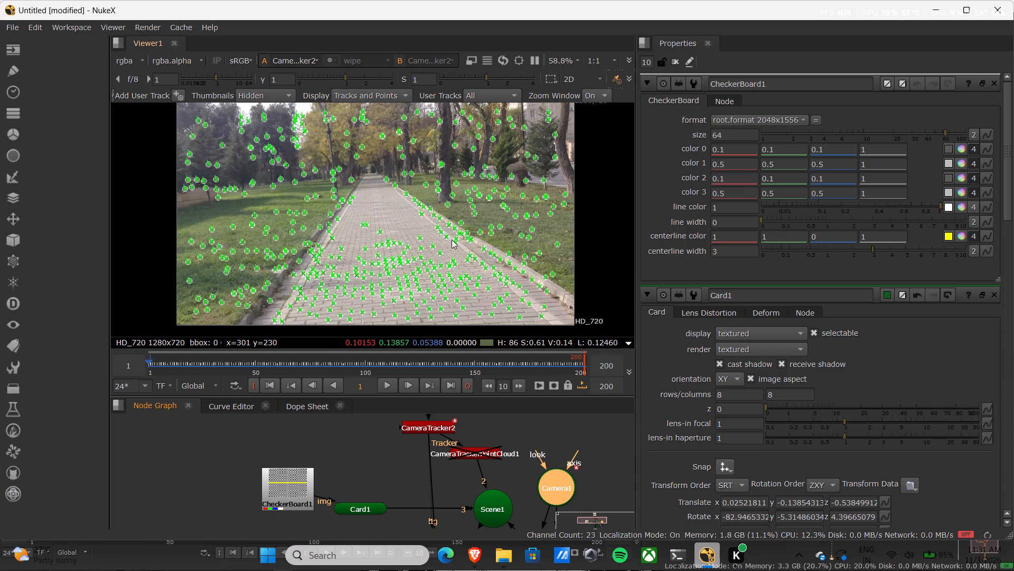
key(1)
key(1)
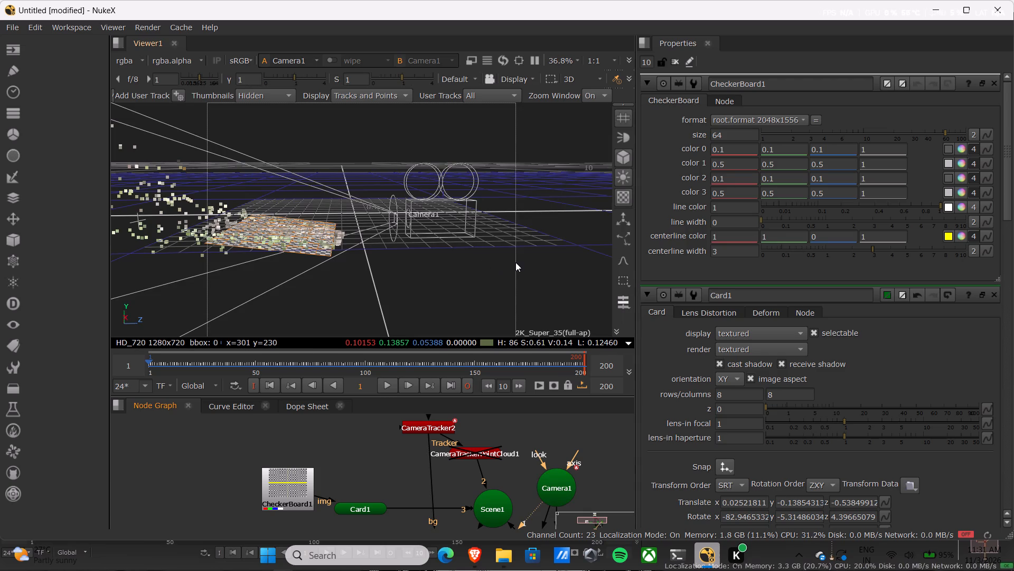
click(497, 507)
key(1)
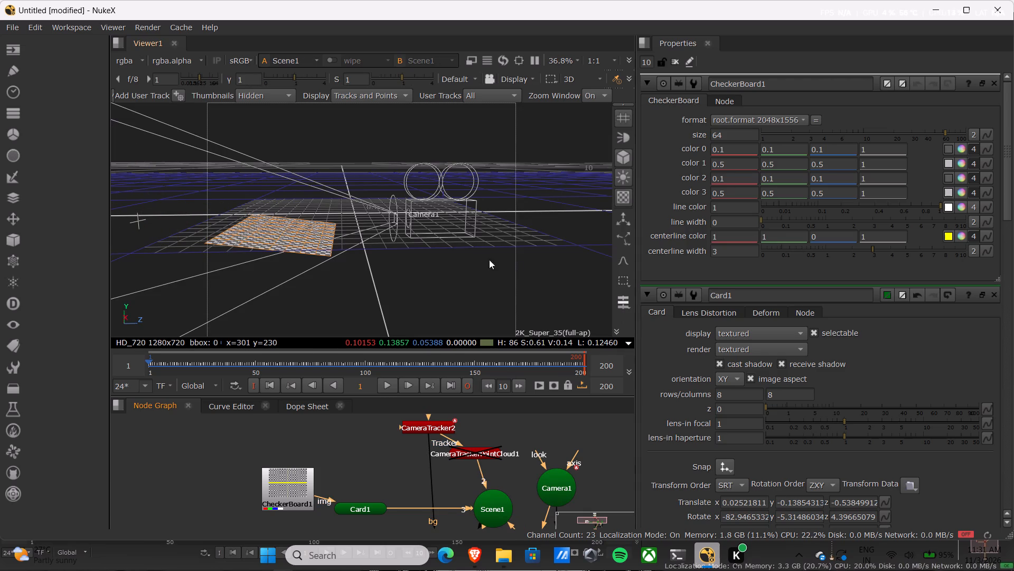
click(362, 515)
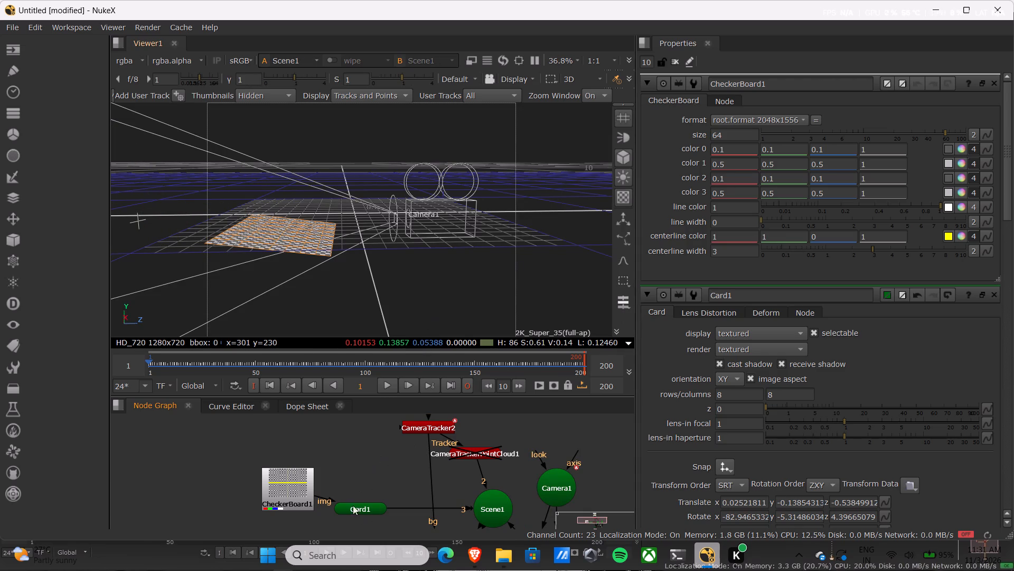
click(353, 508)
key(1)
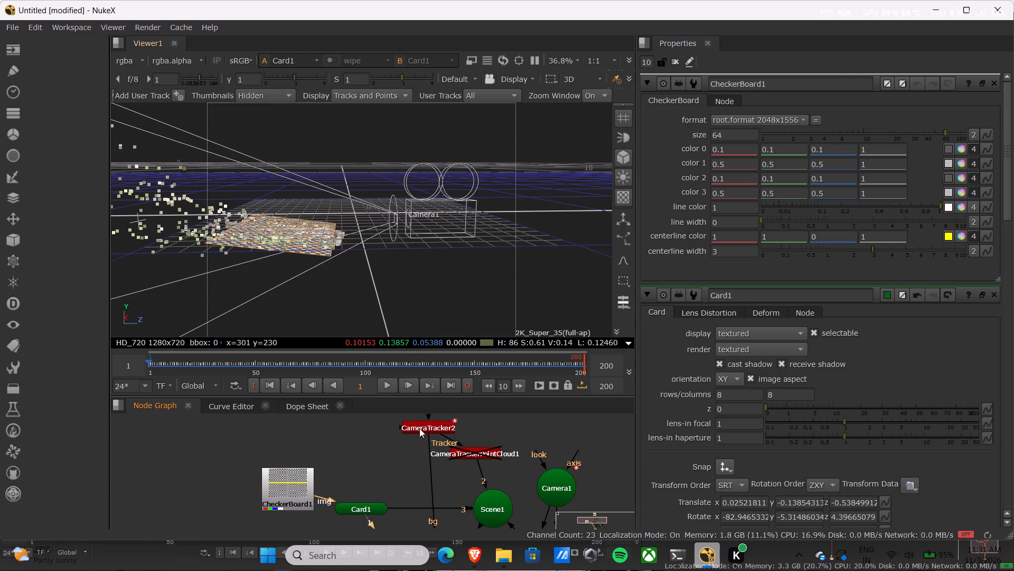
click(420, 427)
key(1)
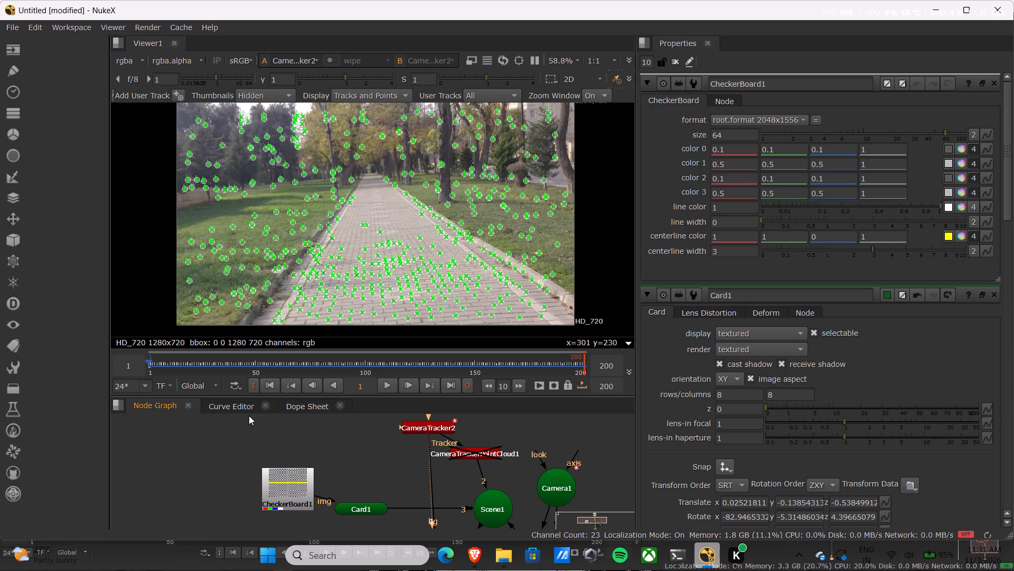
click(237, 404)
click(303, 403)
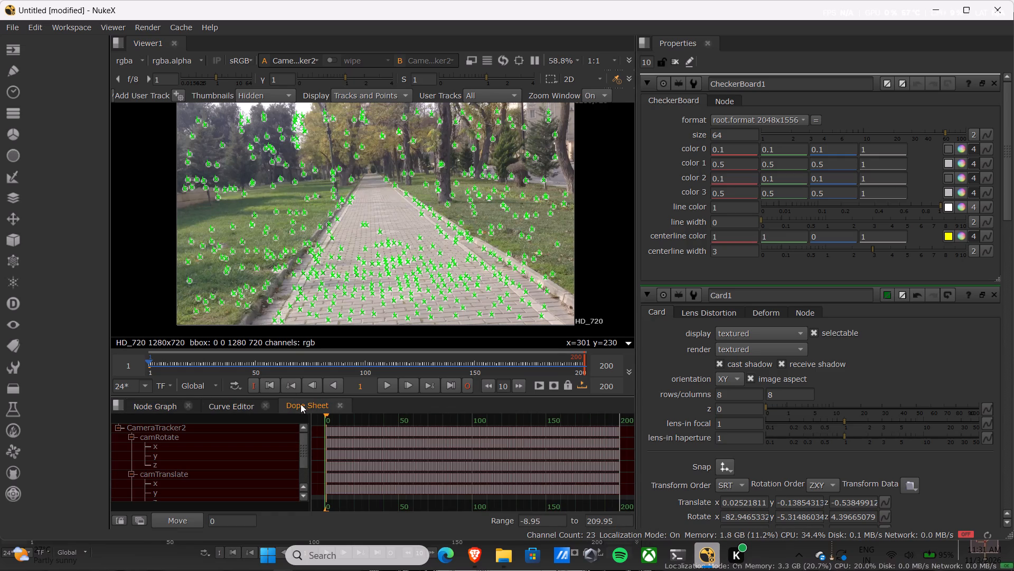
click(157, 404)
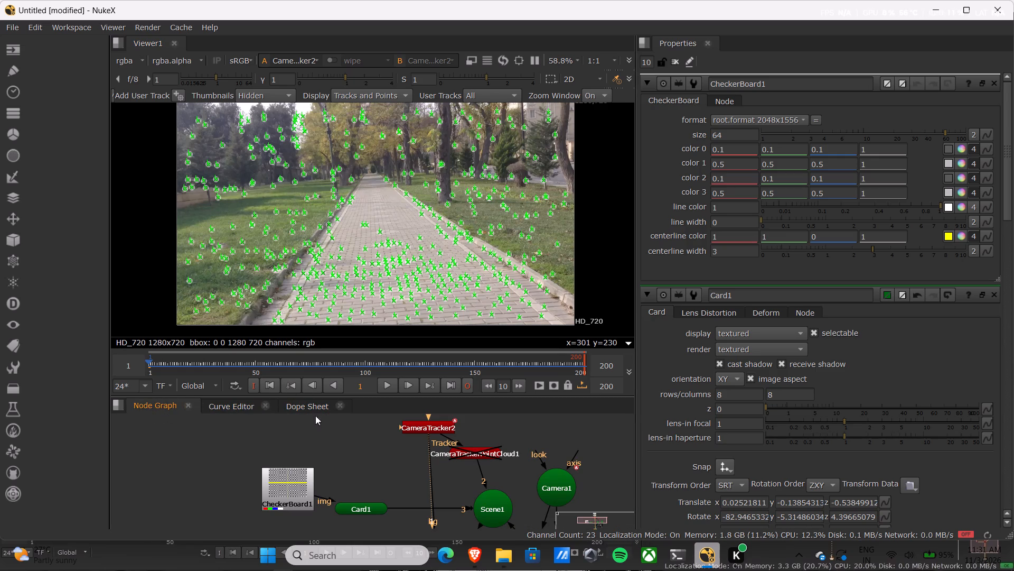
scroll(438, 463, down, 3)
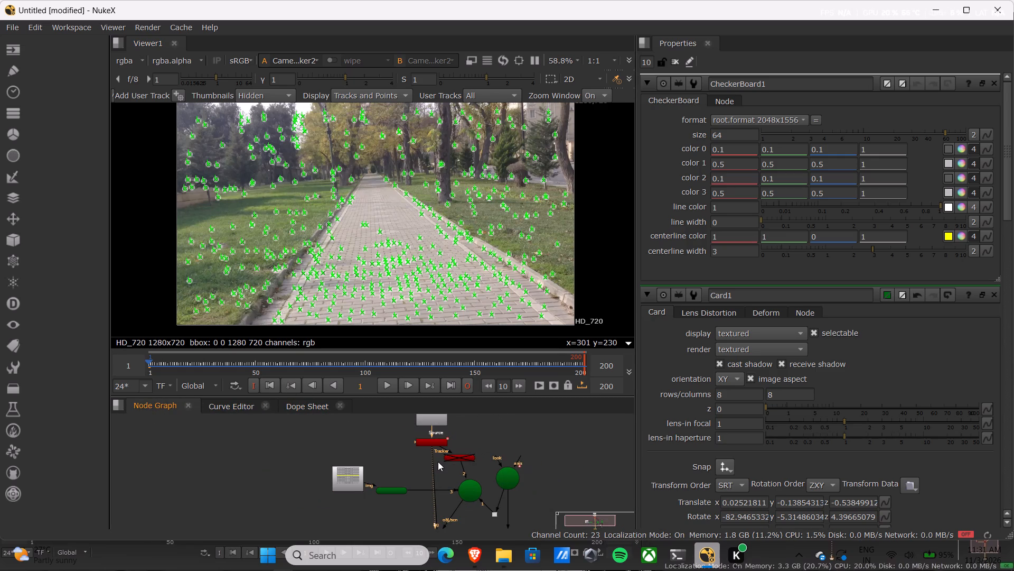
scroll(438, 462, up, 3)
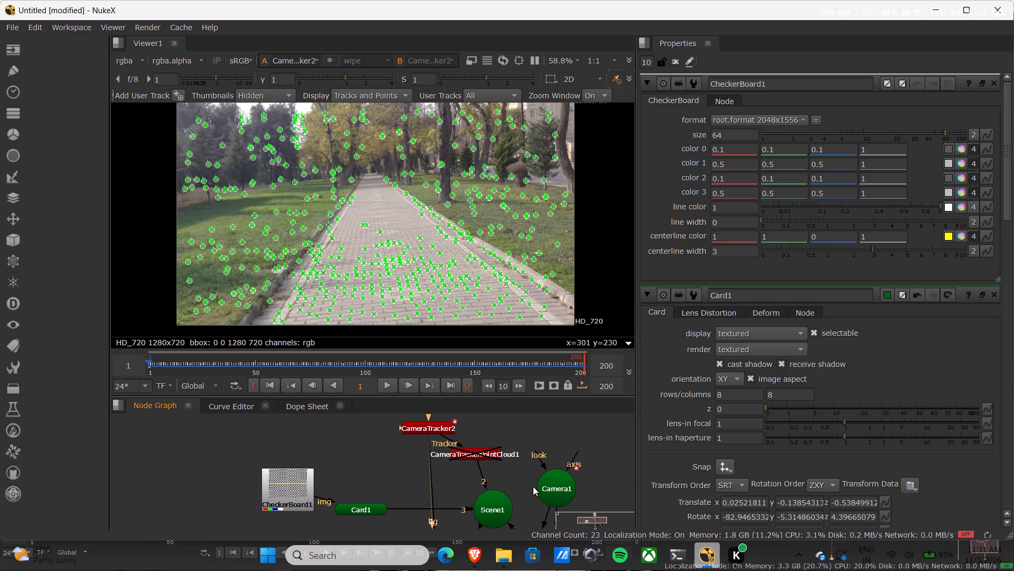
Switch to Brave, play the tutorial to about 13:03 where the card is rendered over the footage, pause it and return to NukeX.
click(476, 556)
click(478, 367)
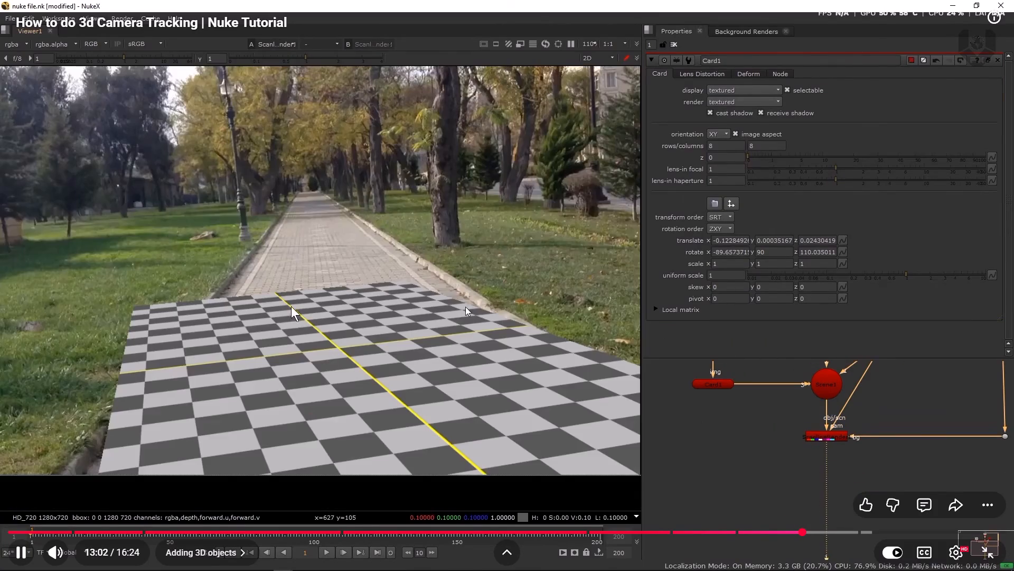
click(379, 289)
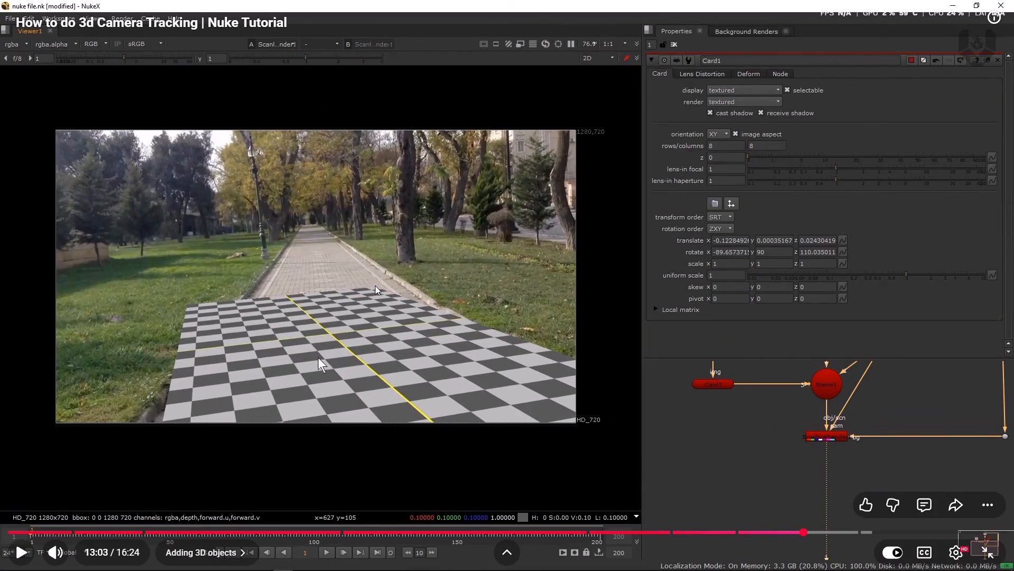
click(549, 135)
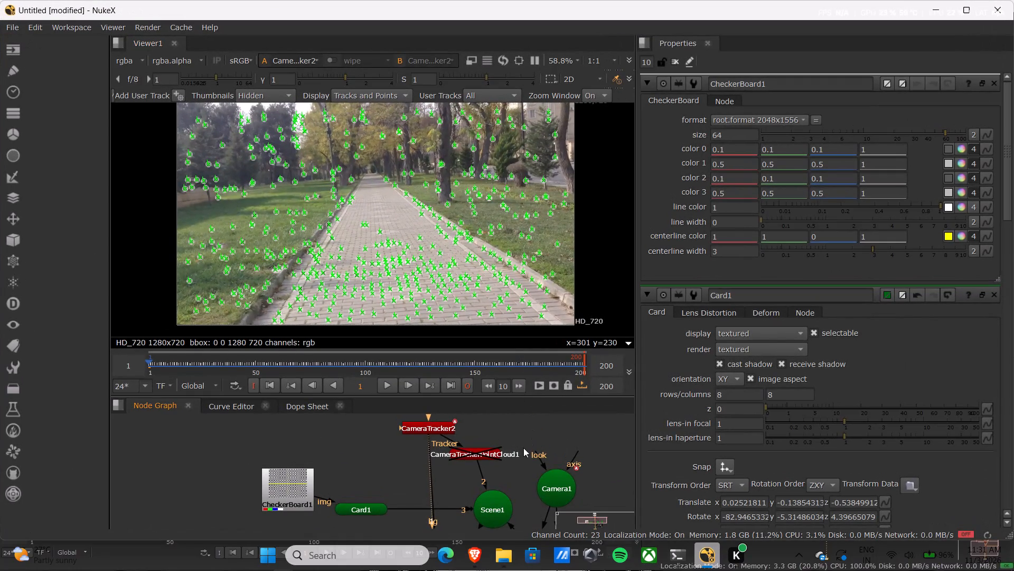
Show the ScanlineRender1 output in the viewer to check the checkerboard card over the path footage.
scroll(505, 401, down, 2)
scroll(486, 457, up, 2)
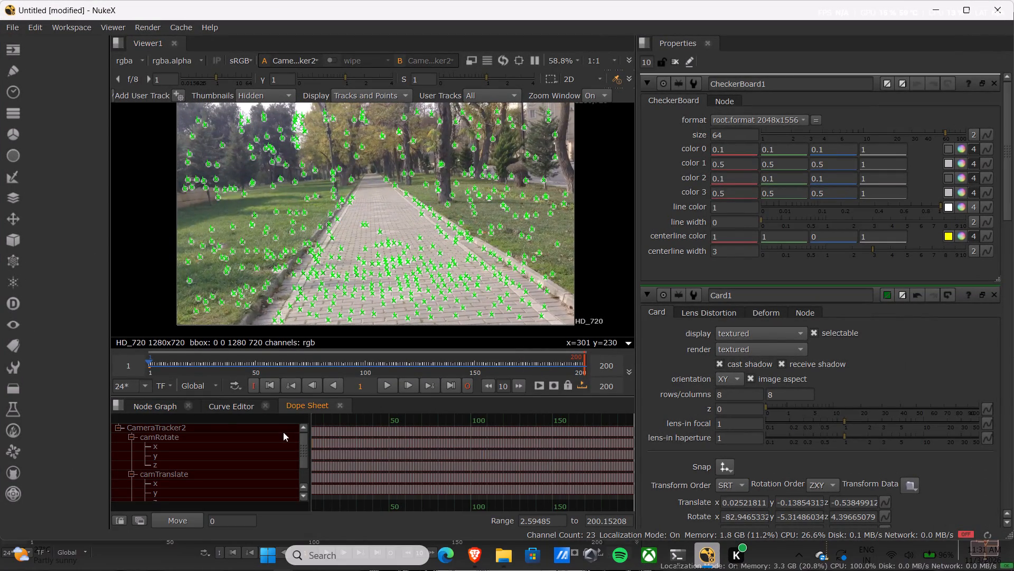
click(156, 403)
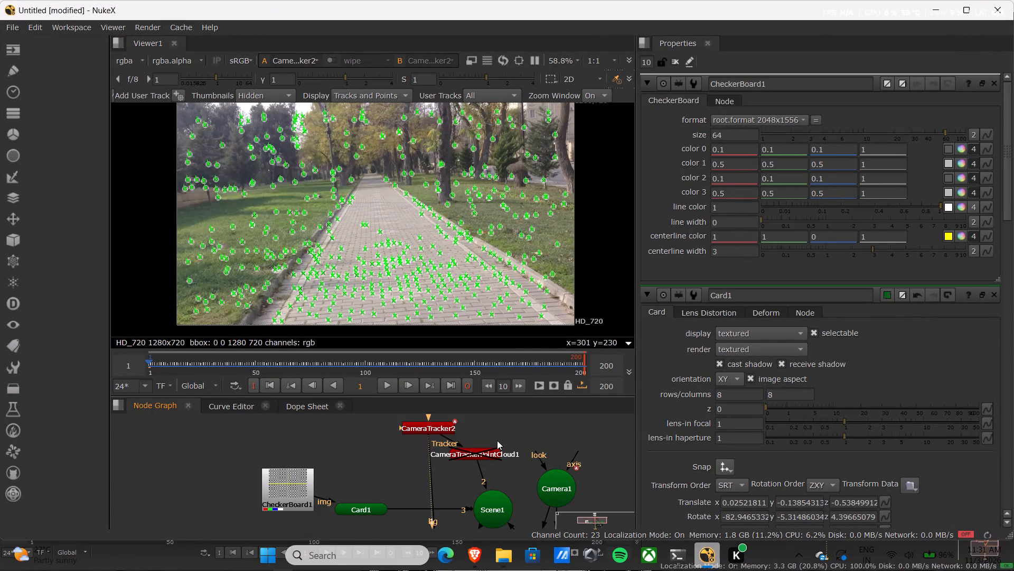
scroll(497, 440, down, 2)
middle_drag(457, 477, 415, 433)
click(414, 500)
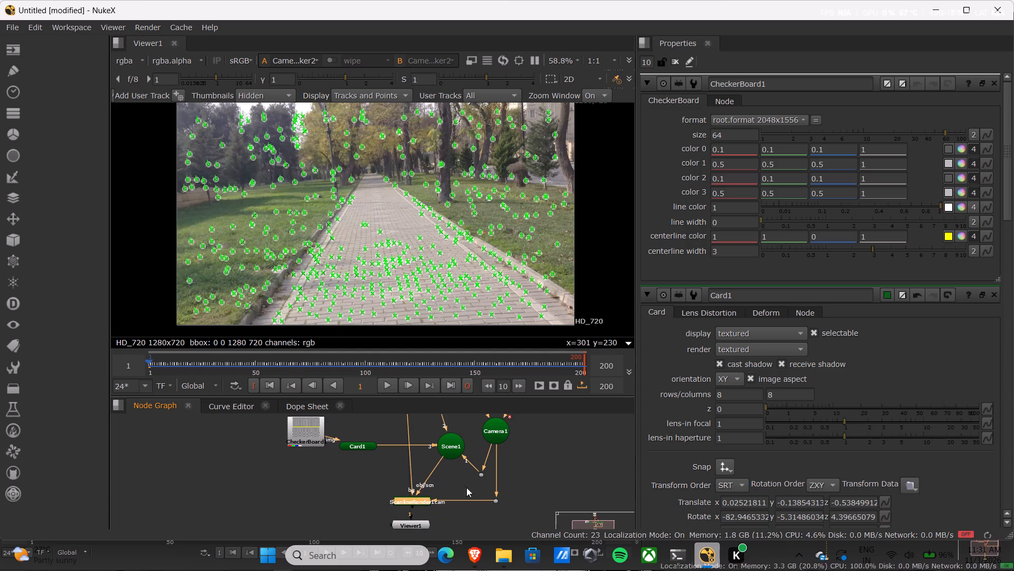
key(1)
scroll(421, 311, up, 1)
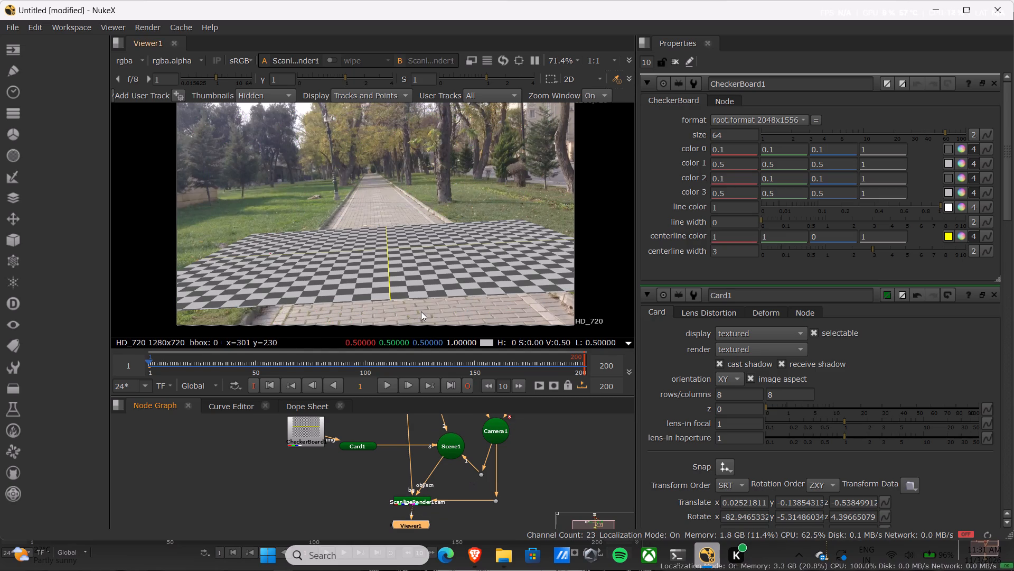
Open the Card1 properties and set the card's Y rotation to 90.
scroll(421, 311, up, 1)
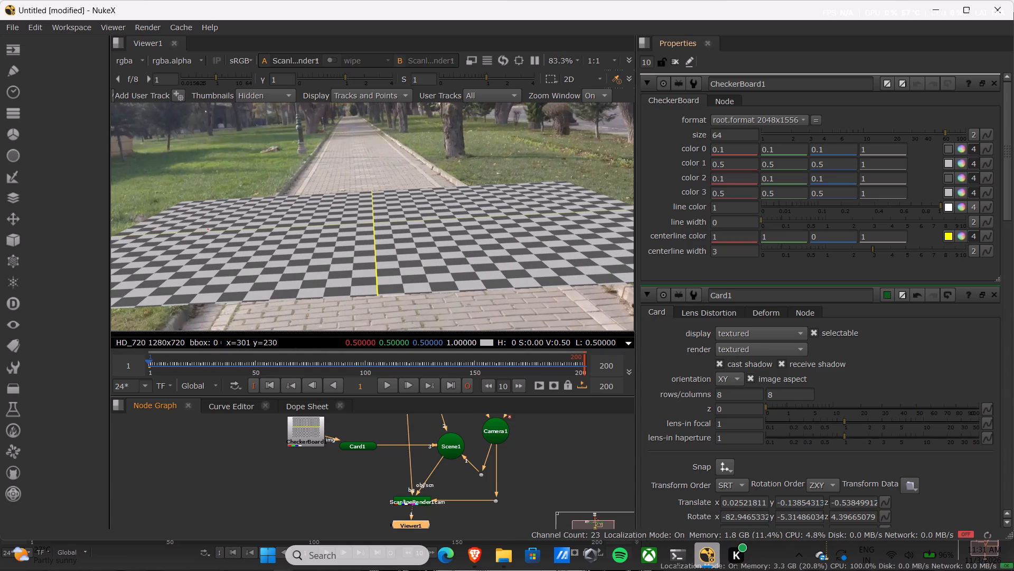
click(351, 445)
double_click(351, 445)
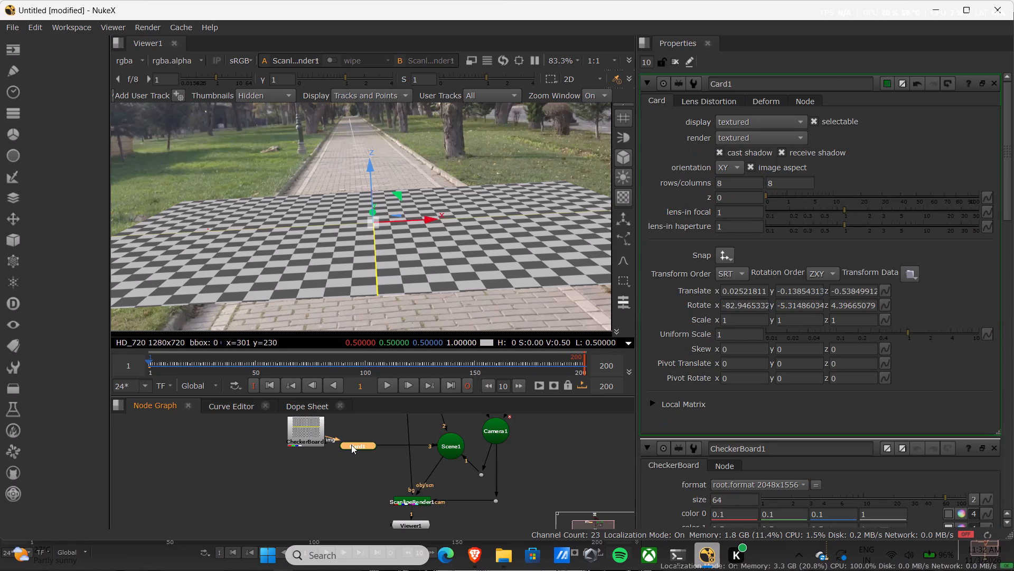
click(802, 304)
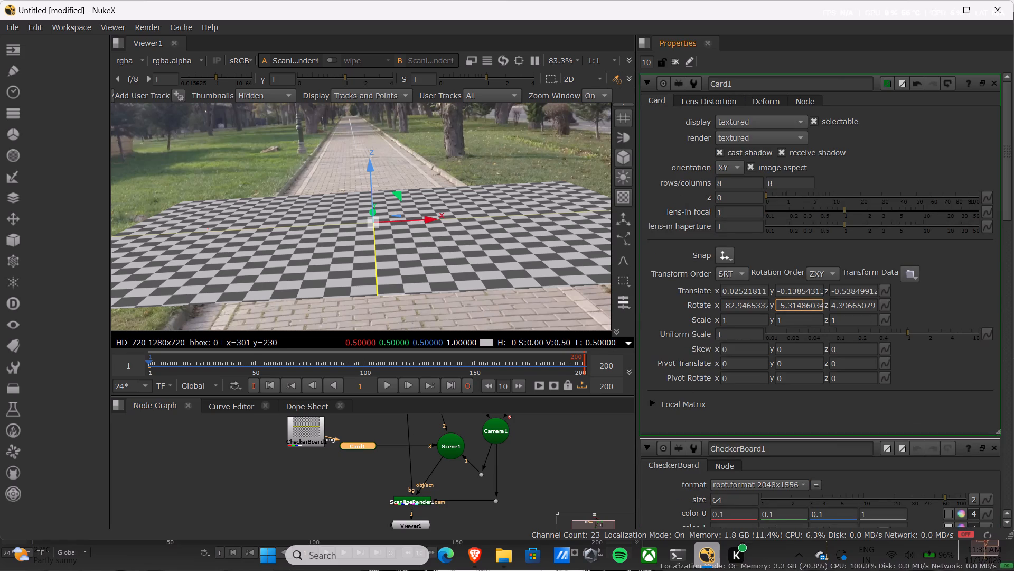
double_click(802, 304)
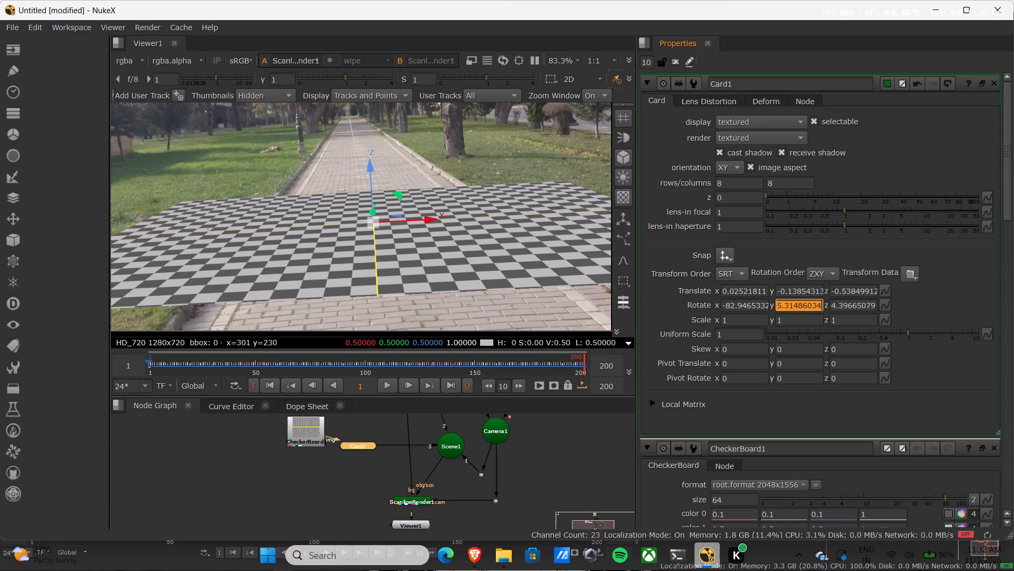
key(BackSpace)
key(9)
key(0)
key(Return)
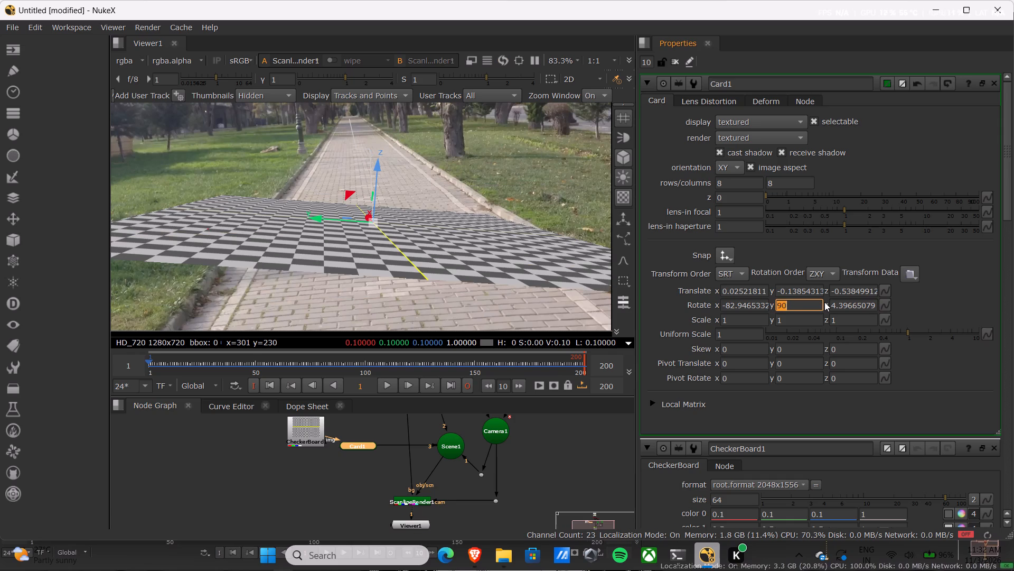
Set Card1's Z rotation to 0.
double_click(849, 307)
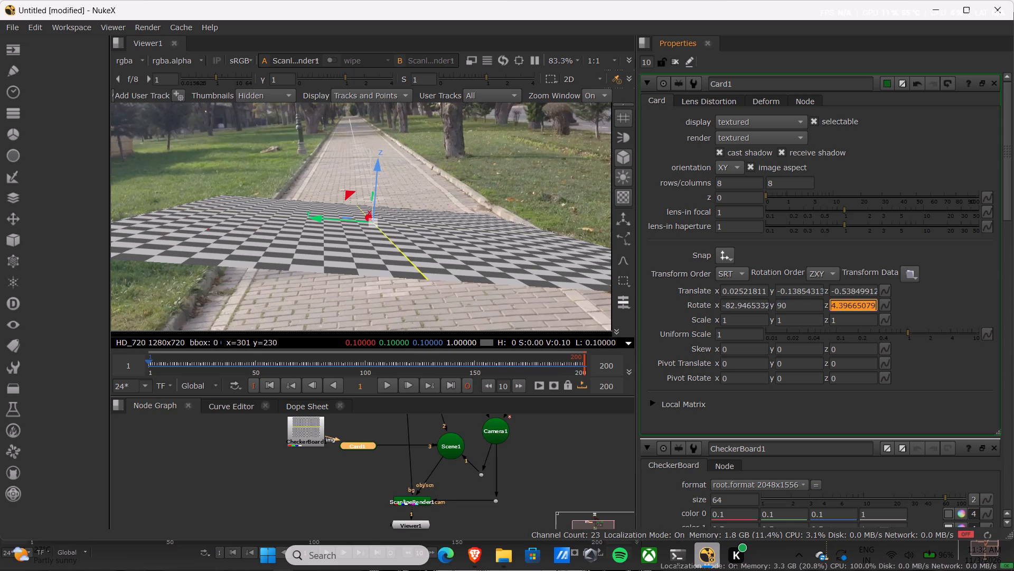
key(BackSpace)
key(0)
key(Return)
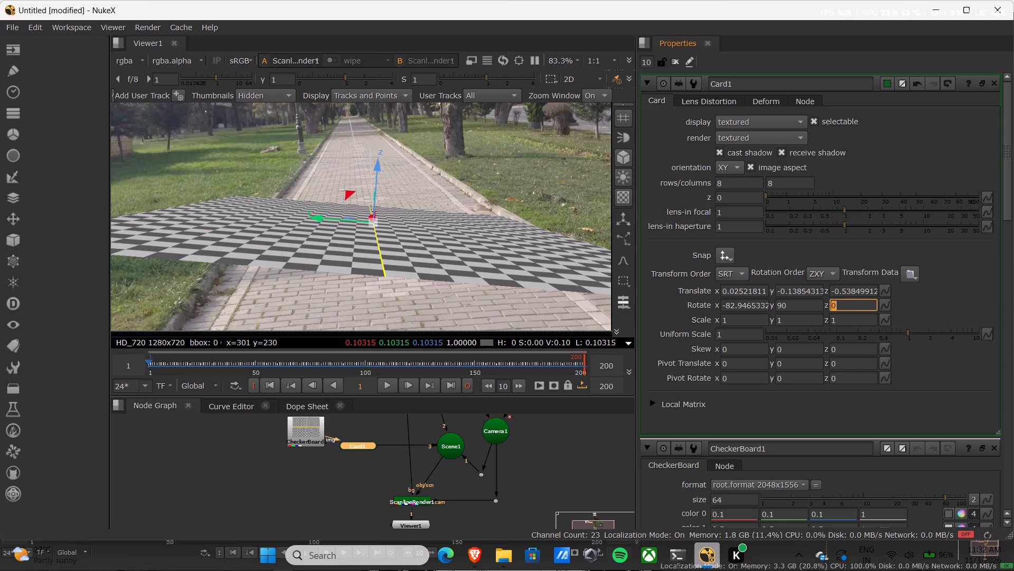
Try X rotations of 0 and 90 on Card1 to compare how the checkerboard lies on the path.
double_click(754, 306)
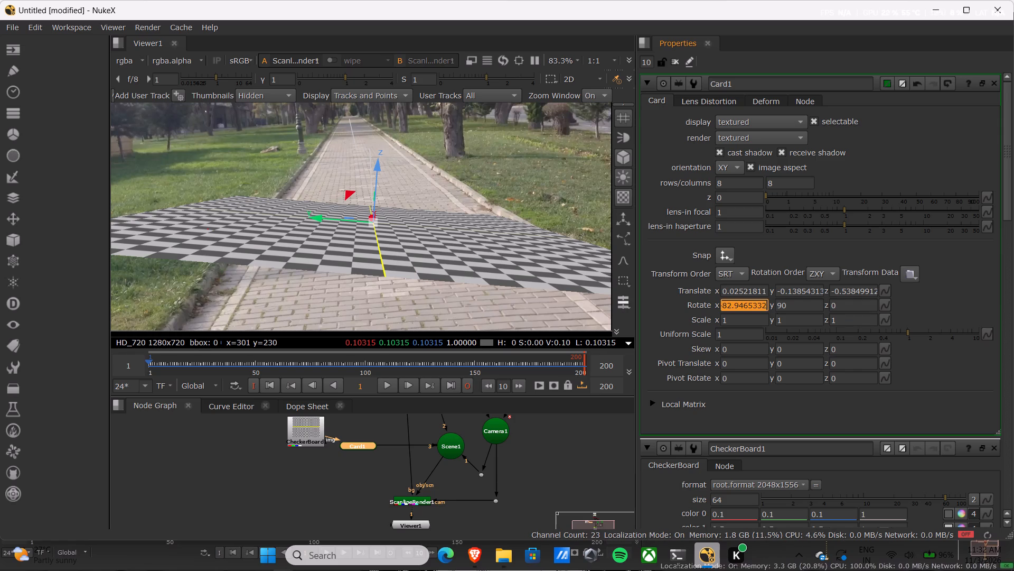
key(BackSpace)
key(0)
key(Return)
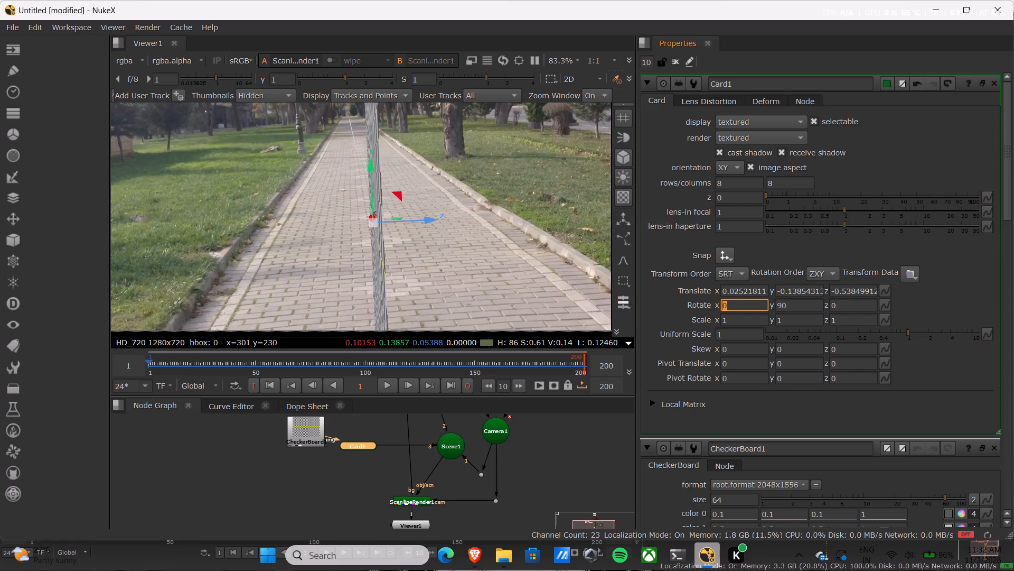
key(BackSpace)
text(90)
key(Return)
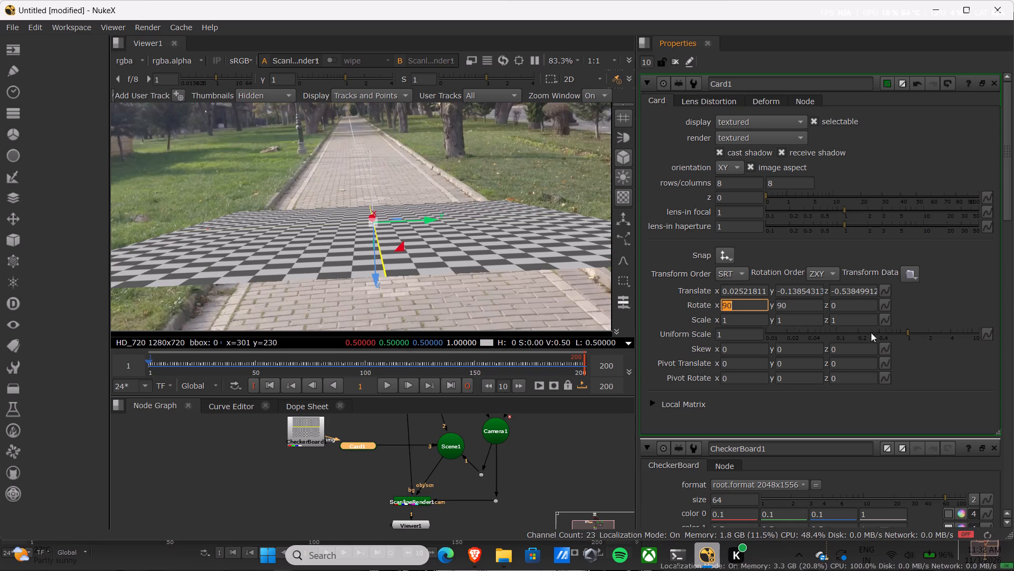
Set Card1's Y rotation to 0, followed by its X rotation to 0.
double_click(785, 305)
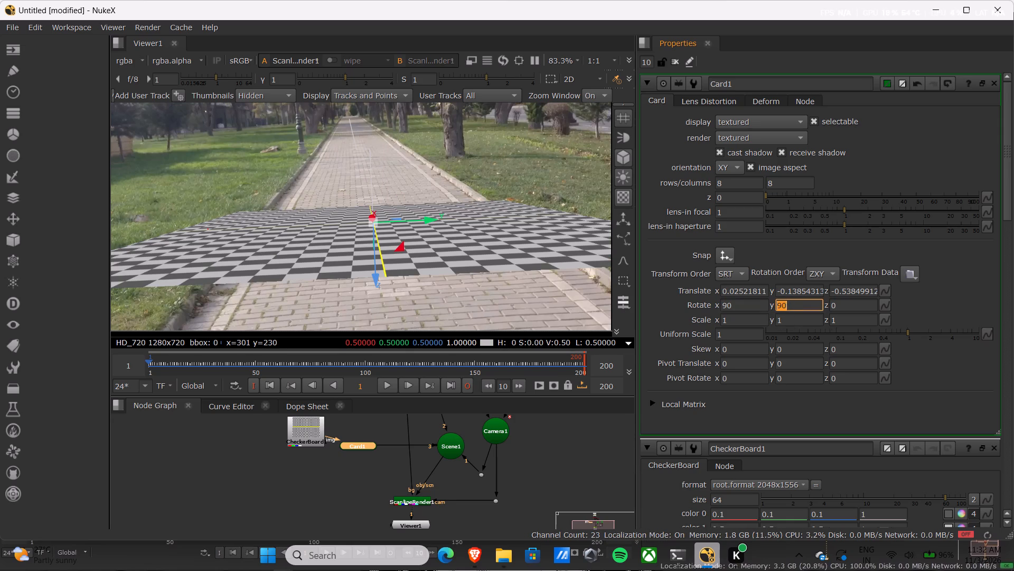
key(BackSpace)
key(0)
key(Return)
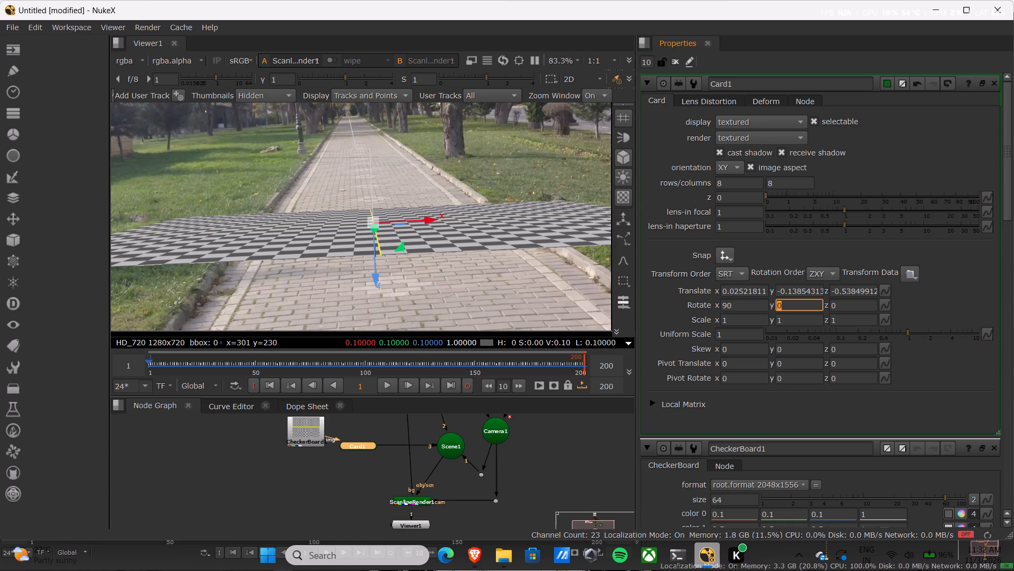
triple_click(727, 303)
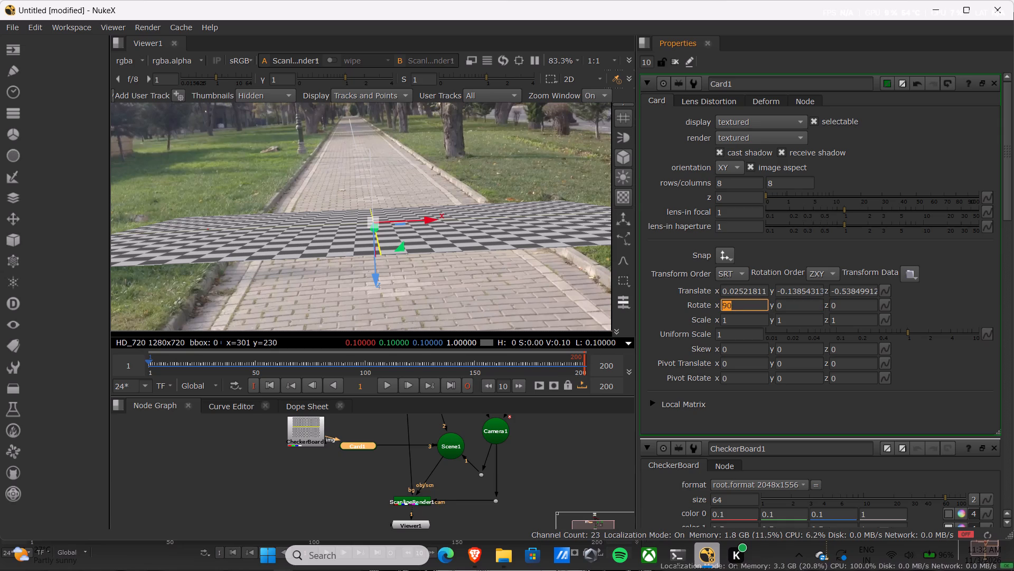
click(727, 303)
click(727, 303)
key(BackSpace)
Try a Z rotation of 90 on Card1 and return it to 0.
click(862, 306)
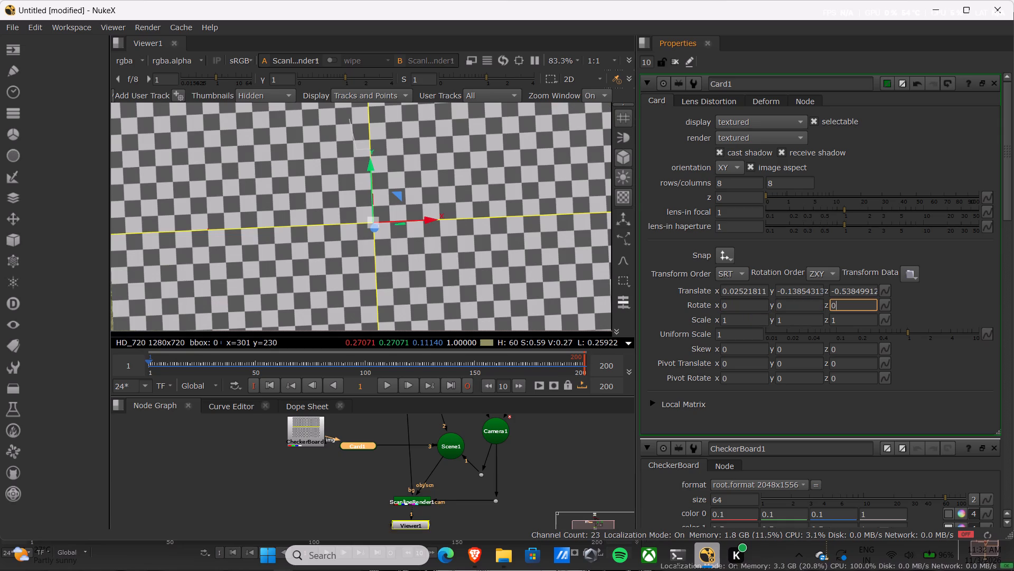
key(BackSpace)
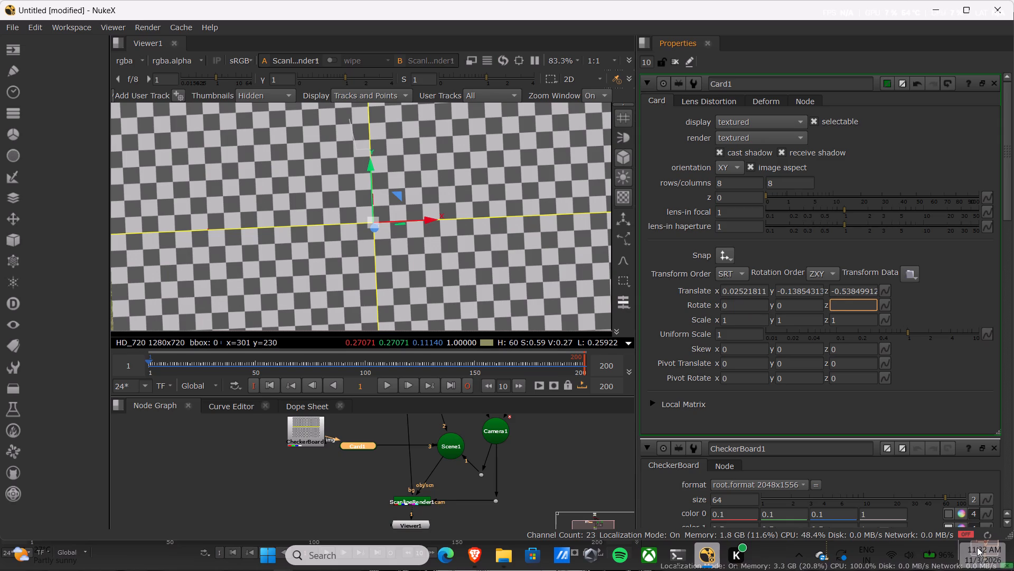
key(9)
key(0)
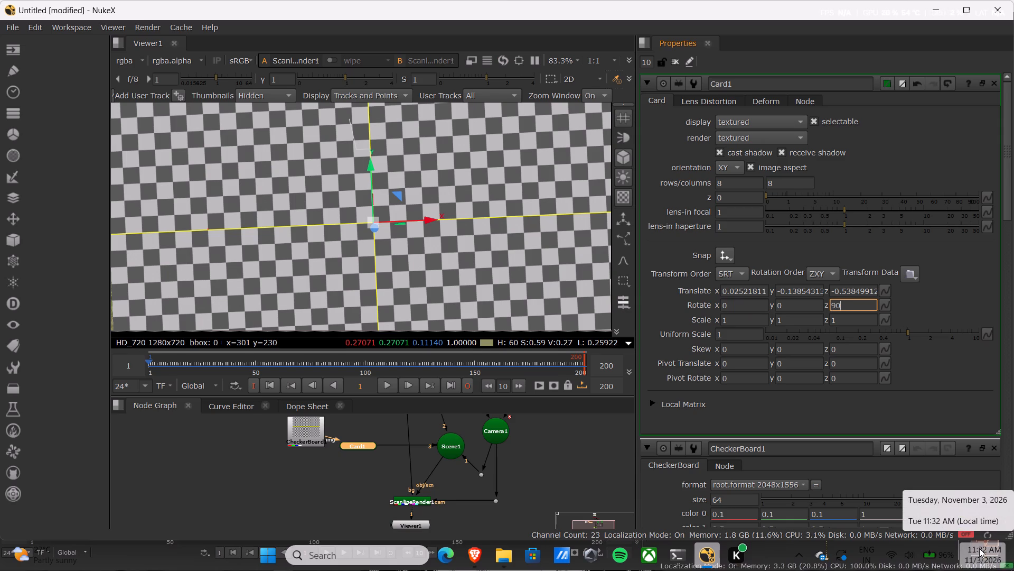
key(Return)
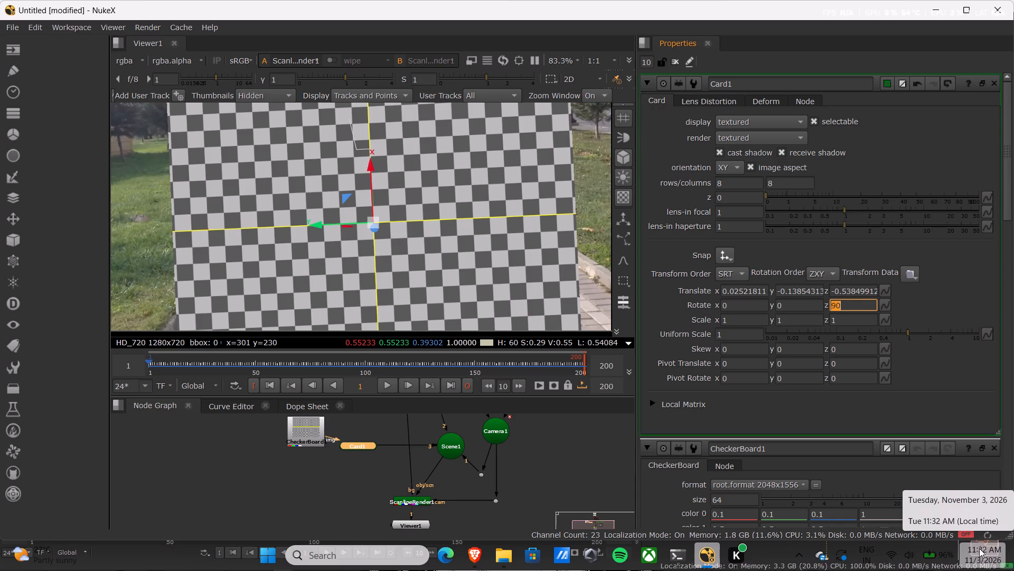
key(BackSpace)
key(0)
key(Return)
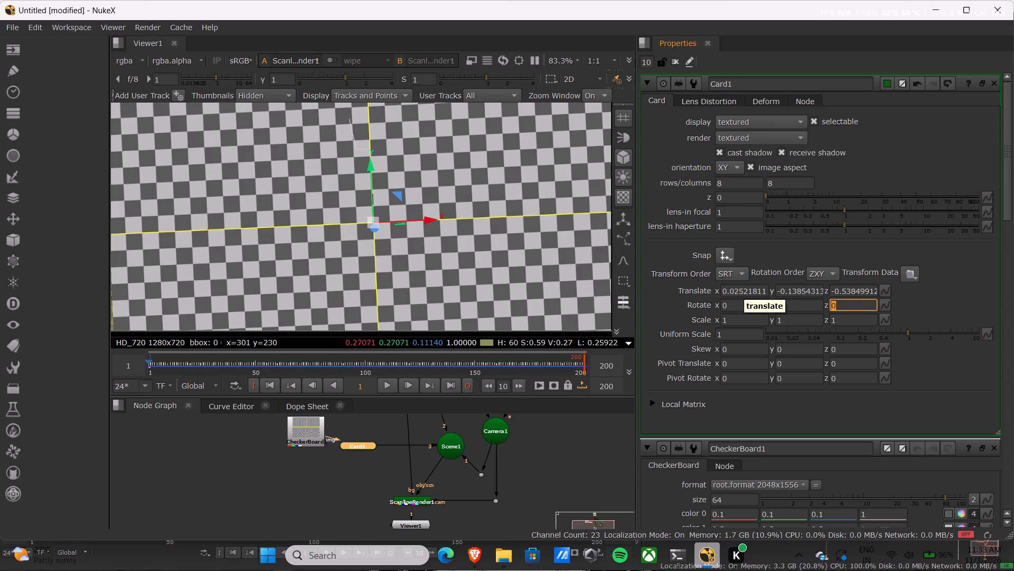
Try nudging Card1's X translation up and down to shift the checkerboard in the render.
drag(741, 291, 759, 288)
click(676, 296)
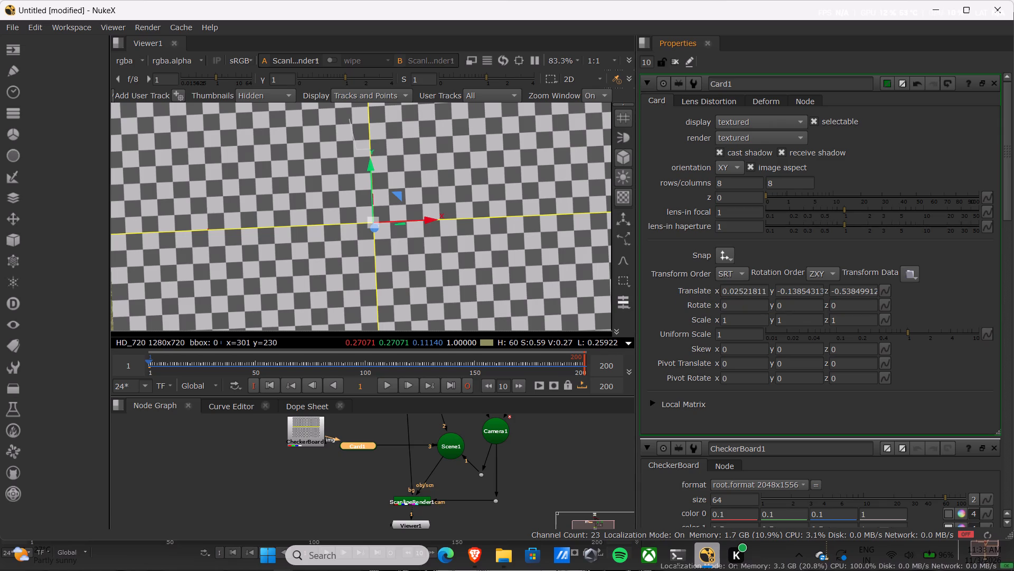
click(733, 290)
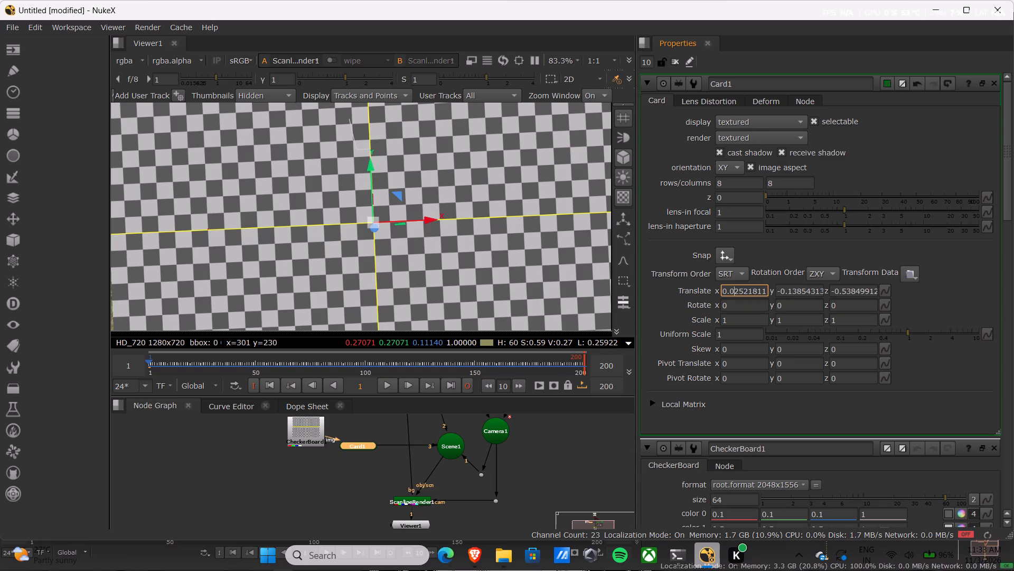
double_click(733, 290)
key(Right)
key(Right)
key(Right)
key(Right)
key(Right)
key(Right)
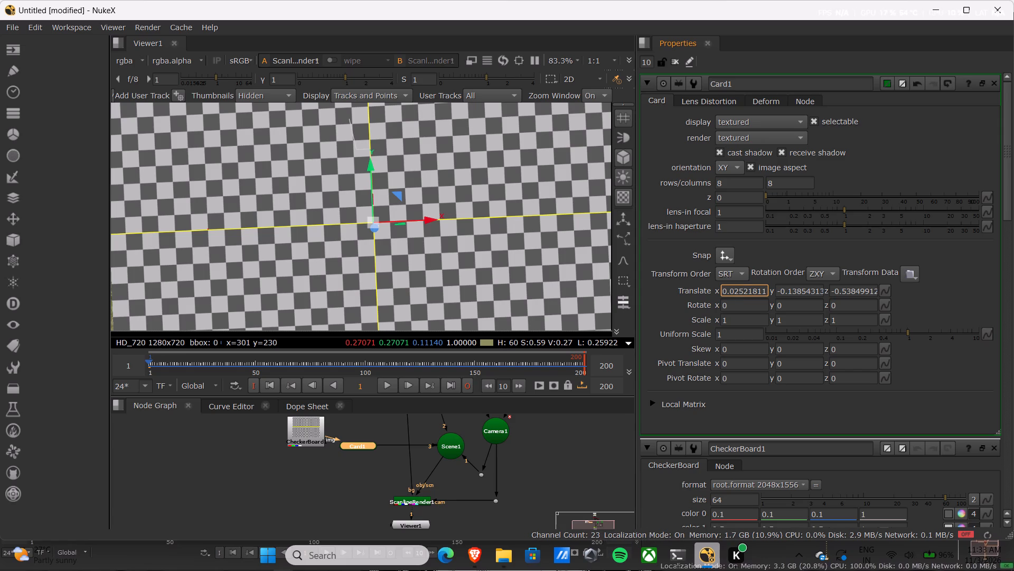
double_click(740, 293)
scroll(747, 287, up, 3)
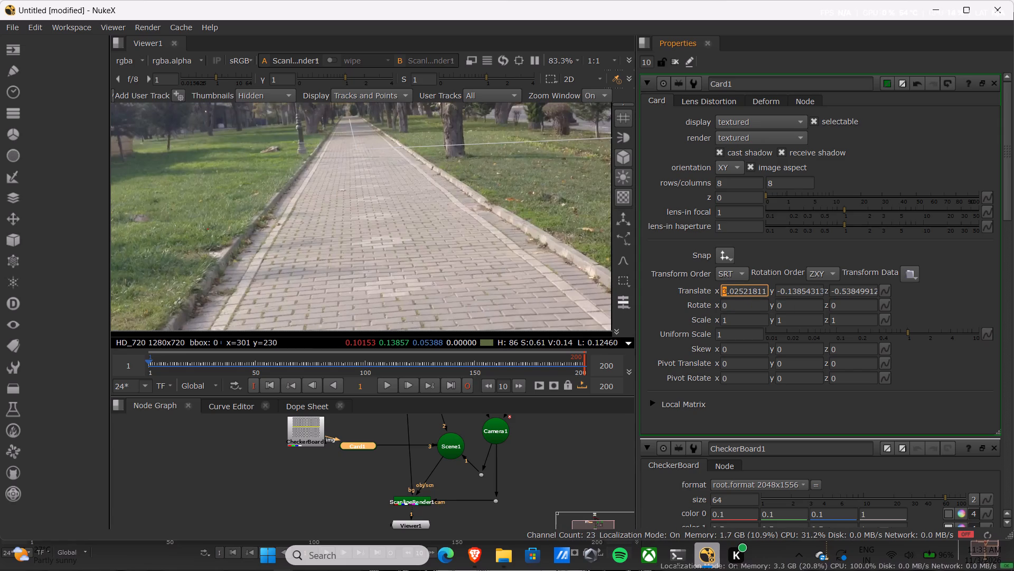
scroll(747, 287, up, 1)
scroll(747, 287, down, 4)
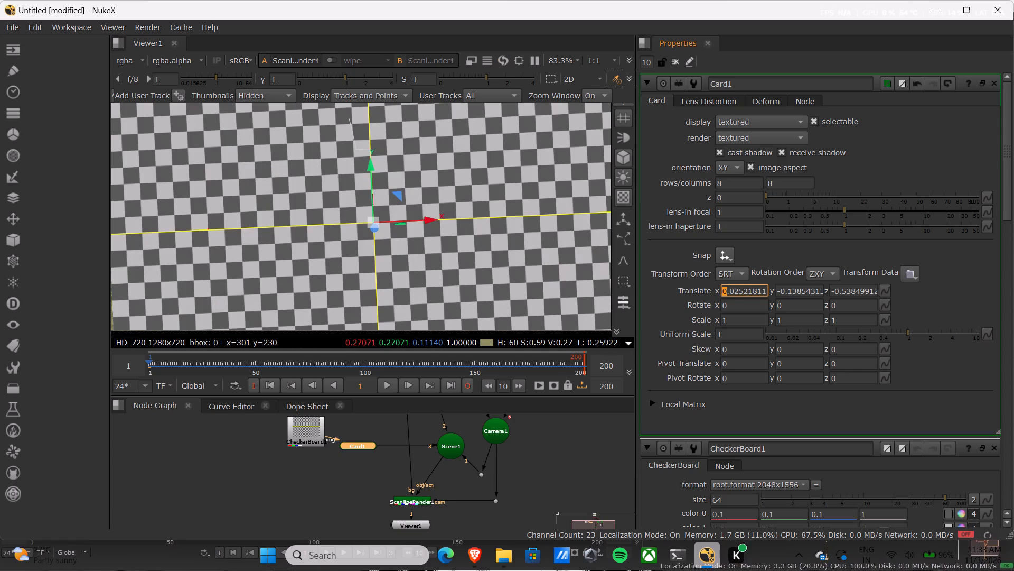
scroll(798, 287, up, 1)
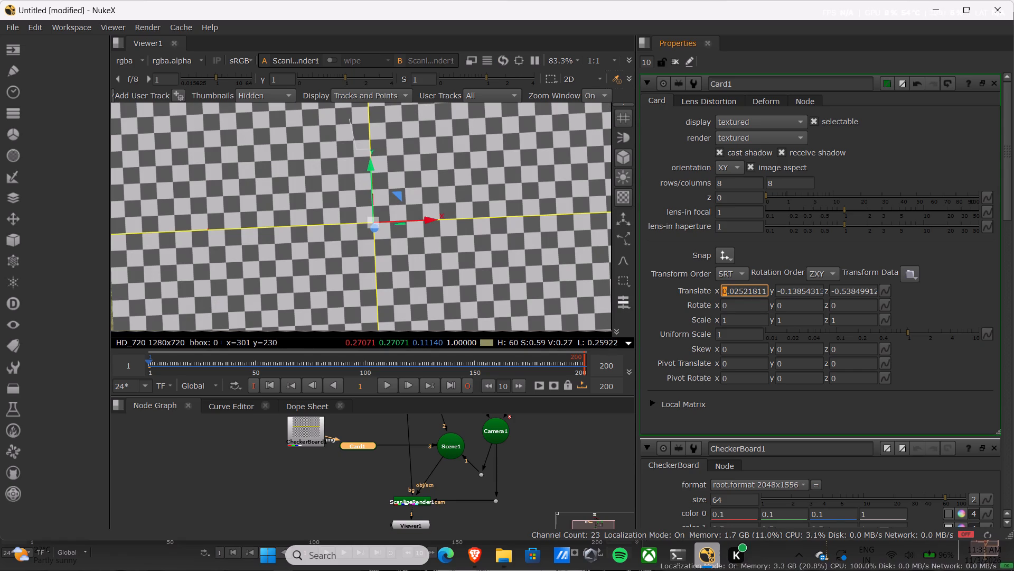
Lower Card1 by adjusting its Y translation to about -0.44.
double_click(795, 290)
scroll(795, 290, up, 2)
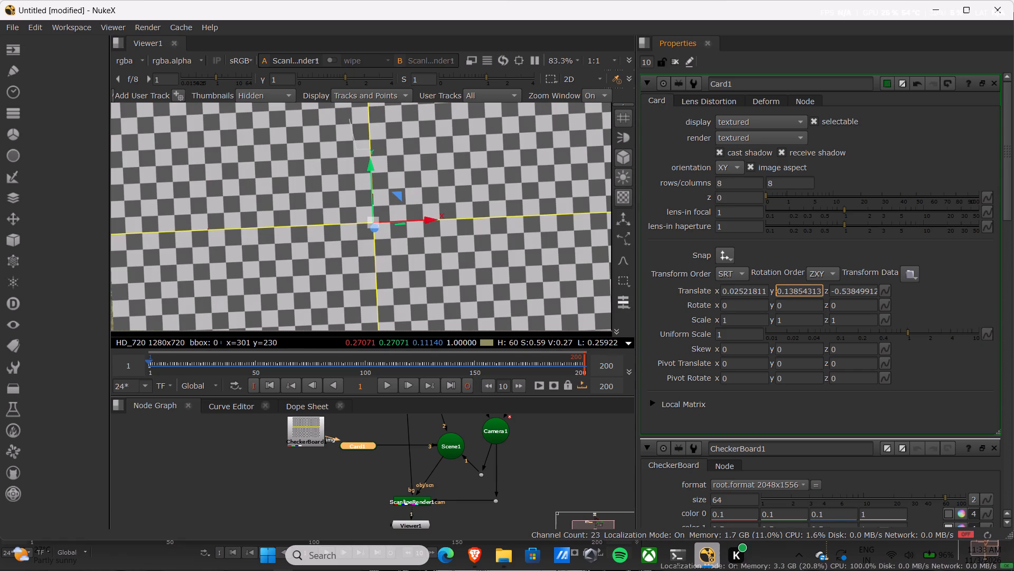
scroll(795, 290, up, 1)
scroll(795, 290, down, 4)
scroll(795, 290, up, 4)
click(795, 290)
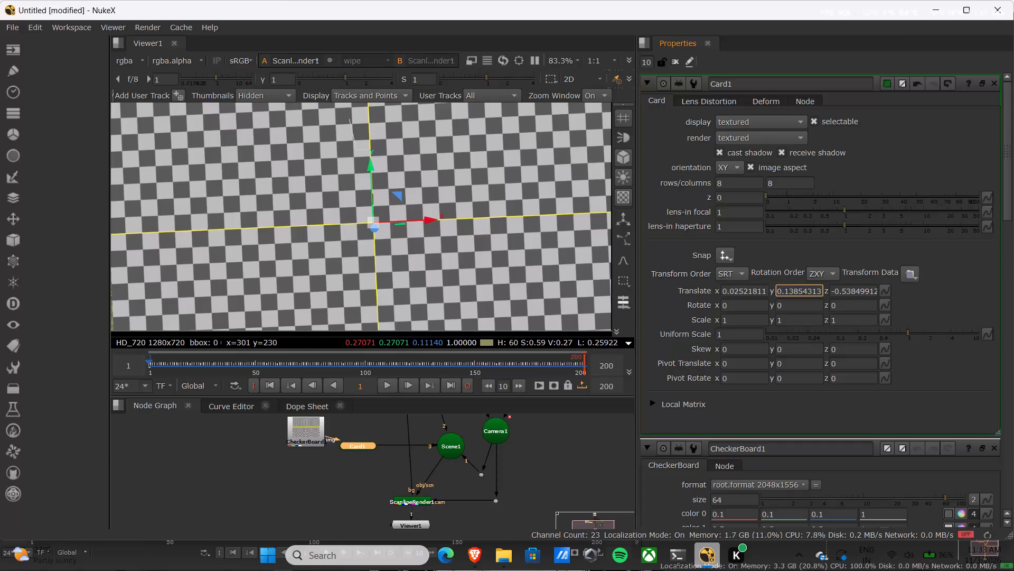
scroll(795, 290, up, 2)
scroll(795, 290, down, 2)
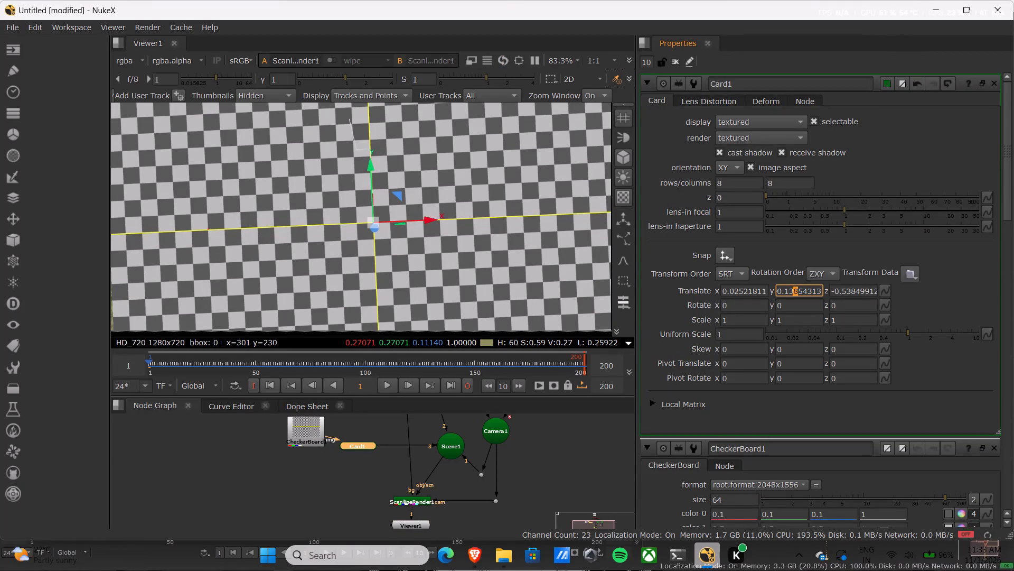
click(780, 289)
double_click(782, 290)
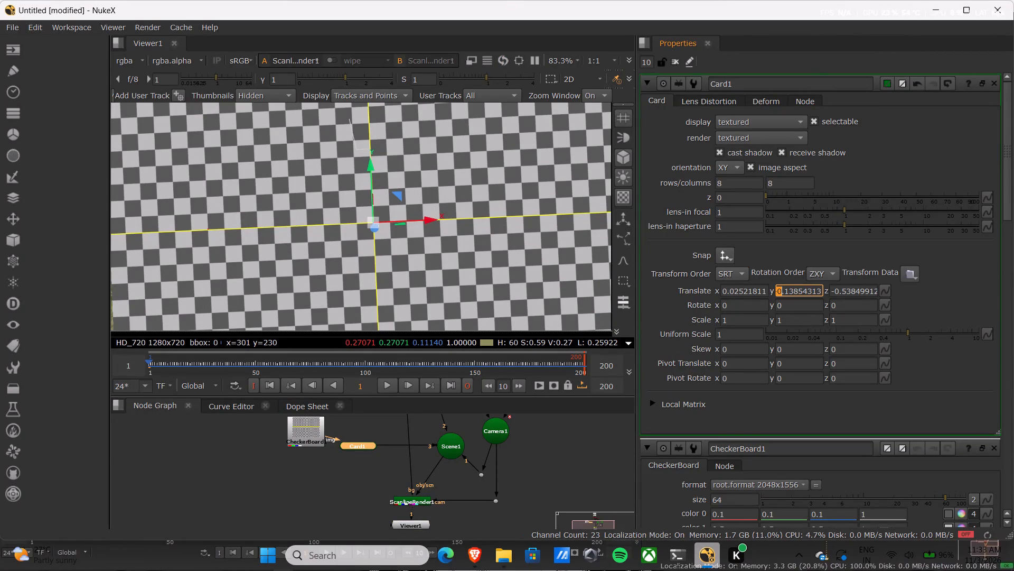
scroll(781, 290, up, 3)
scroll(781, 290, down, 4)
double_click(779, 290)
scroll(781, 290, up, 1)
scroll(781, 290, down, 4)
scroll(781, 290, up, 4)
scroll(781, 290, down, 4)
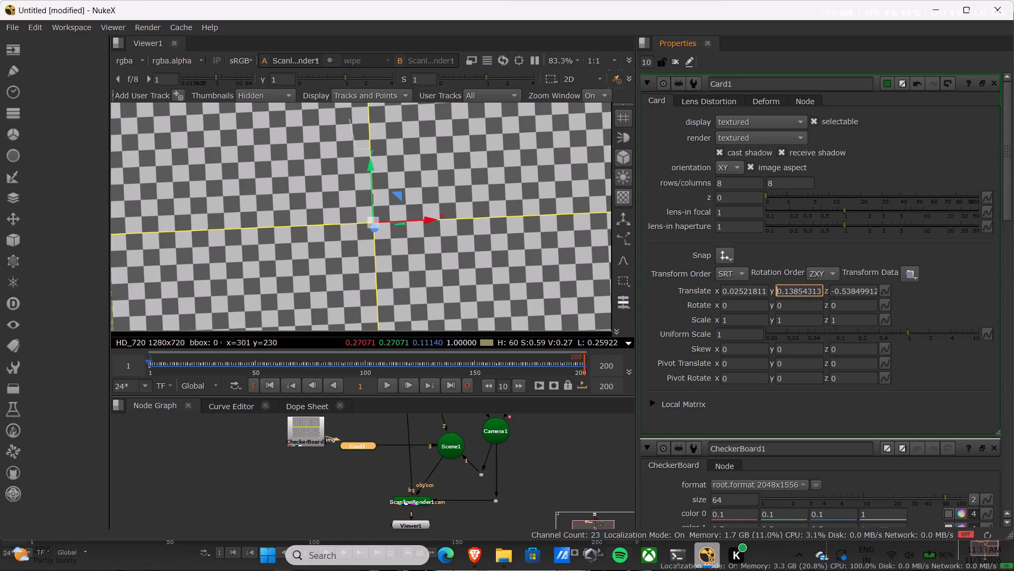
click(781, 290)
scroll(781, 290, down, 4)
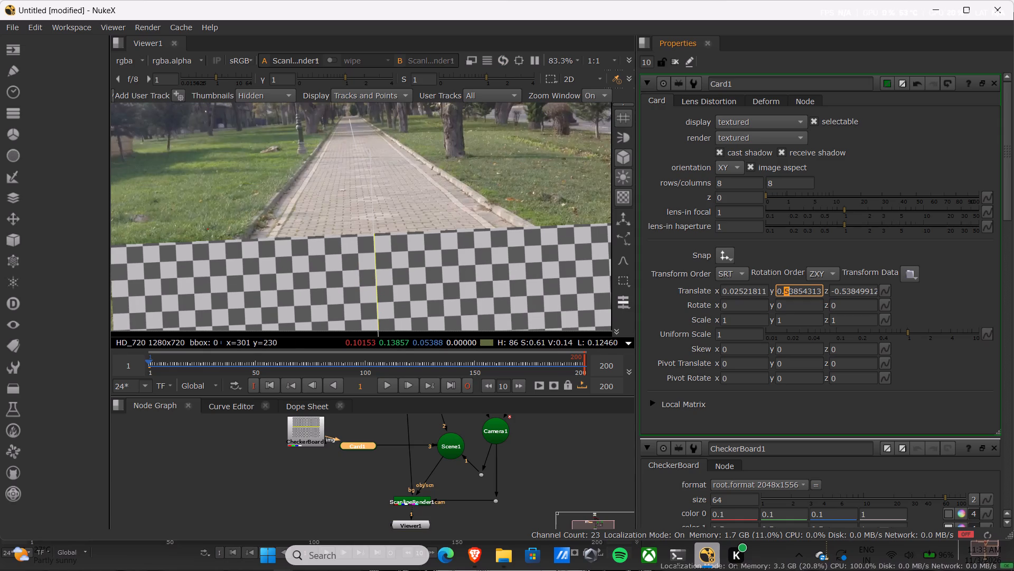
scroll(781, 290, up, 4)
scroll(781, 290, down, 3)
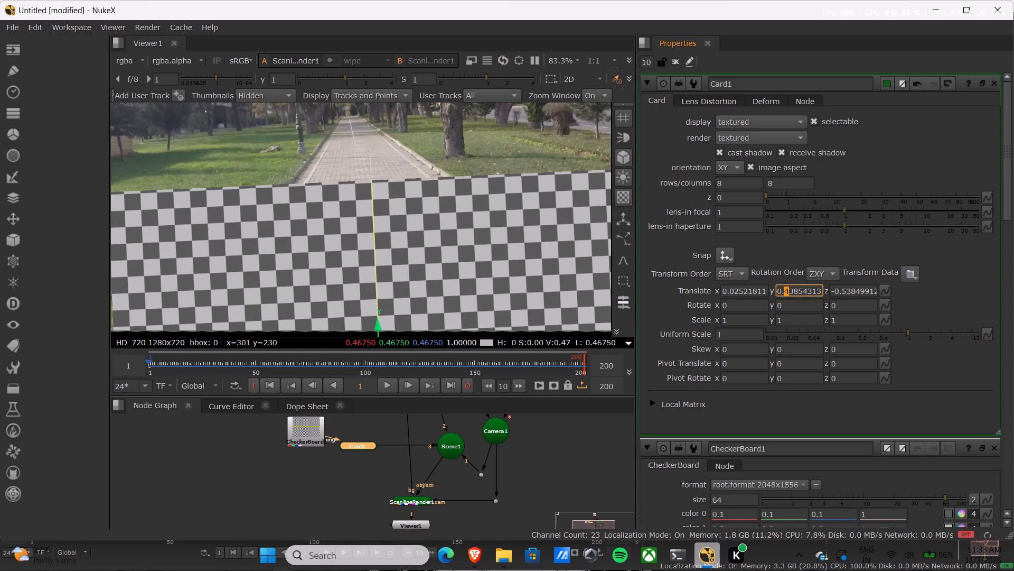
Push Card1 back along the path by adjusting its Z translation to about -2.54.
click(838, 289)
scroll(856, 290, up, 2)
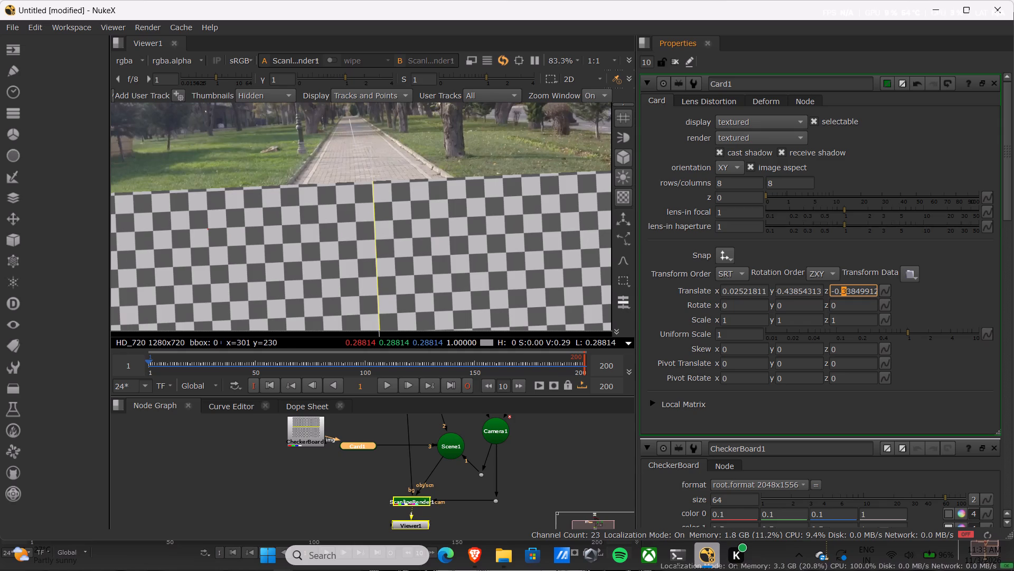
scroll(856, 290, down, 10)
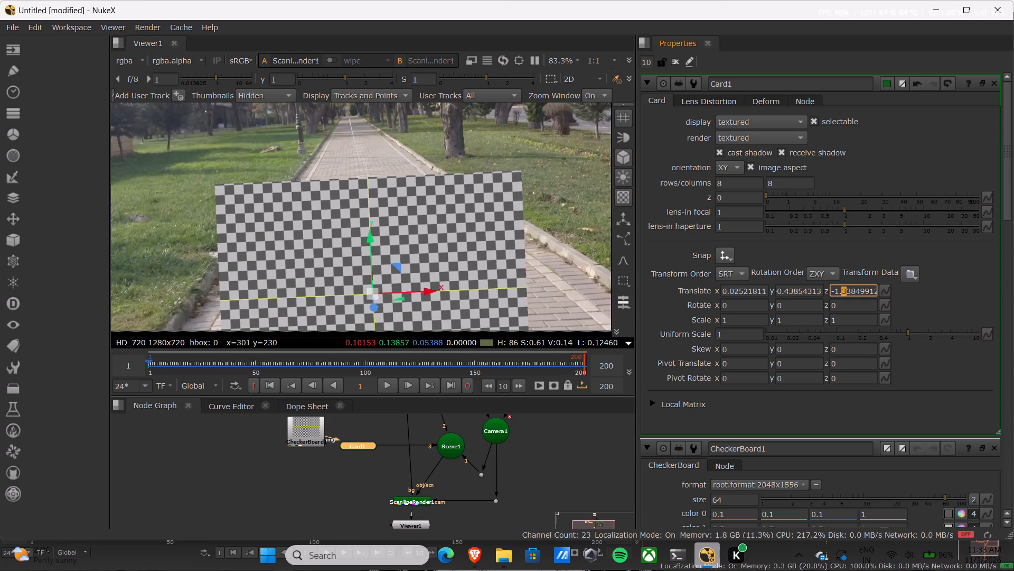
scroll(856, 288, down, 12)
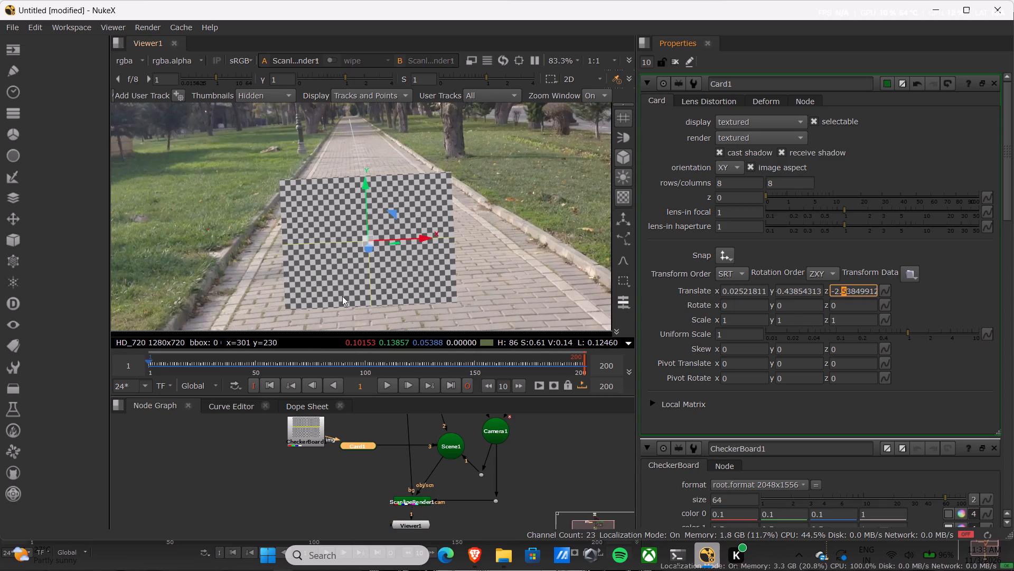
Switch to the 3D view and examine Camera1 and the tracked point cloud.
middle_drag(344, 272, 388, 268)
key(Tab)
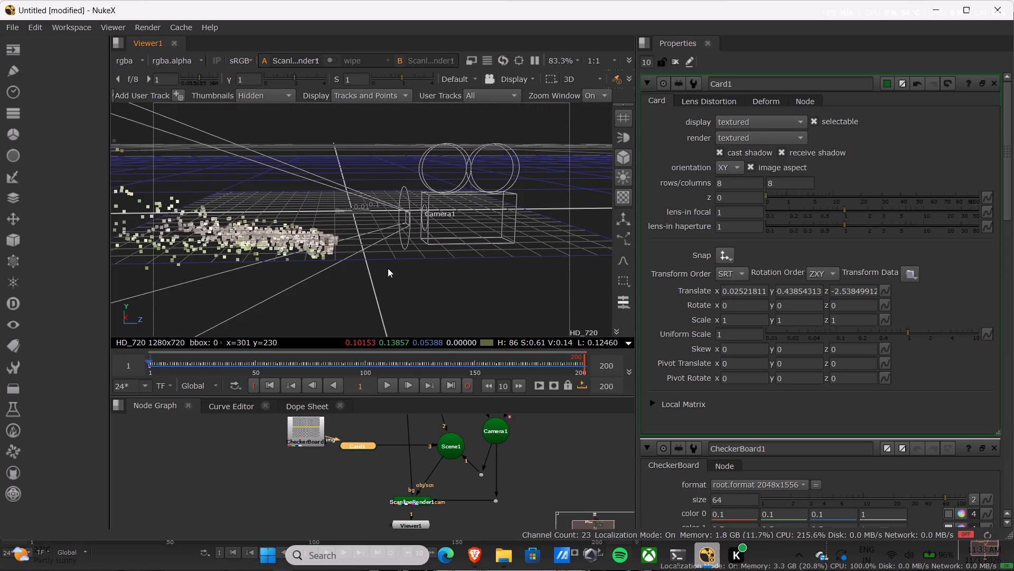
scroll(384, 260, up, 12)
scroll(384, 260, down, 2)
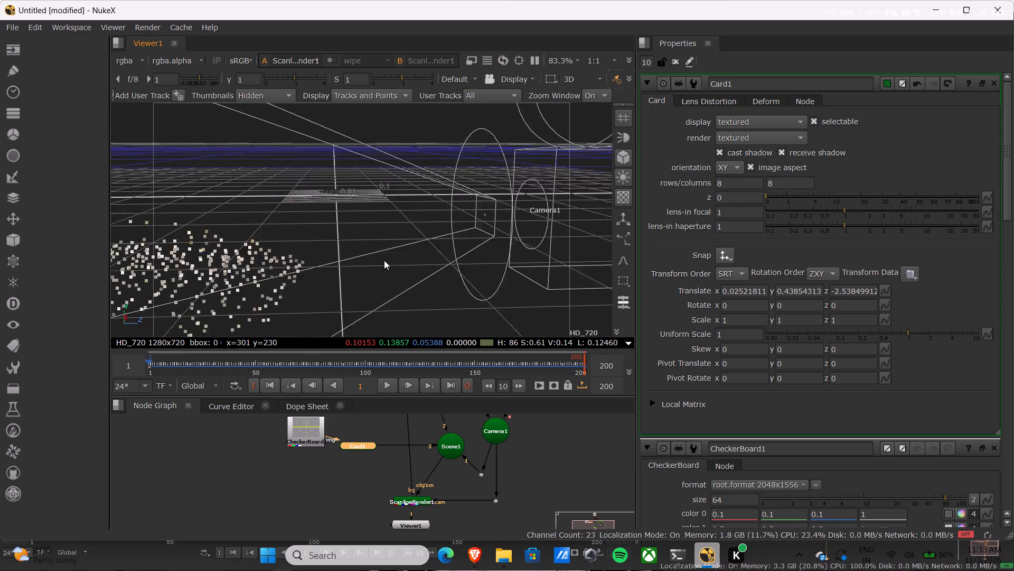
scroll(384, 260, down, 13)
scroll(384, 260, up, 2)
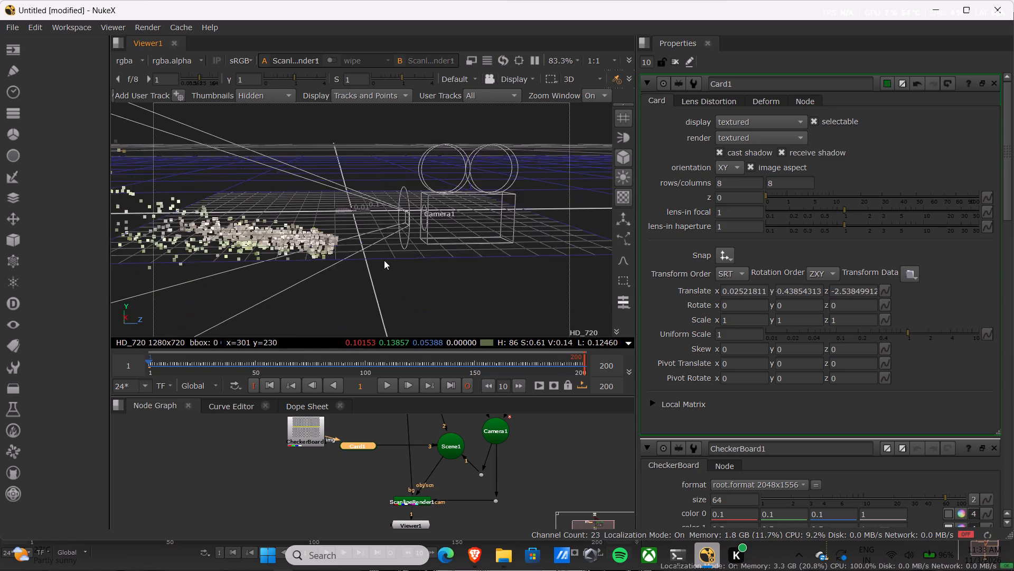
scroll(384, 260, up, 2)
View Card1, Scene1 and Camera1 in turn in the 3D view, ending on a closer look at Card1.
click(361, 441)
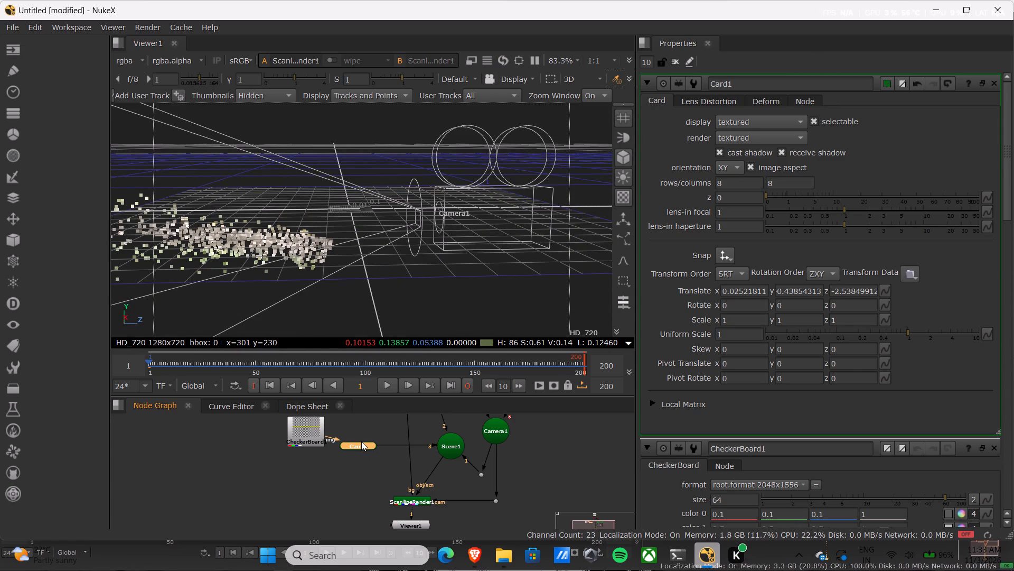
key(1)
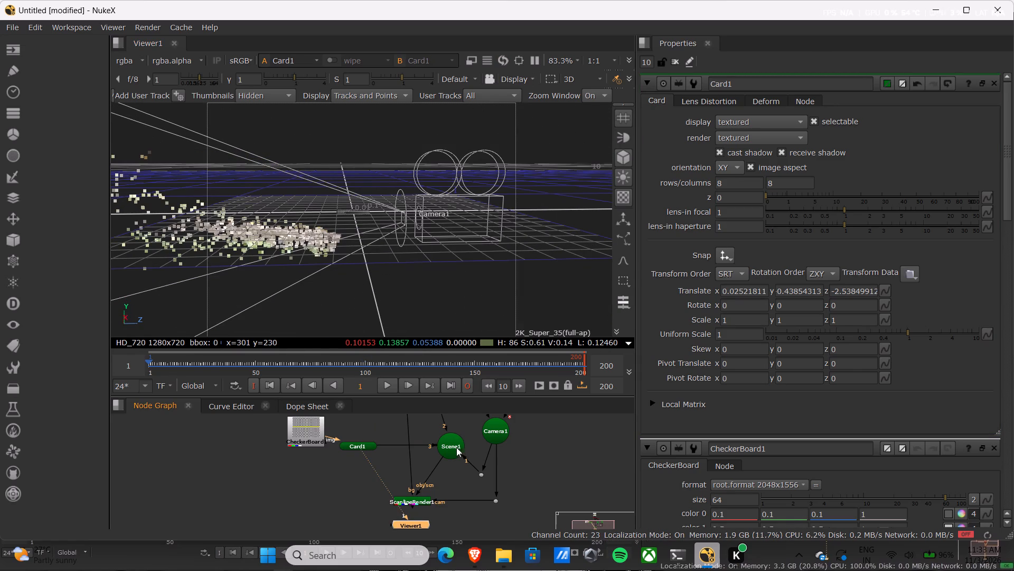
click(454, 447)
key(1)
click(446, 440)
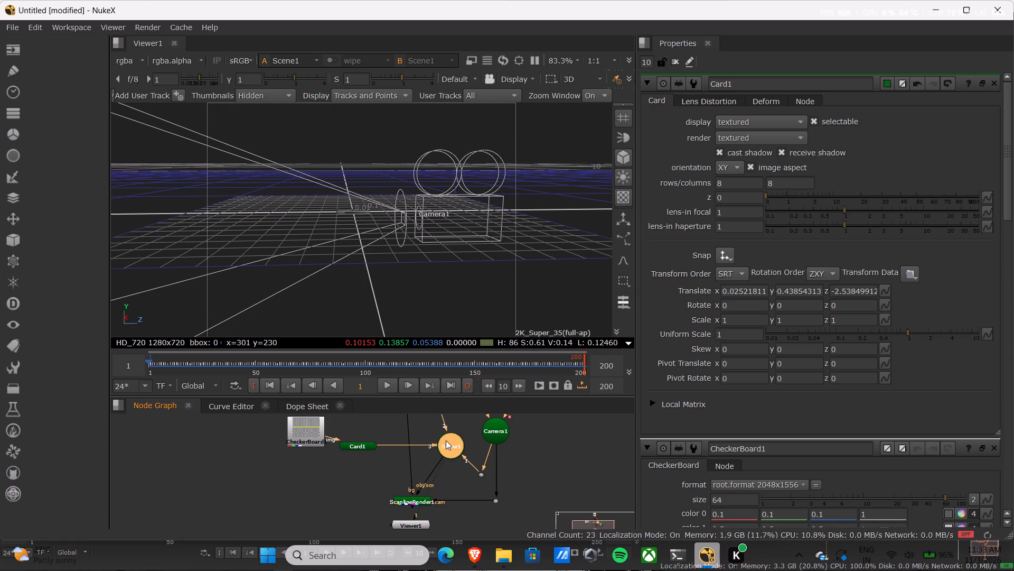
key(1)
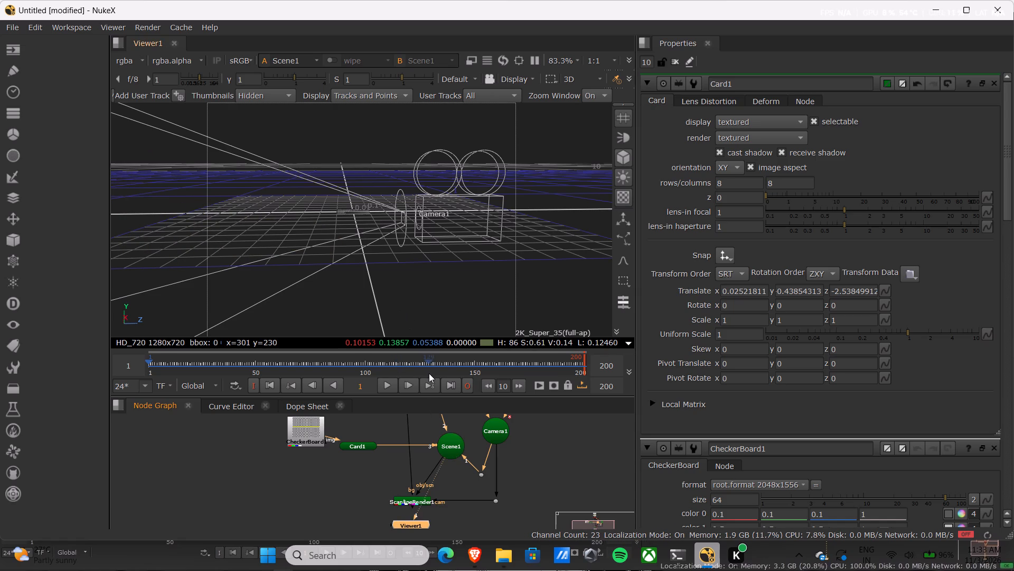
click(500, 518)
click(446, 441)
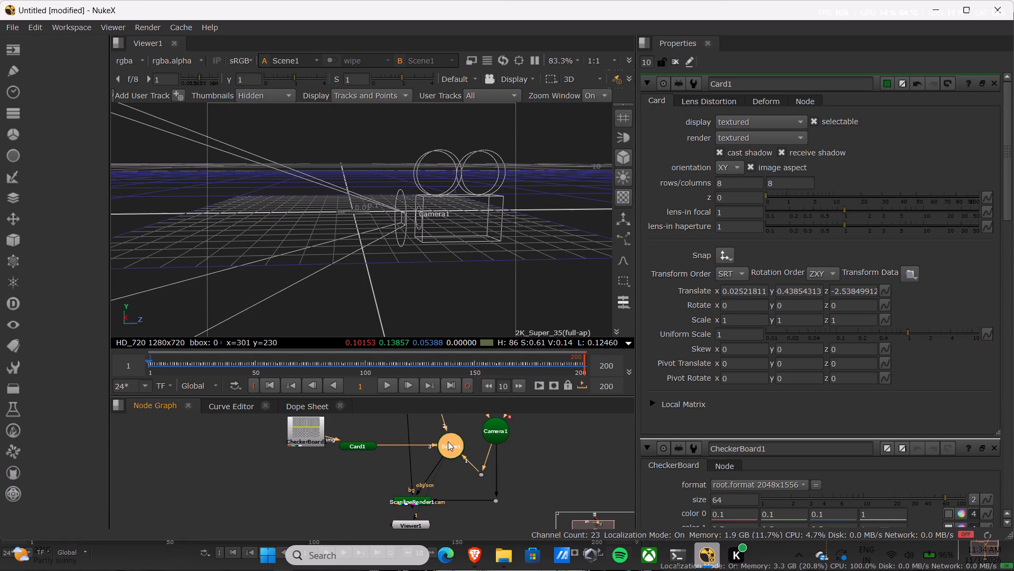
key(1)
click(455, 445)
key(1)
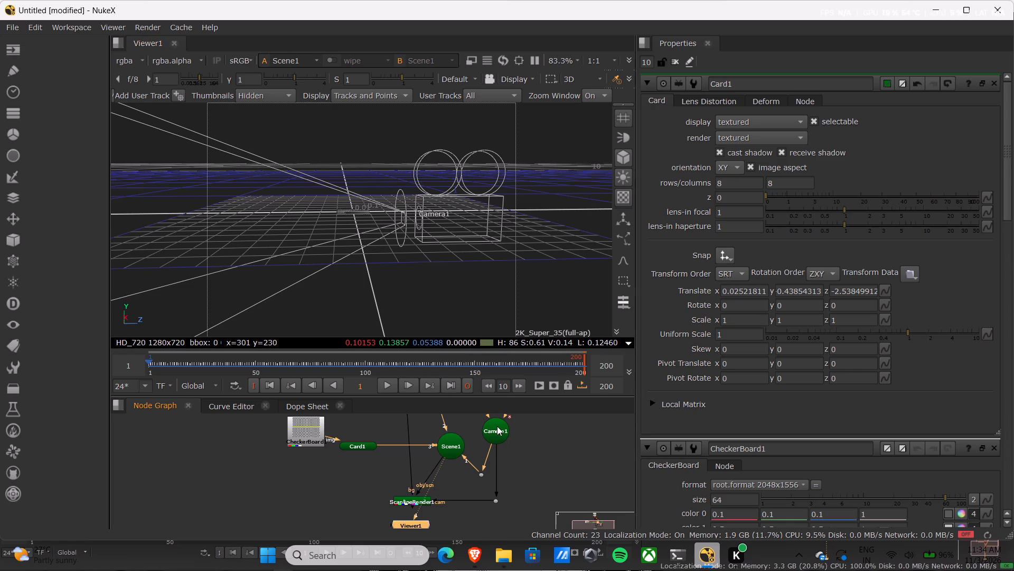
click(497, 426)
key(1)
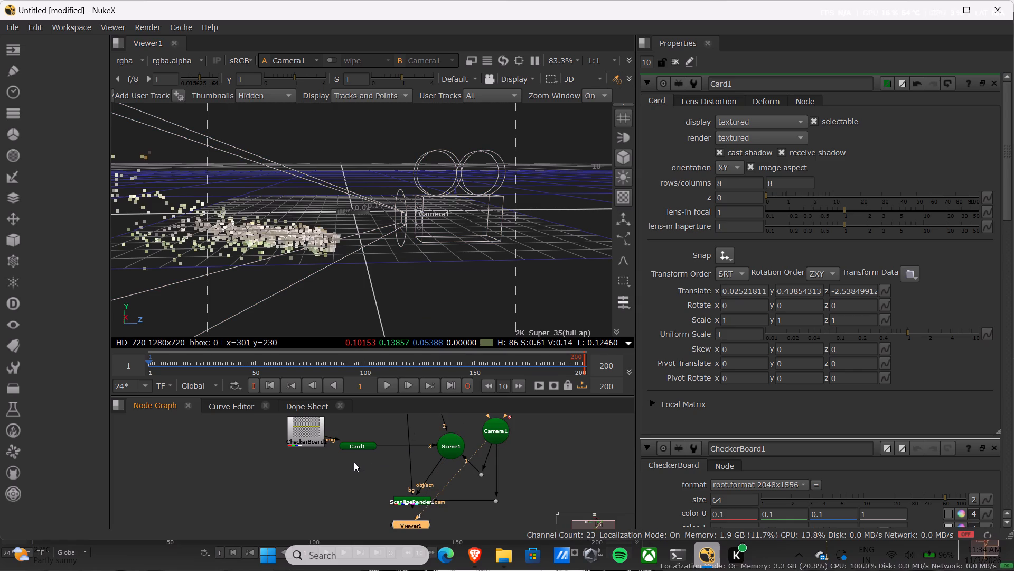
click(357, 448)
key(1)
scroll(373, 282, up, 3)
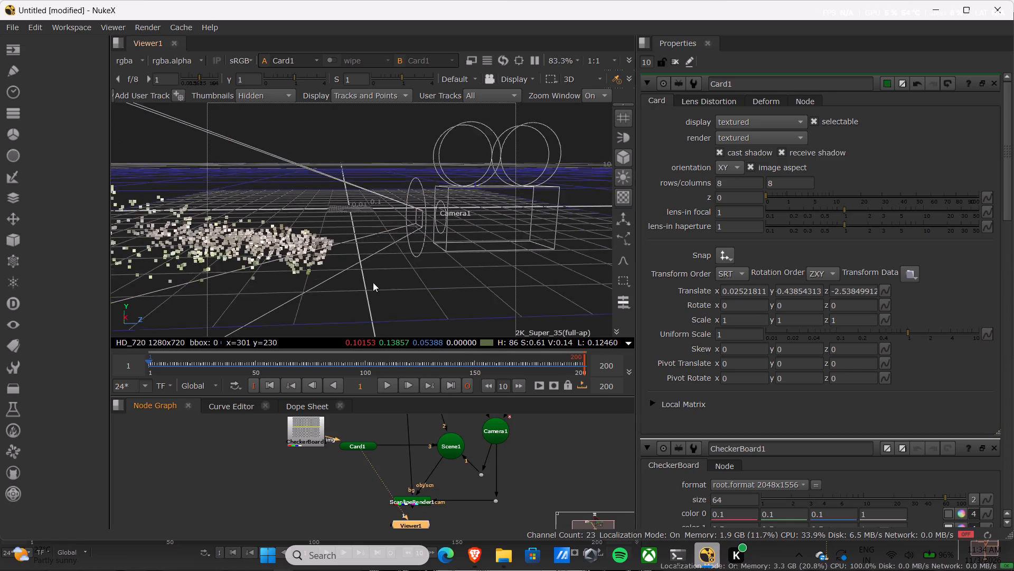
scroll(373, 282, up, 10)
scroll(373, 282, down, 4)
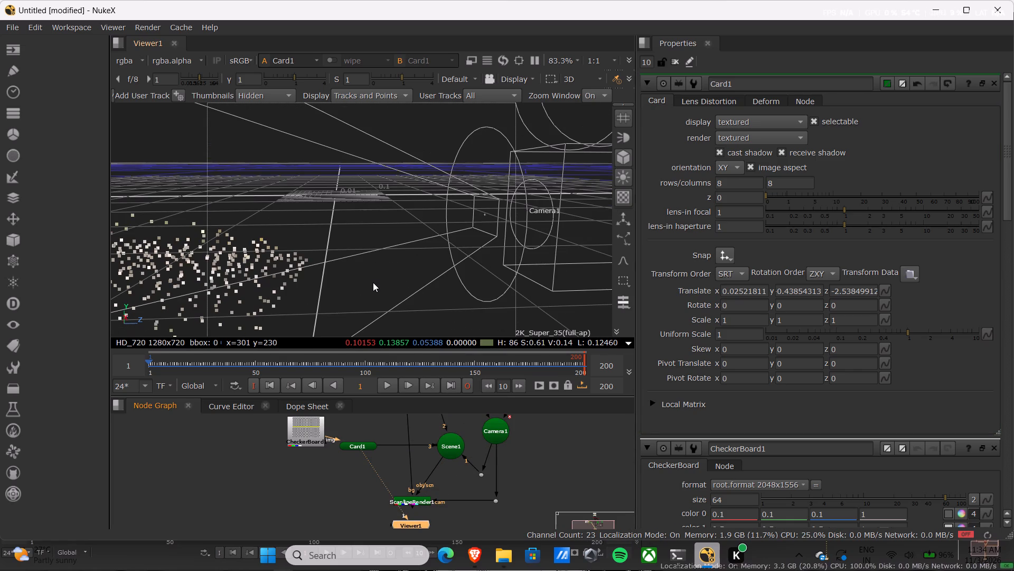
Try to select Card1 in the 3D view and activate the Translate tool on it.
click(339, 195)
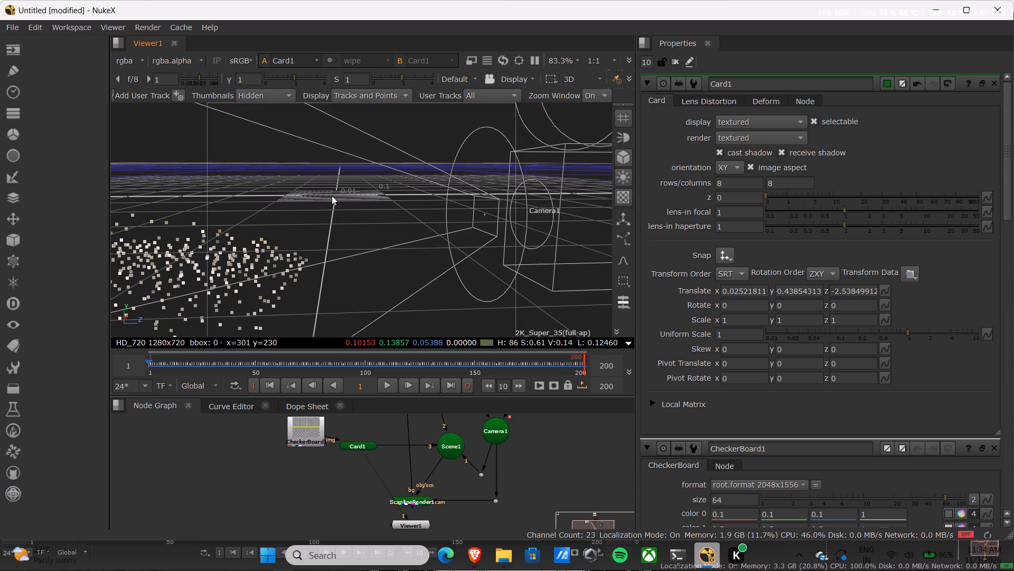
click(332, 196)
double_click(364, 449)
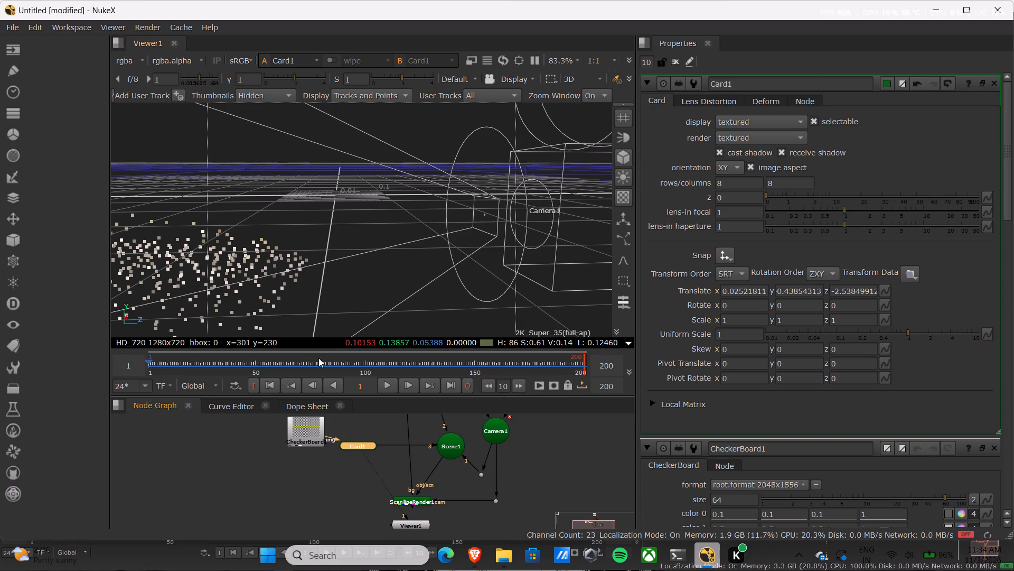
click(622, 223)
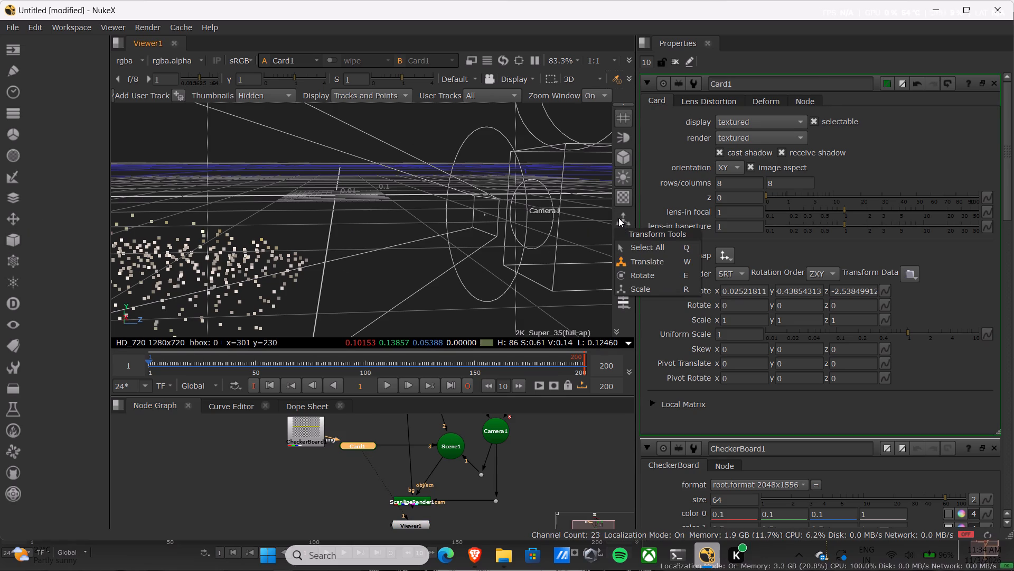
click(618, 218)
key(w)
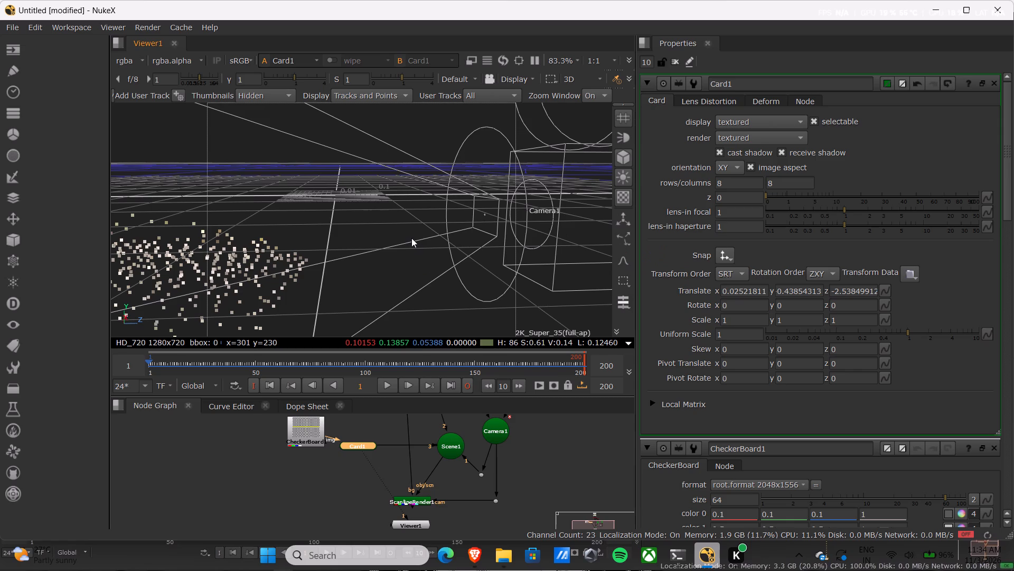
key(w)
Return to the ScanlineRender1 output in the 2D view to check the checkerboard over the path.
scroll(427, 451, down, 3)
scroll(426, 448, up, 3)
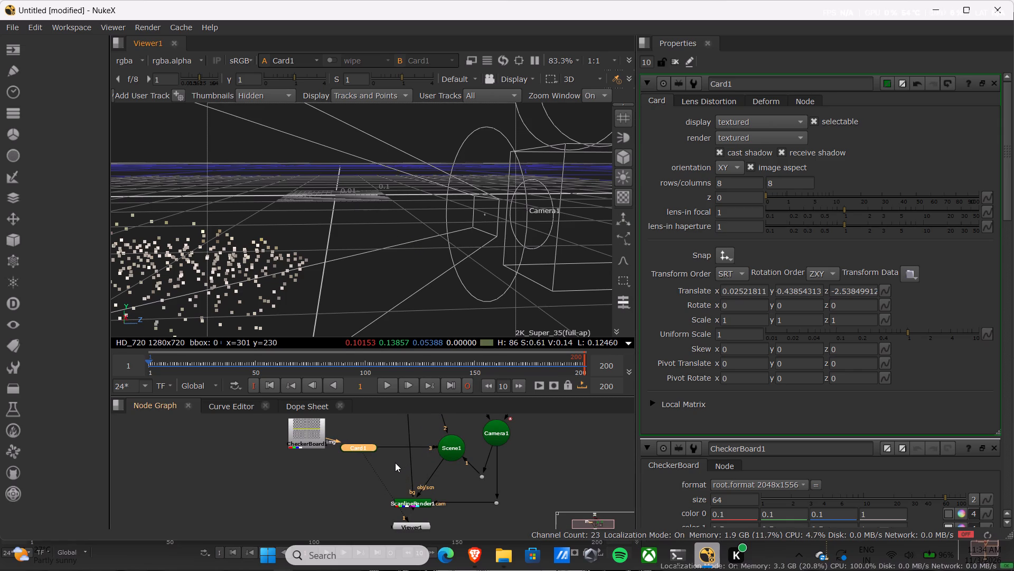
key(Tab)
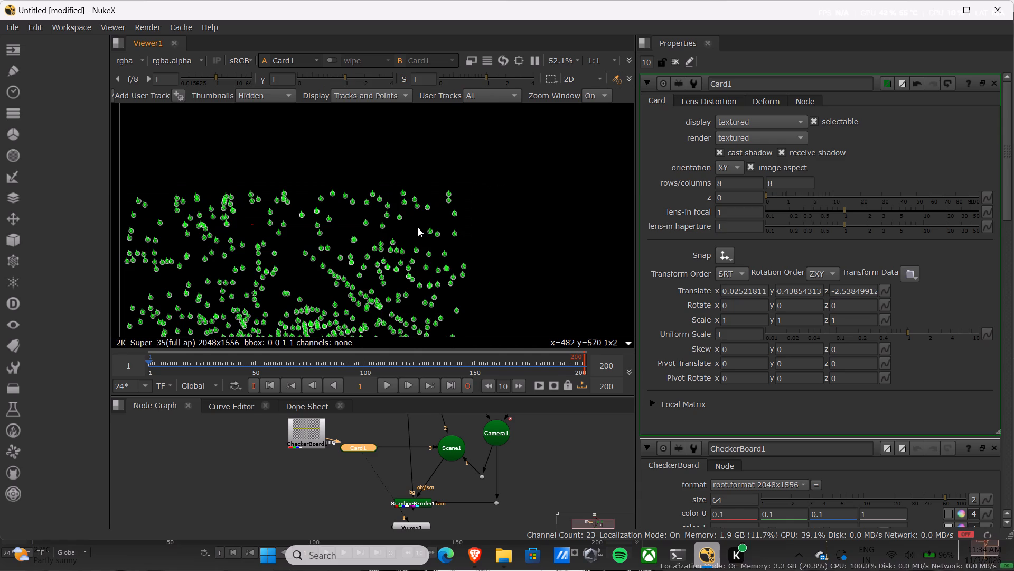
key(Tab)
click(411, 502)
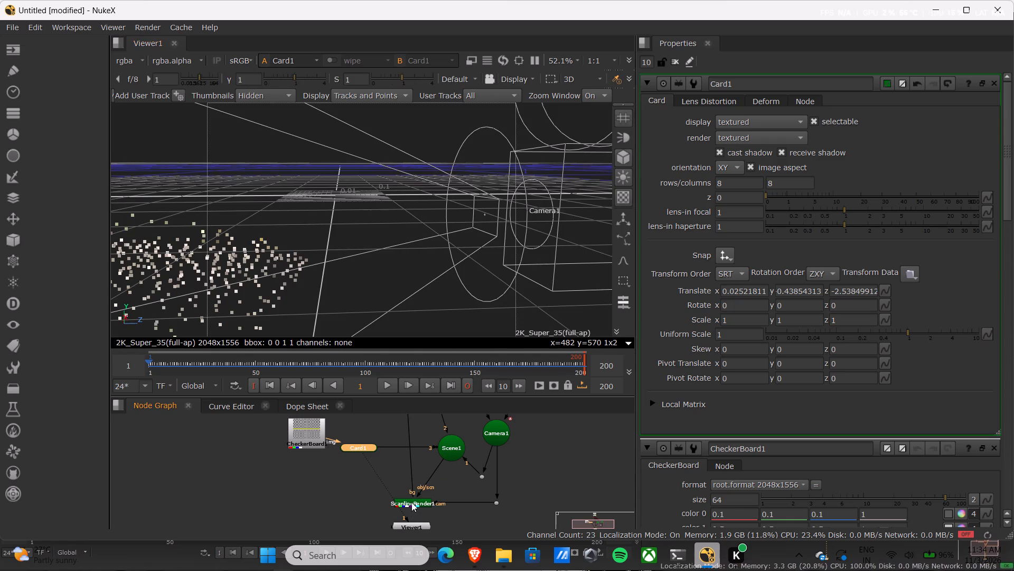
key(1)
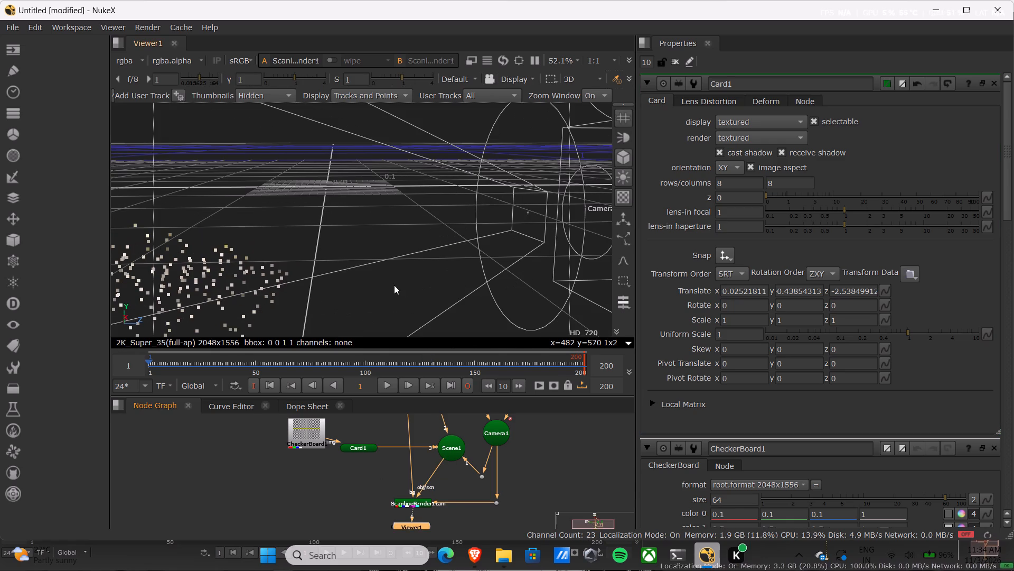
key(Tab)
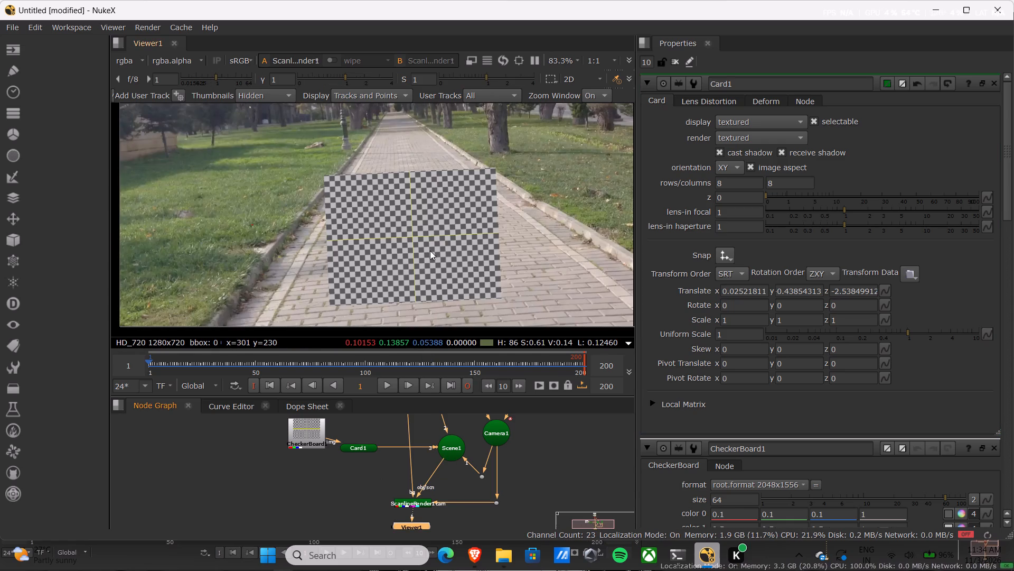
click(422, 245)
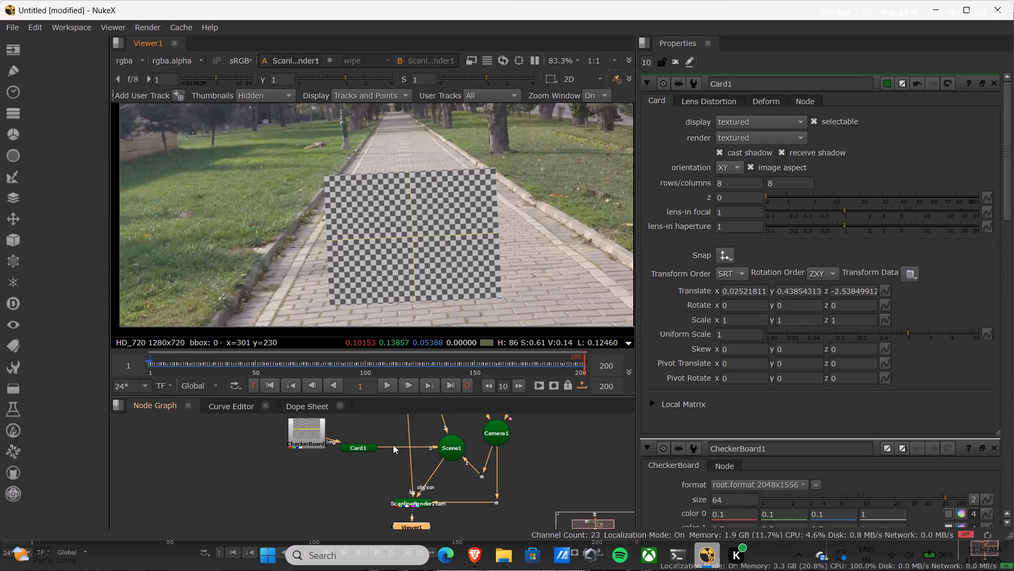
Select Card1 and show its transform handles over the ScanlineRender1 output.
double_click(361, 446)
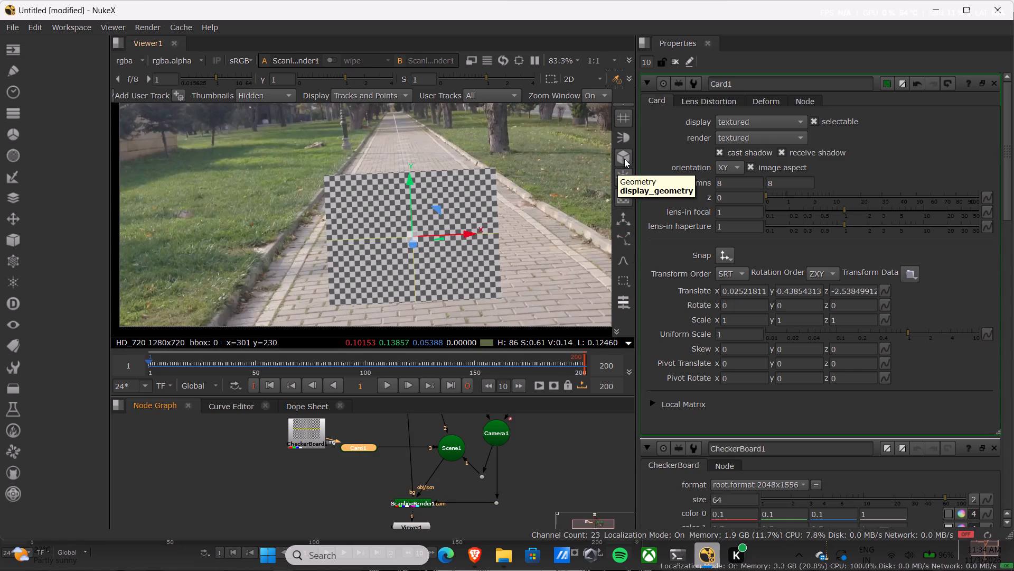
scroll(624, 159, up, 4)
scroll(624, 159, down, 4)
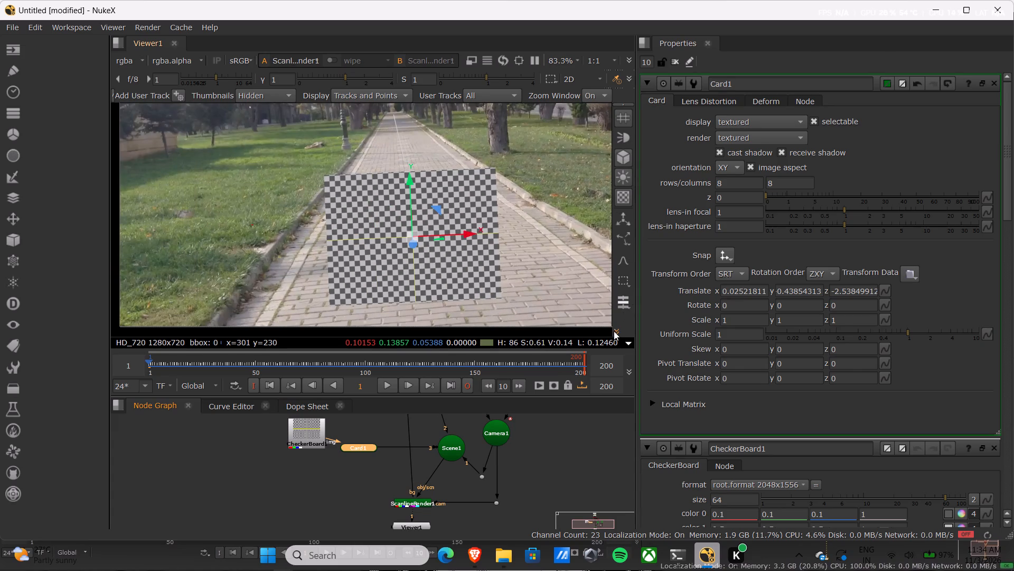
click(627, 80)
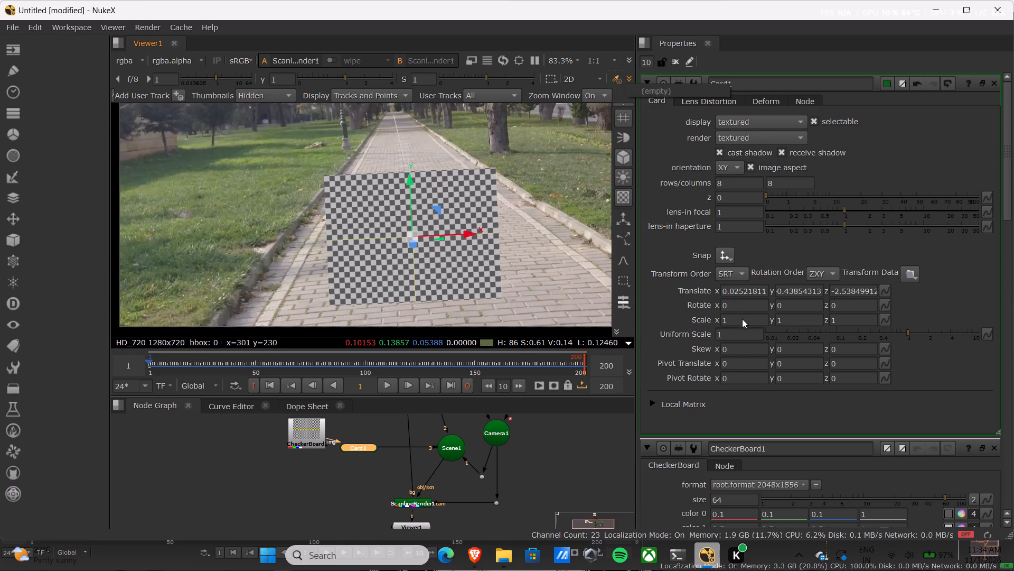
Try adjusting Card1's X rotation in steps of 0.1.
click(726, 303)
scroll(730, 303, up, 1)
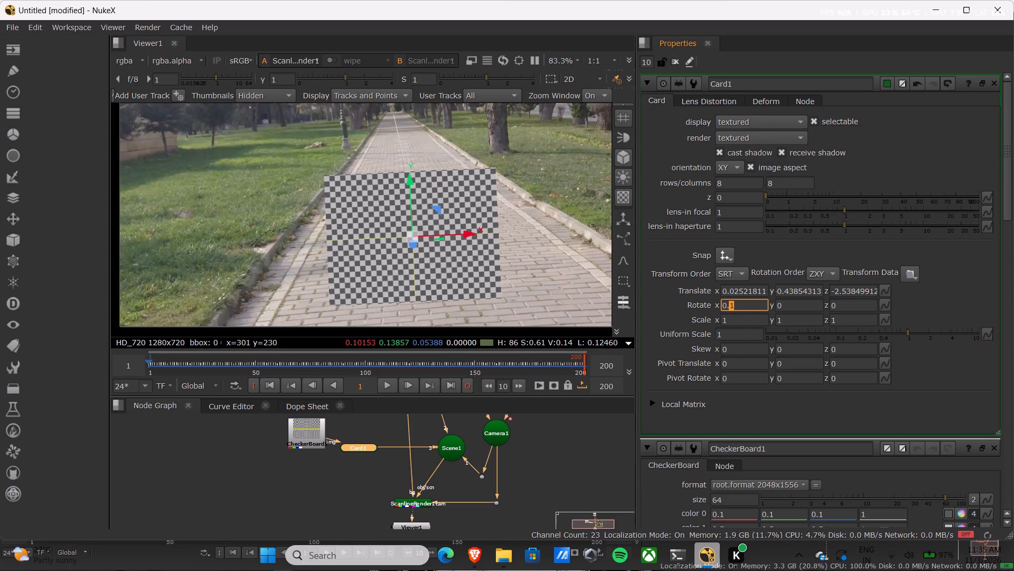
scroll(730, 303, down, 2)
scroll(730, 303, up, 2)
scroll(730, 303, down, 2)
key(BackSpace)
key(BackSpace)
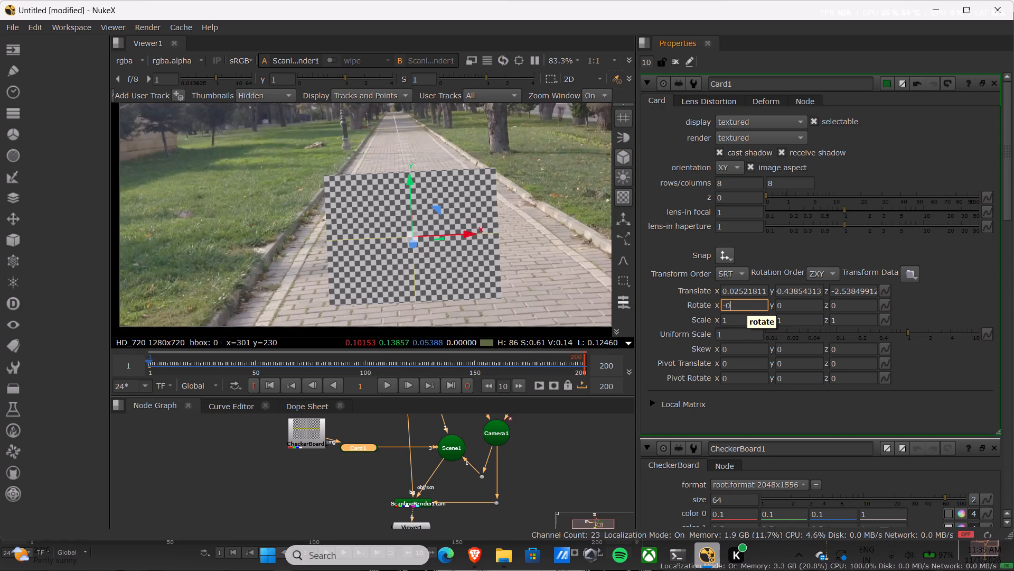
Tilt Card1 towards the path surface by trying different X rotations, ending at -55.
click(726, 307)
scroll(740, 304, up, 2)
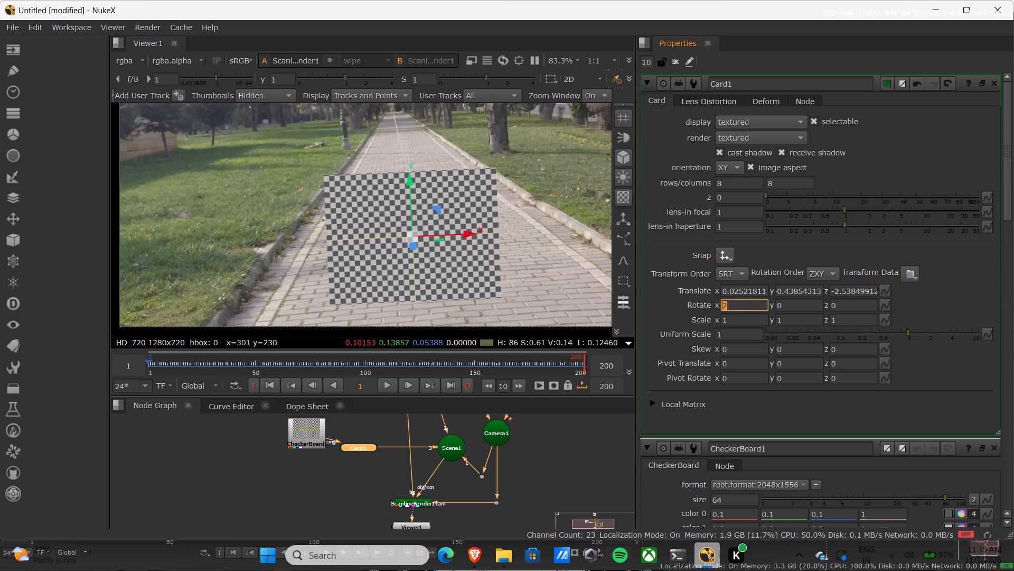
scroll(740, 304, up, 7)
scroll(740, 304, down, 16)
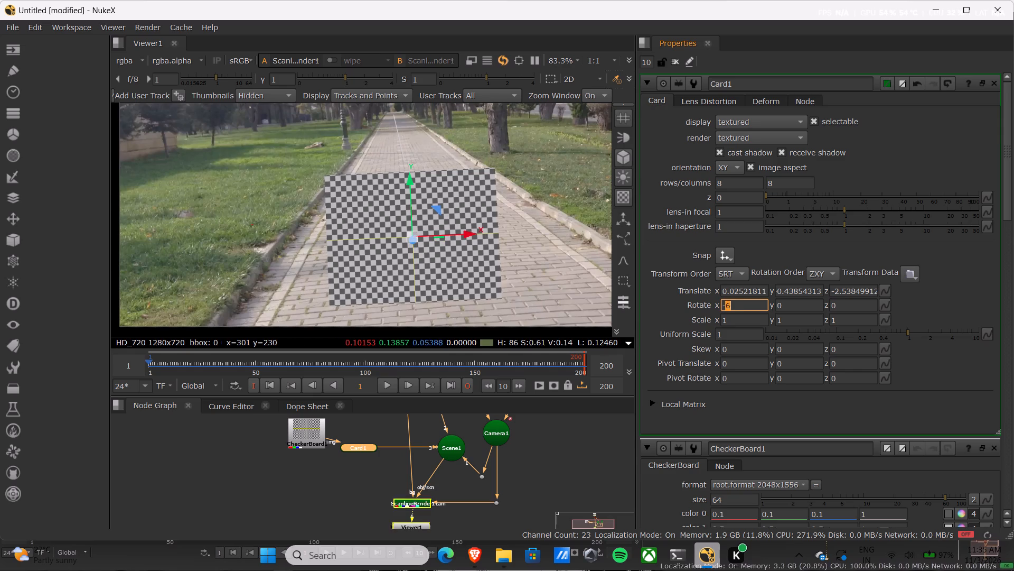
scroll(739, 303, down, 6)
scroll(739, 303, down, 20)
scroll(739, 303, down, 1)
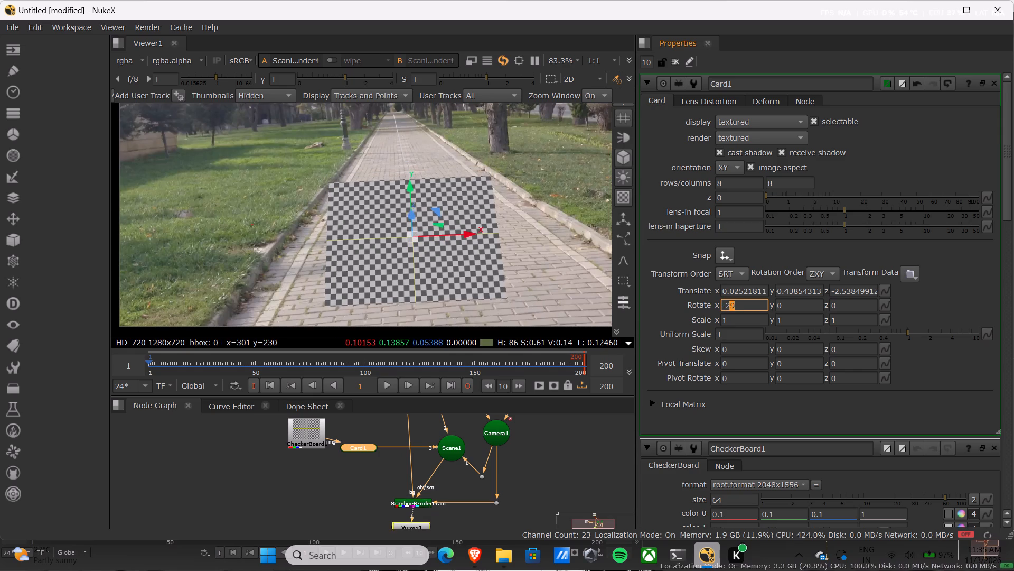
scroll(739, 303, down, 20)
scroll(739, 303, down, 18)
scroll(739, 303, down, 20)
scroll(739, 303, down, 7)
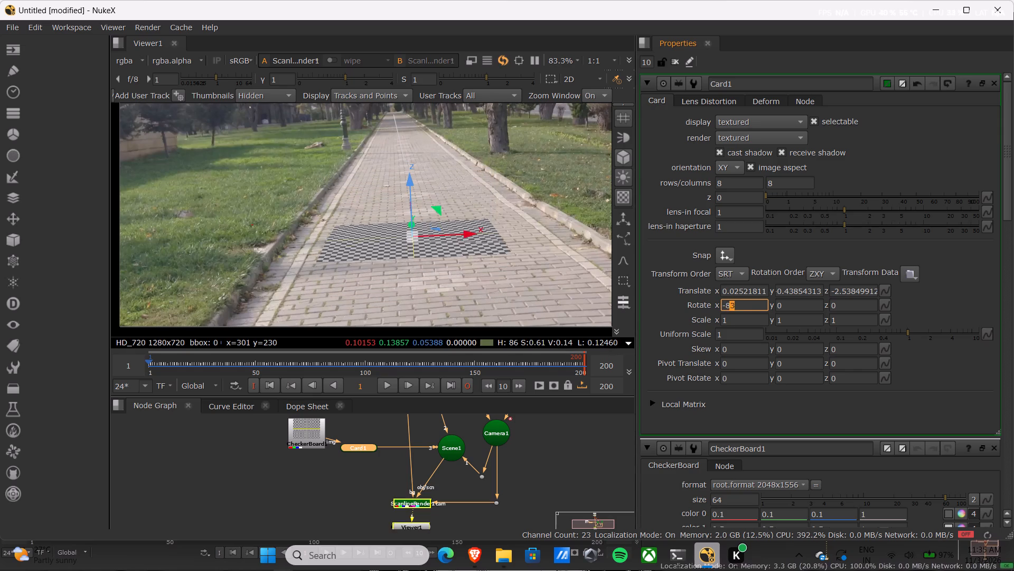
scroll(739, 303, down, 4)
scroll(739, 303, down, 18)
scroll(739, 303, up, 4)
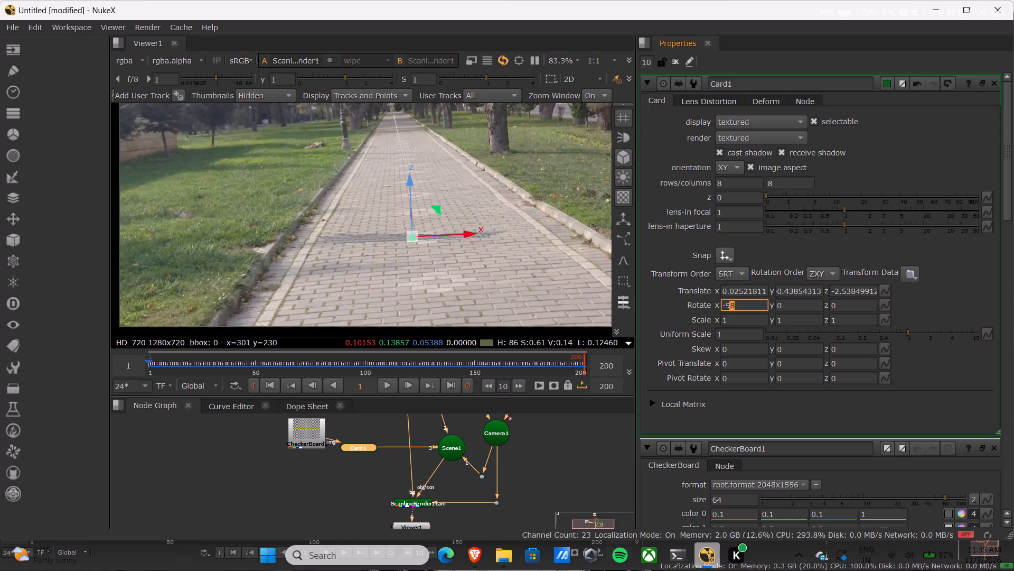
scroll(739, 303, up, 20)
scroll(739, 303, up, 6)
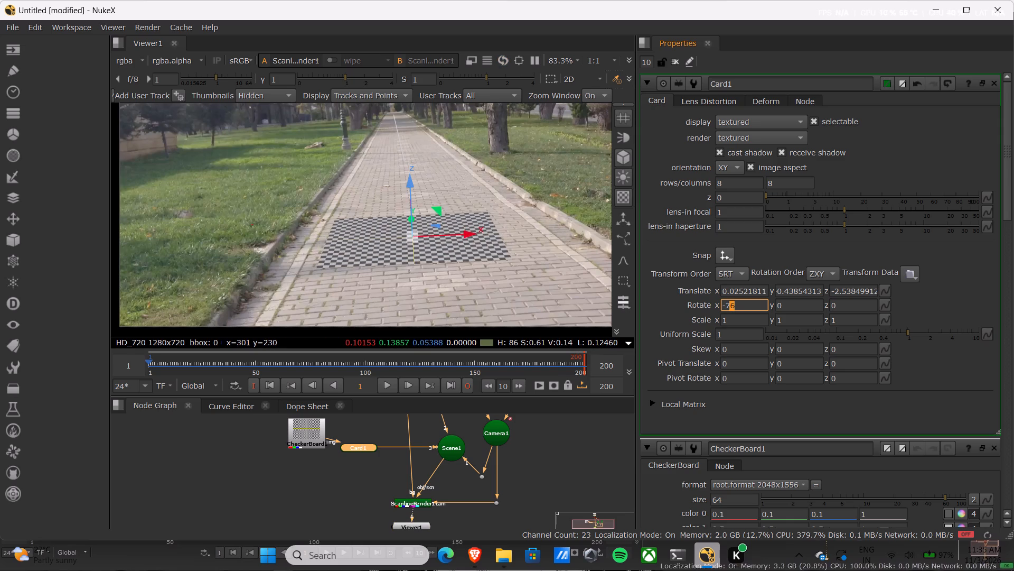
scroll(738, 300, up, 20)
scroll(738, 300, up, 4)
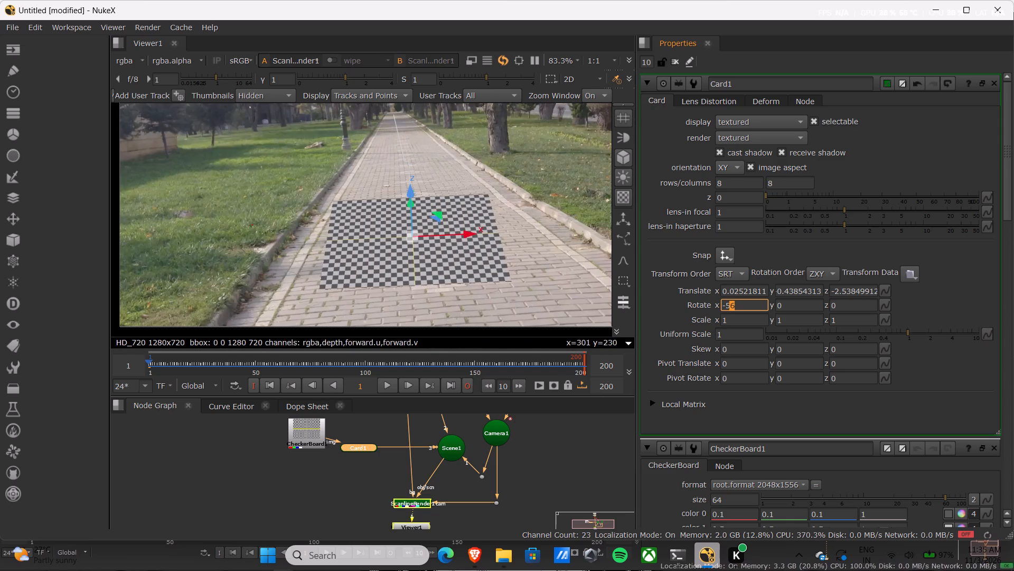
scroll(738, 300, up, 5)
scroll(738, 300, down, 5)
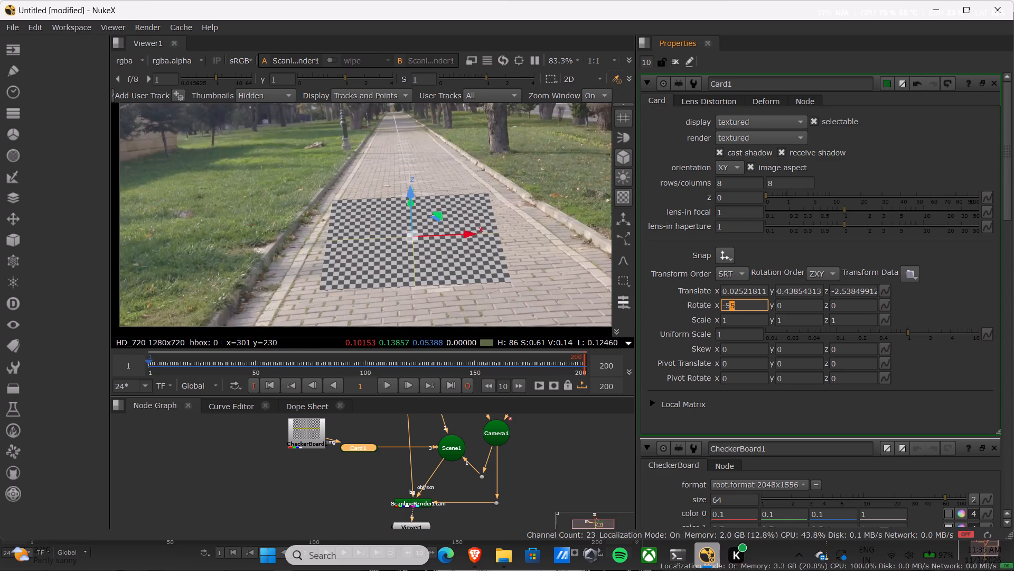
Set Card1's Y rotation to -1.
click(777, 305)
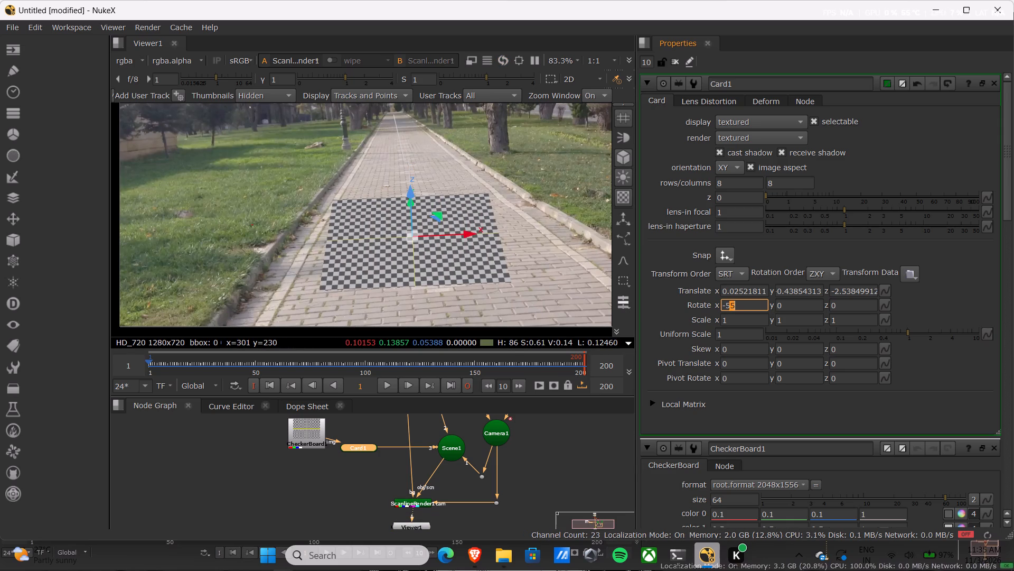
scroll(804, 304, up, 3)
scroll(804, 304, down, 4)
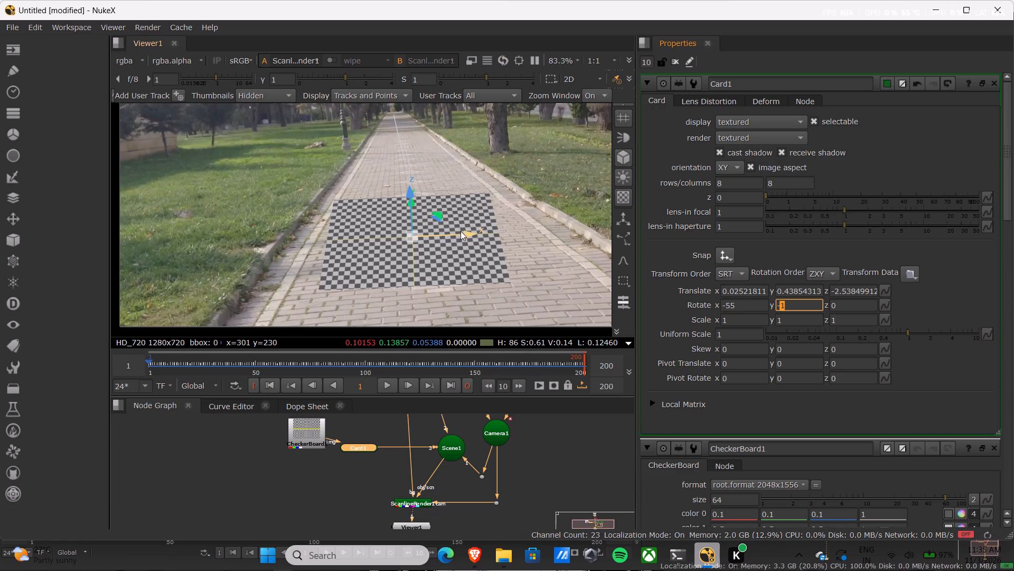
Move Card1 slightly along its X axis to an X translation of about 0.074.
drag(461, 233, 470, 233)
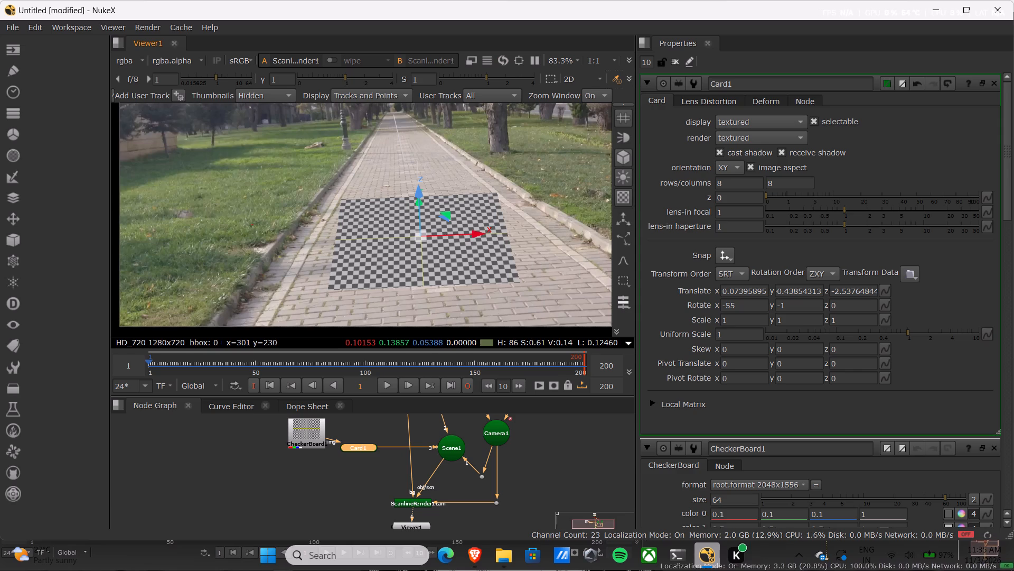
Try Card1's Y rotation at -4 and -1, then set it to 1.
click(780, 305)
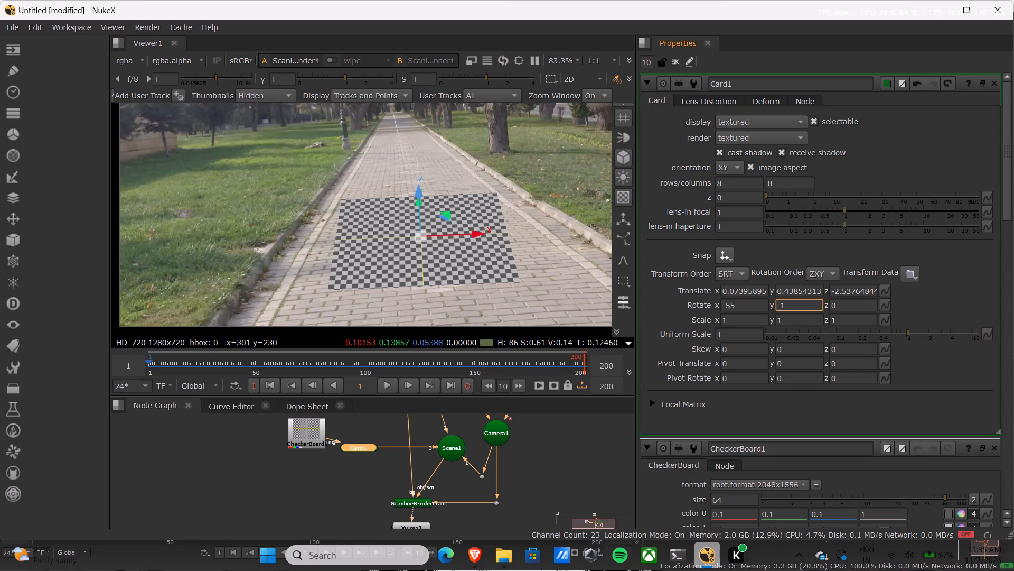
scroll(834, 306, up, 3)
scroll(786, 306, down, 3)
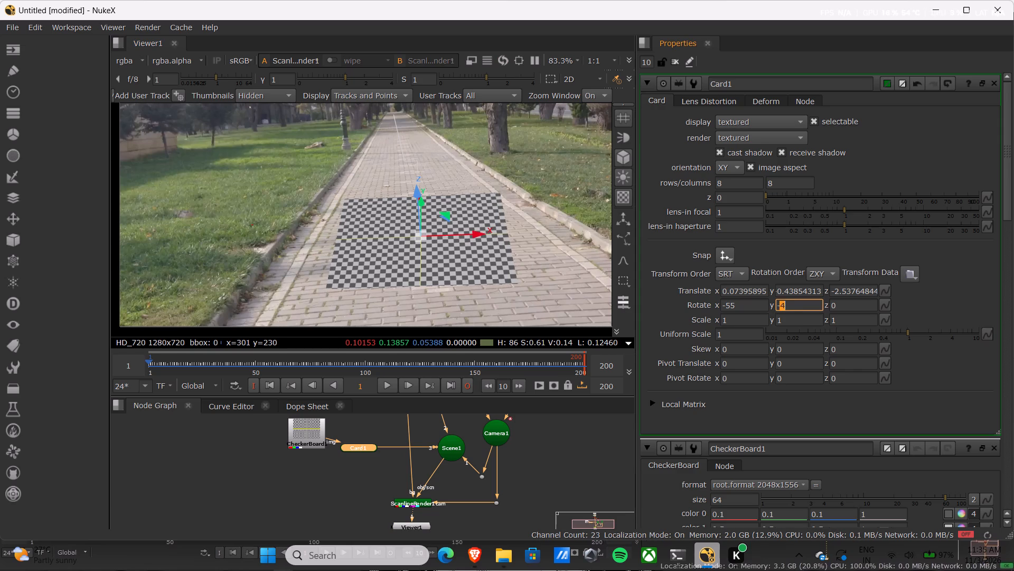
scroll(786, 306, up, 3)
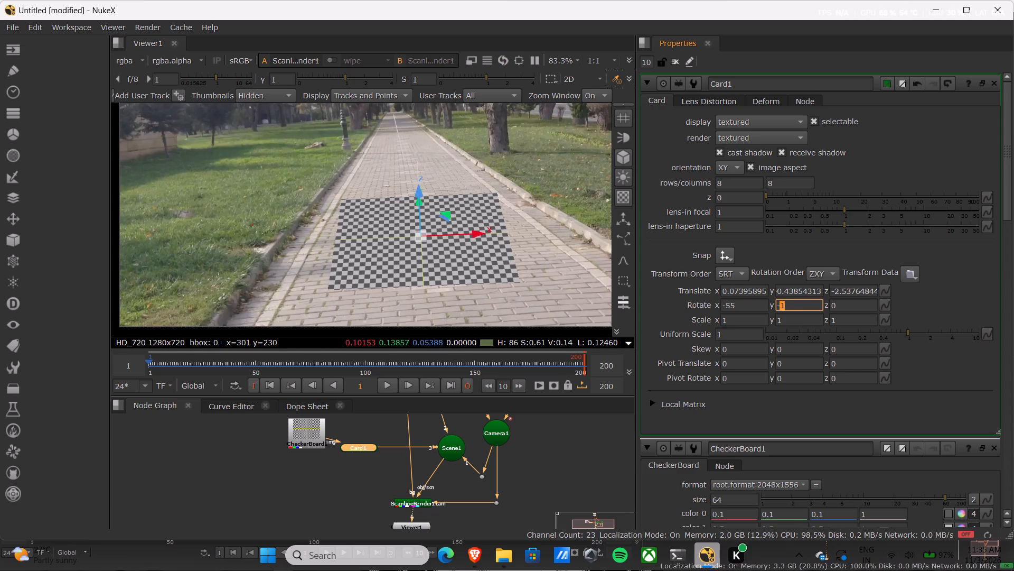
scroll(786, 306, up, 2)
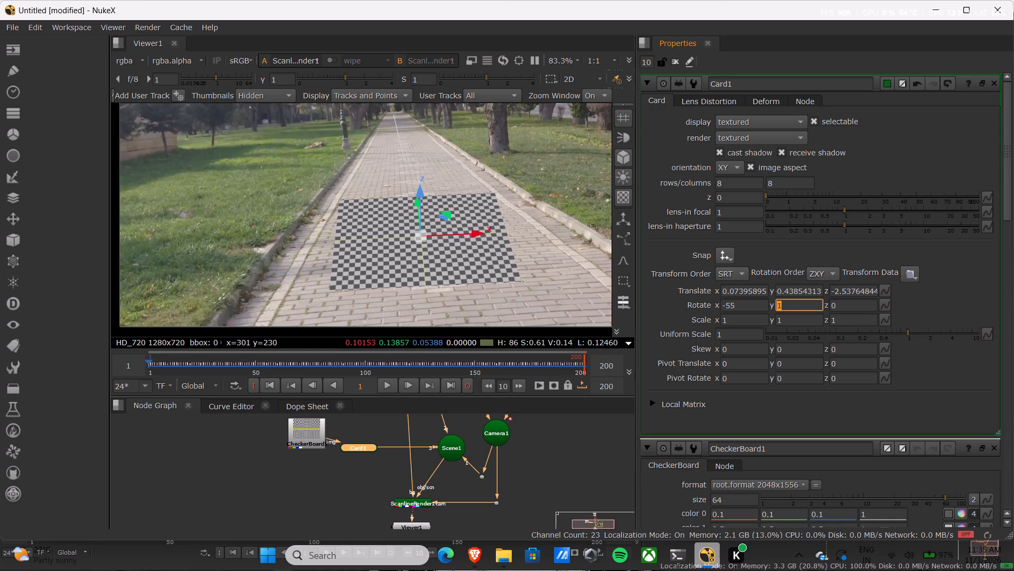
Adjust Card1's Z rotation to -1 to line the checkerboard up with the path.
click(831, 305)
scroll(849, 305, up, 3)
scroll(849, 305, down, 4)
scroll(849, 305, up, 1)
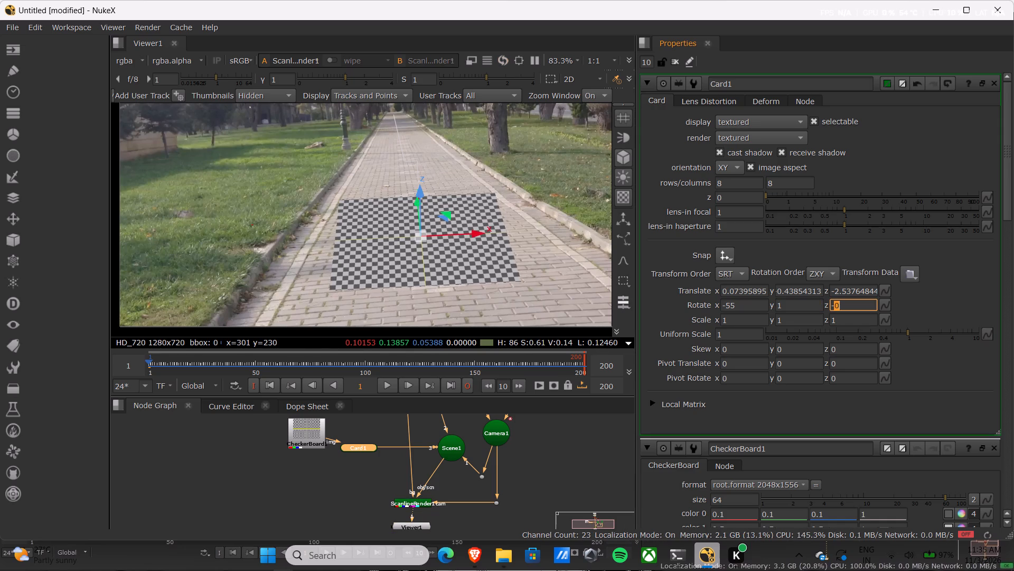
scroll(849, 305, down, 2)
scroll(849, 305, up, 1)
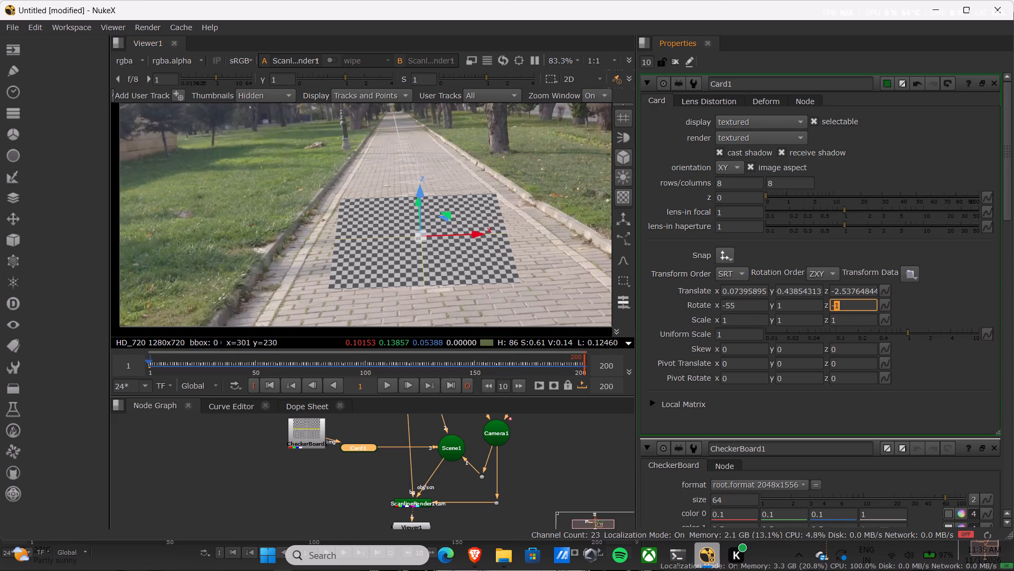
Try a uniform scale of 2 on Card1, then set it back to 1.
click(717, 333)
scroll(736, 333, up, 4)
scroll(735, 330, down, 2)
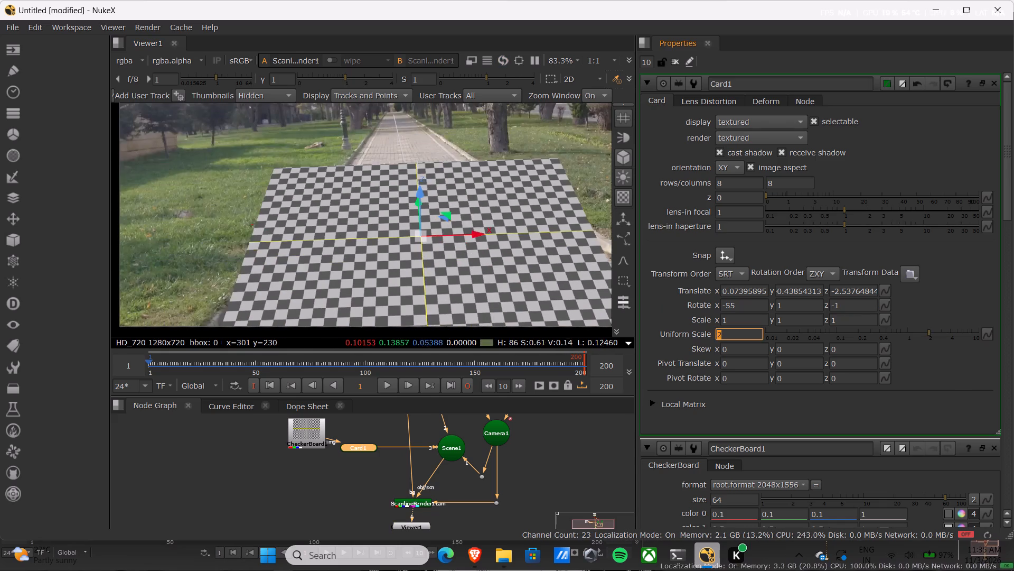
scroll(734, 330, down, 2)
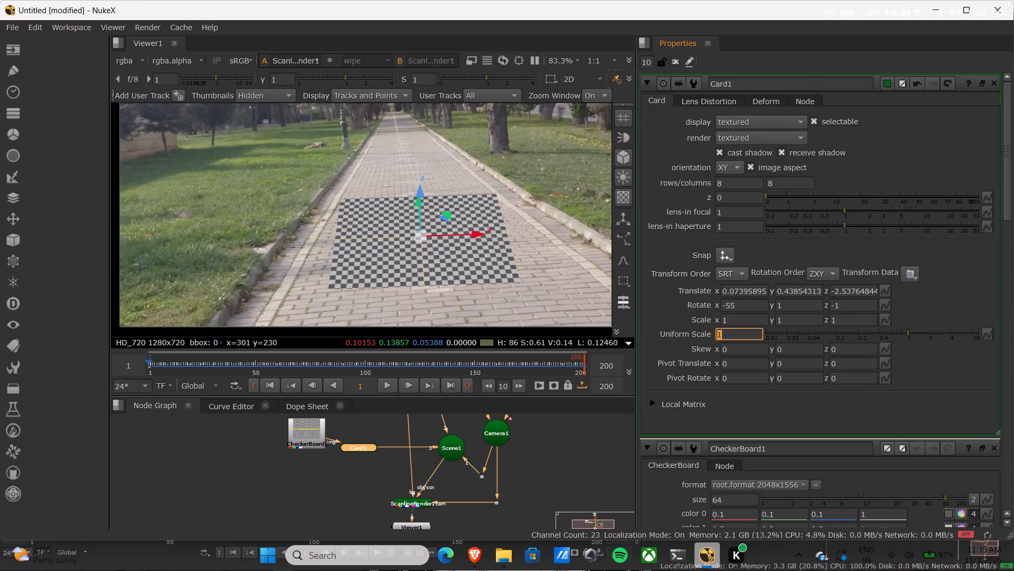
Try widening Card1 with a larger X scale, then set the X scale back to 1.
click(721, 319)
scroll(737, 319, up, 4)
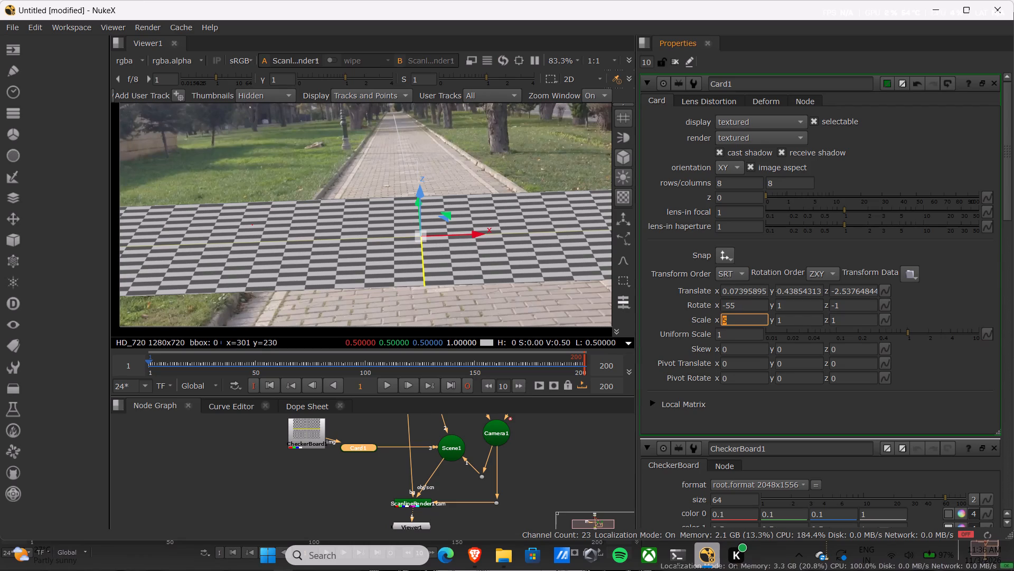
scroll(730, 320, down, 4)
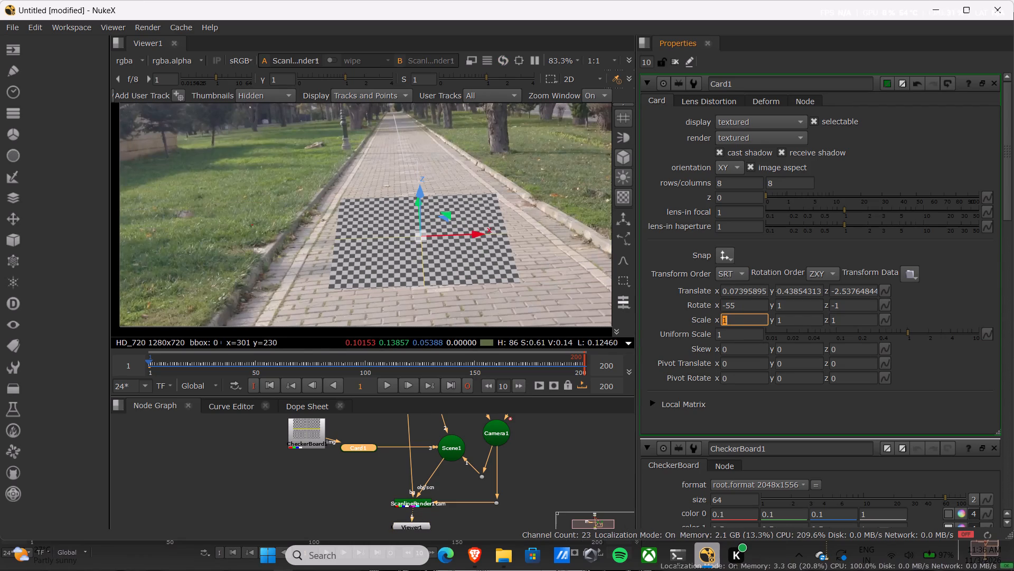
Stretch Card1 along the path by setting its Y scale to 4.
click(776, 322)
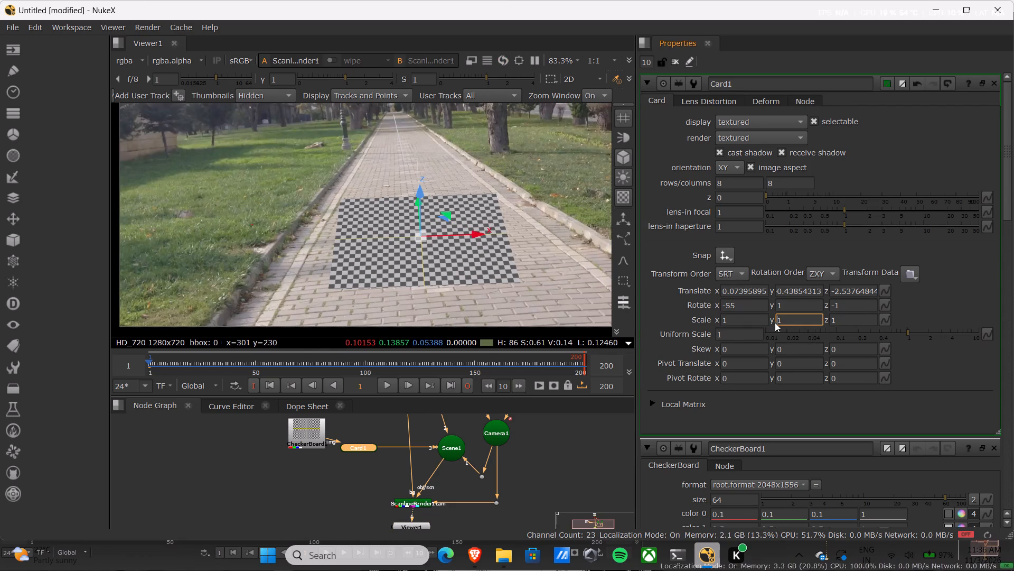
scroll(779, 322, up, 4)
scroll(779, 322, down, 2)
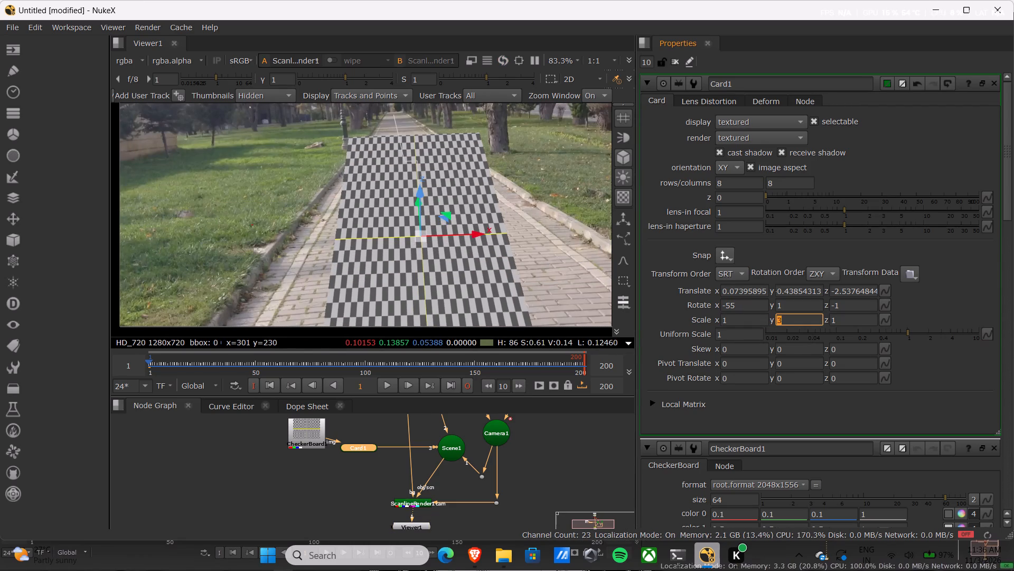
scroll(779, 322, up, 1)
scroll(779, 322, down, 1)
scroll(779, 322, up, 1)
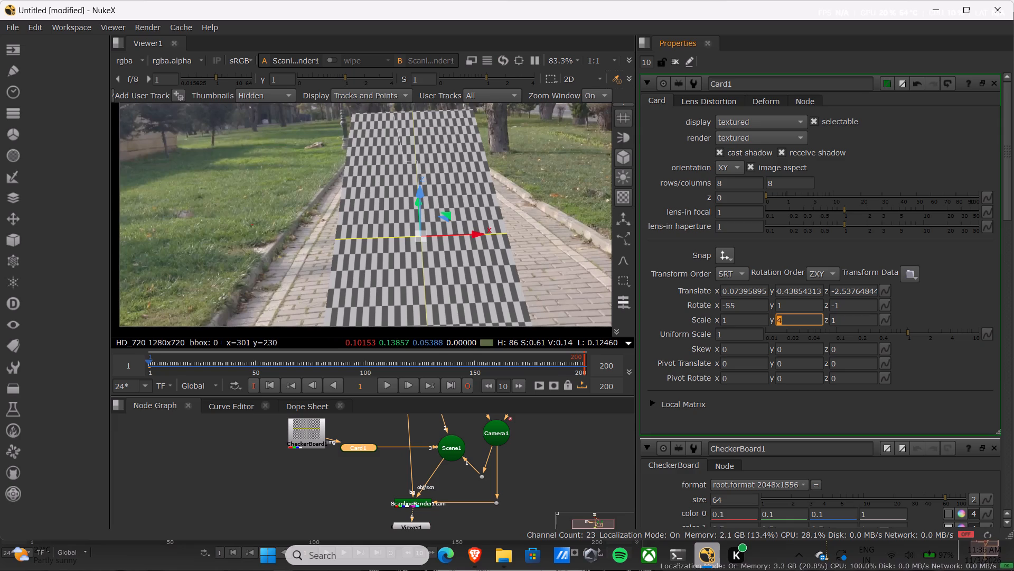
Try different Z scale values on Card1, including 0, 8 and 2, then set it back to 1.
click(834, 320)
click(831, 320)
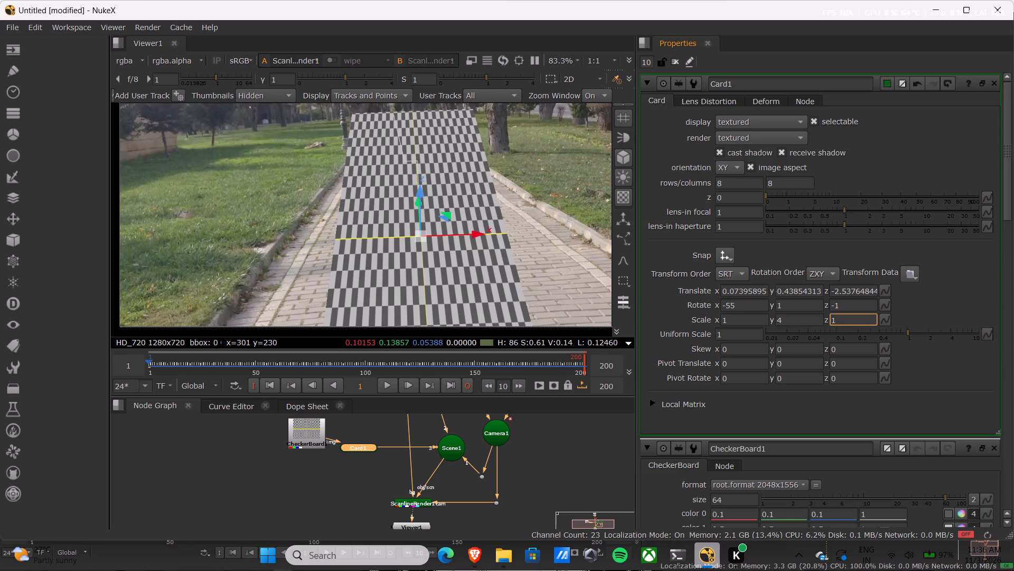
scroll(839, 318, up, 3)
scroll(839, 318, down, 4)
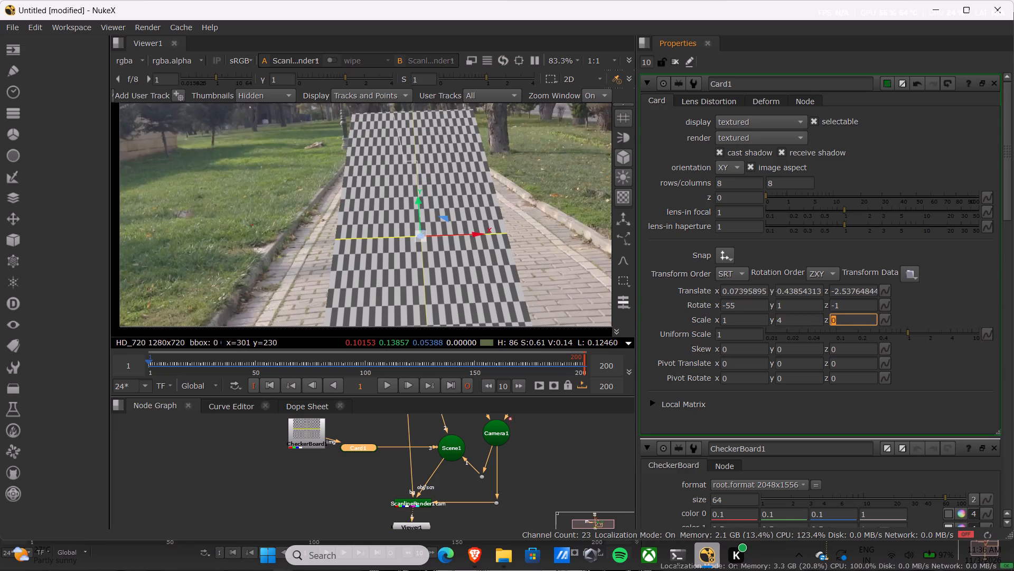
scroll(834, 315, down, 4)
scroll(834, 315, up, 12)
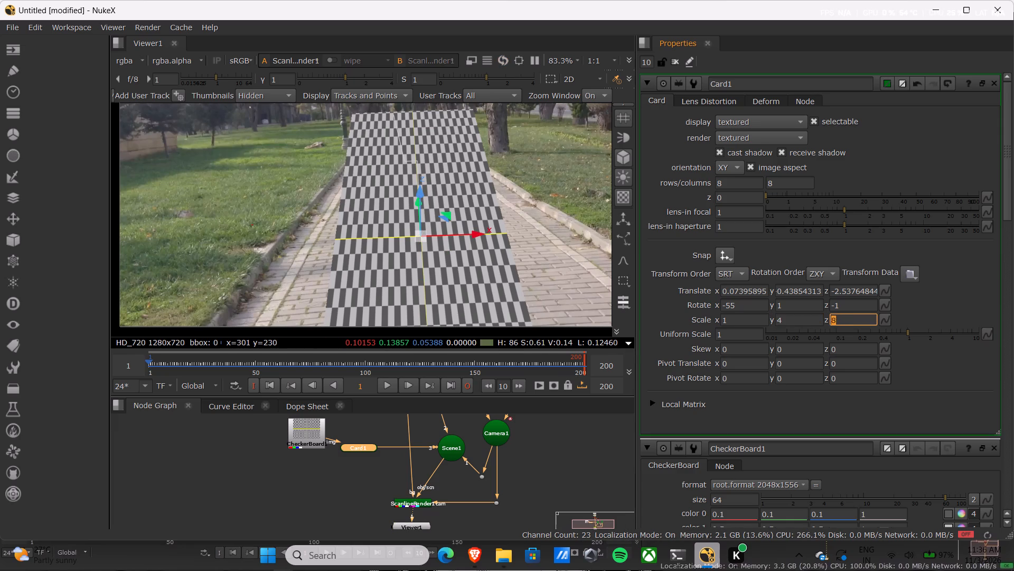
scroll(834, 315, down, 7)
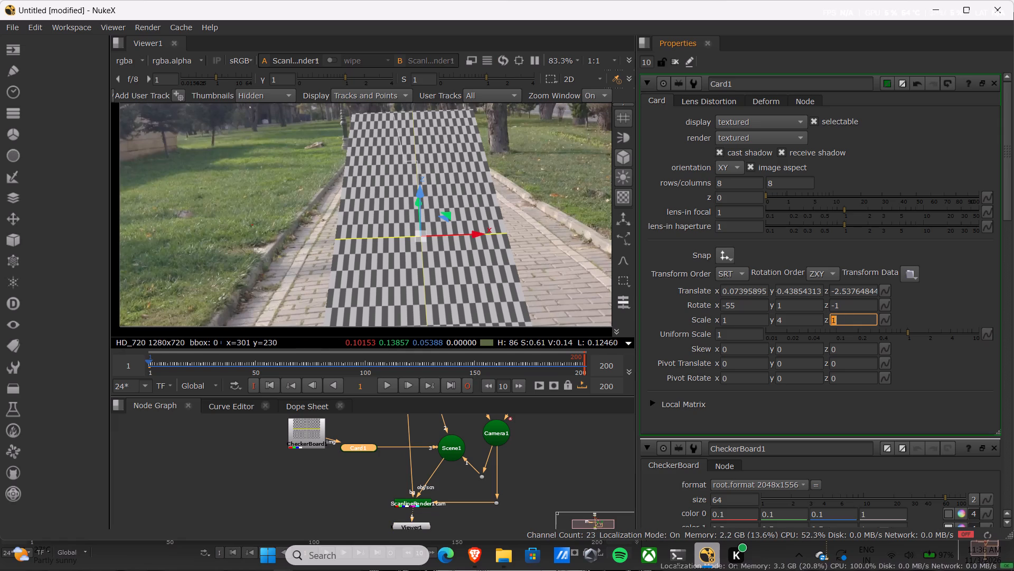
Adjust Card1's Z rotation, trying 1 before settling on -2.
click(832, 302)
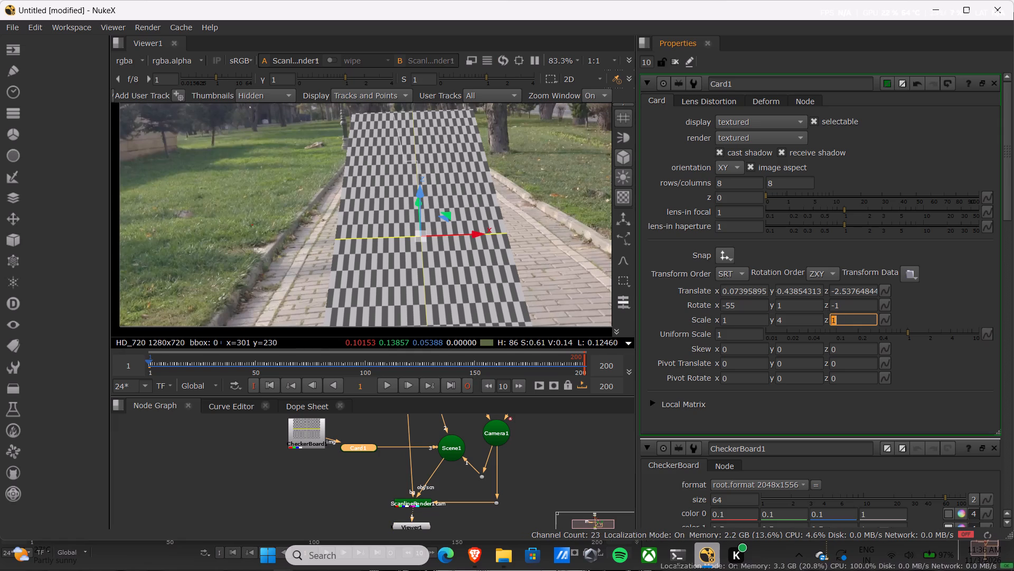
scroll(846, 306, up, 3)
scroll(844, 306, down, 2)
scroll(843, 308, up, 3)
scroll(843, 308, down, 3)
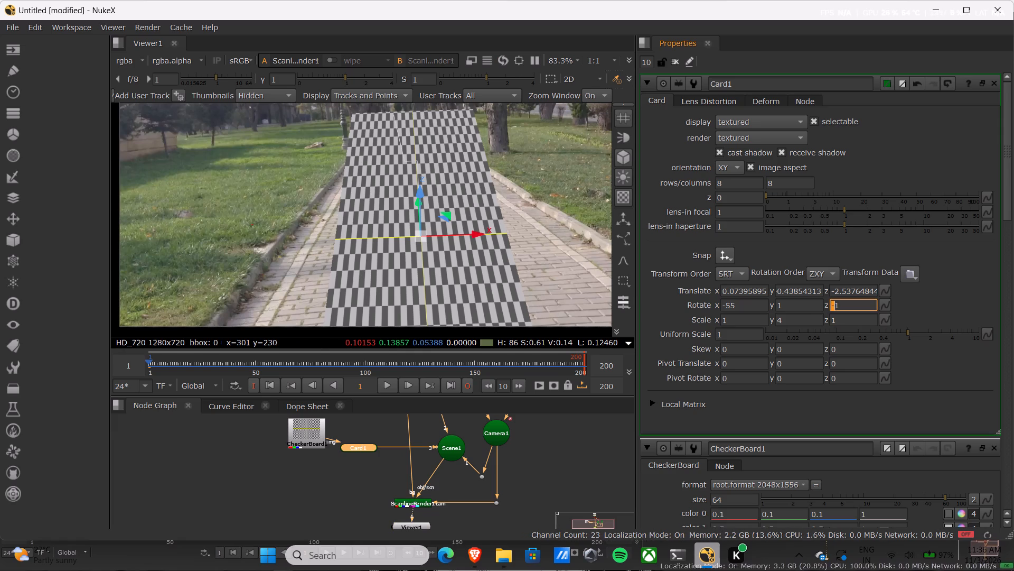
click(835, 303)
scroll(846, 306, up, 2)
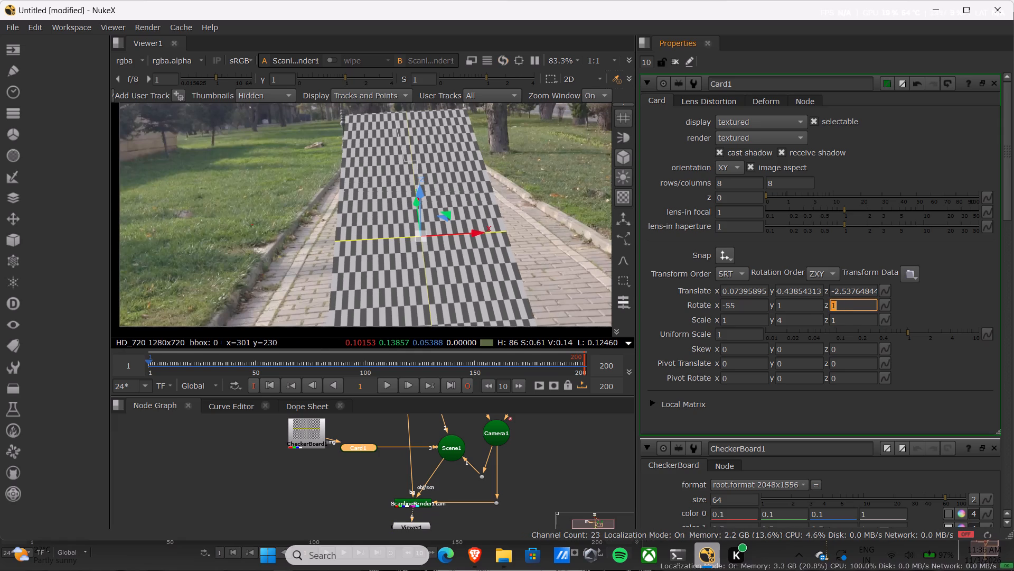
scroll(842, 306, down, 3)
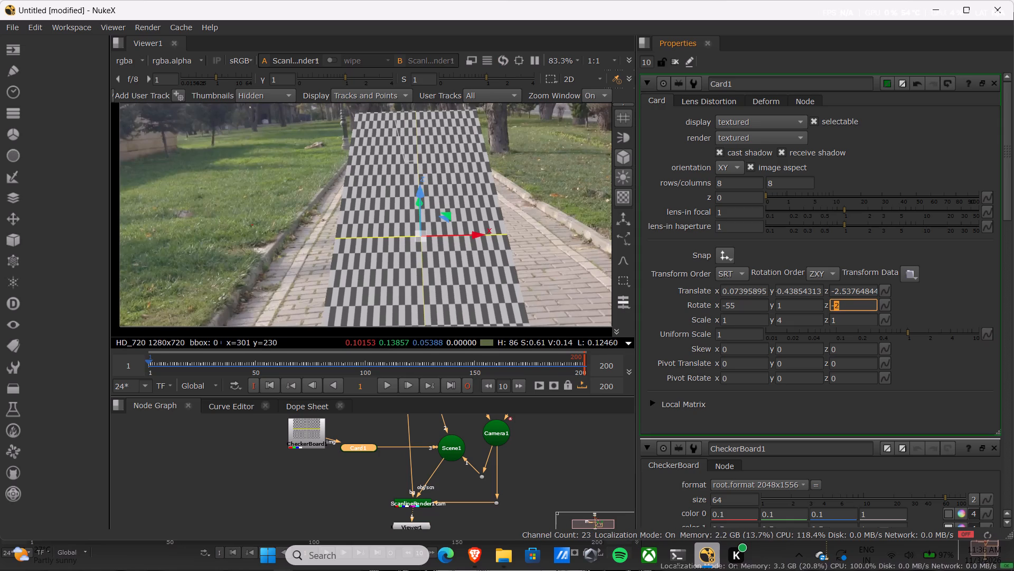
Flatten Card1 toward the ground by setting its X rotation to -85.
click(726, 305)
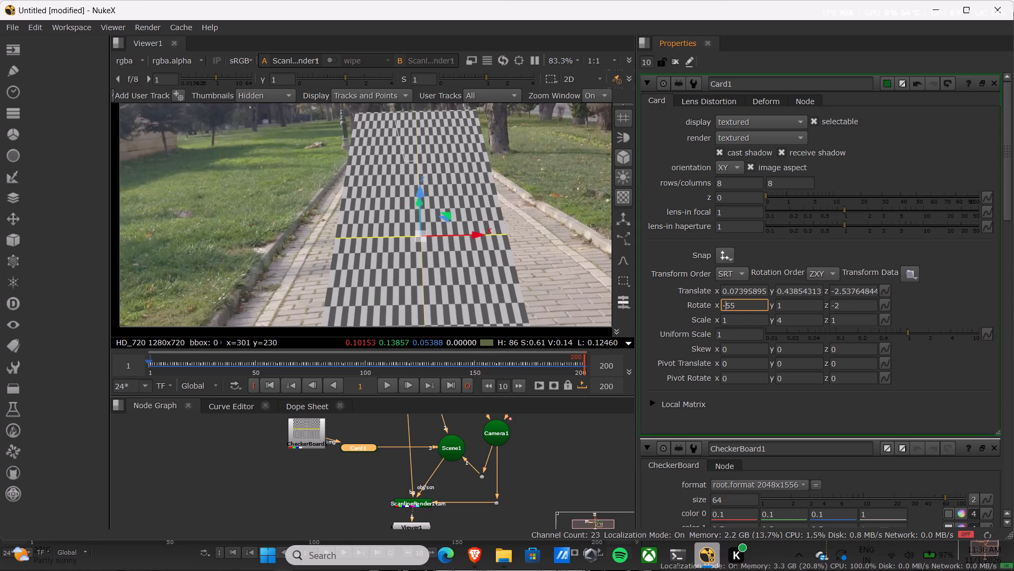
scroll(754, 305, up, 3)
scroll(754, 305, down, 6)
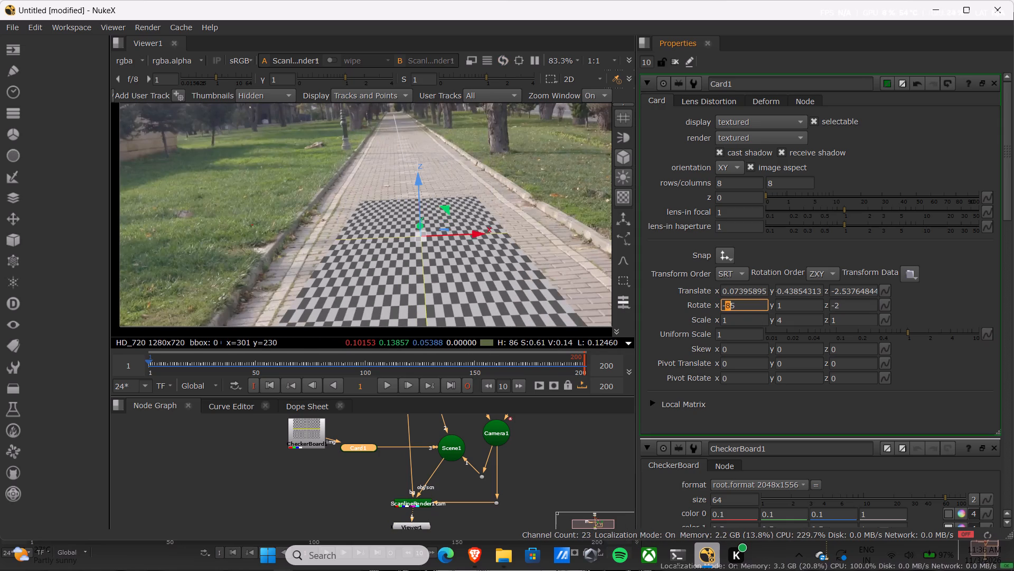
scroll(754, 305, up, 1)
scroll(754, 305, down, 1)
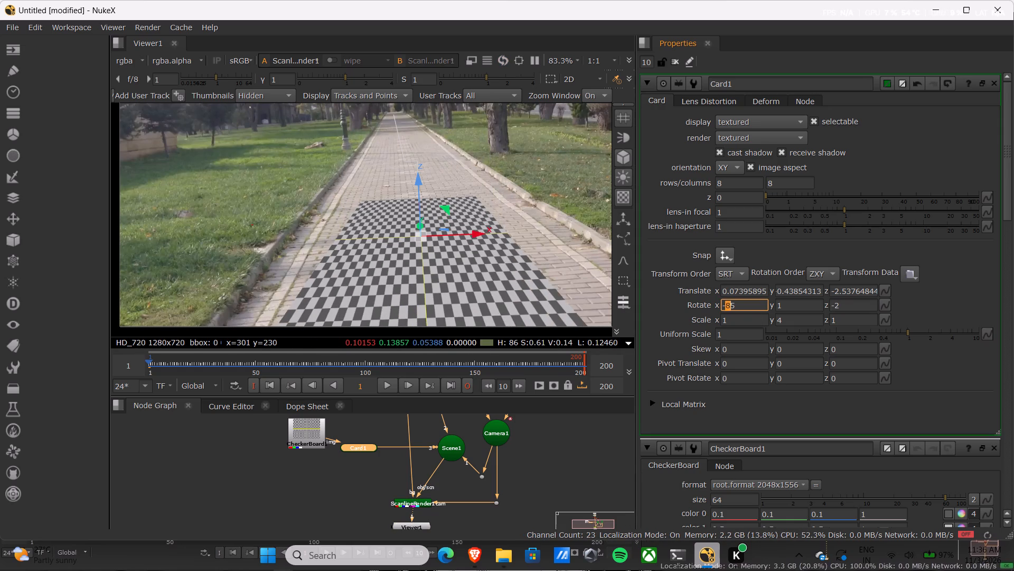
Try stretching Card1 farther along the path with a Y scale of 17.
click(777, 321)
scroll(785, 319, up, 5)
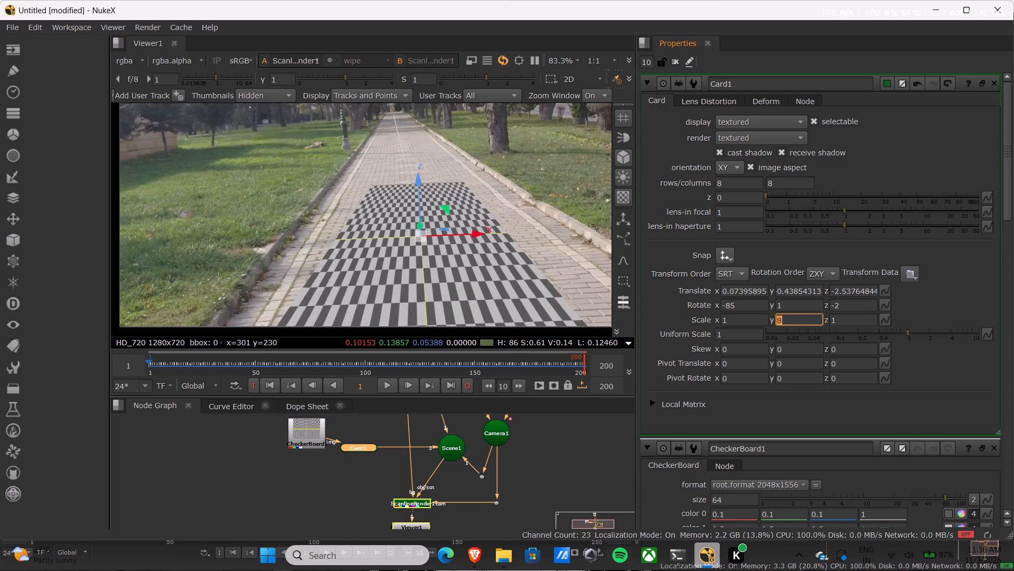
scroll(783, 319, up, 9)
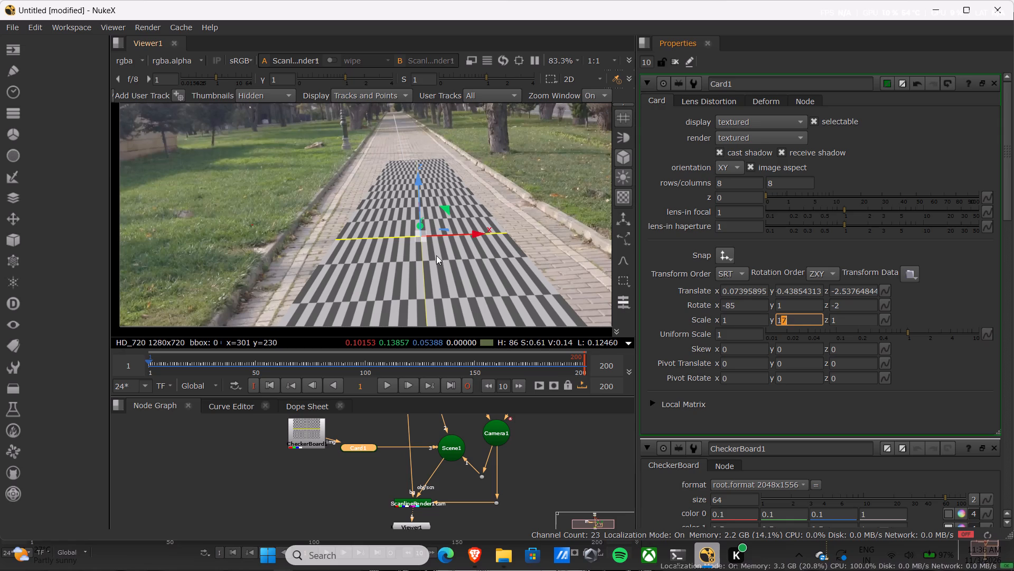
In the 3D view, slide Card1 along its length away from the camera to a Z translation of about -4.74, and return to the 2D view.
key(Tab)
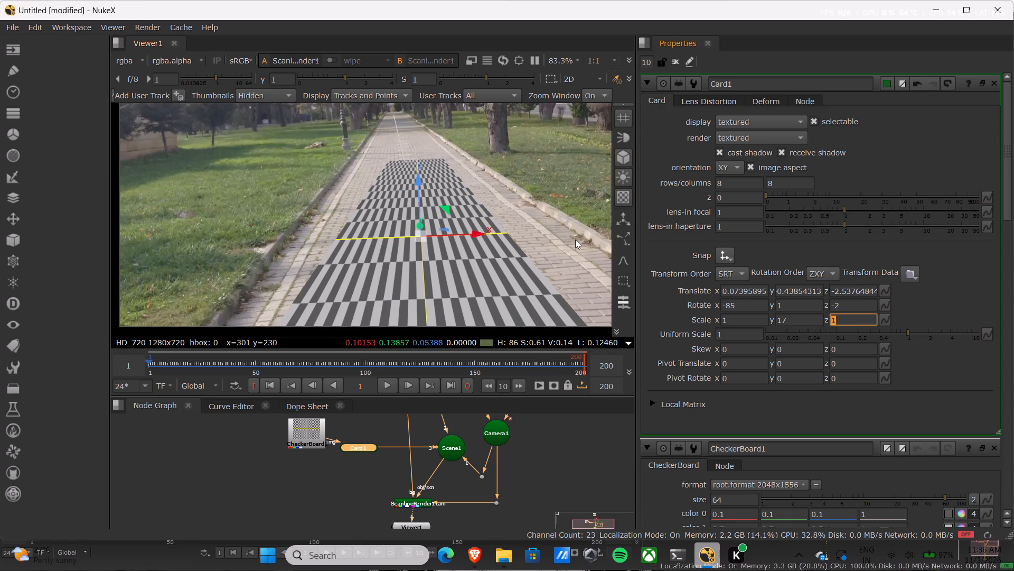
key(Tab)
key(Tab)
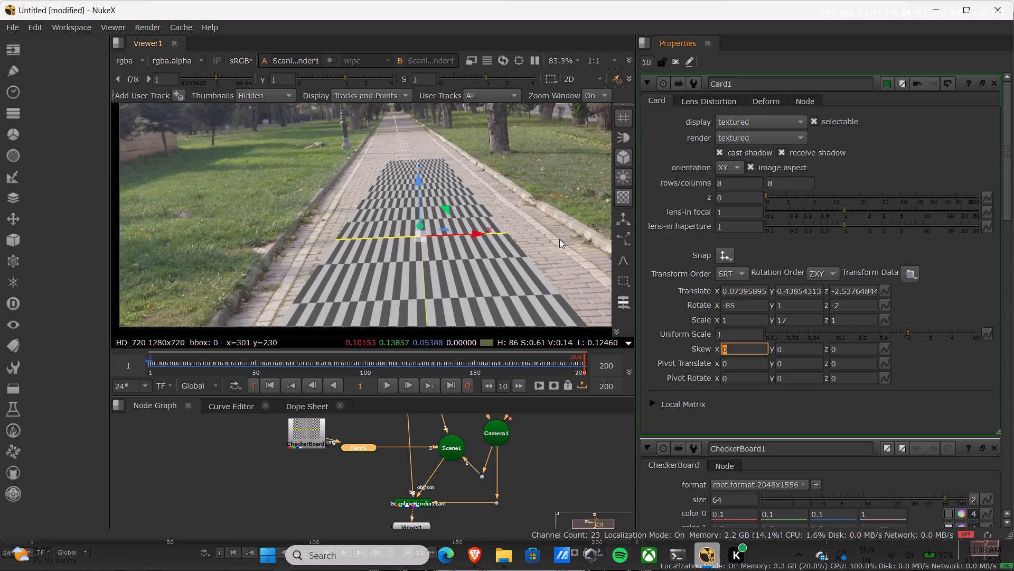
key(Tab)
click(567, 237)
key(Tab)
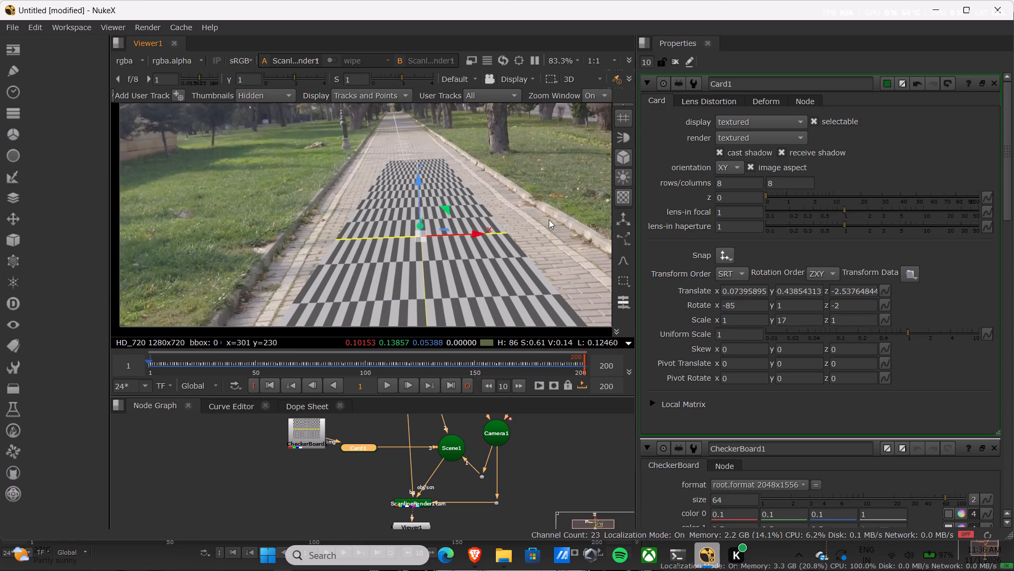
scroll(497, 246, down, 7)
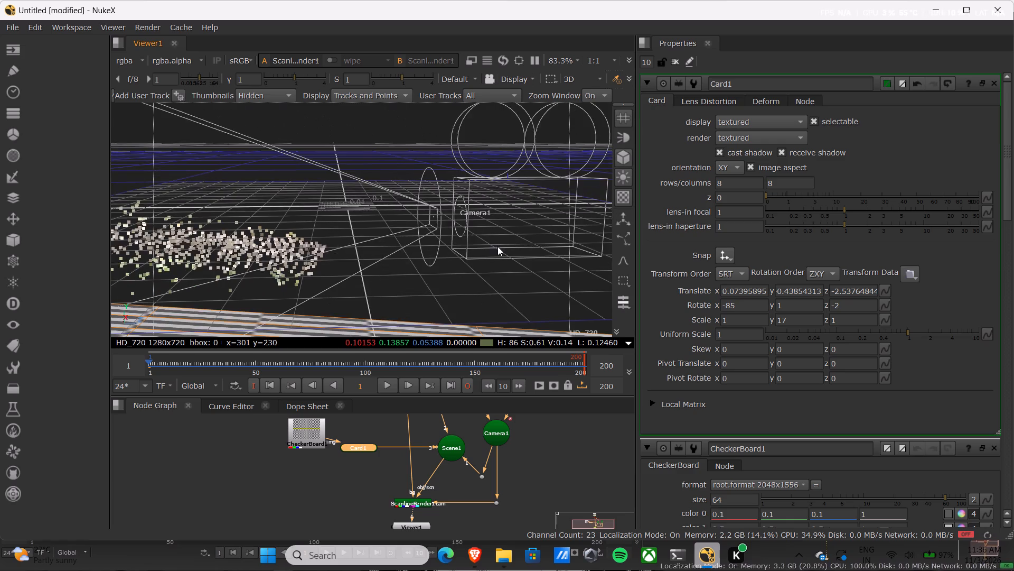
scroll(497, 246, down, 15)
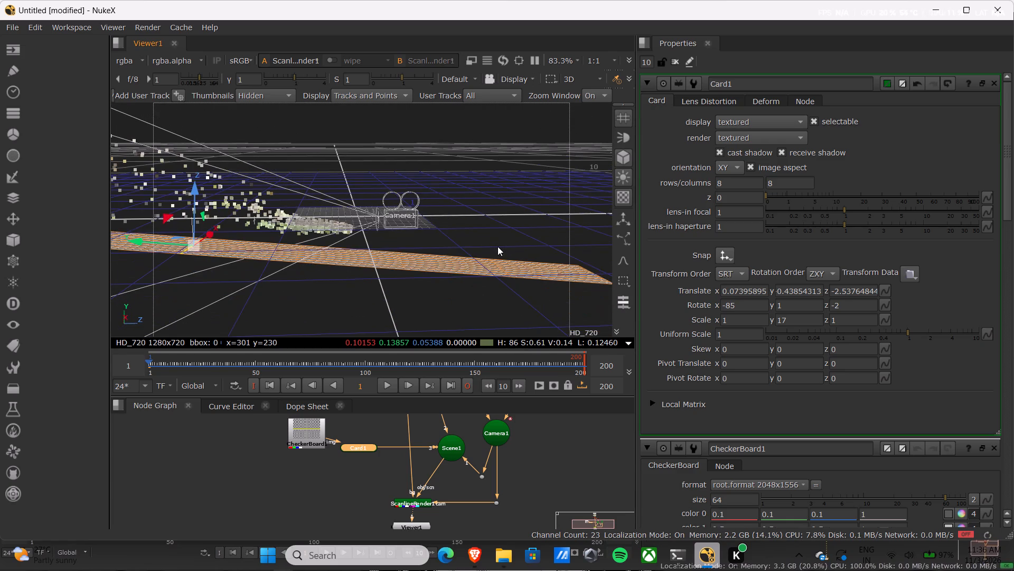
scroll(497, 246, down, 11)
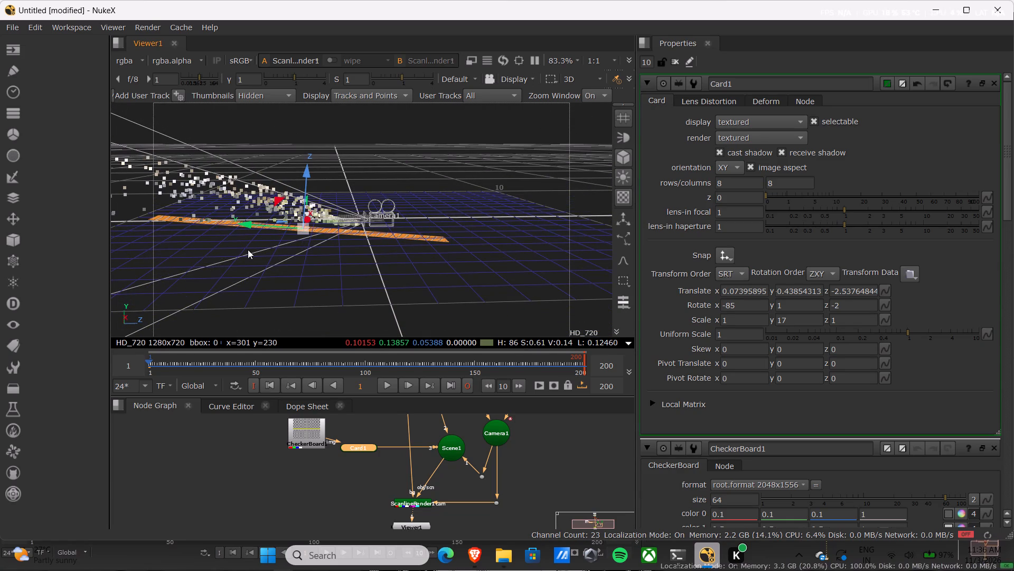
drag(249, 225, 199, 222)
key(Tab)
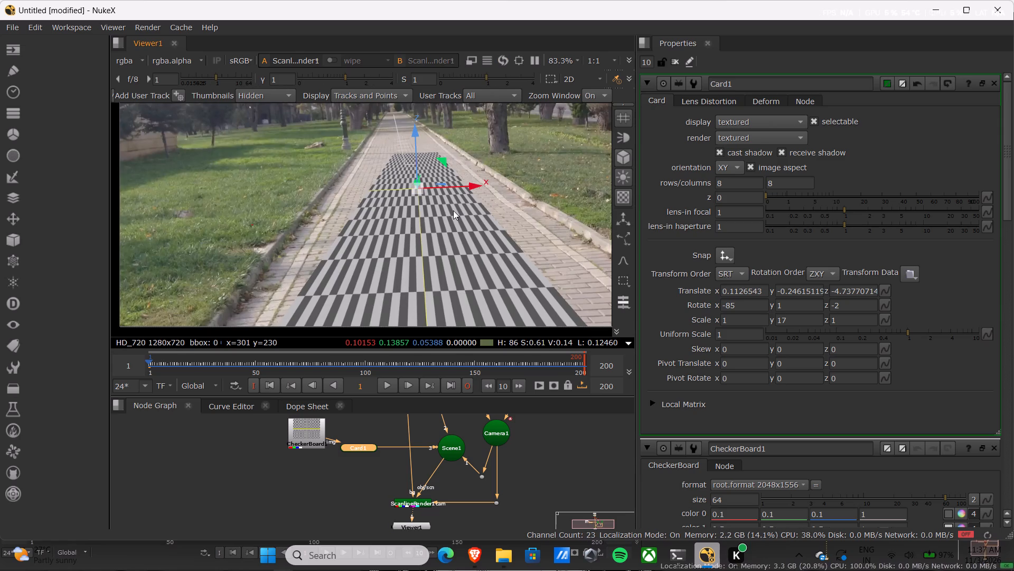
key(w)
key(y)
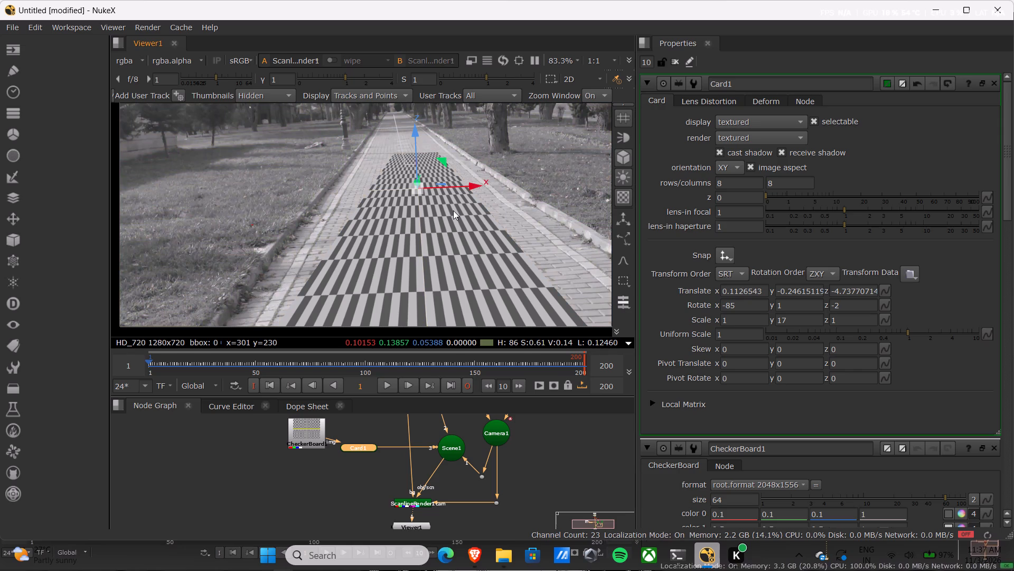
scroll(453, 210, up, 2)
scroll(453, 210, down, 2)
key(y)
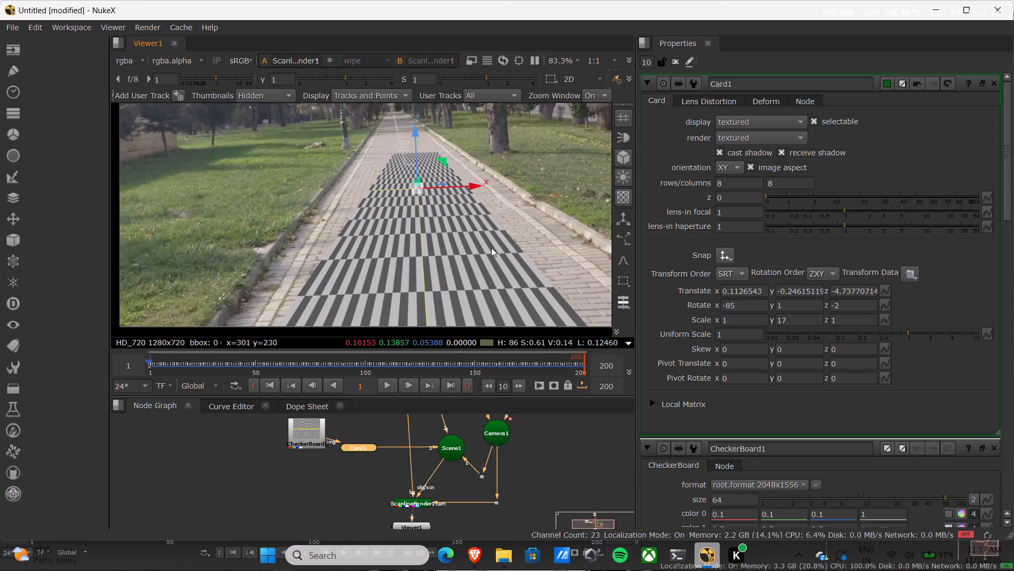
Set Card1's Y scale to 10.
click(788, 320)
key(BackSpace)
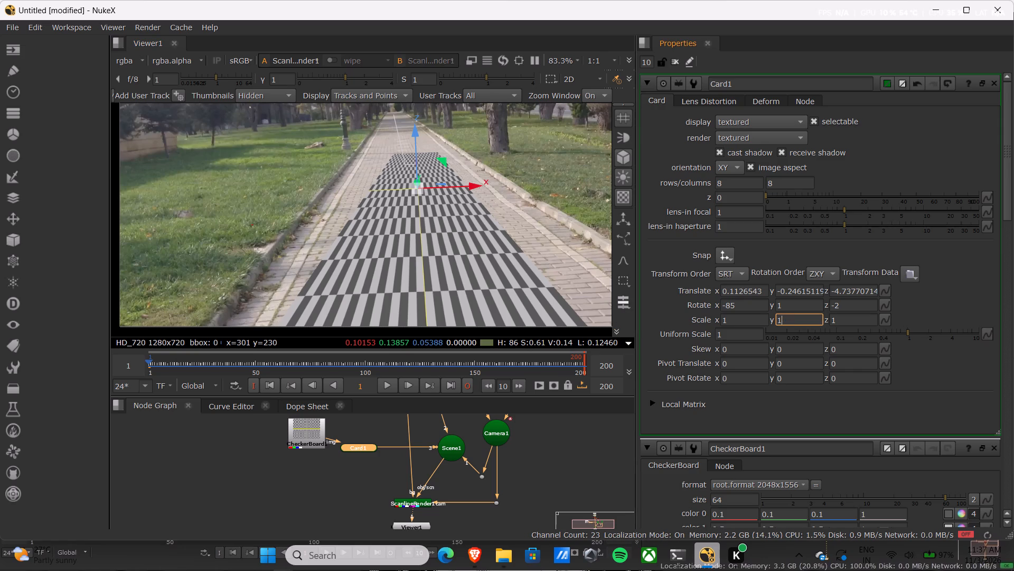
key(0)
key(Return)
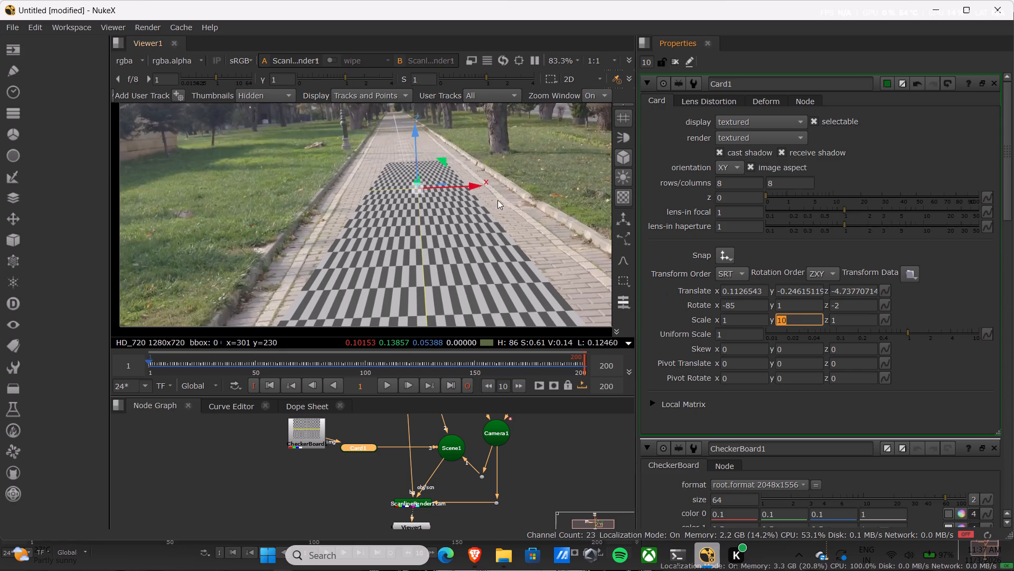
key(Tab)
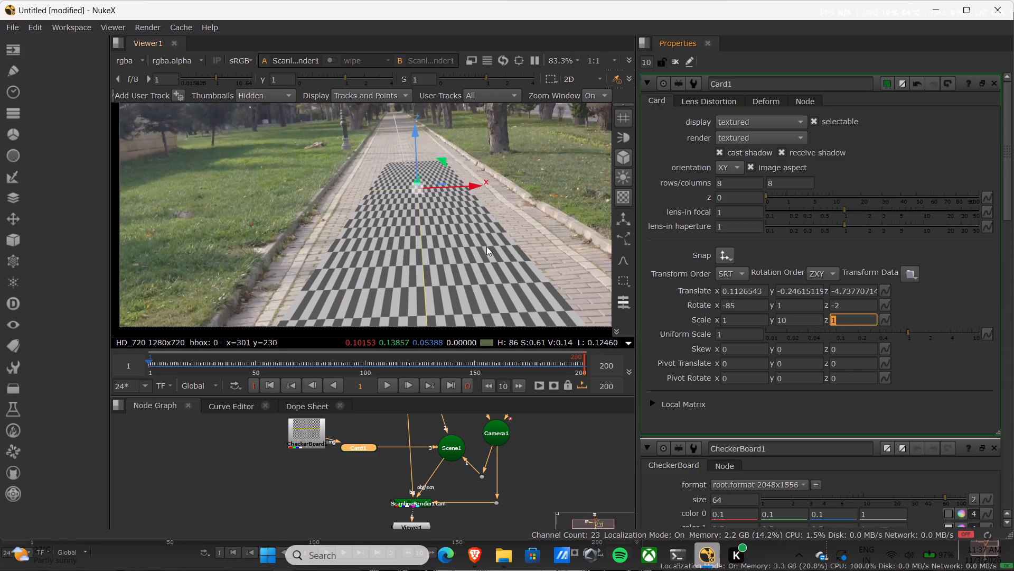
In the 3D view, raise Card1 to a Y translation of about 0.10, and return to the 2D view.
click(508, 248)
key(Tab)
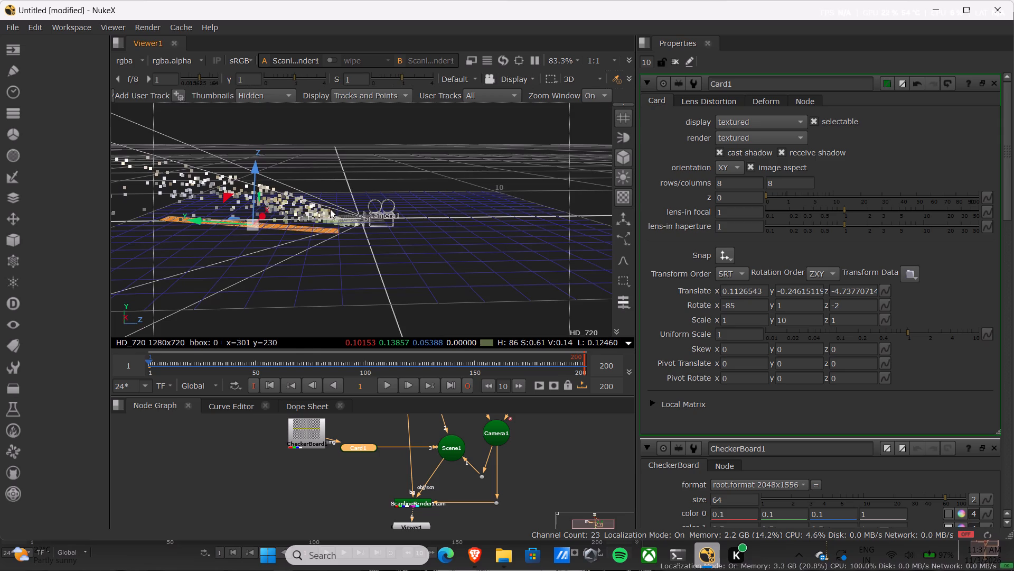
scroll(320, 217, up, 6)
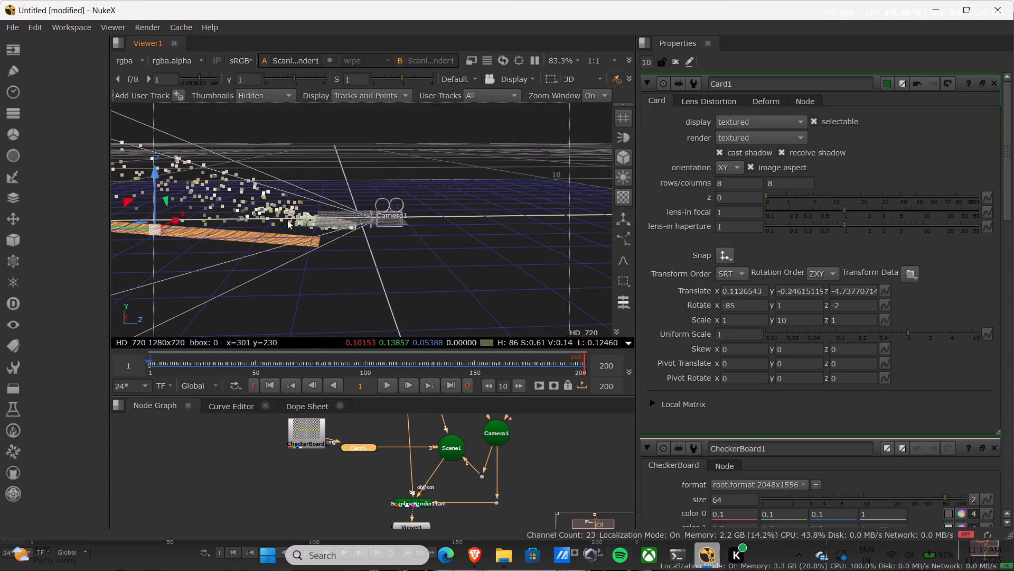
drag(157, 185, 158, 174)
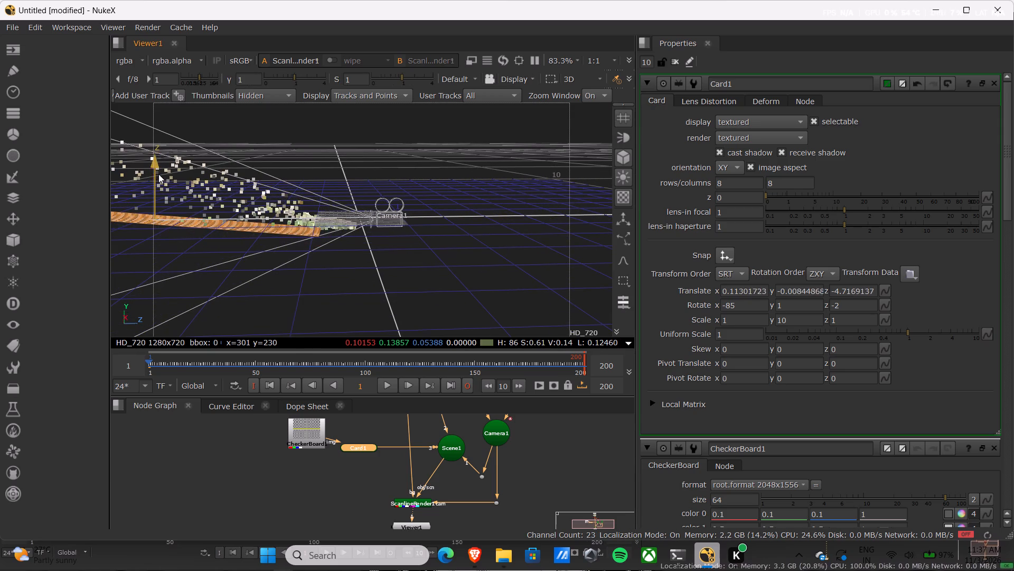
drag(158, 174, 165, 170)
key(Tab)
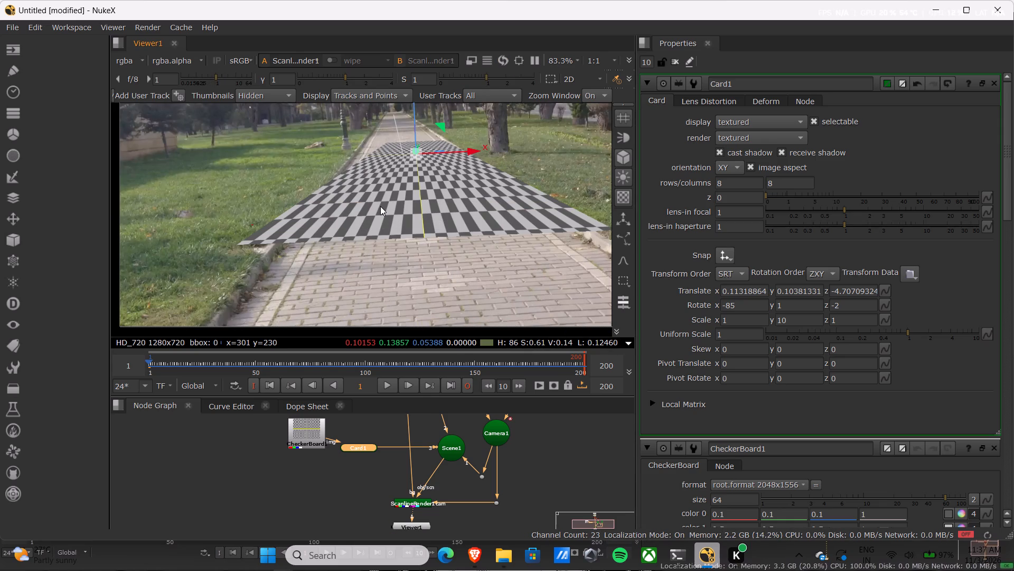
In the 3D view, slide Card1 toward the camera to a Z translation of about -3.65, and return to the 2D view.
key(Tab)
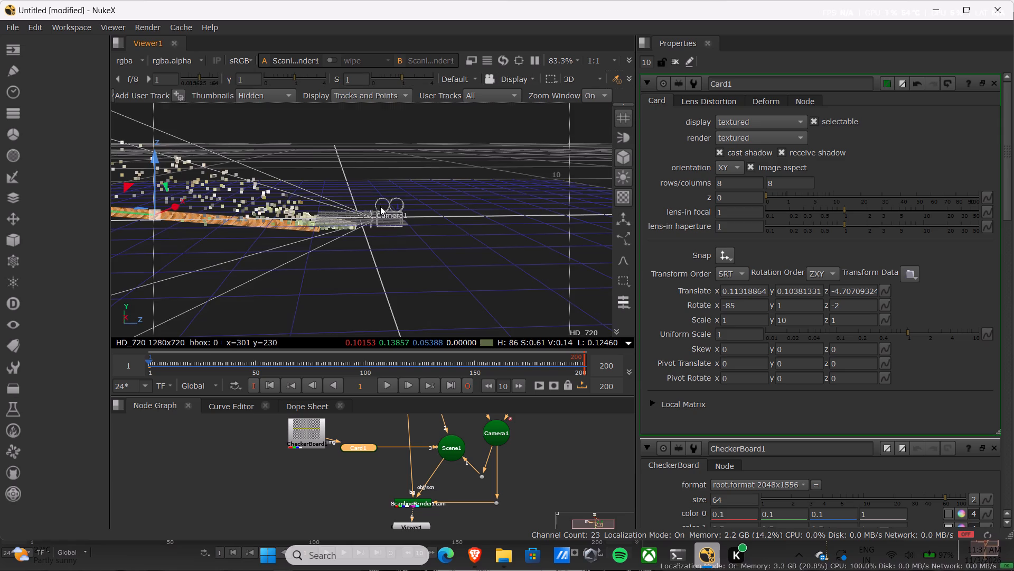
scroll(345, 240, up, 4)
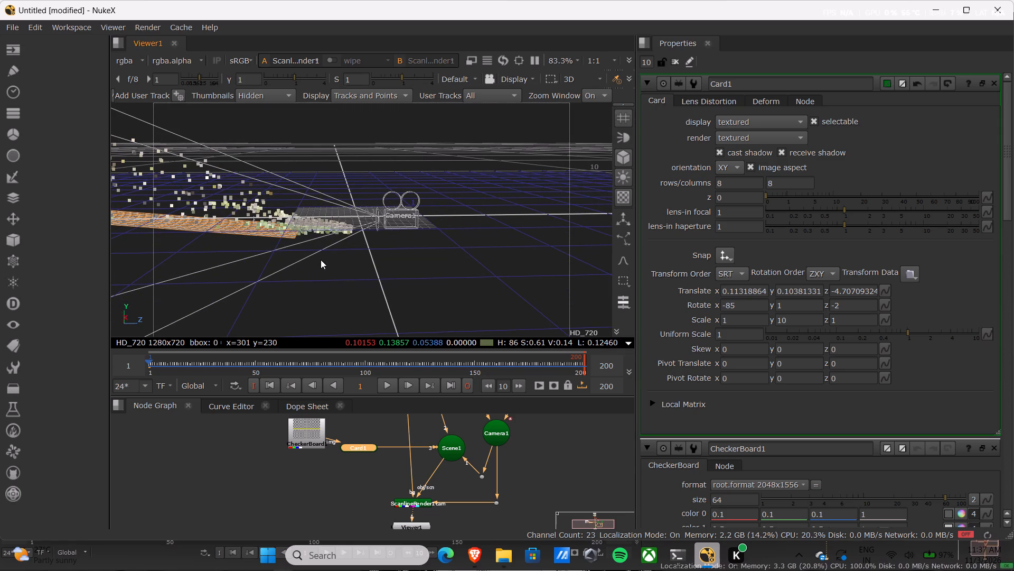
shift+middle_drag(321, 260, 476, 277)
shift+middle_drag(177, 237, 258, 241)
drag(125, 219, 166, 226)
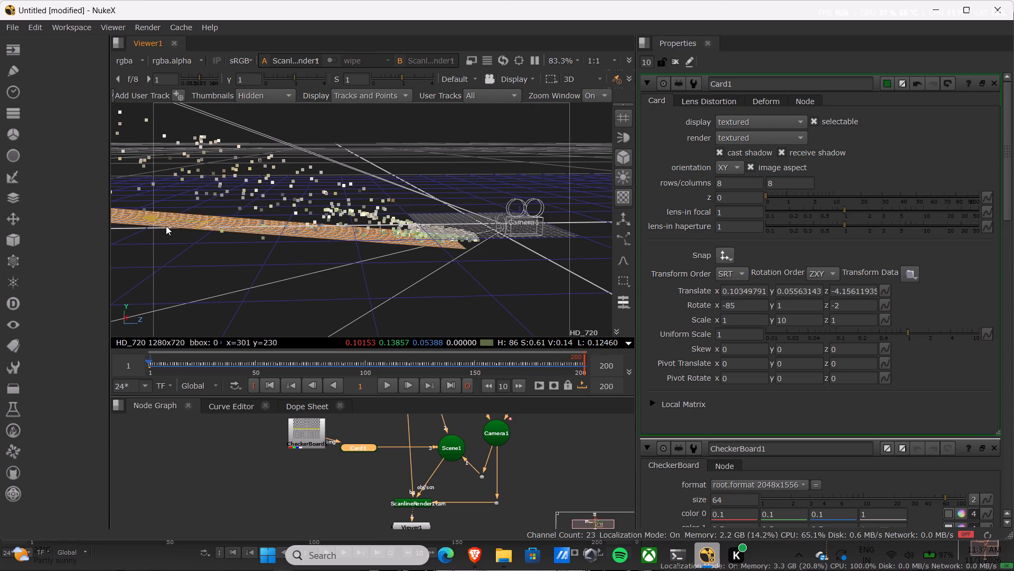
drag(166, 226, 197, 228)
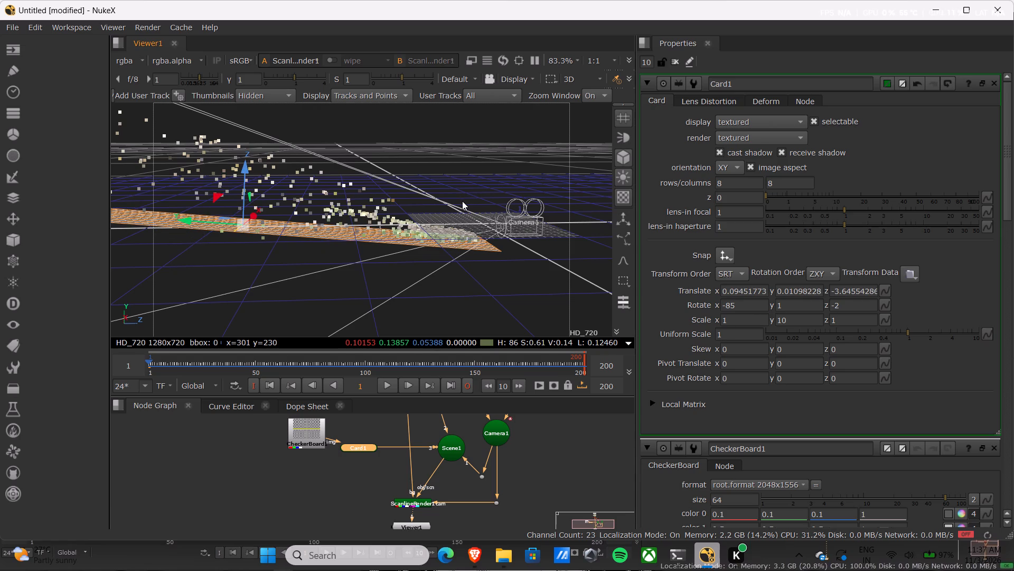
key(Tab)
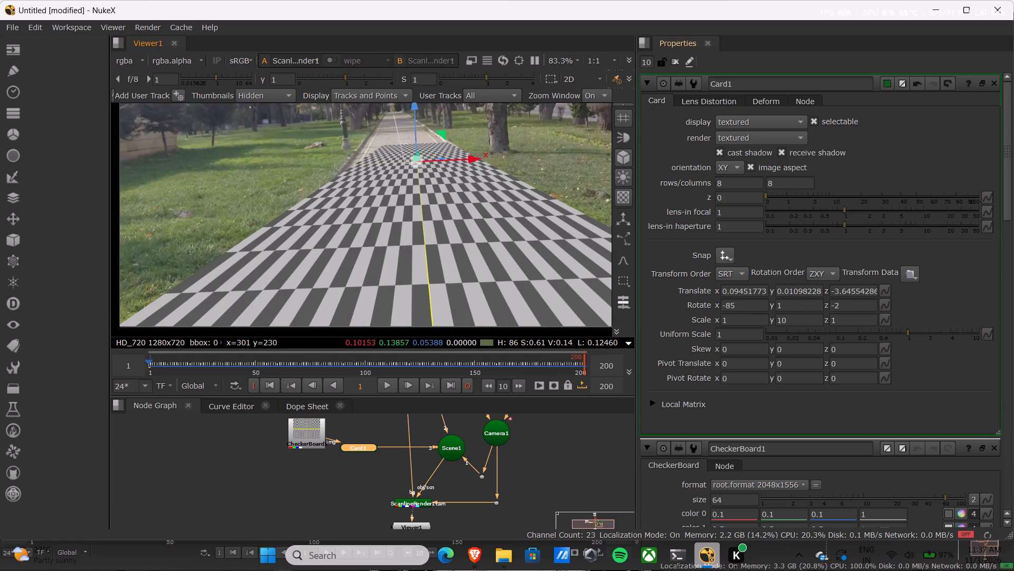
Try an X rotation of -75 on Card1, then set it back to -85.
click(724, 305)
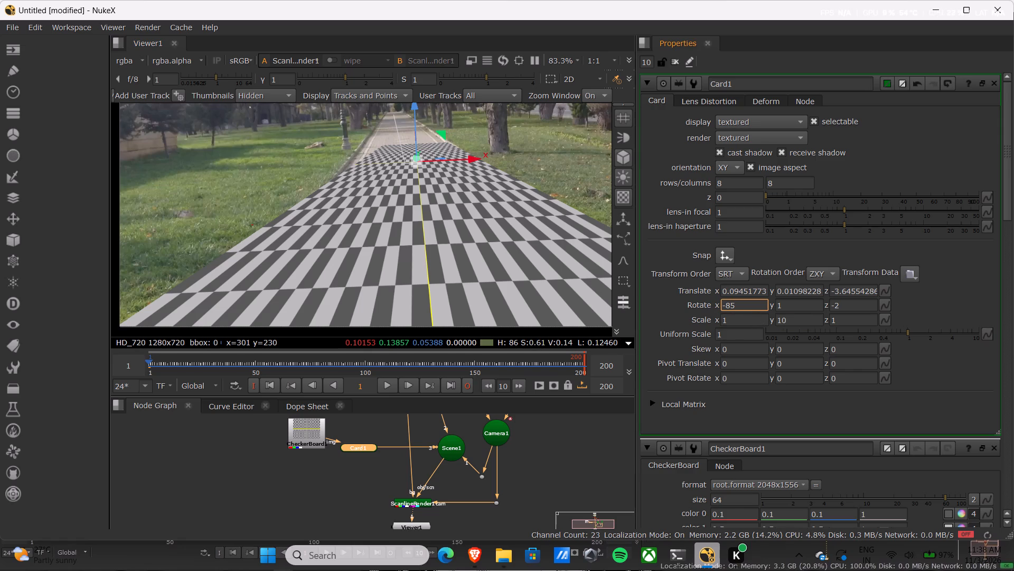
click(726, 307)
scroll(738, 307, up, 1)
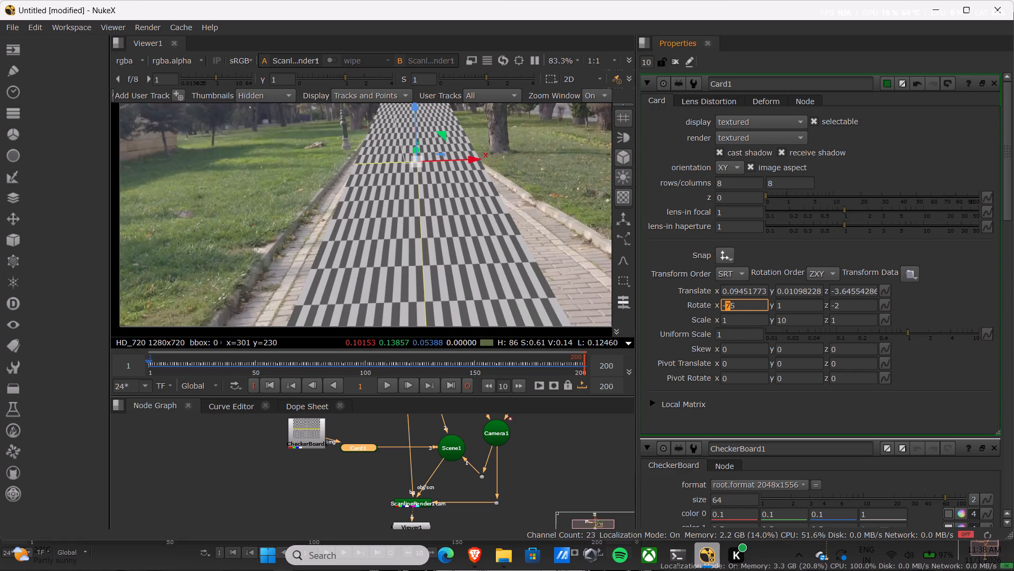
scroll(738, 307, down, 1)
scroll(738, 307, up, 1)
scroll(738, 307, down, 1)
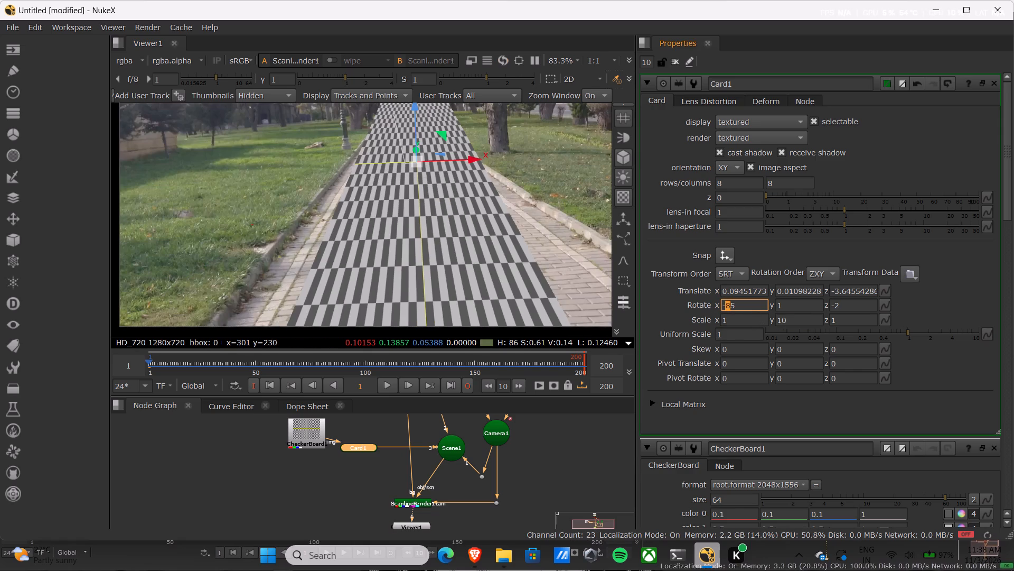
Refine Card1's tilt by setting its X rotation to -82.
click(728, 306)
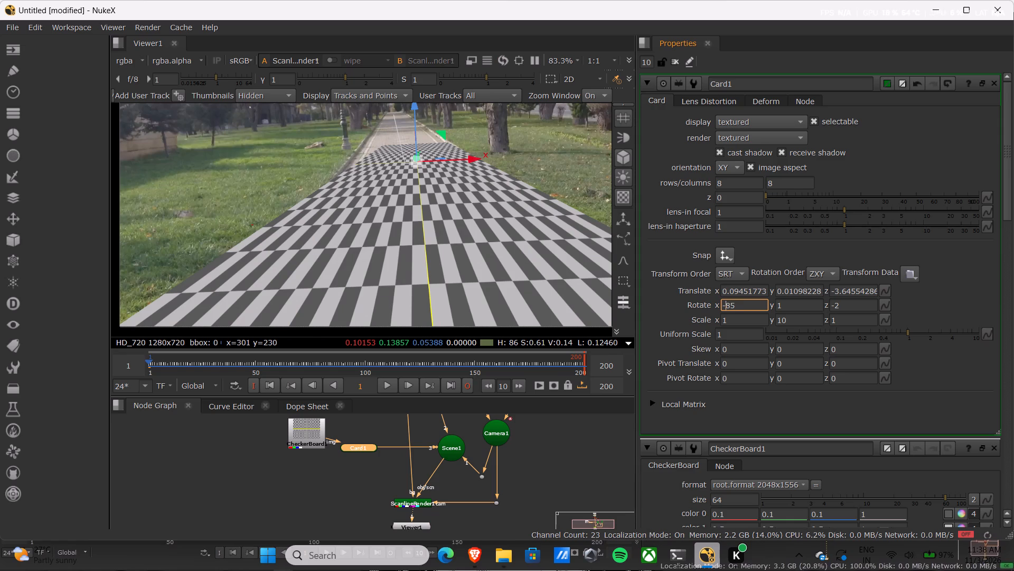
click(731, 306)
scroll(733, 306, up, 1)
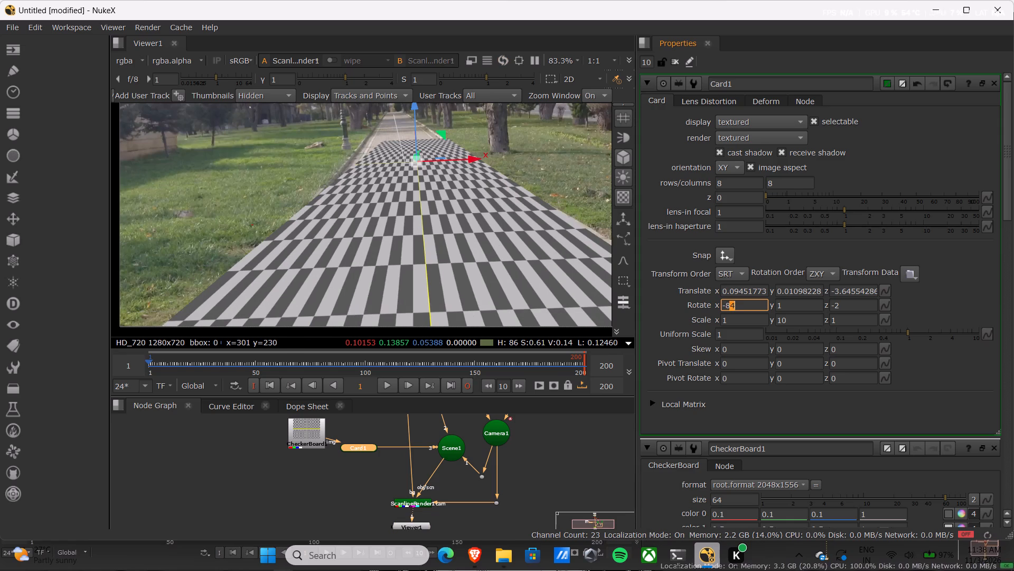
scroll(733, 306, up, 2)
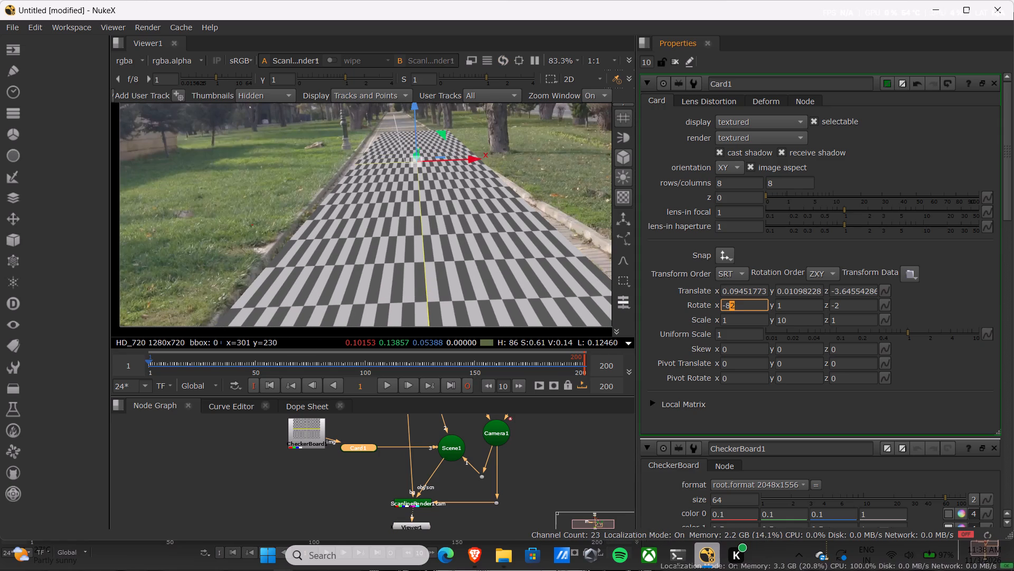
Turn Card1 to follow the path's direction by setting its Z rotation to -1.
click(834, 306)
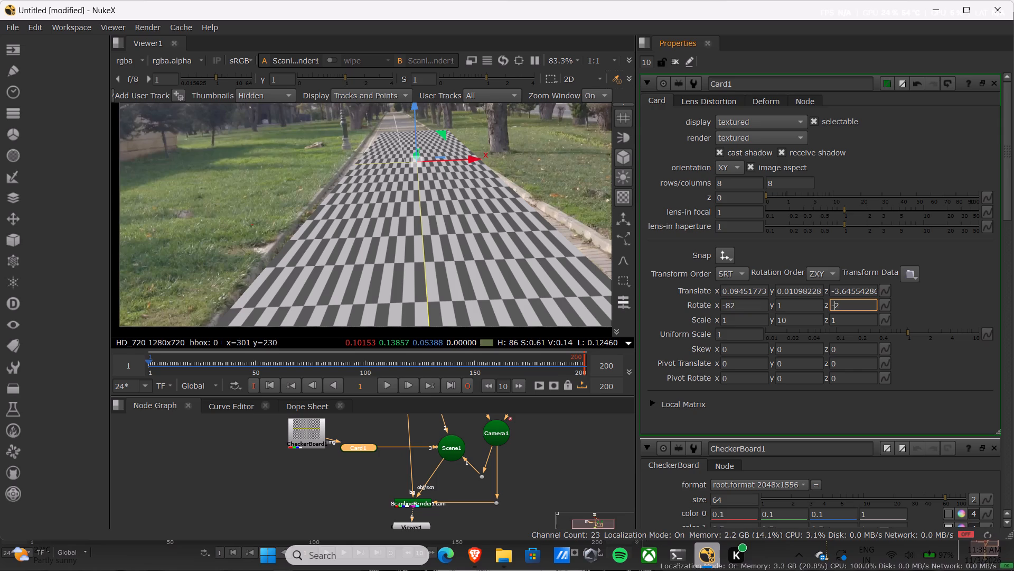
scroll(796, 320, up, 3)
scroll(807, 317, down, 2)
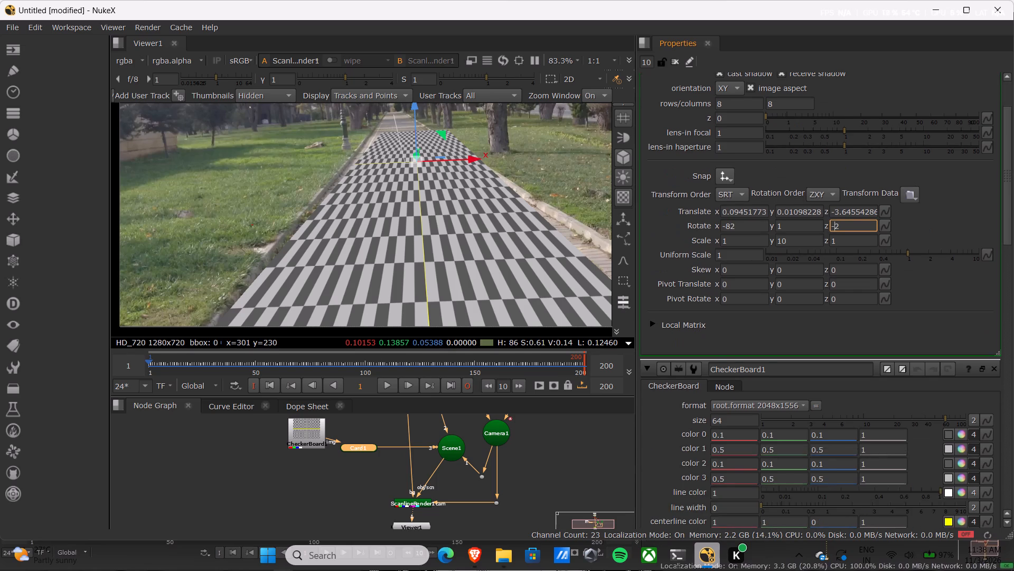
scroll(807, 317, up, 2)
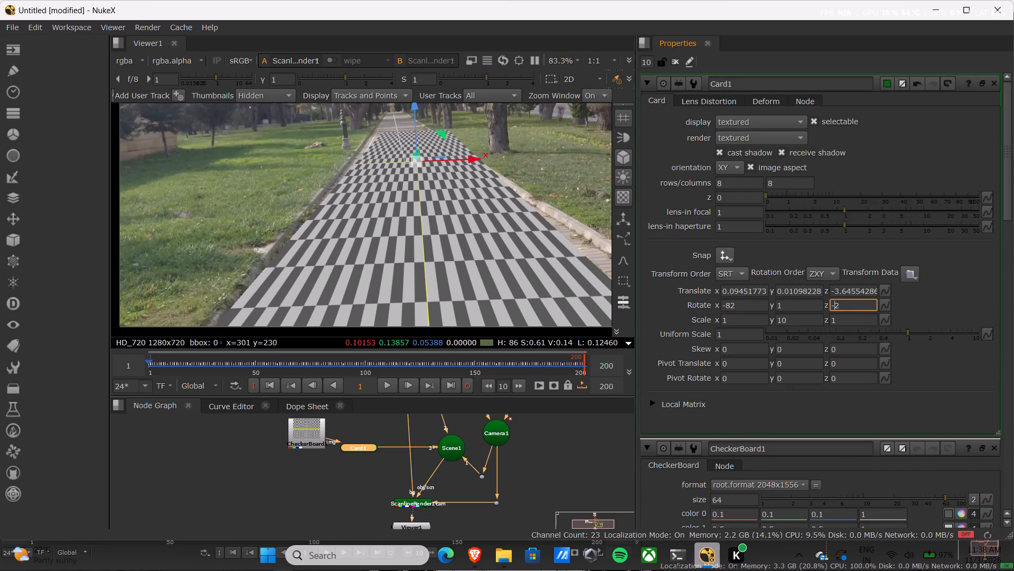
scroll(838, 302, up, 2)
scroll(838, 302, down, 1)
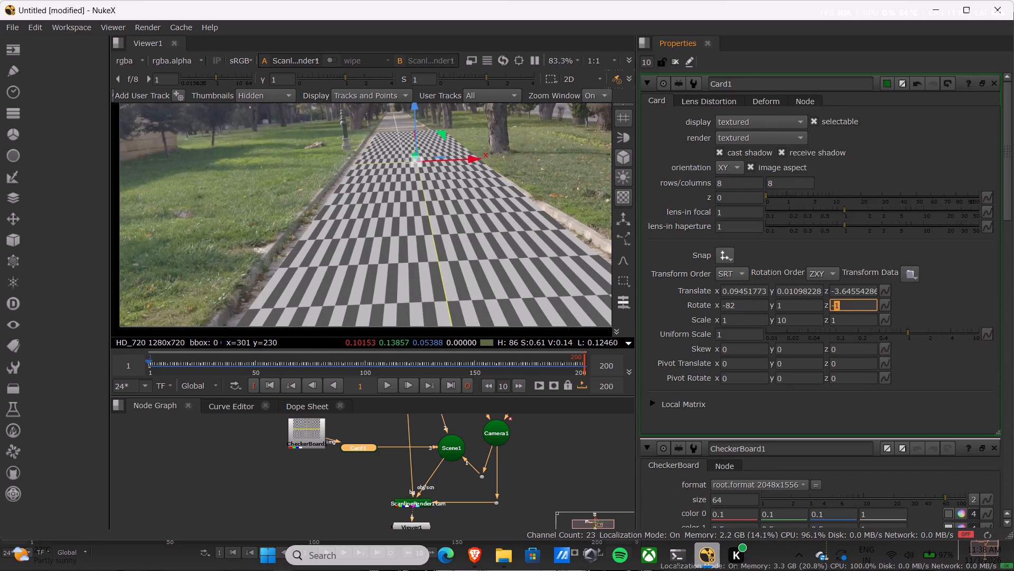
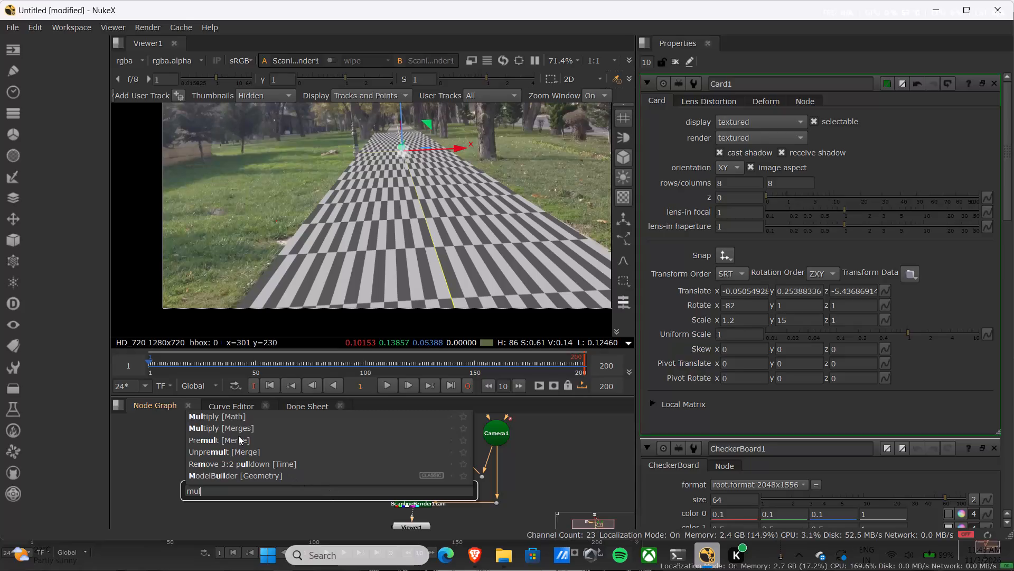
Add a Multiply (Merges) node and place it in open space below ScanlineRender1, next to Viewer1.
click(243, 415)
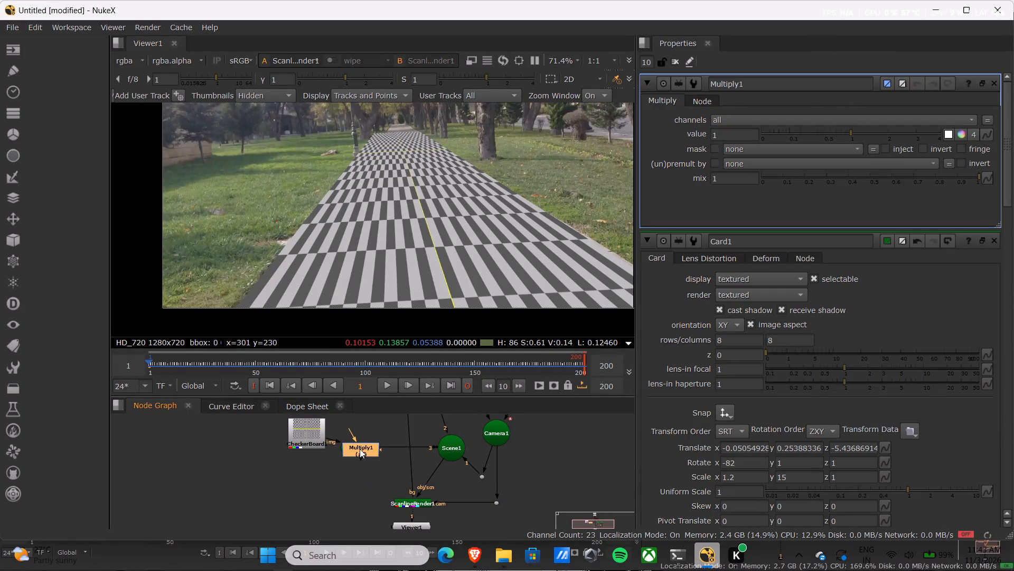
drag(360, 449, 460, 518)
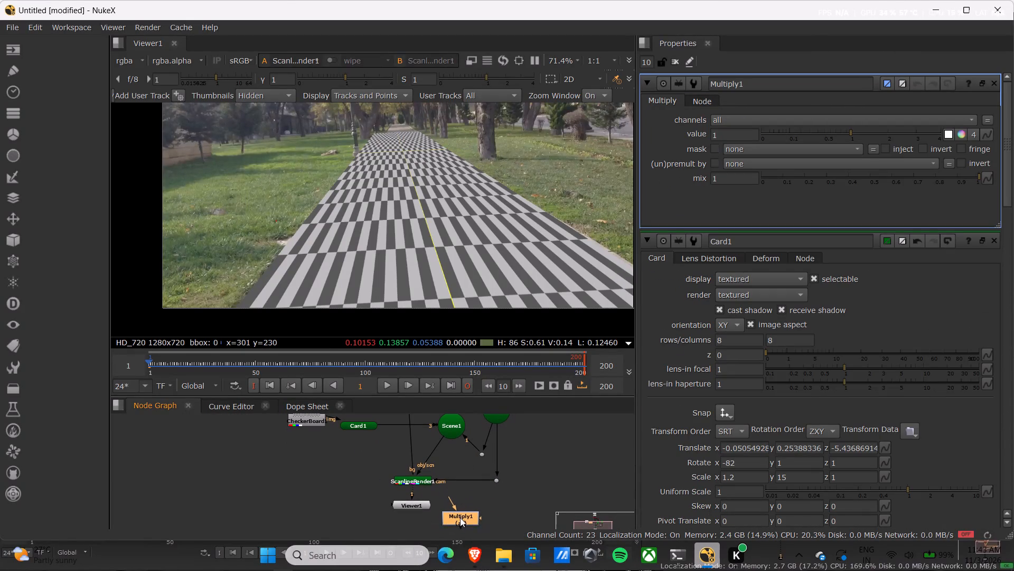
drag(460, 518, 460, 515)
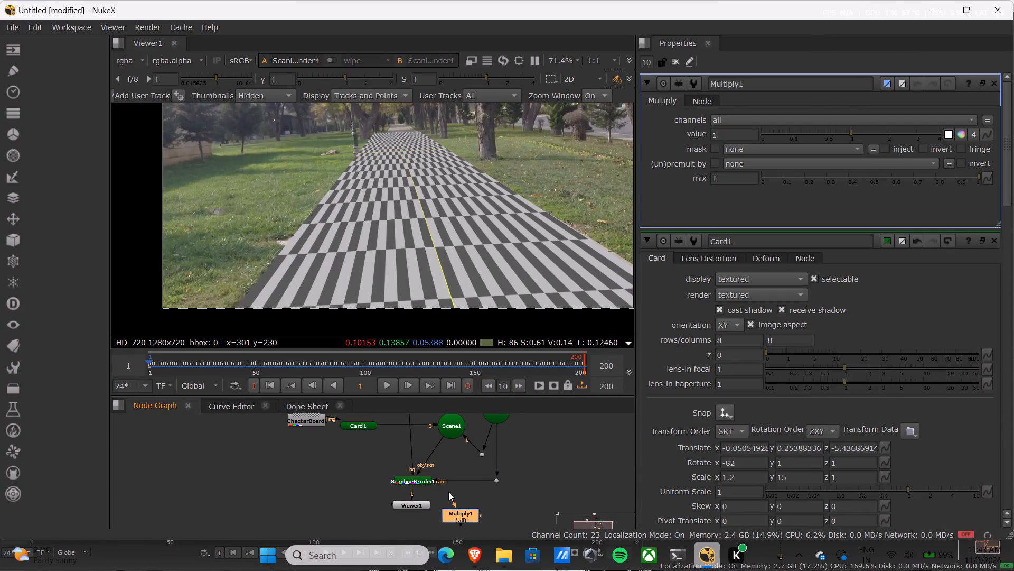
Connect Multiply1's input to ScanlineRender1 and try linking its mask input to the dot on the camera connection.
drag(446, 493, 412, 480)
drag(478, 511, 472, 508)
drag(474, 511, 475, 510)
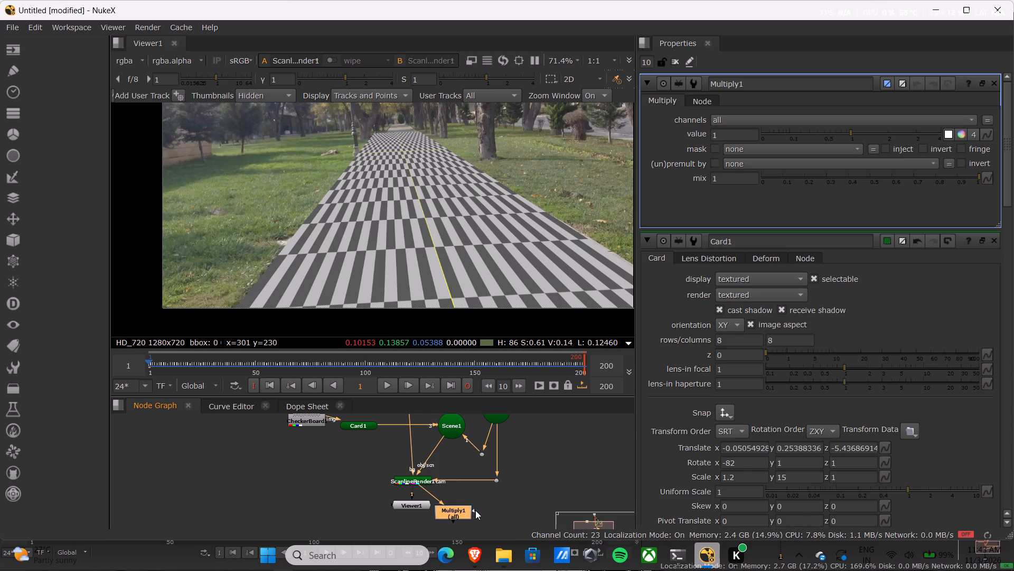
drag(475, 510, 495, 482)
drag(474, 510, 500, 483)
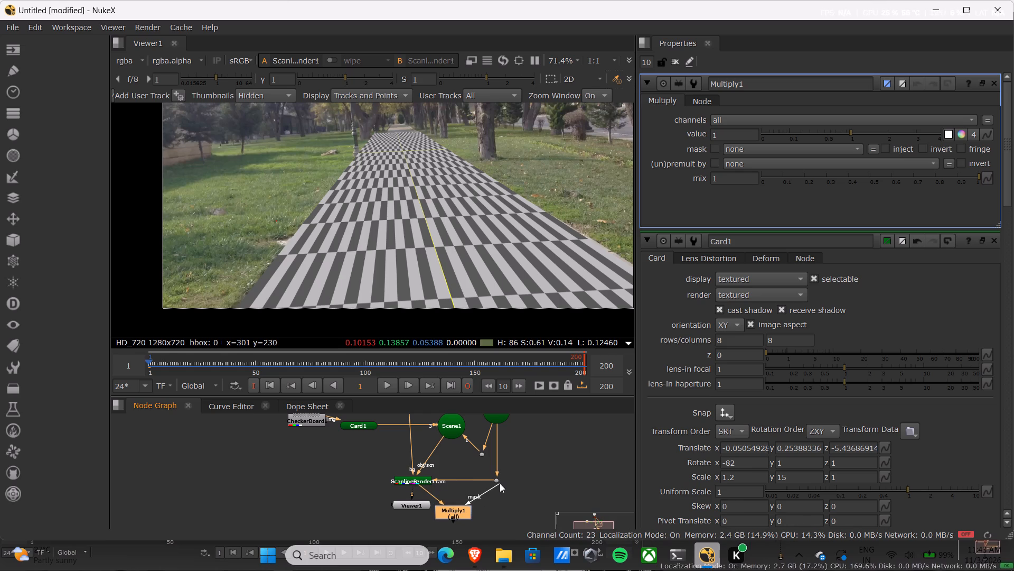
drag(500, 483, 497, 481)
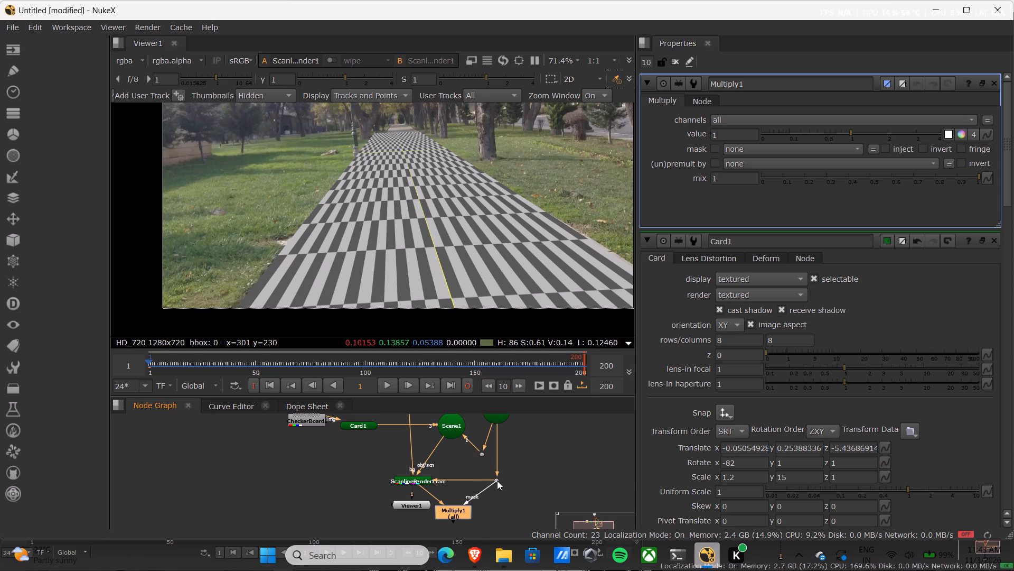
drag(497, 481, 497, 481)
Move Multiply1 to the side of the render tree, disconnect it from ScanlineRender1, select Card1 and close Multiply1's properties.
drag(448, 511, 306, 499)
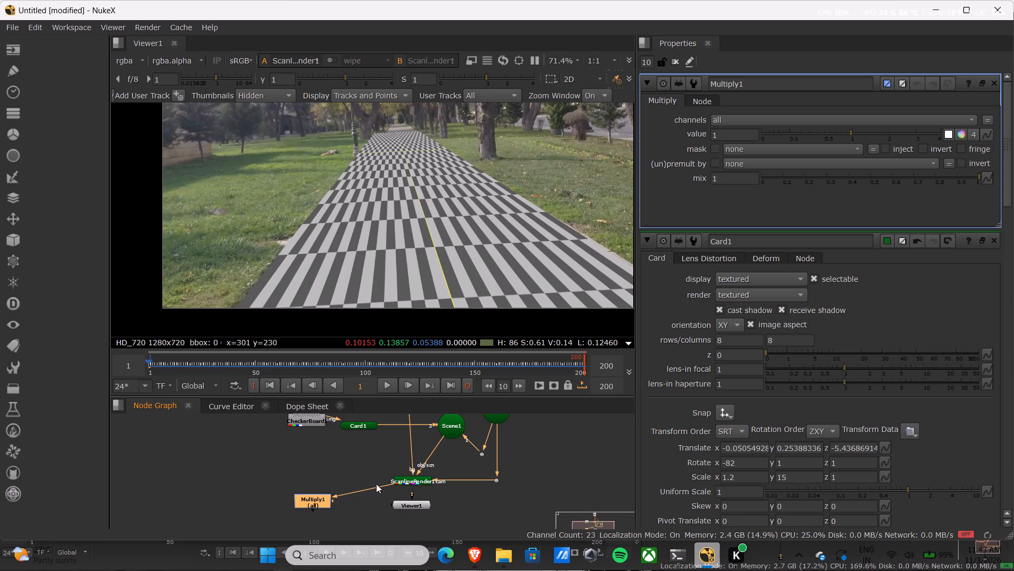
drag(386, 484, 360, 488)
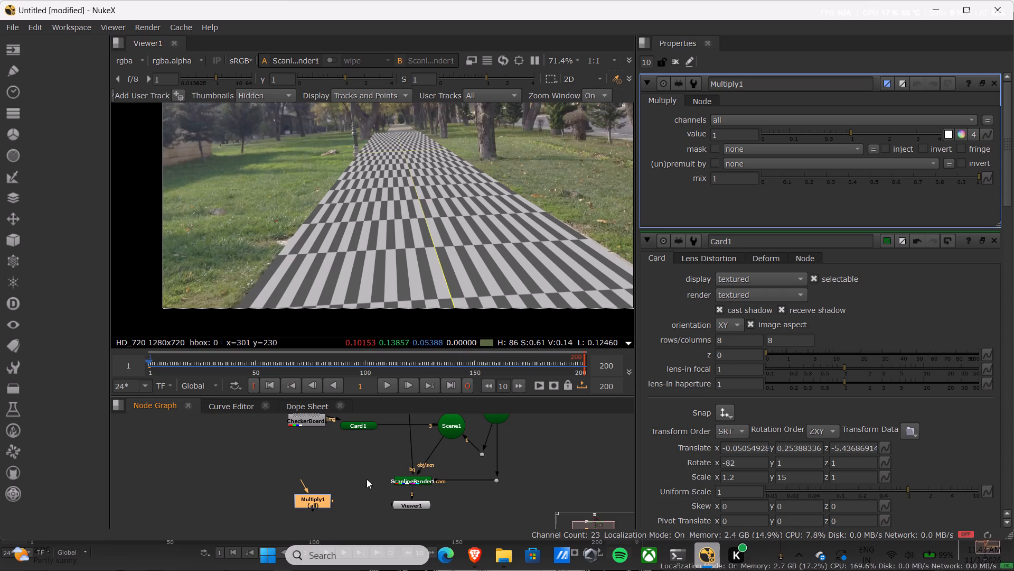
click(360, 424)
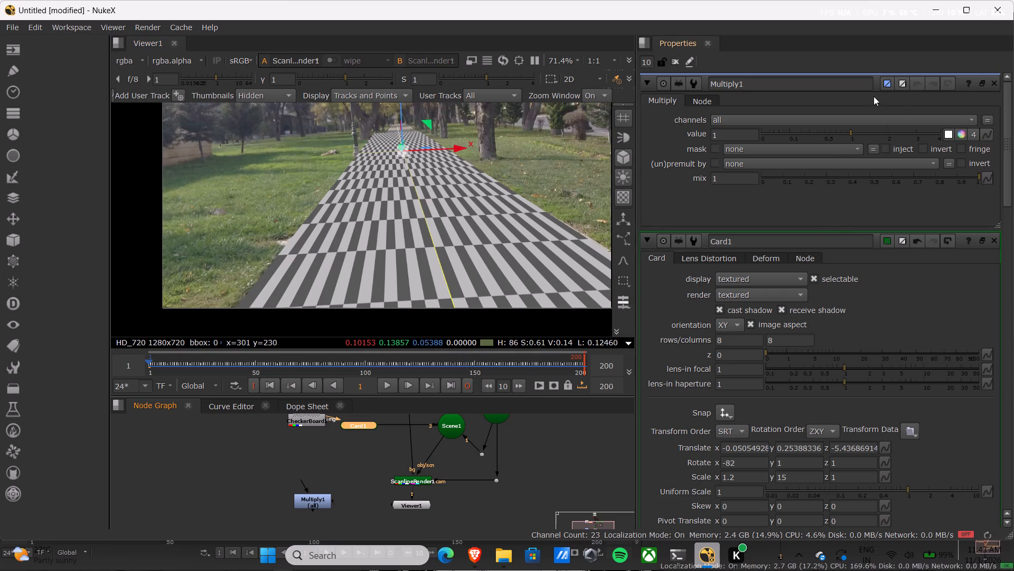
click(995, 81)
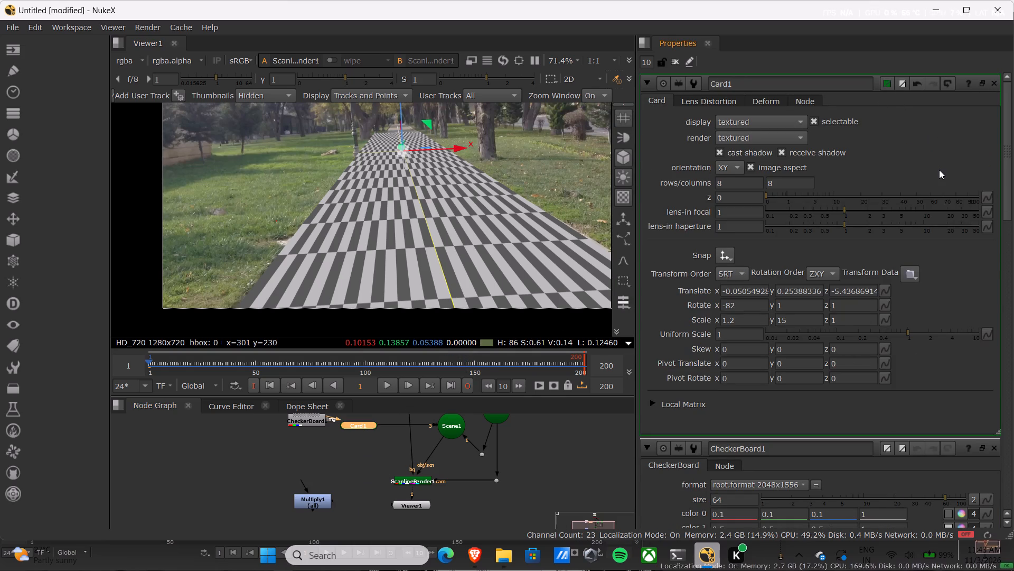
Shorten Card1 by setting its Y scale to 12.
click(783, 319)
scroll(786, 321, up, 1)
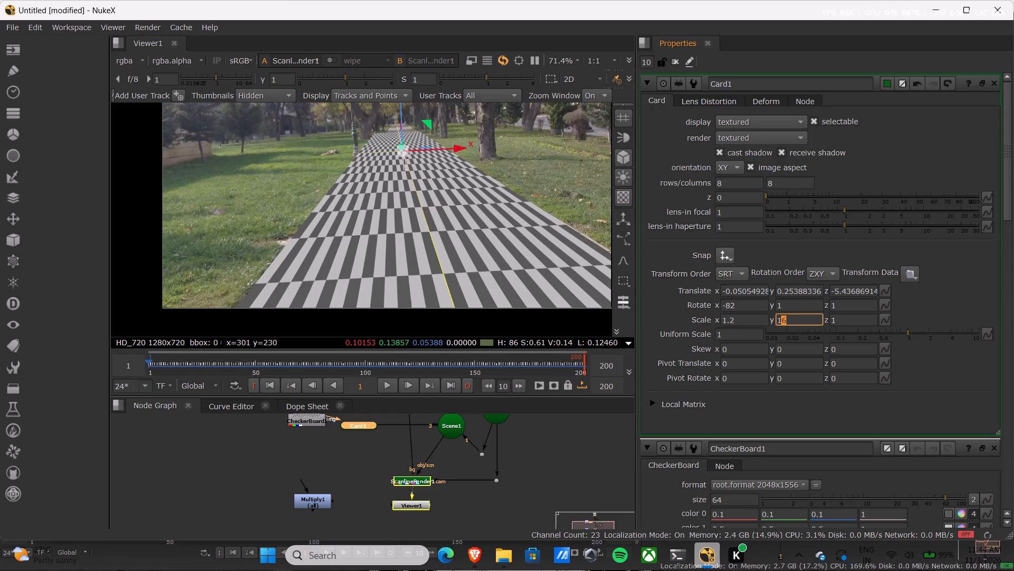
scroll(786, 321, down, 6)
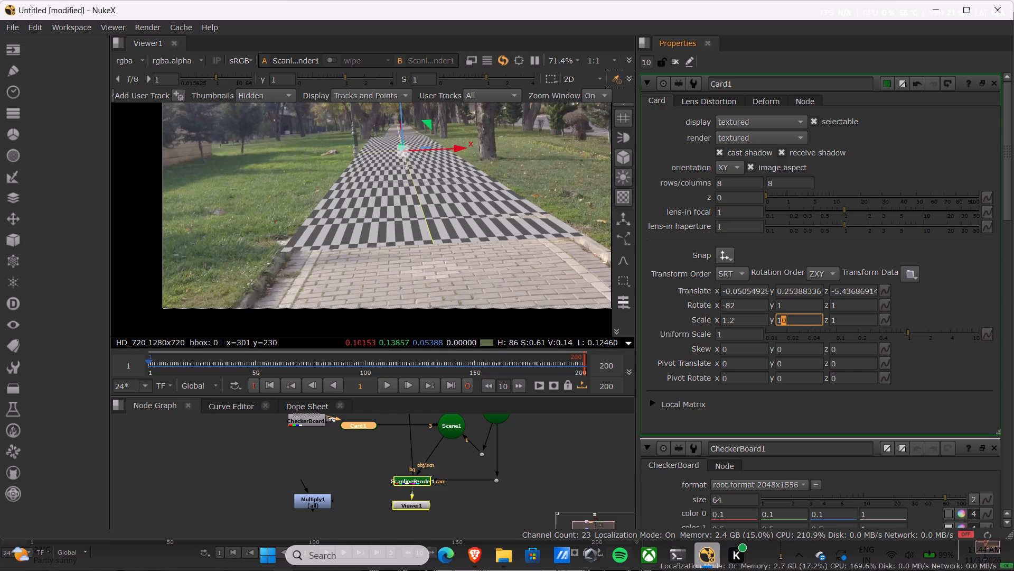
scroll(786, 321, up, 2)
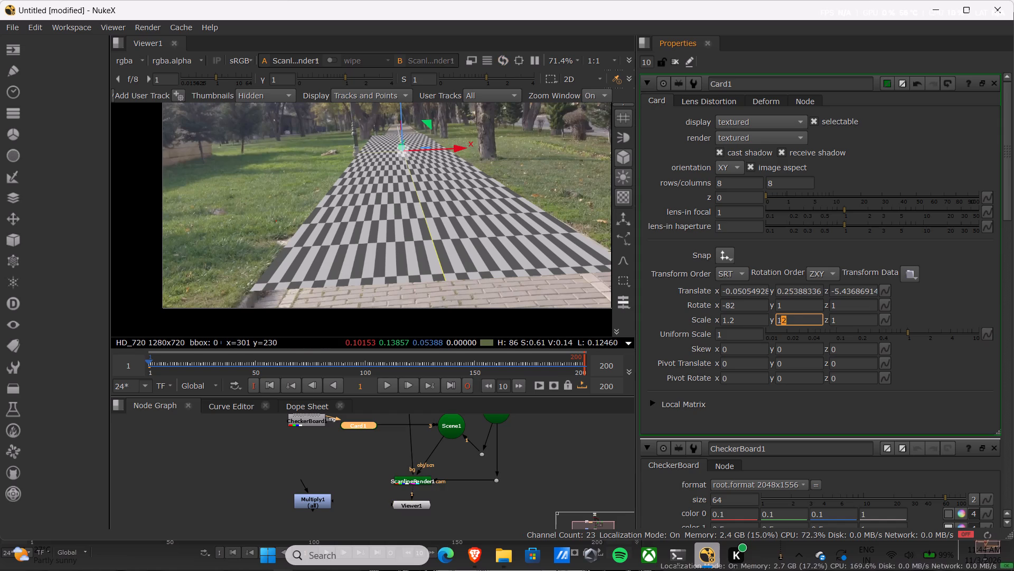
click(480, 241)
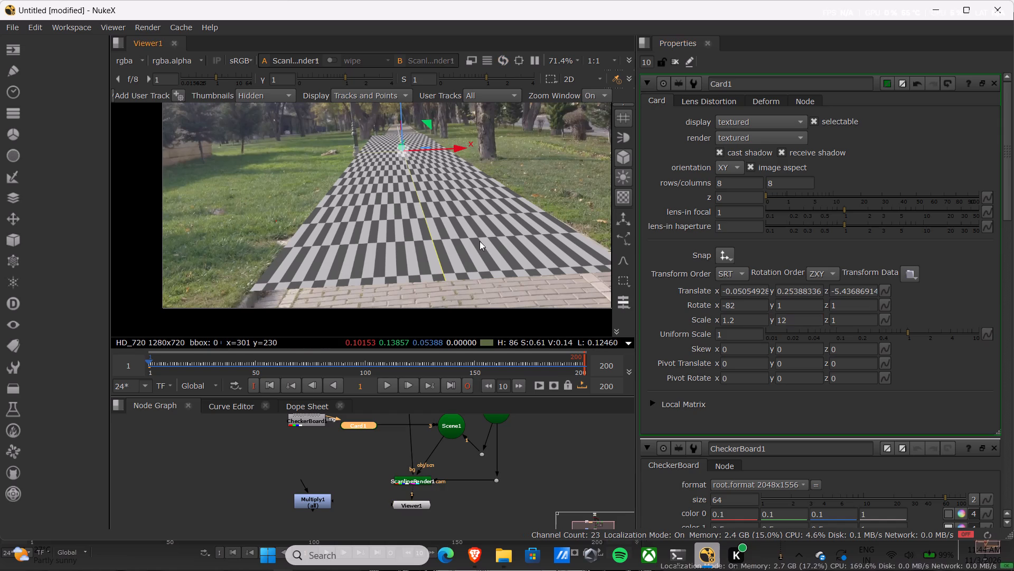
In the 3D view, move Card1 to a translation of about -0.02, 0.29, -4.47, and return to the 2D view.
key(Tab)
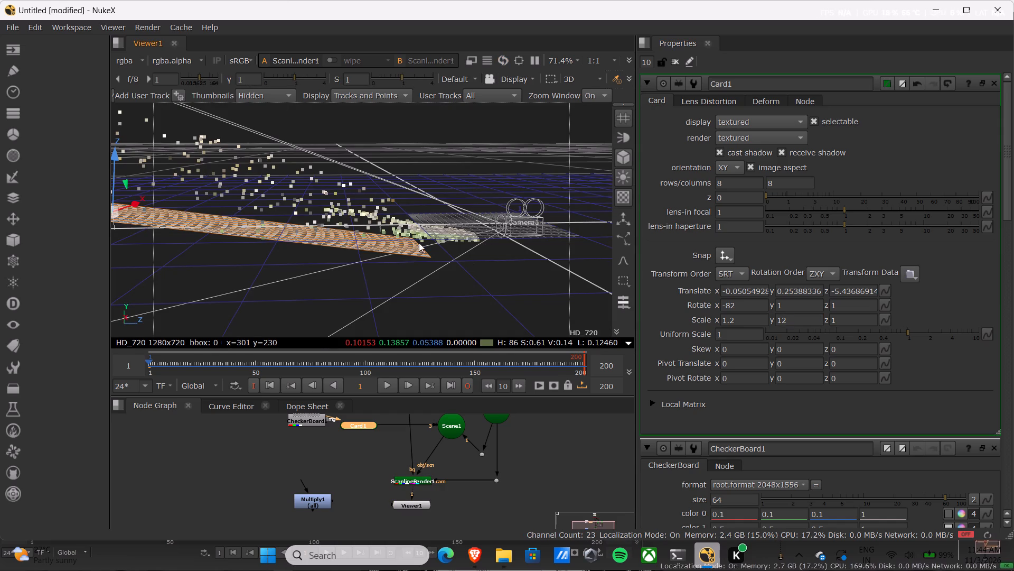
middle_drag(328, 227, 390, 225)
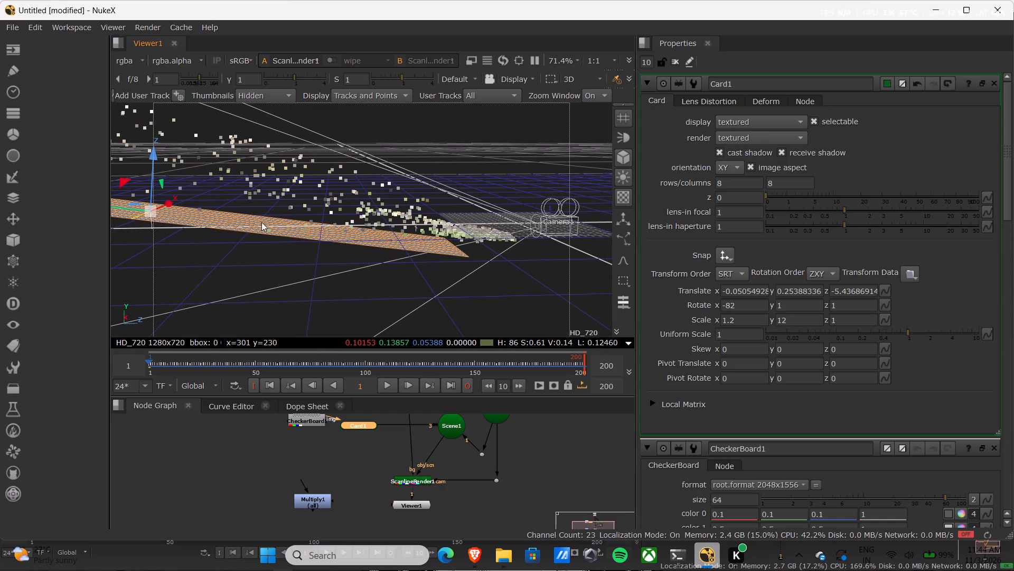
middle_drag(391, 245, 478, 235)
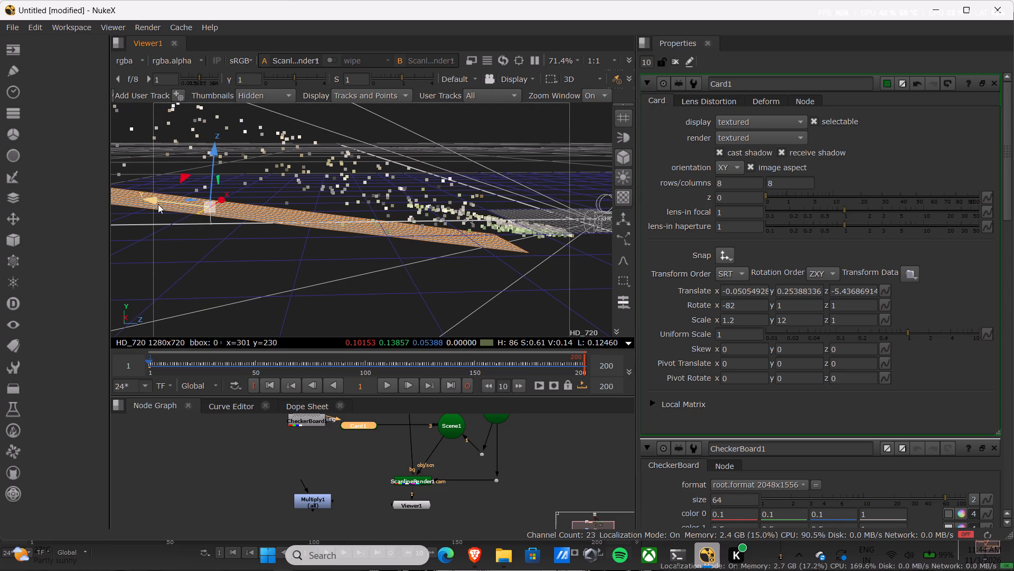
drag(142, 197, 202, 197)
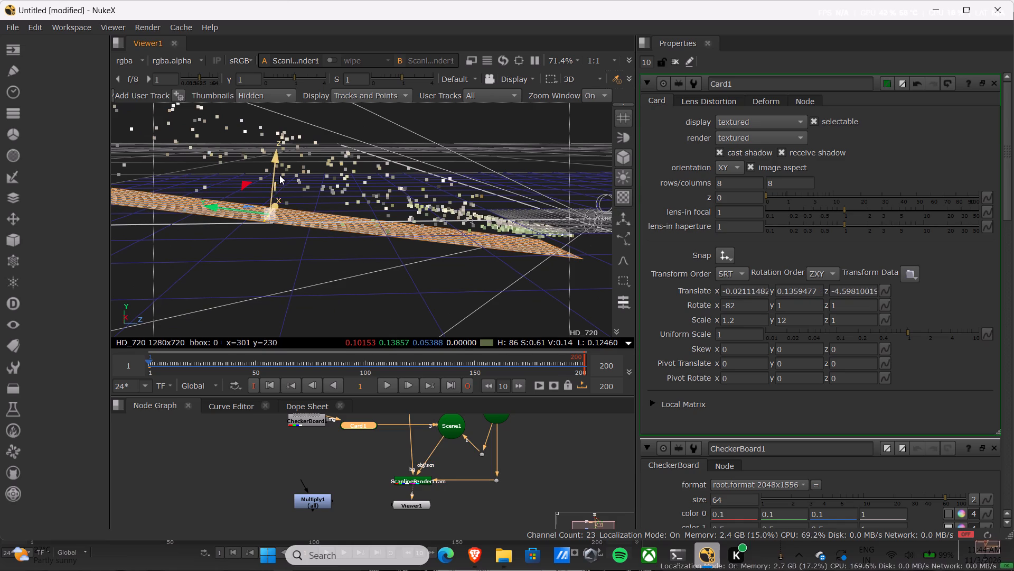
drag(273, 166, 272, 154)
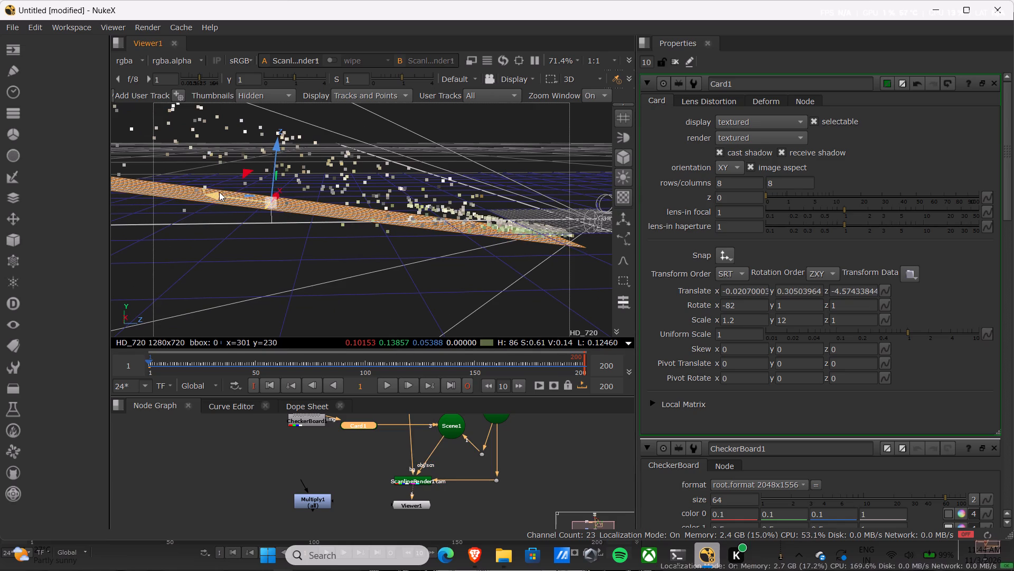
drag(219, 192, 226, 192)
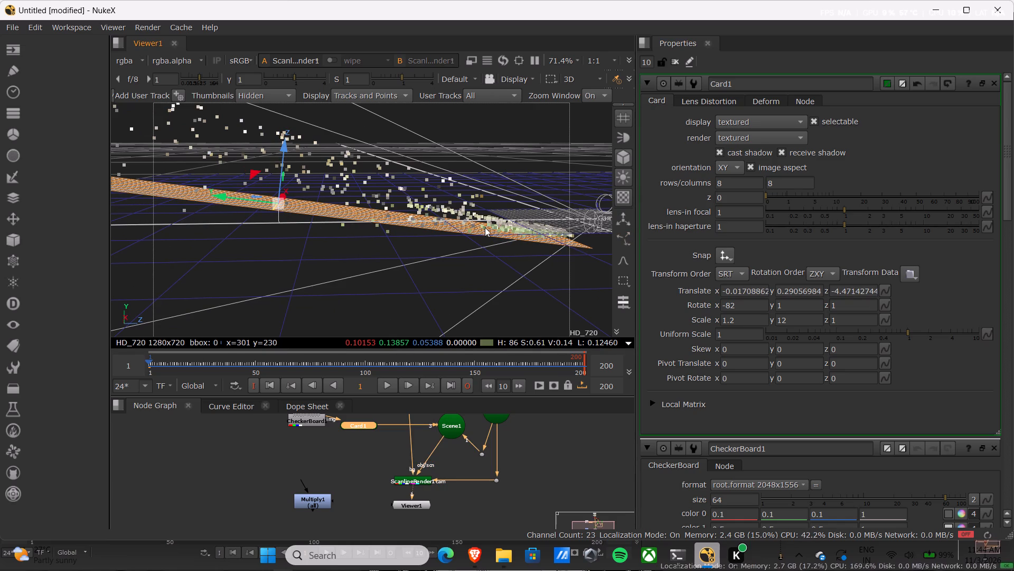
key(Tab)
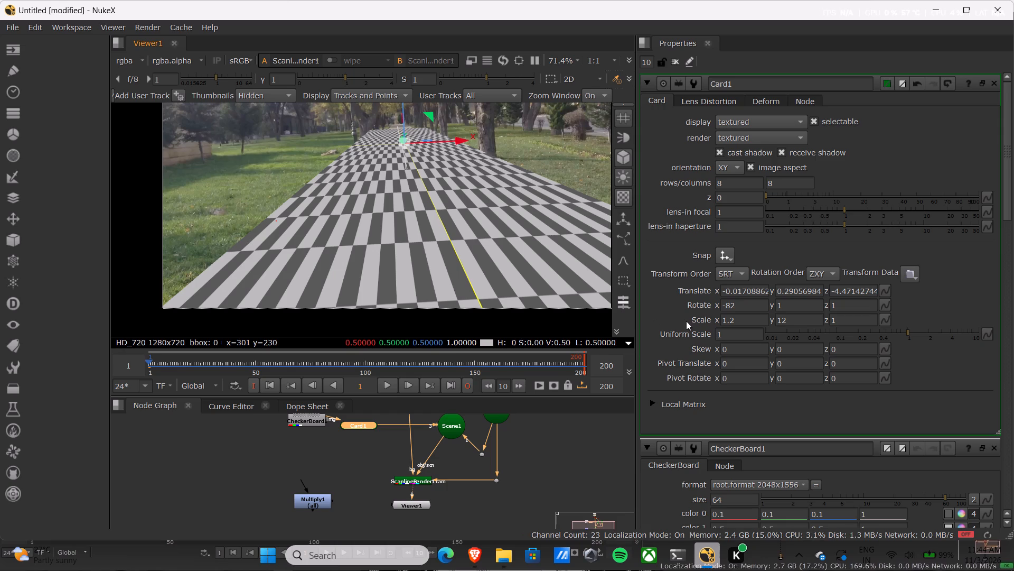
Shorten Card1 along the path by setting its Y scale to 10.
click(777, 320)
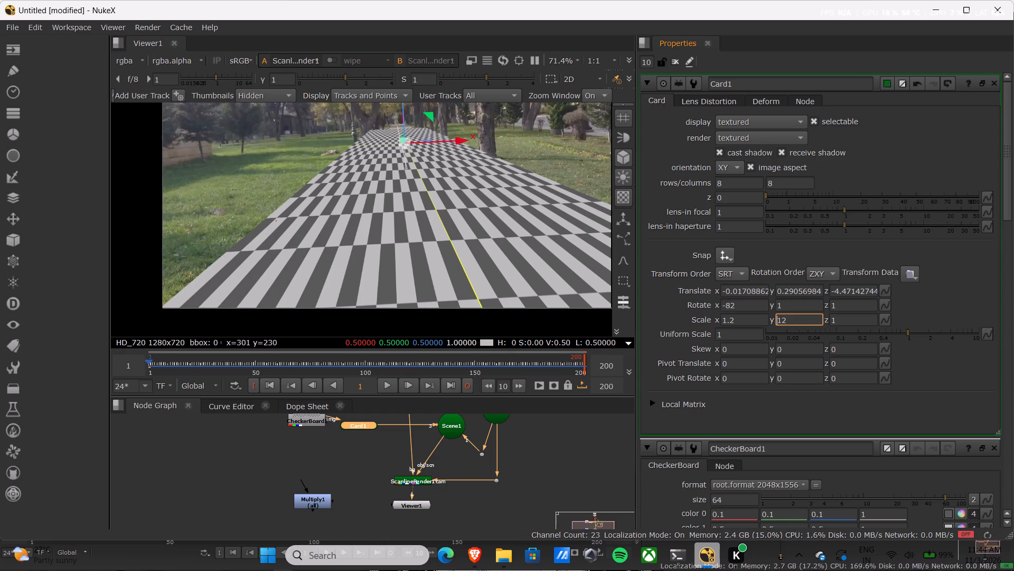
click(782, 321)
scroll(783, 320, up, 1)
scroll(783, 320, down, 3)
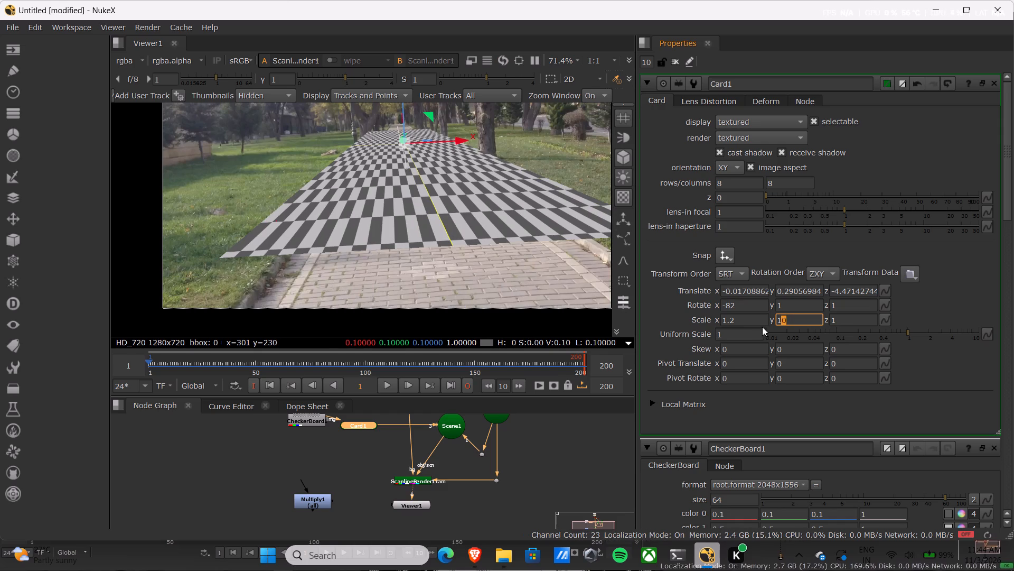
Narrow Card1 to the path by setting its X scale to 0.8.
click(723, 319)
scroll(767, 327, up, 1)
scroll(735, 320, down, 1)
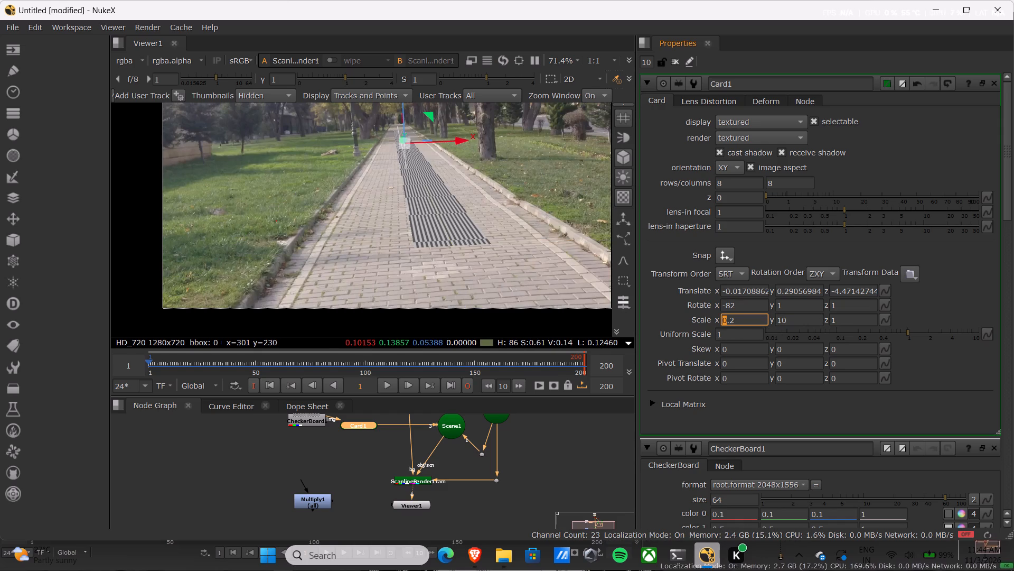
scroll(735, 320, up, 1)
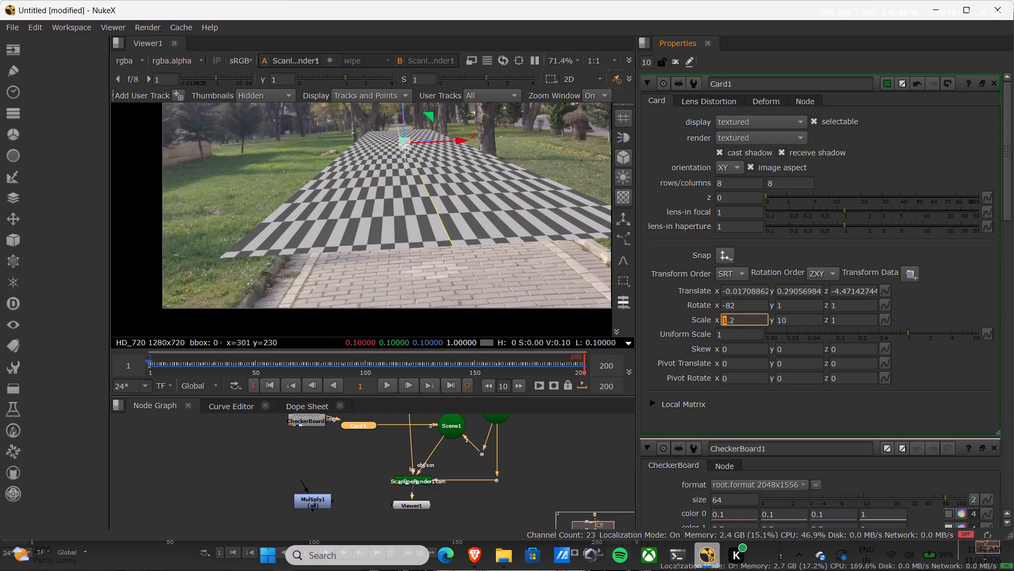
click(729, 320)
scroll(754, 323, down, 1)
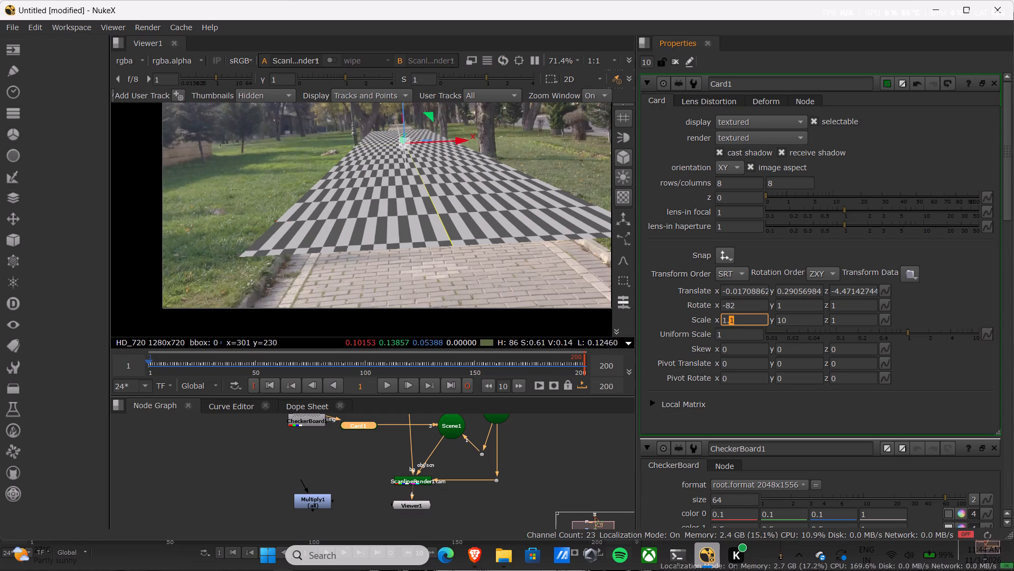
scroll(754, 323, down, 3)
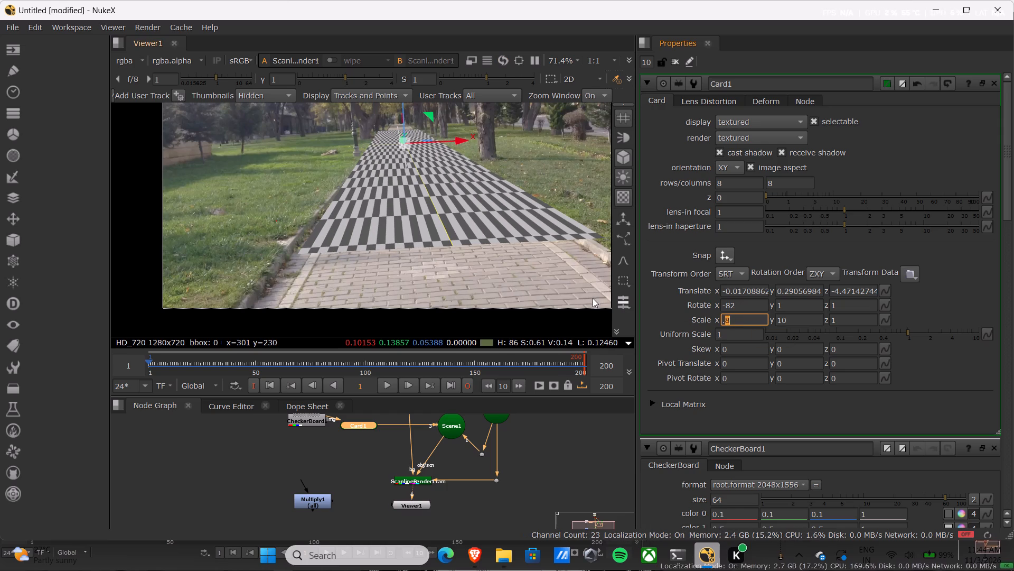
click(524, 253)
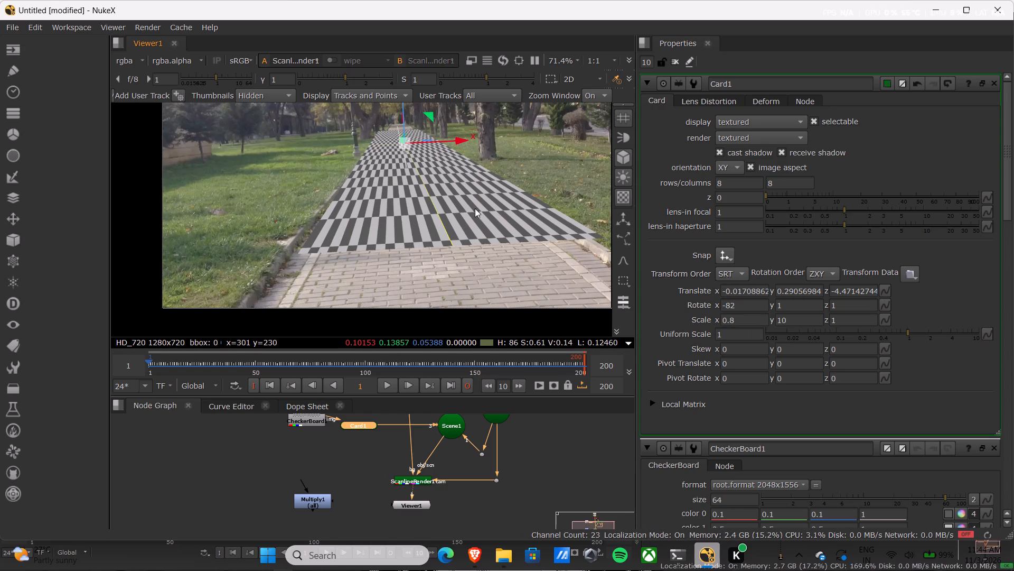
Lower Card1 along its own Z axis to a Y translation of about 0.18 and a Z translation of about -4.49.
drag(401, 106, 397, 125)
drag(401, 124, 407, 116)
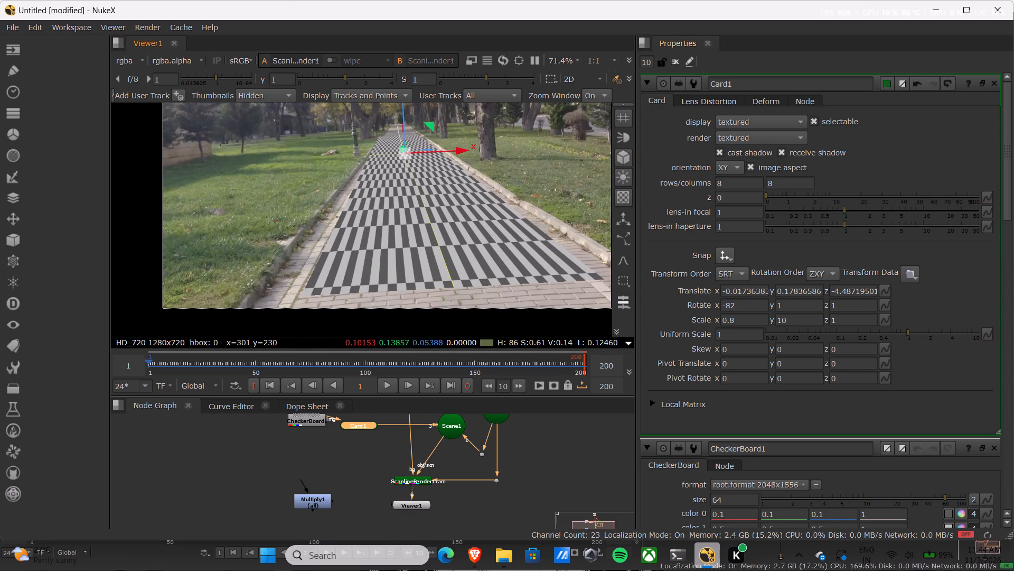
Widen Card1 to the path's edges by setting its X scale to 1.0.
scroll(729, 320, up, 1)
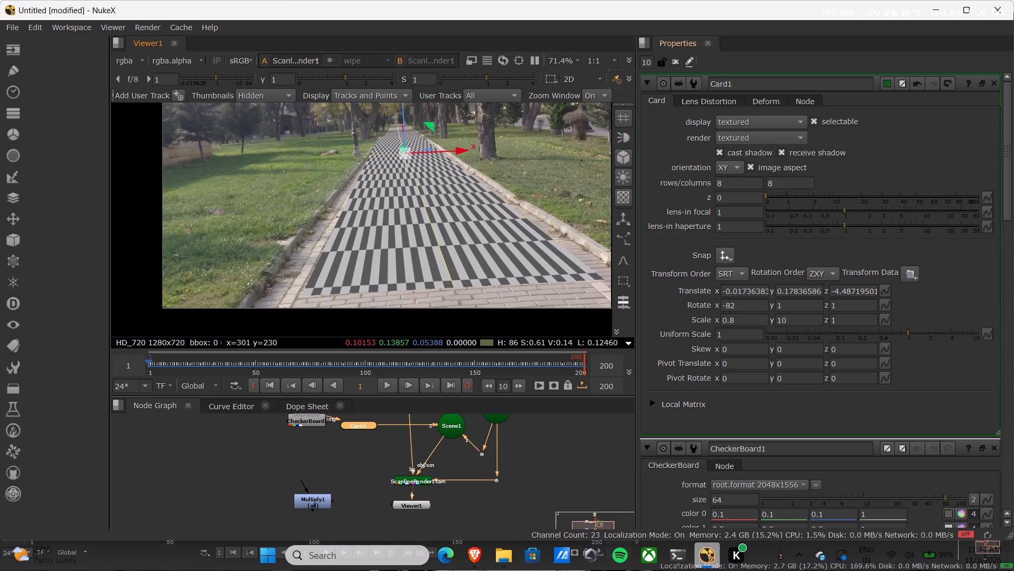
click(729, 320)
scroll(729, 320, up, 1)
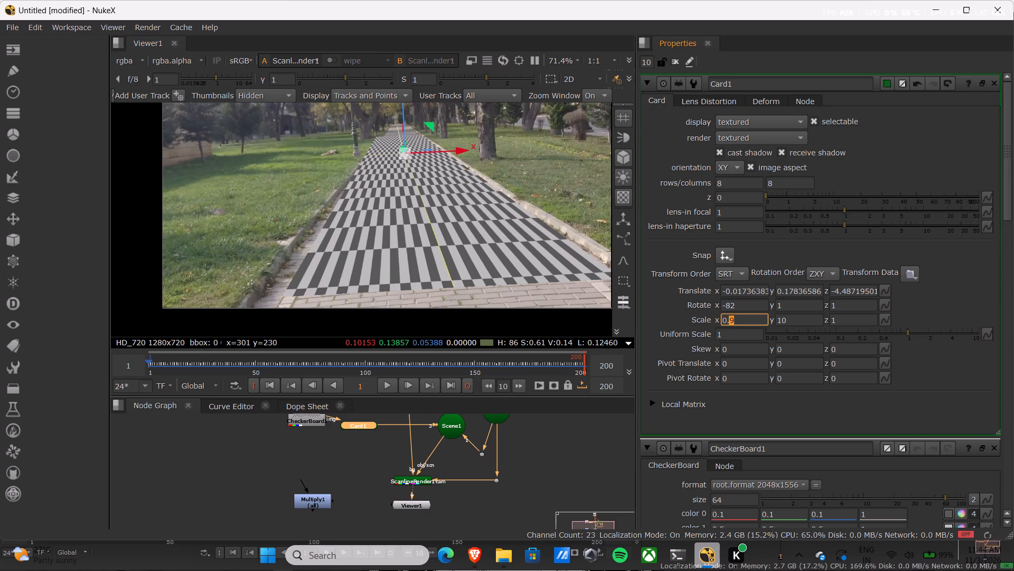
scroll(729, 320, up, 1)
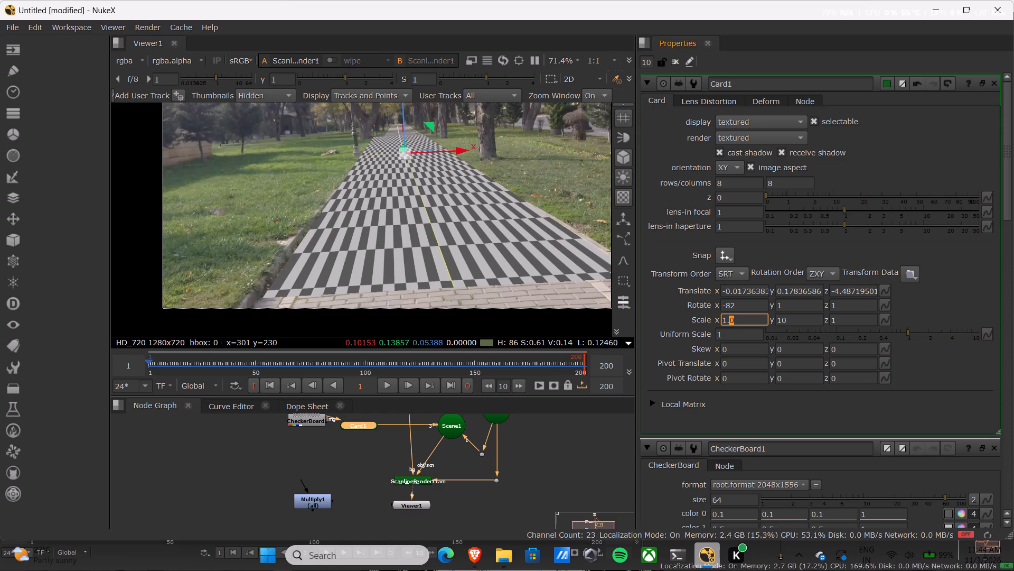
In the 3D view, move Card1 toward the camera and raise it to translations of about 0.24 in Y and -3.70 in Z.
click(478, 191)
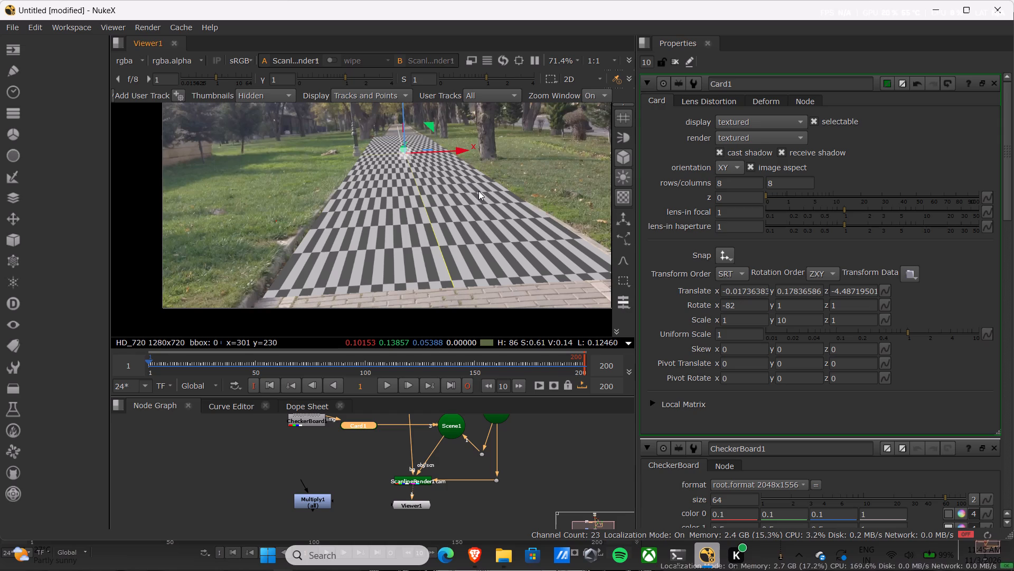
key(Tab)
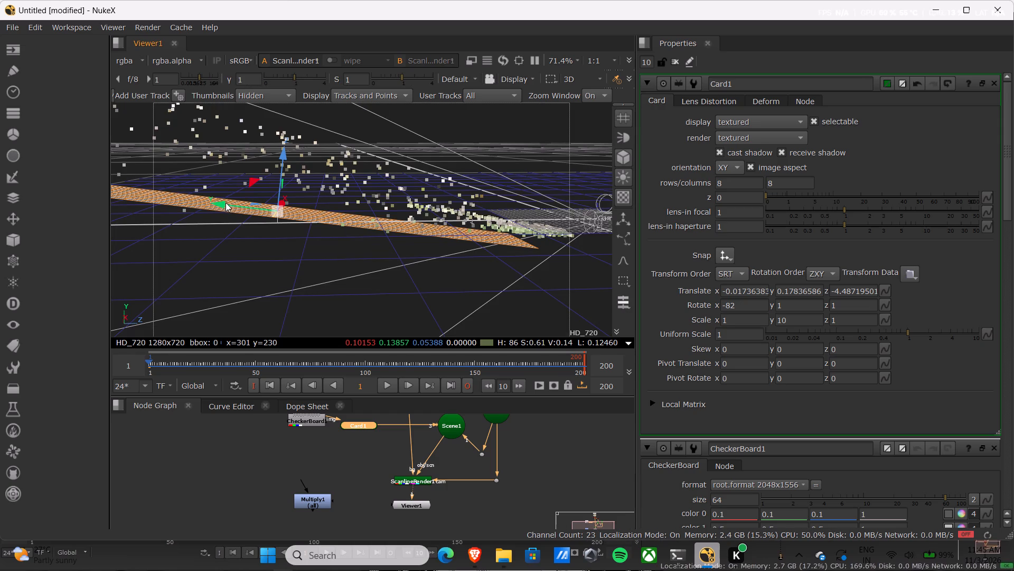
drag(226, 202, 279, 206)
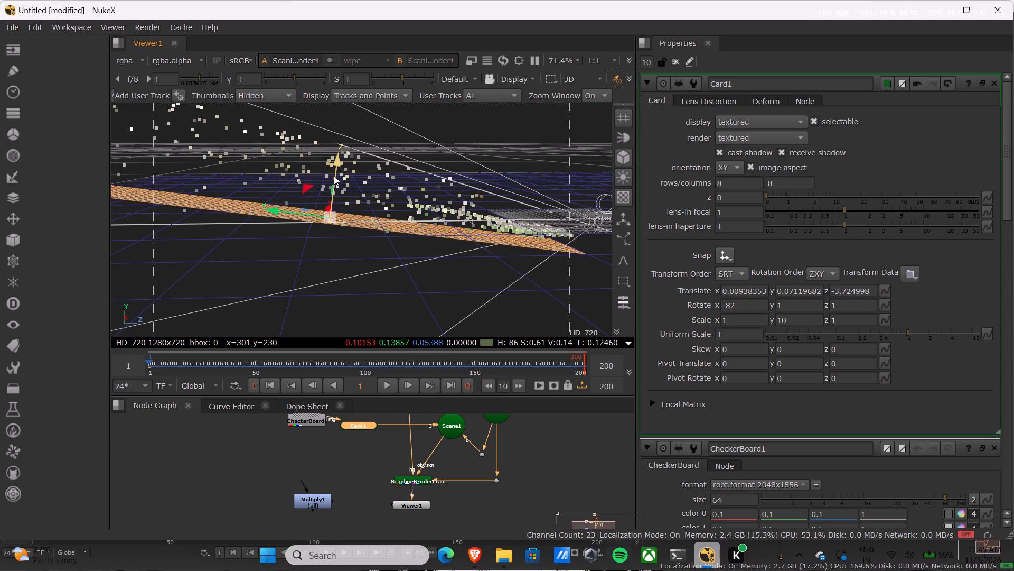
drag(333, 176, 337, 163)
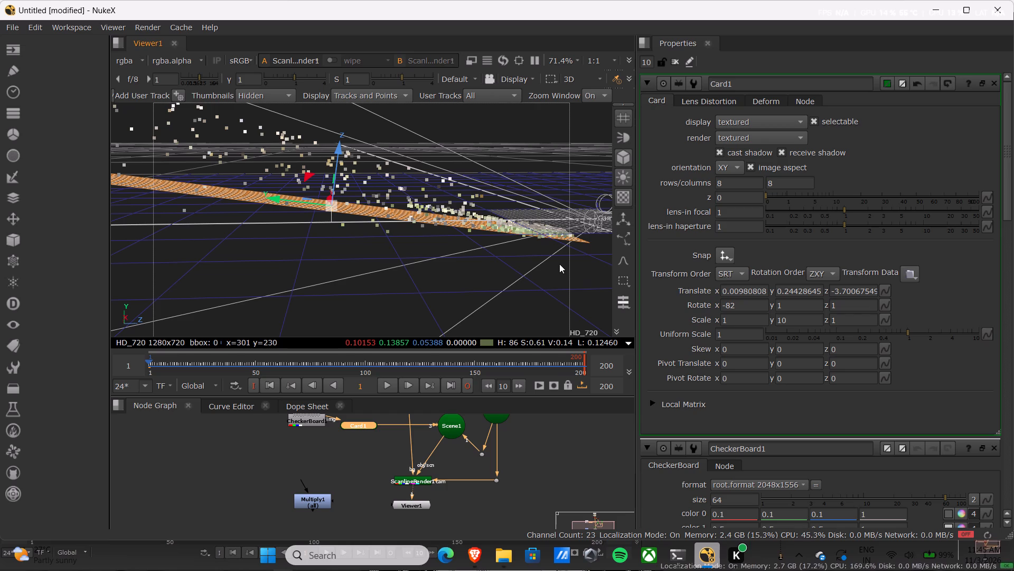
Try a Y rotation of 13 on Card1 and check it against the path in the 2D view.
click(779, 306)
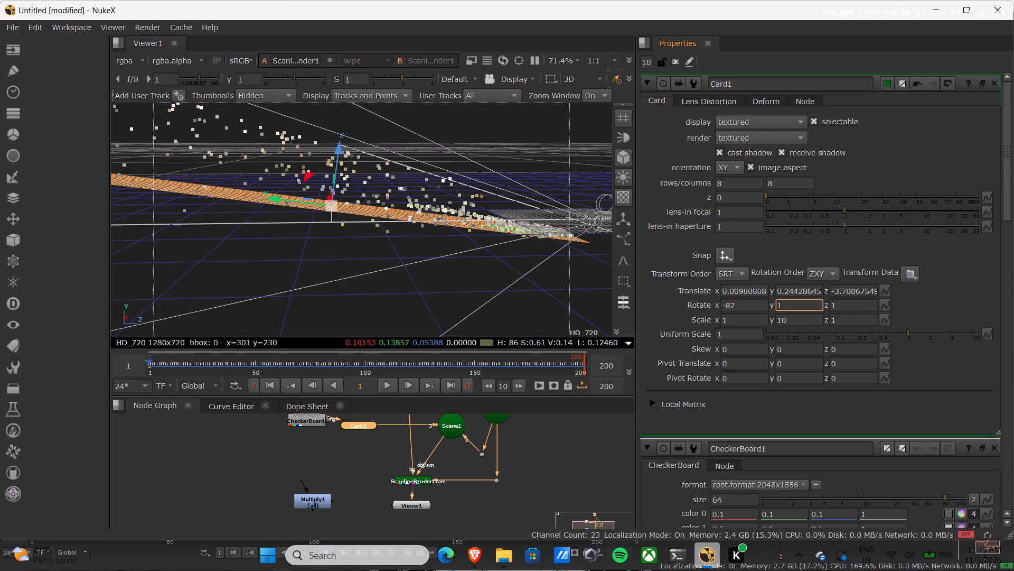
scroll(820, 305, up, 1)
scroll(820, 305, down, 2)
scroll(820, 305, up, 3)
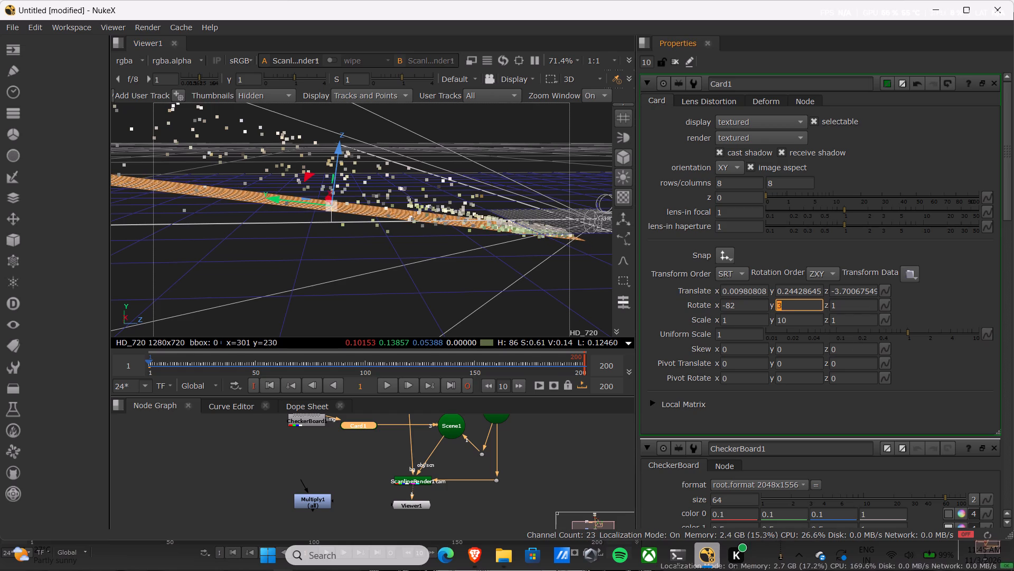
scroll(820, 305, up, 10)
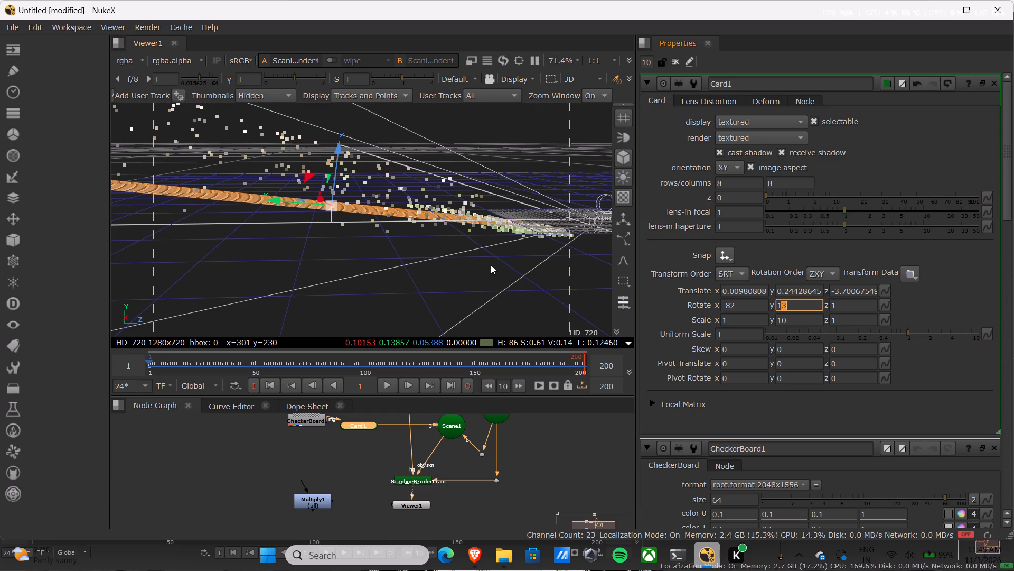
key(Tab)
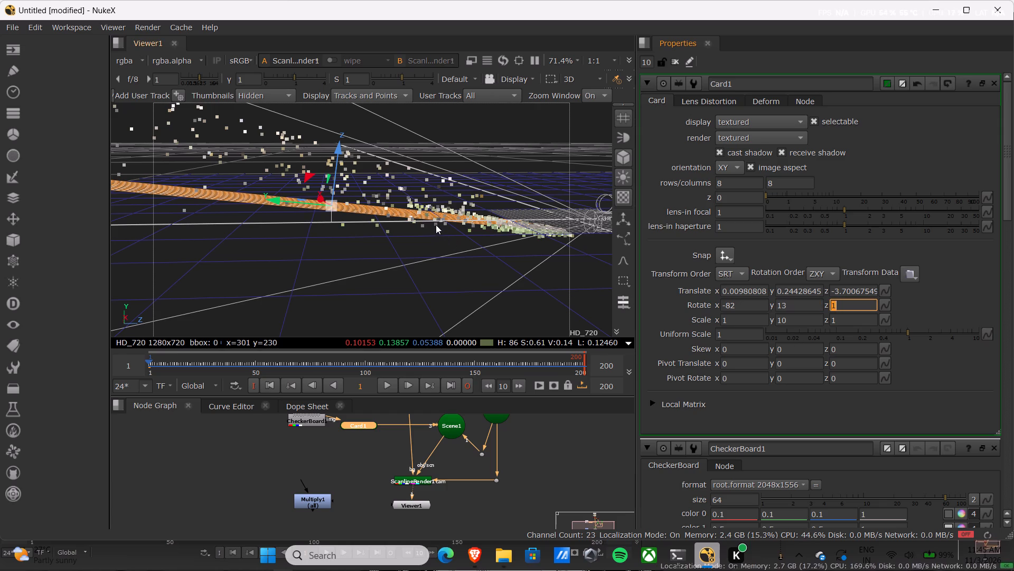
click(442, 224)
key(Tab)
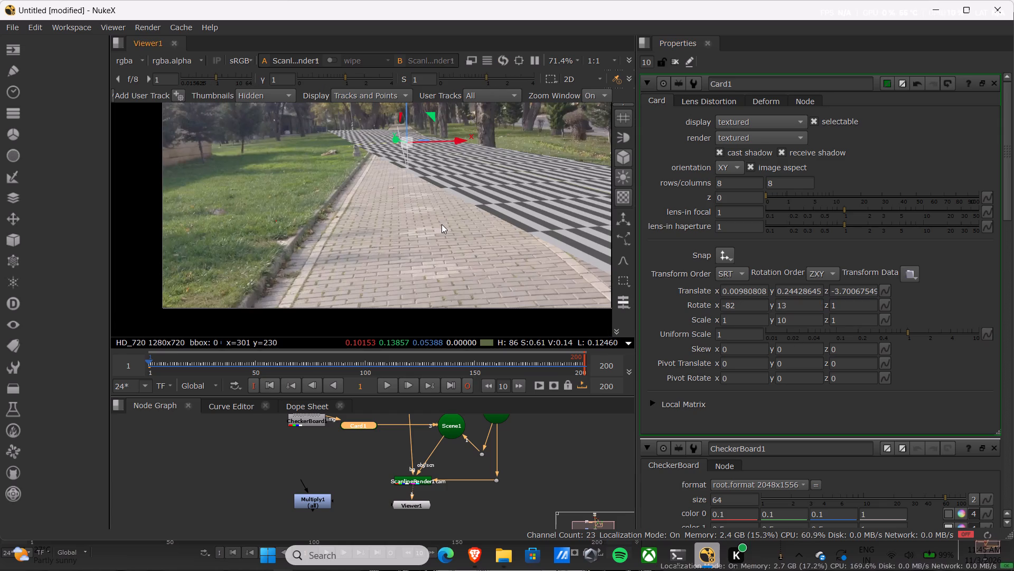
Set Card1's Y rotation to 0.
click(776, 305)
scroll(811, 310, up, 1)
scroll(811, 310, down, 1)
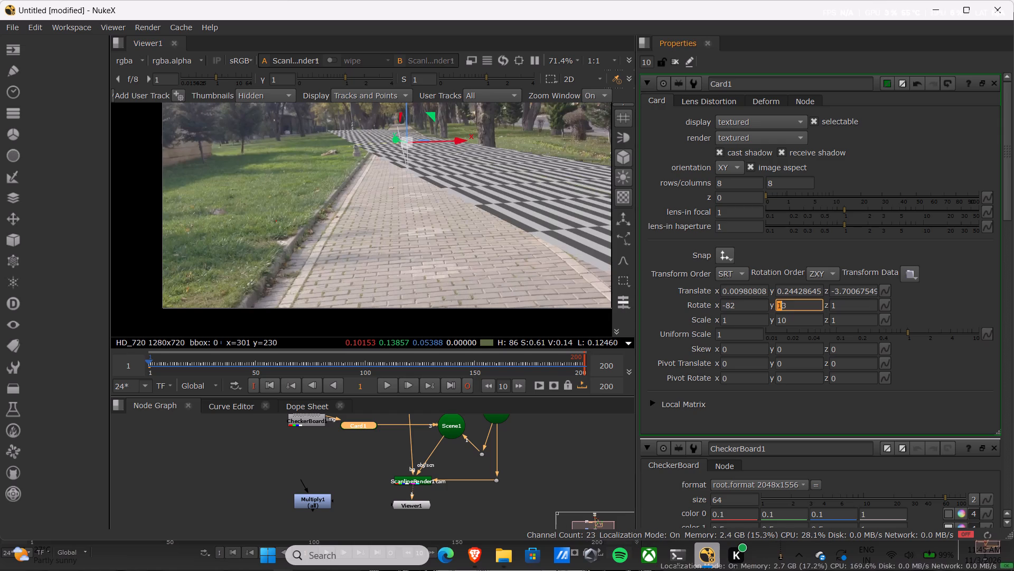
scroll(811, 310, down, 2)
scroll(811, 310, up, 1)
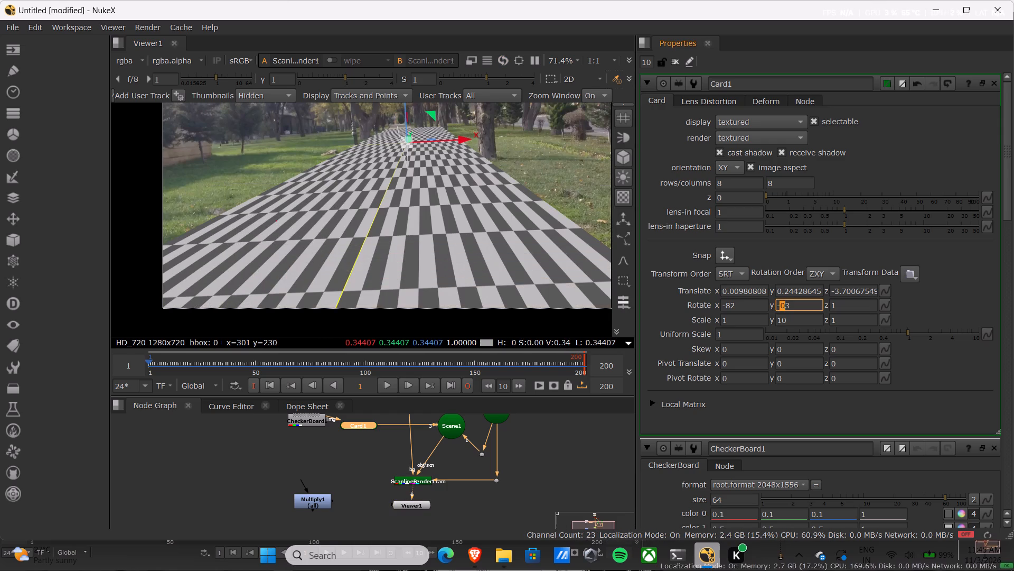
click(792, 306)
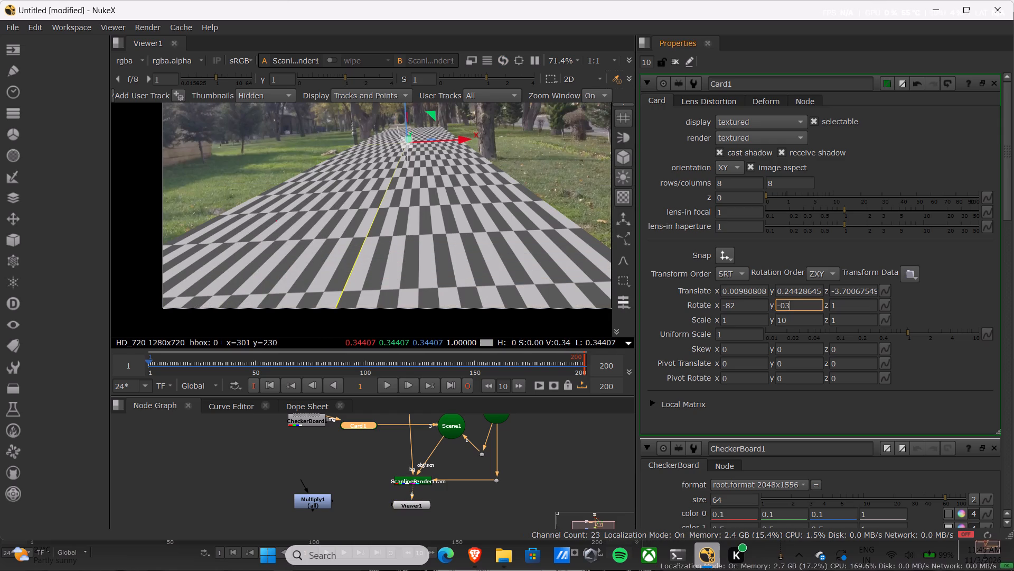
key(BackSpace)
key(BackSpace)
key(BackSpace)
key(0)
key(Return)
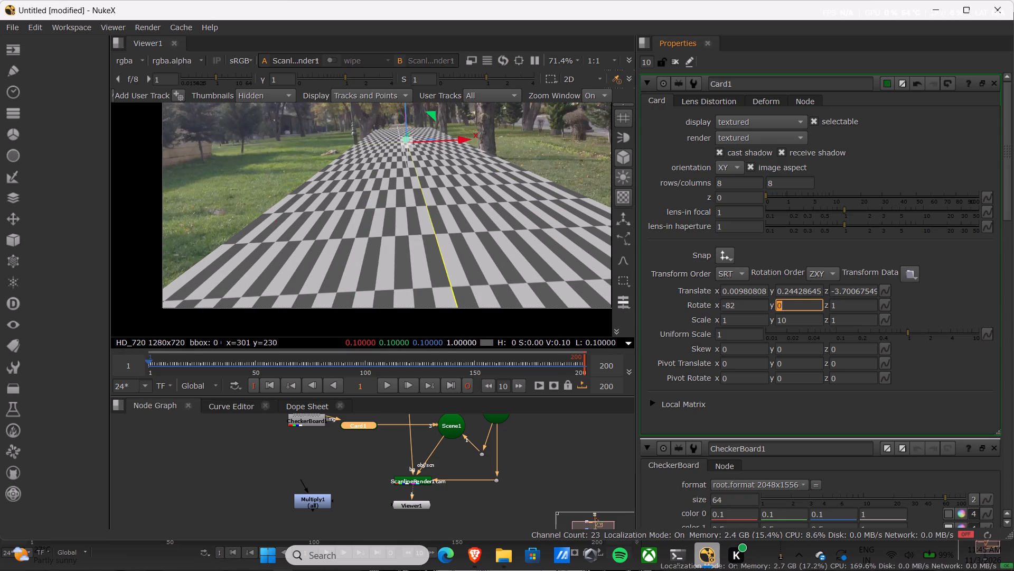
Fine-tune Card1's Z rotation to 1.3 so the checkerboard lines up with the path's direction.
click(838, 306)
scroll(845, 305, up, 2)
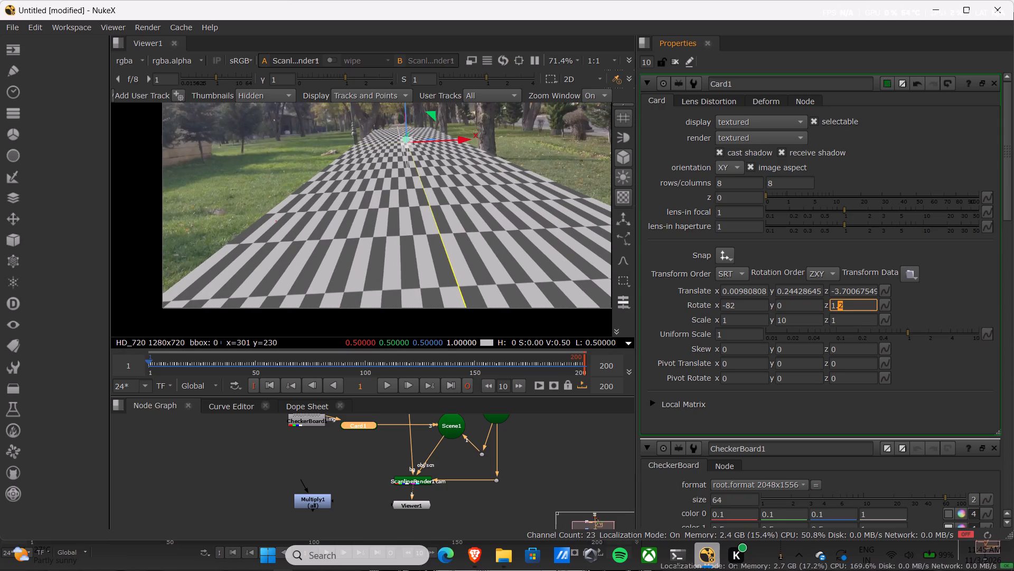
scroll(845, 305, down, 15)
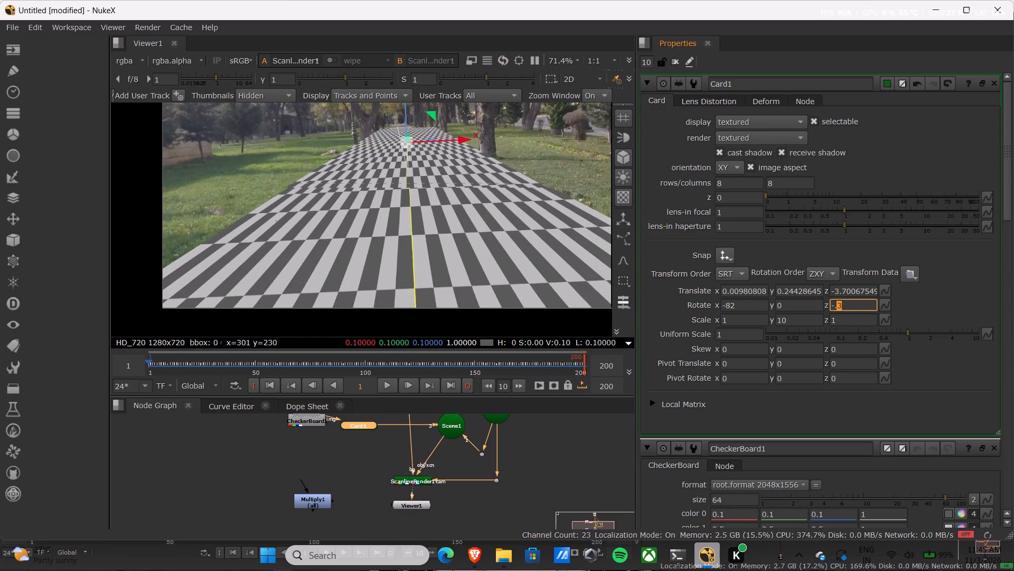
scroll(844, 305, down, 16)
scroll(844, 305, up, 12)
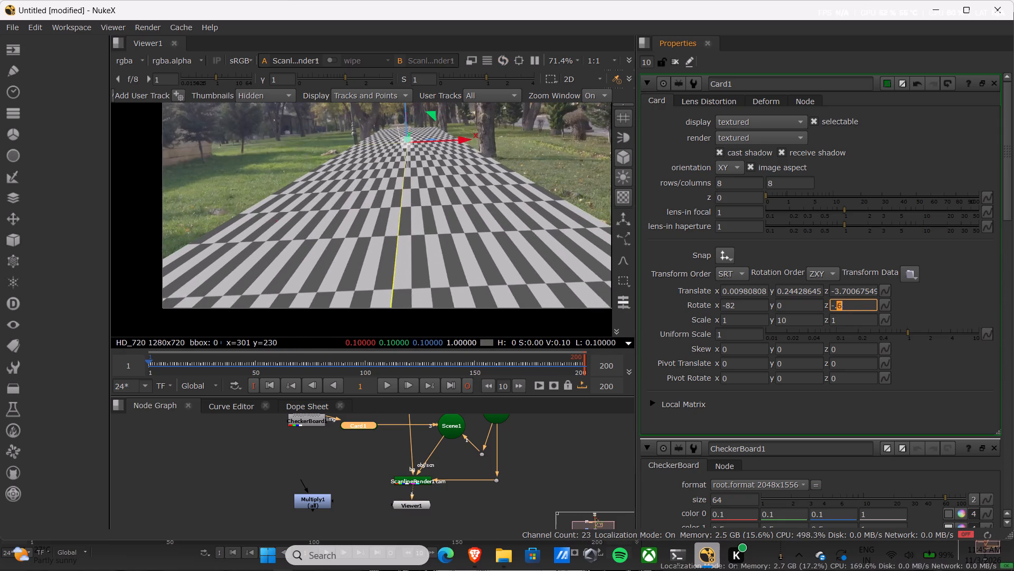
scroll(844, 305, up, 16)
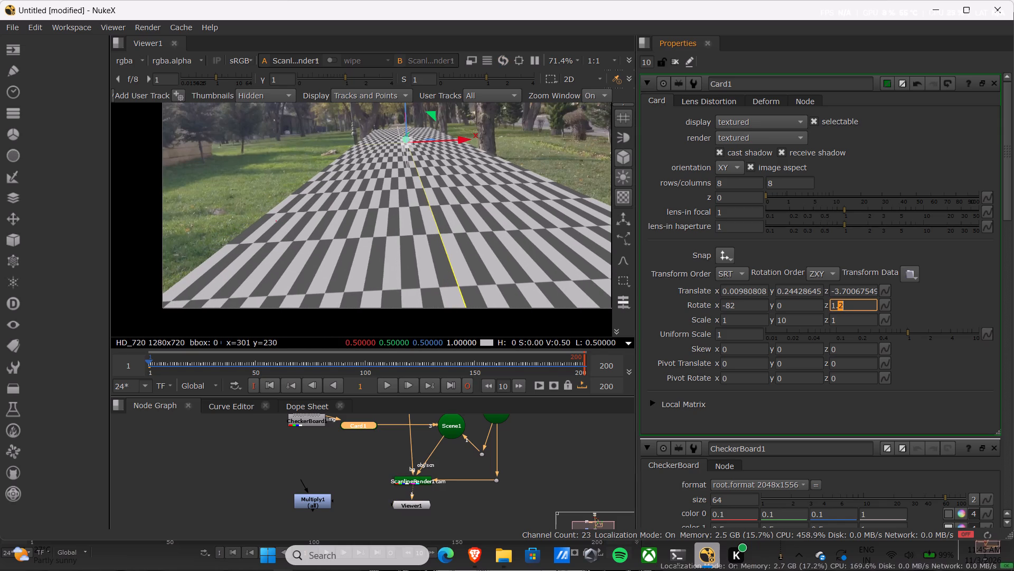
scroll(844, 305, up, 1)
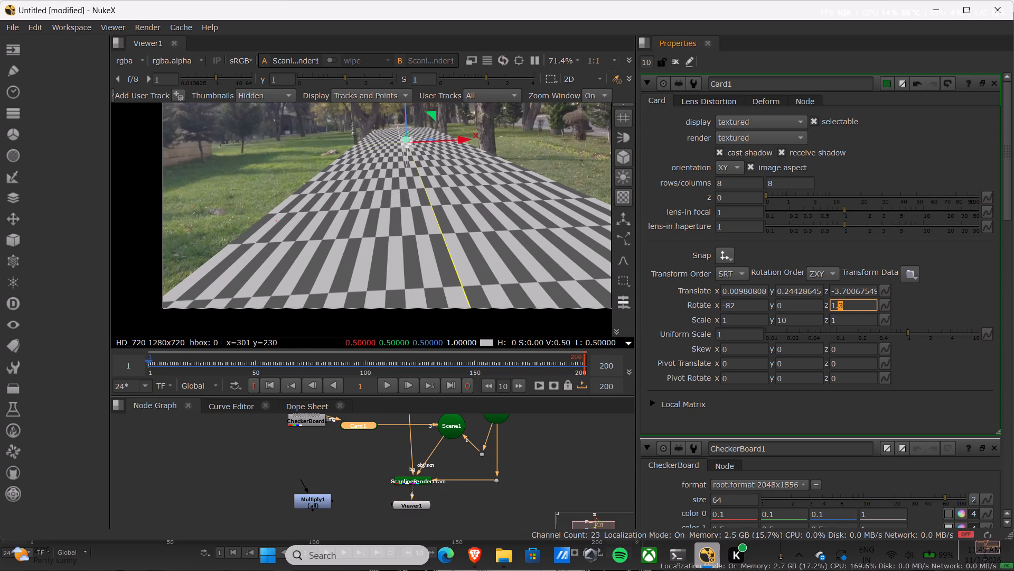
Lower Card1 onto the path and shift it slightly in X, to translations of about 0.035, -0.013 and -3.74.
drag(407, 108, 407, 108)
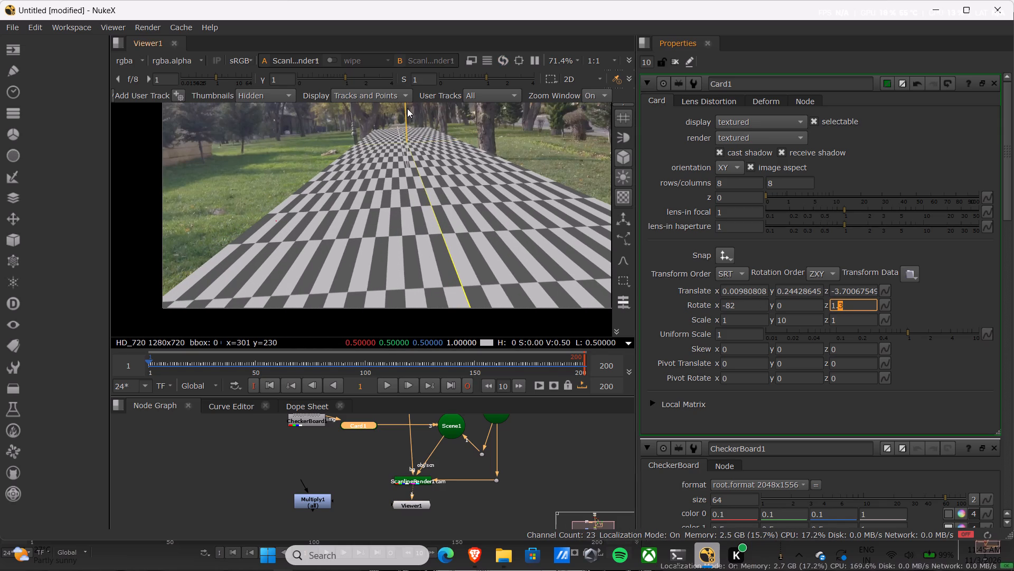
drag(407, 108, 407, 120)
drag(405, 113, 405, 118)
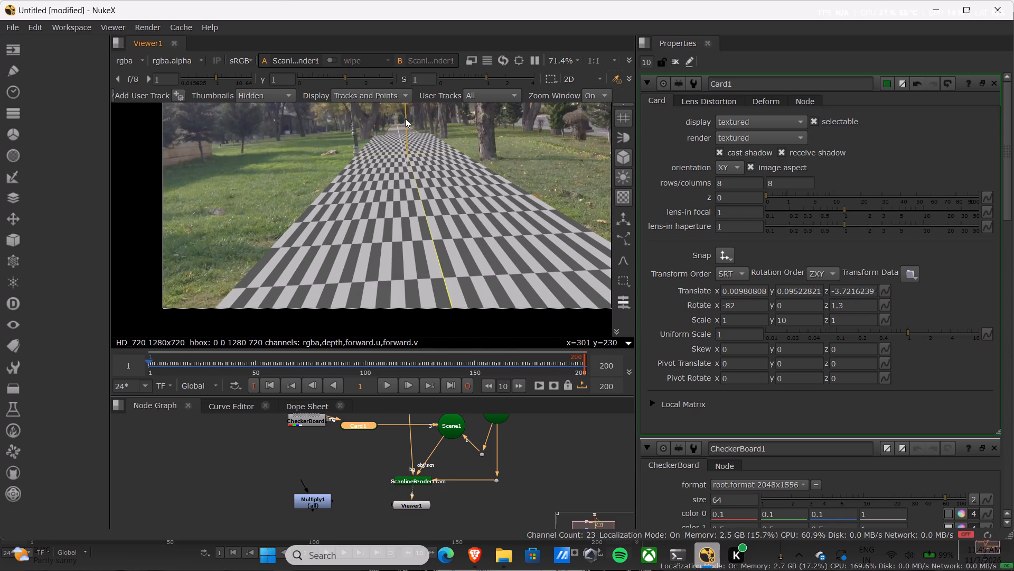
drag(405, 118, 405, 122)
drag(403, 115, 403, 116)
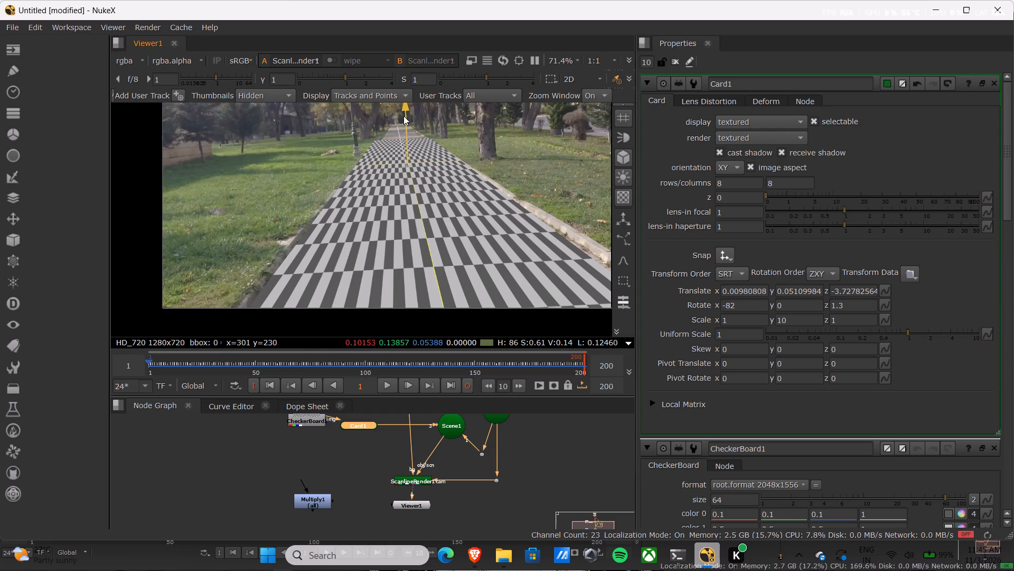
drag(403, 116, 402, 123)
click(455, 161)
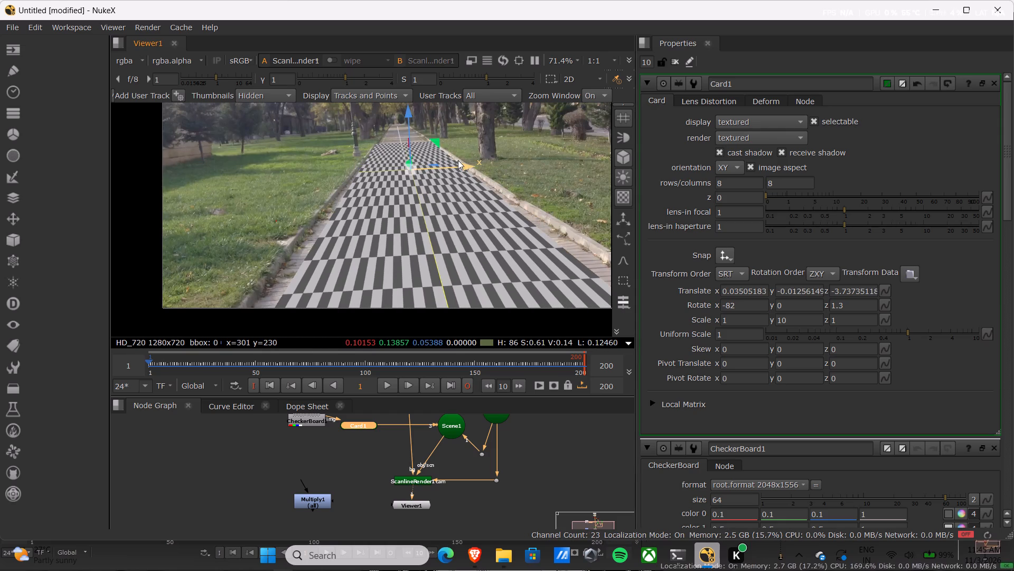
click(504, 230)
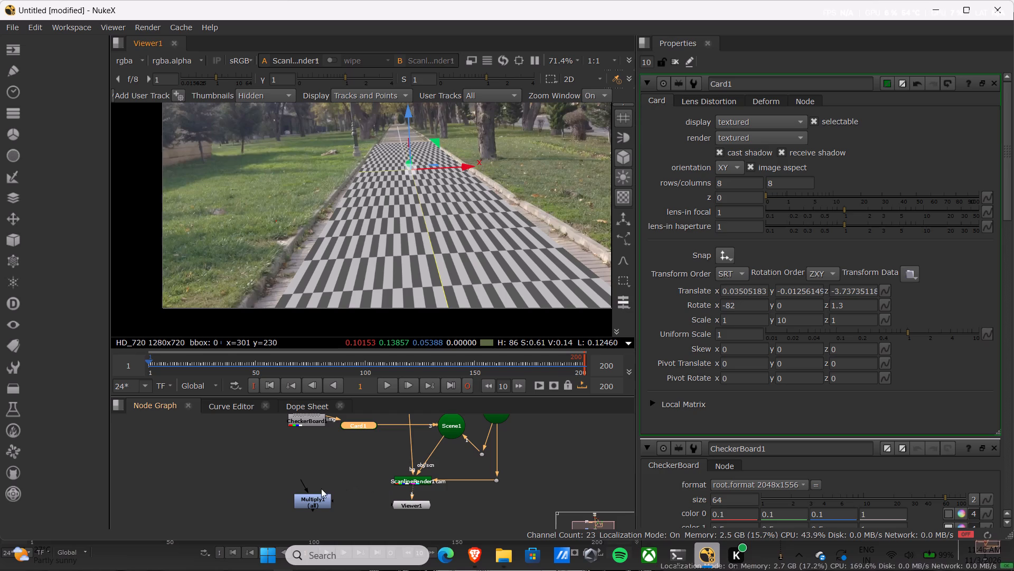
Switch to the browser, review how the tutorial connects the Multiply node around 15:00, and return to Nuke.
click(468, 550)
click(450, 296)
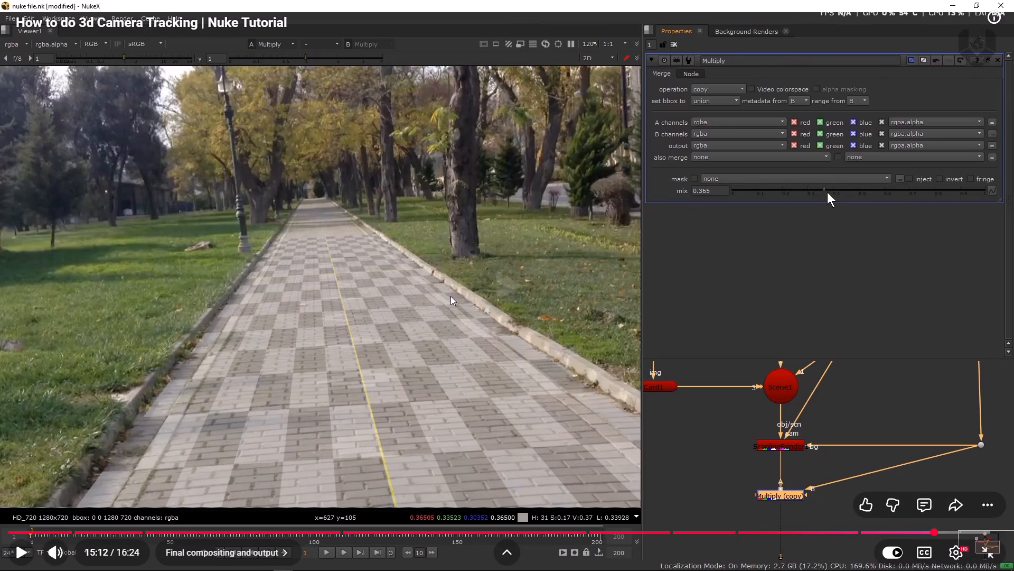
key(Left)
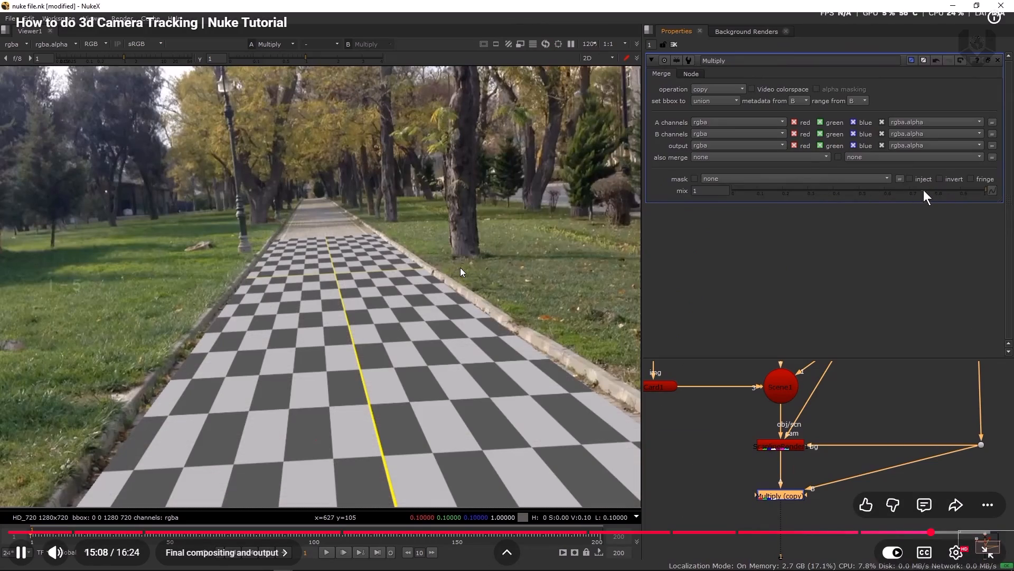
key(Left)
key(Left)
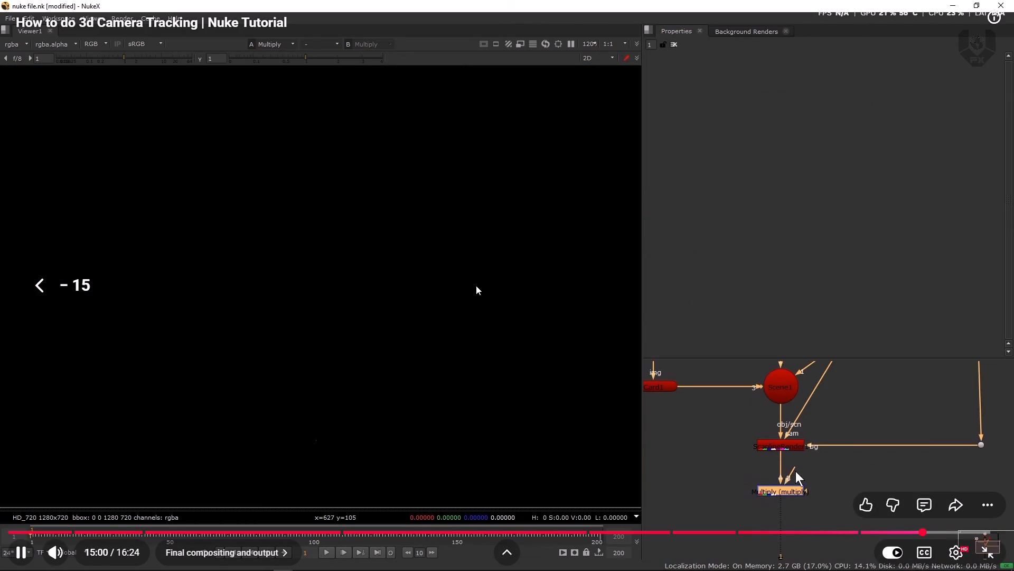
click(453, 269)
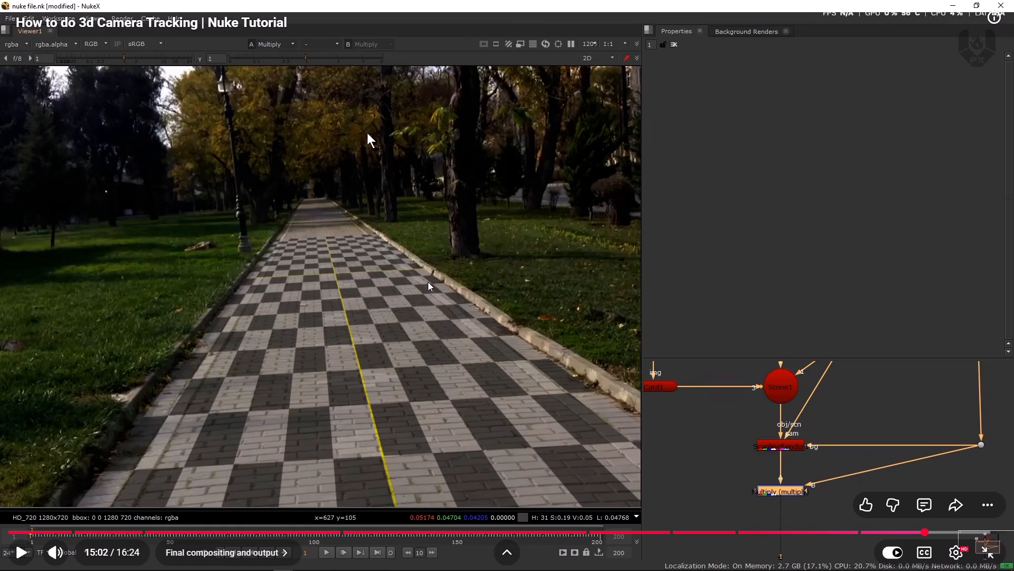
click(461, 142)
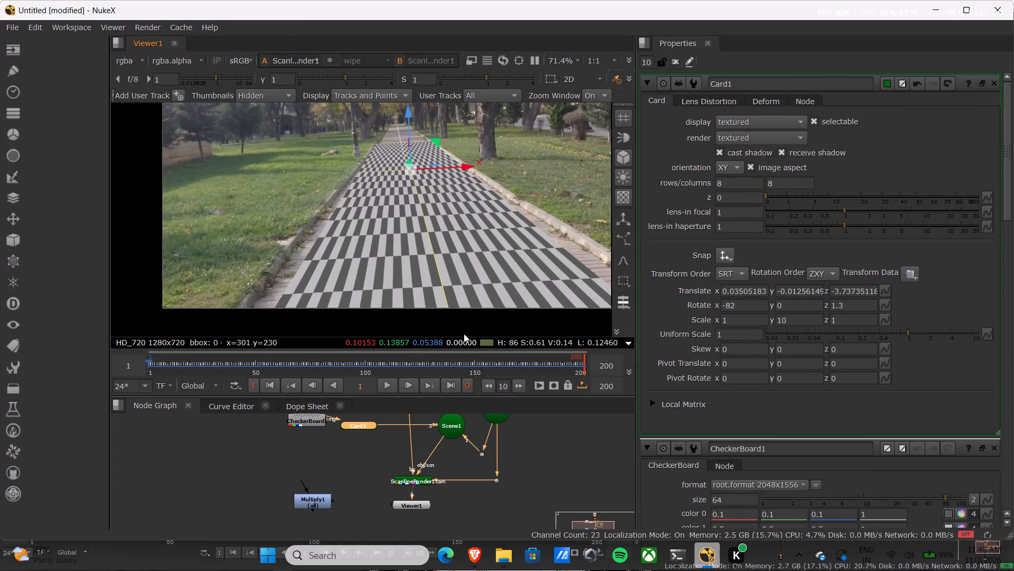
Connect an input of the Multiply1 node to ScanlineRender1.
drag(330, 498, 379, 489)
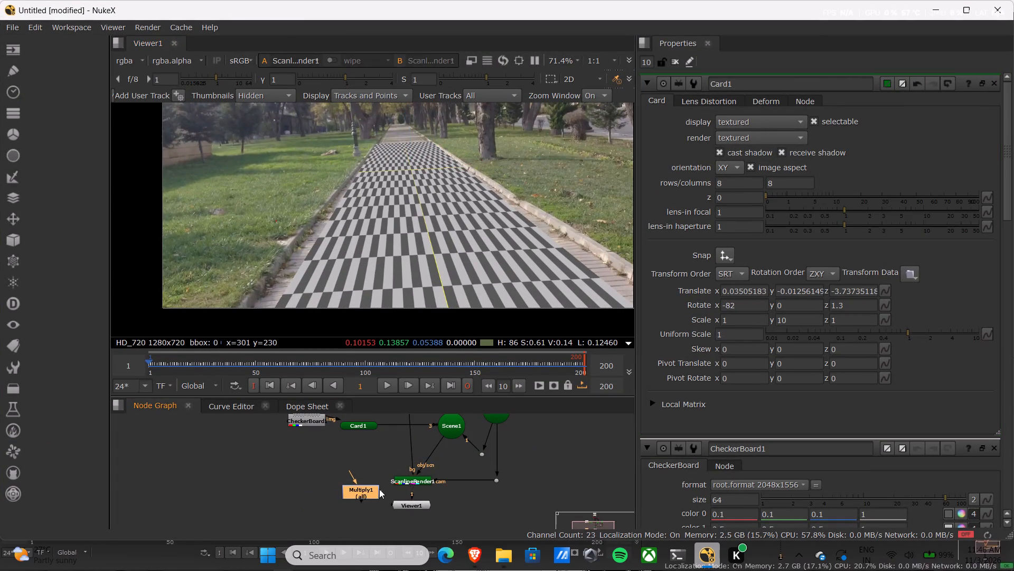
drag(379, 489, 330, 483)
drag(332, 485, 403, 483)
Connect the unconnected input of Multiply1 to the park clip's Read node at the head of the node graph.
scroll(381, 468, up, 3)
scroll(381, 468, down, 7)
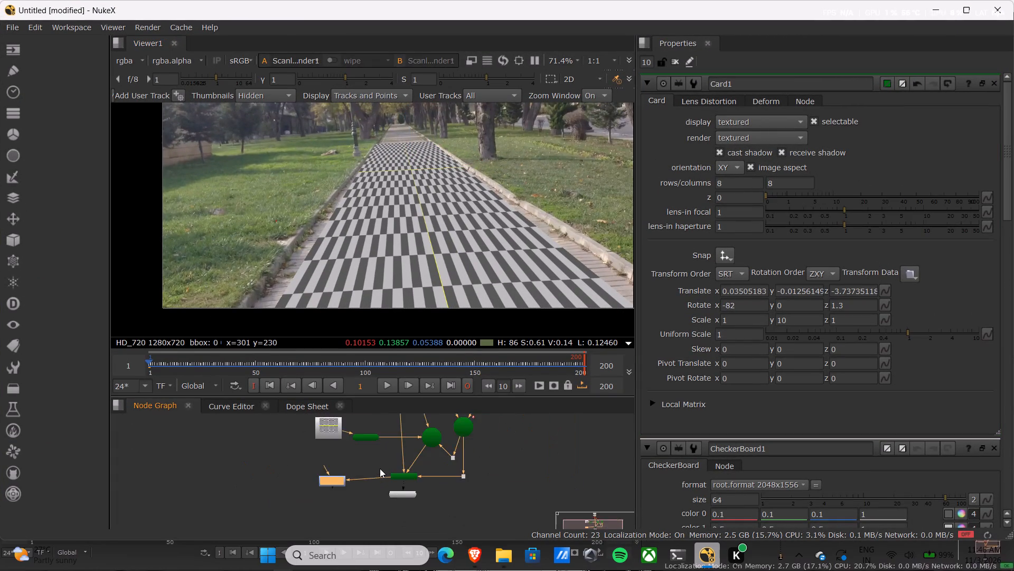
scroll(380, 468, down, 2)
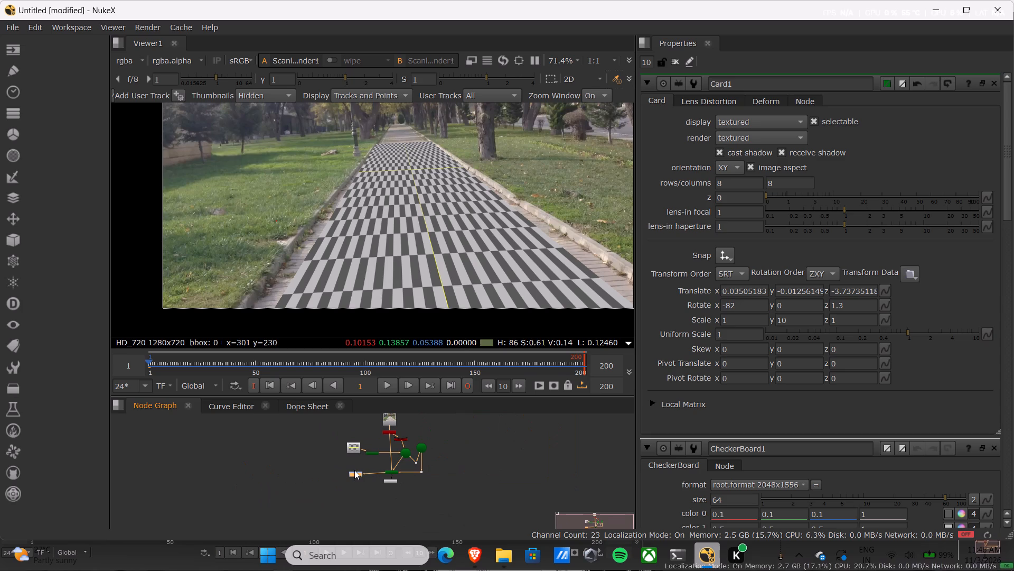
click(354, 470)
scroll(356, 470, up, 3)
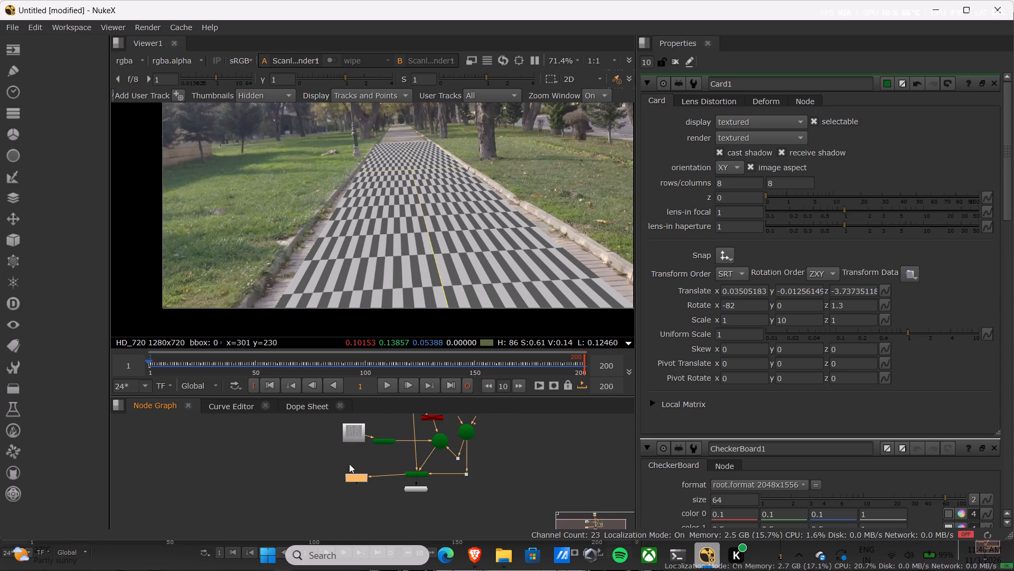
drag(349, 464, 405, 413)
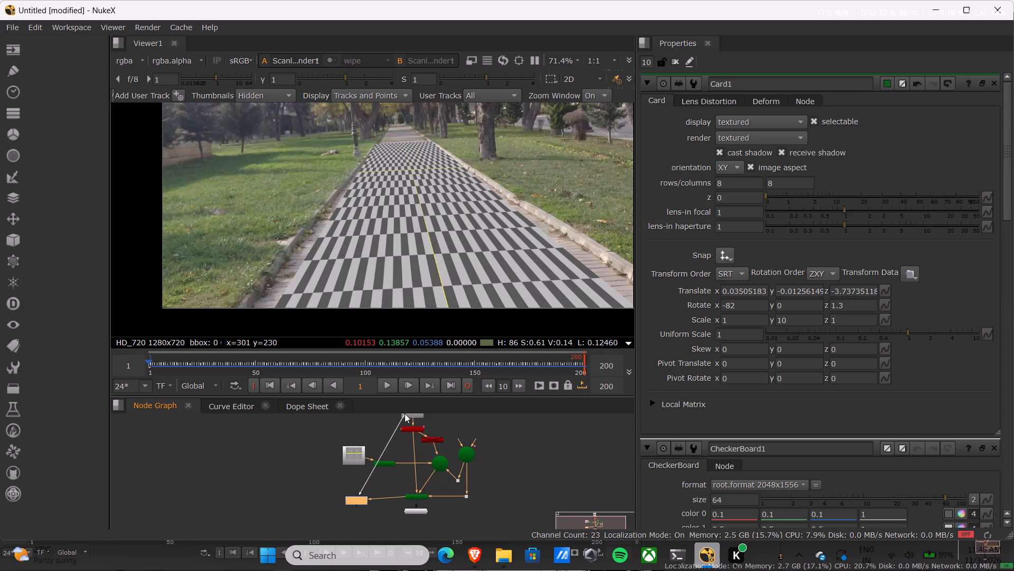
drag(405, 413, 402, 428)
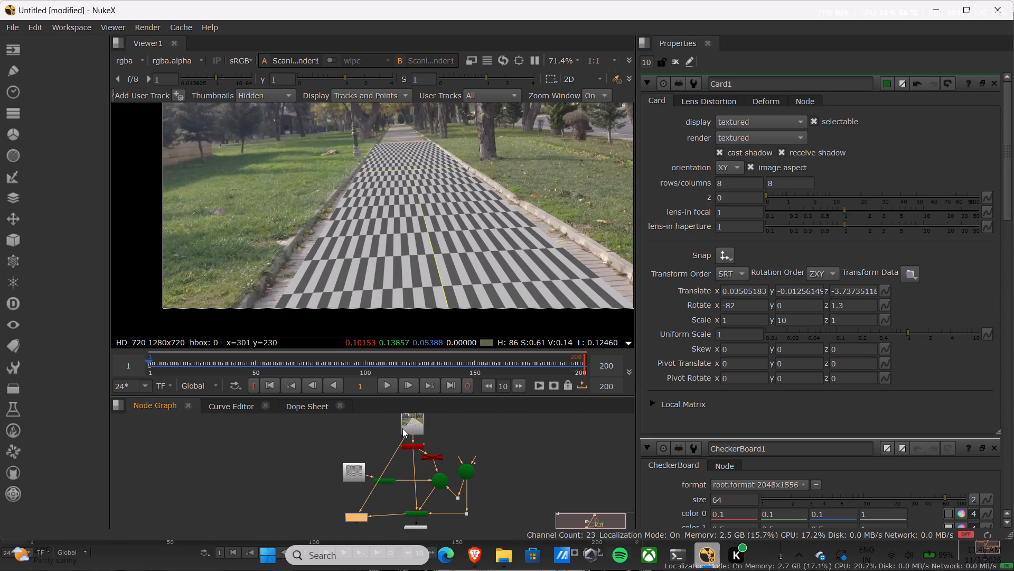
Delete the Multiply1 node from the node graph.
click(355, 518)
double_click(356, 518)
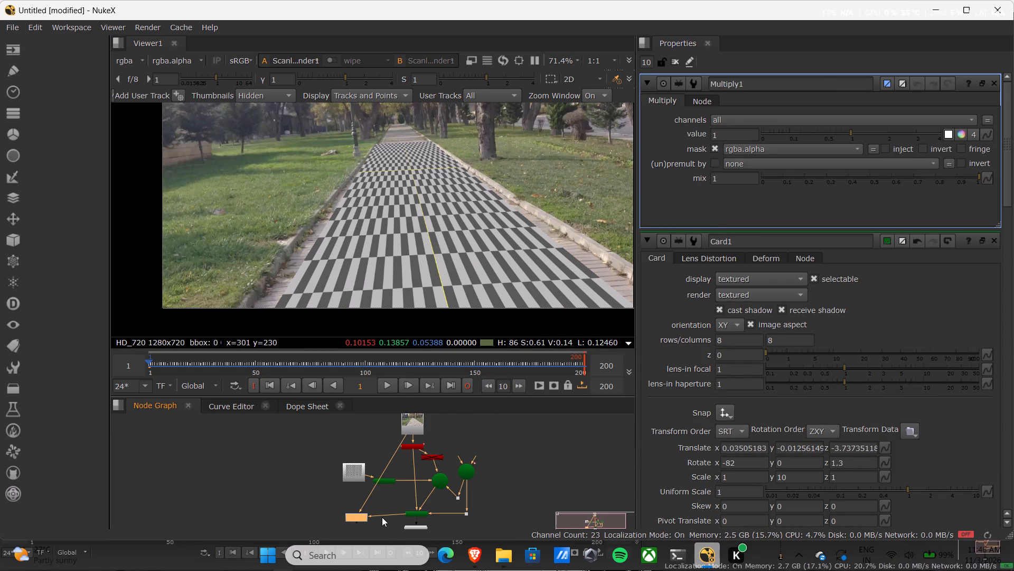
key(Delete)
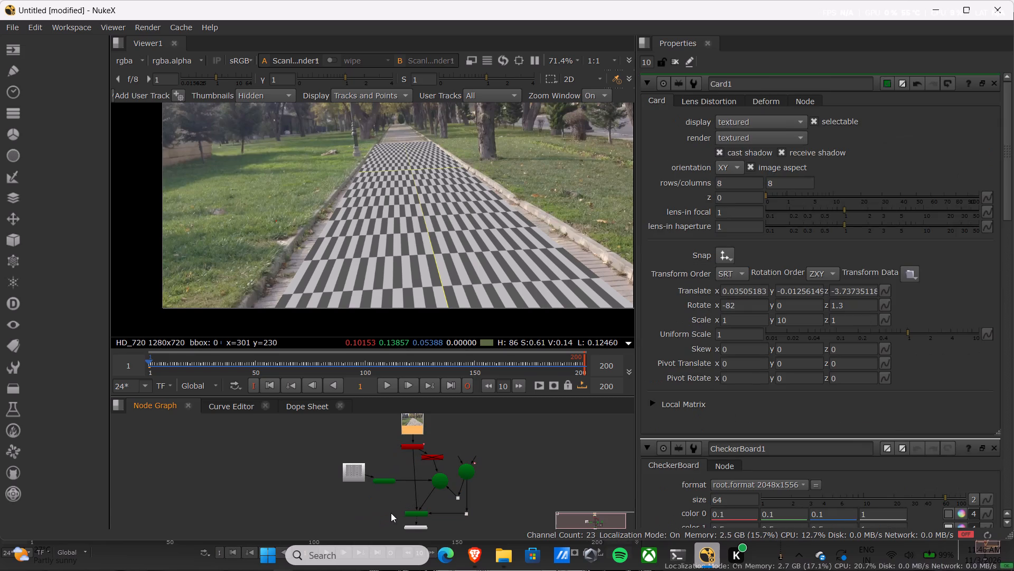
Switch to the browser, replay the tutorial section around 15:00 on wiring the Multiply node, and return to Nuke.
click(474, 550)
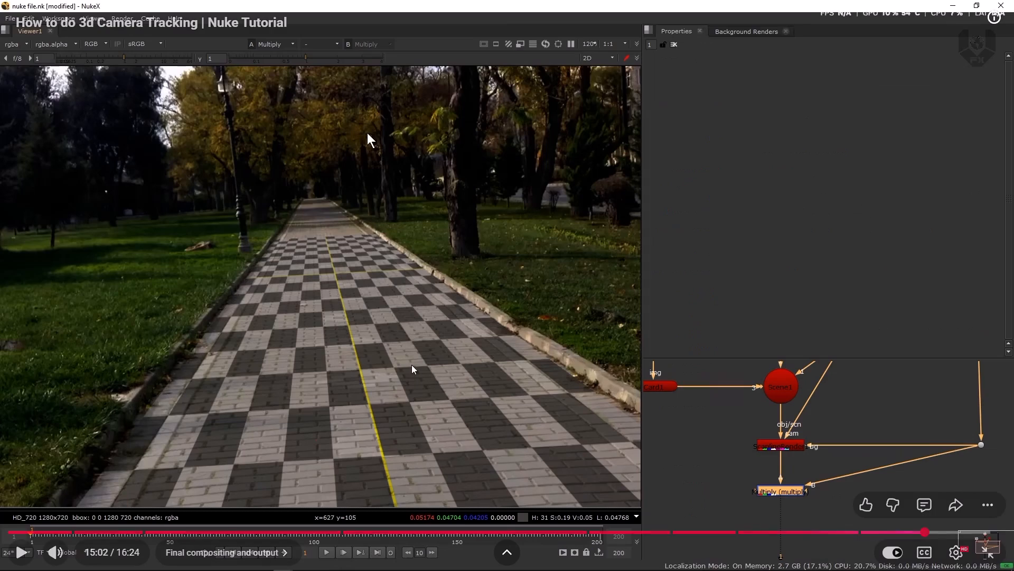
click(386, 279)
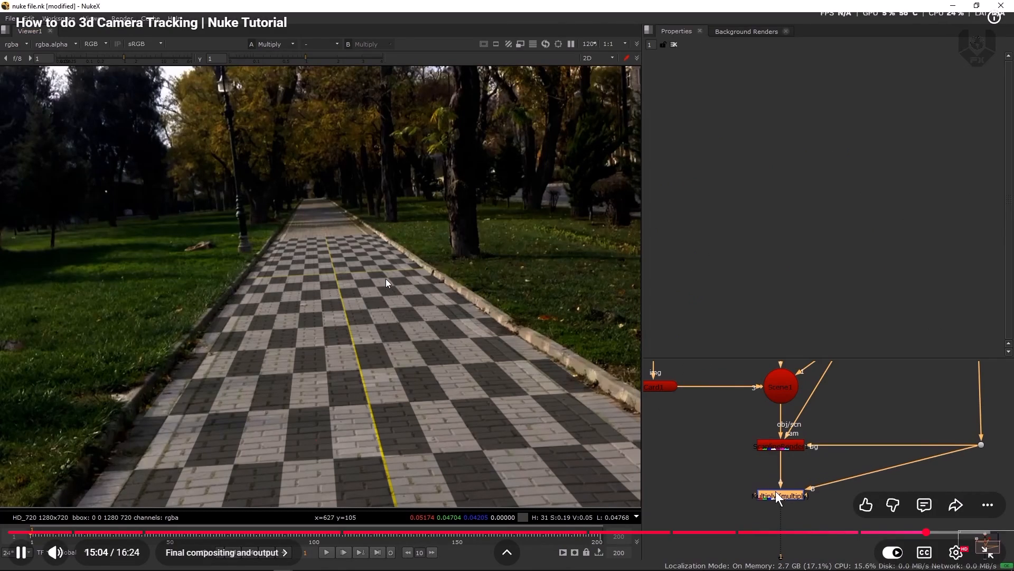
key(Left)
key(Left)
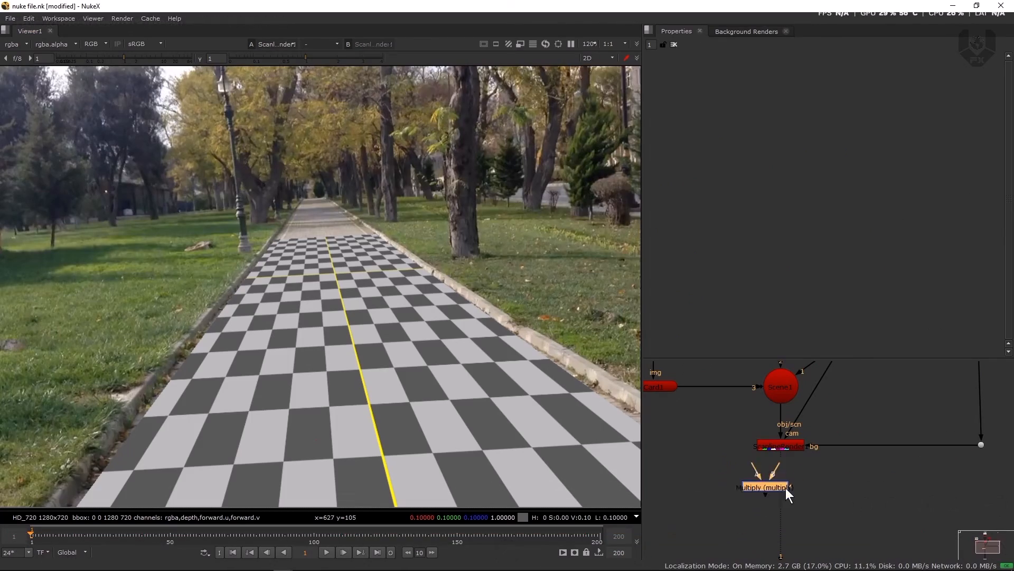
click(386, 279)
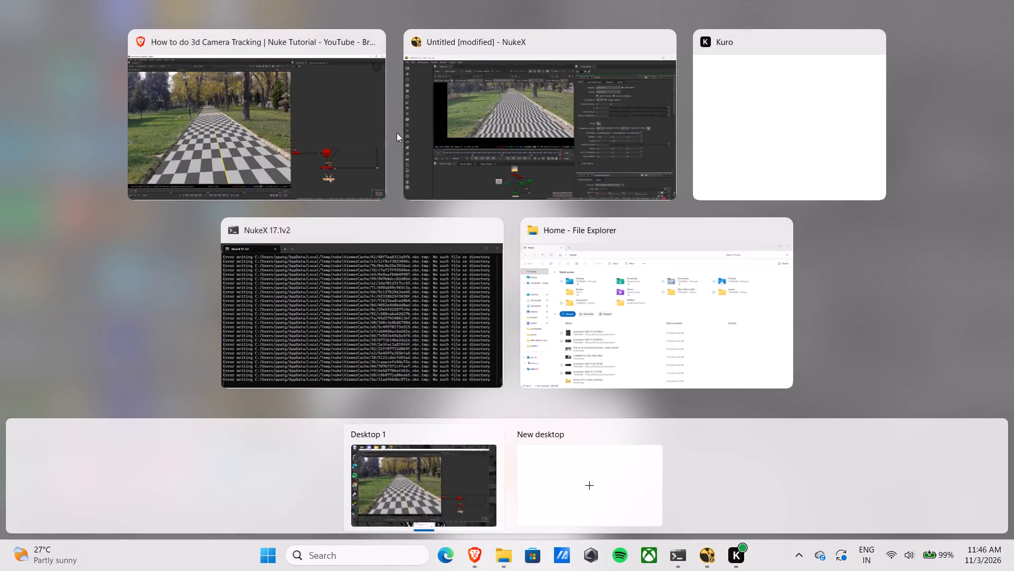
click(540, 87)
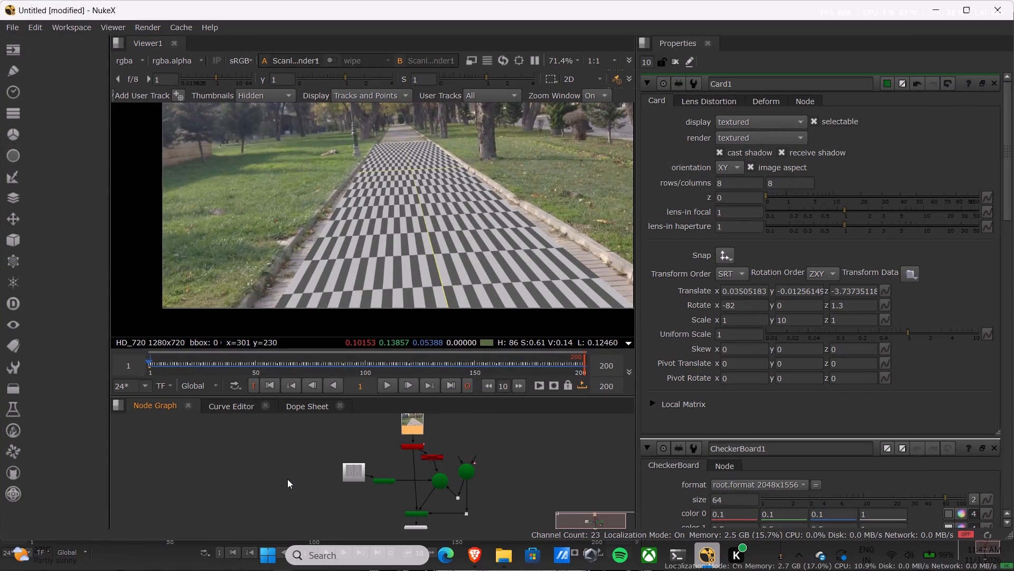
Search the nodes for Multiply and add the two-input Merge version to the park clip's Read node.
key(Tab)
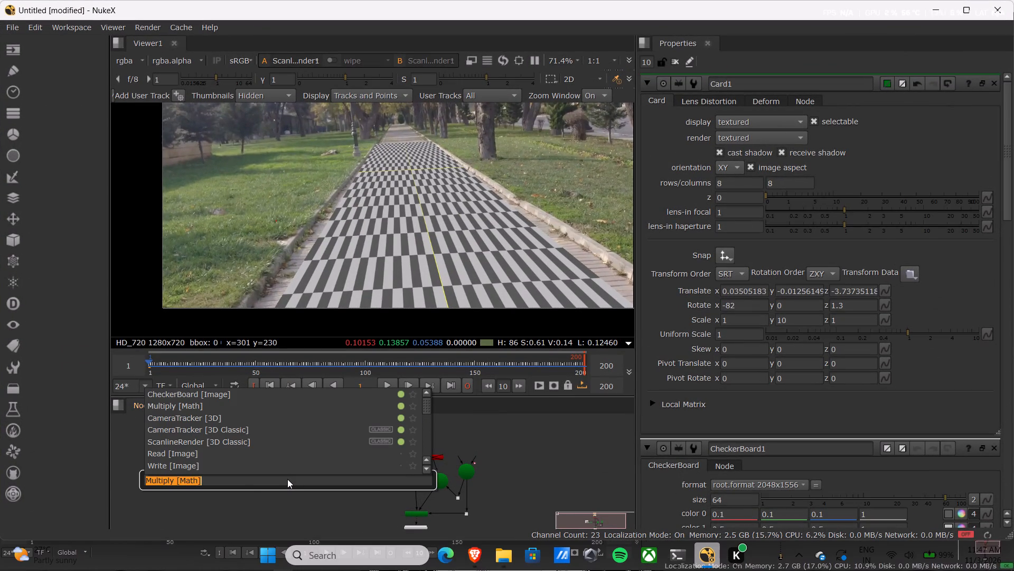
click(240, 478)
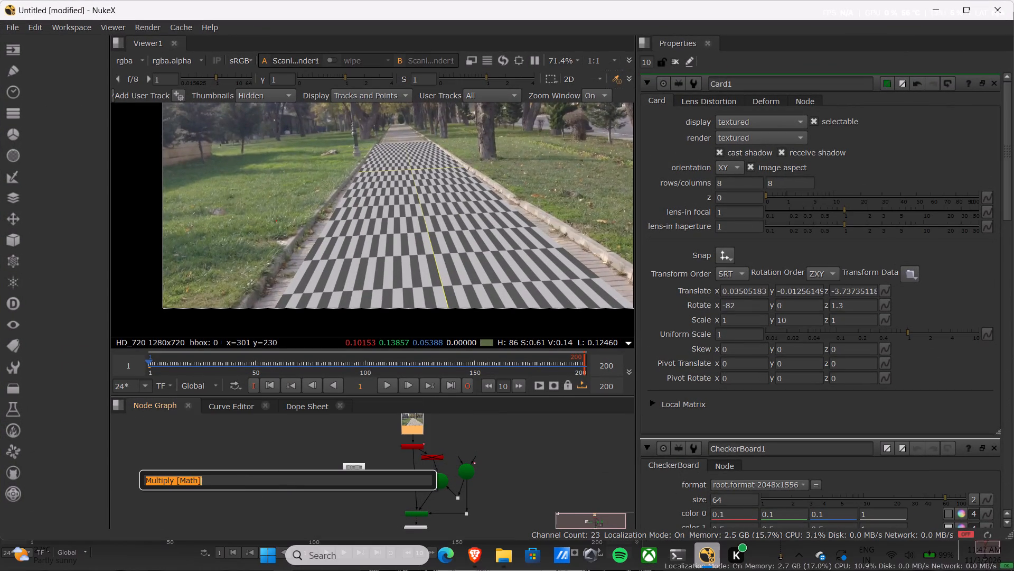
click(240, 478)
key(BackSpace)
key(BackSpace)
key(BackSpace)
key(BackSpace)
key(BackSpace)
key(BackSpace)
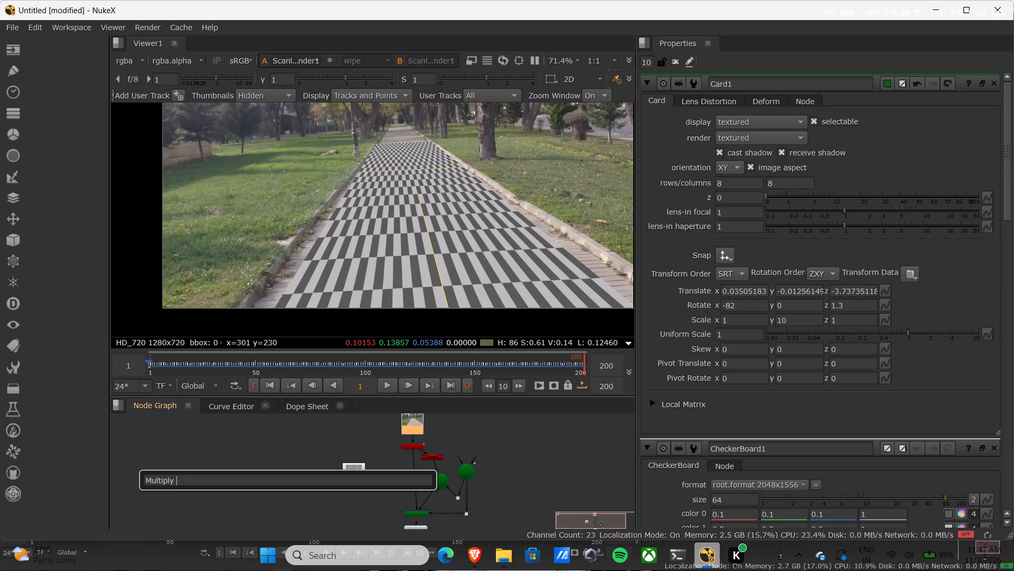
key(BackSpace)
click(231, 488)
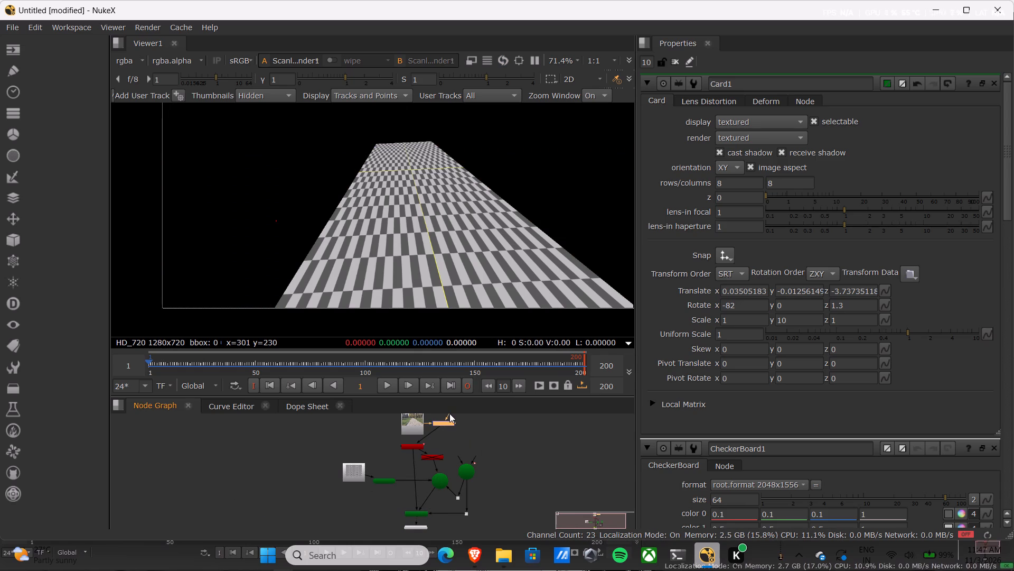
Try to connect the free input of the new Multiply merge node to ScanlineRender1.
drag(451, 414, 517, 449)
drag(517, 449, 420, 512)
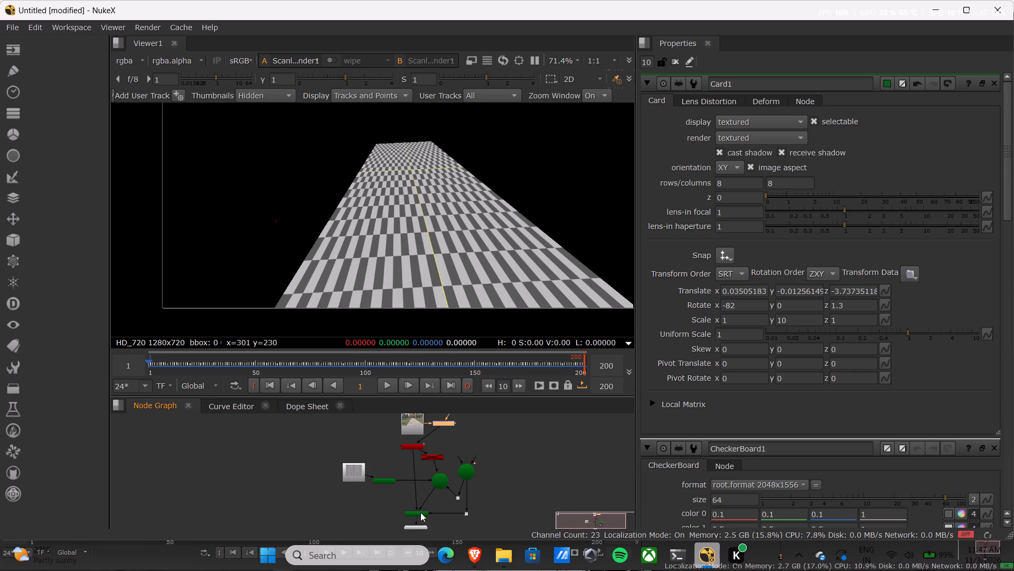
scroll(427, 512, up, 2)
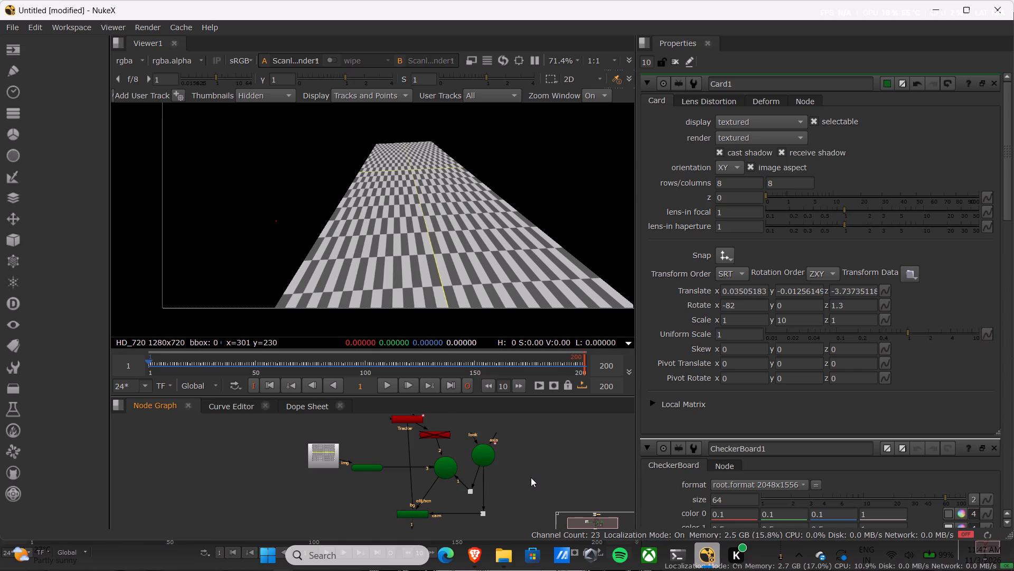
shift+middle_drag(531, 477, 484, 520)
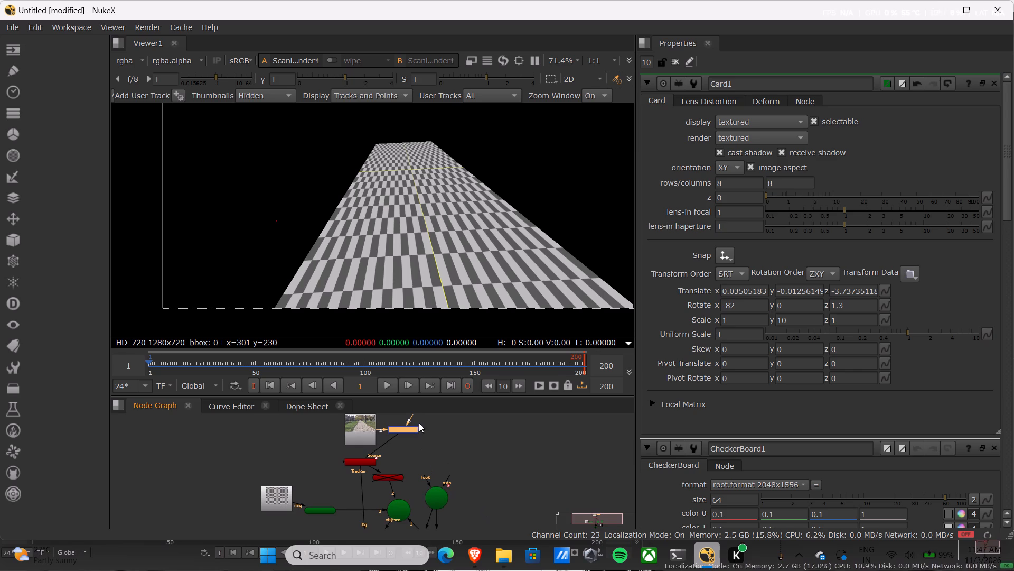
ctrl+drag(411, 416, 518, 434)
Insert a Dot into the connection between the Multiply merge node and the CameraTracker node.
ctrl+drag(380, 445, 403, 456)
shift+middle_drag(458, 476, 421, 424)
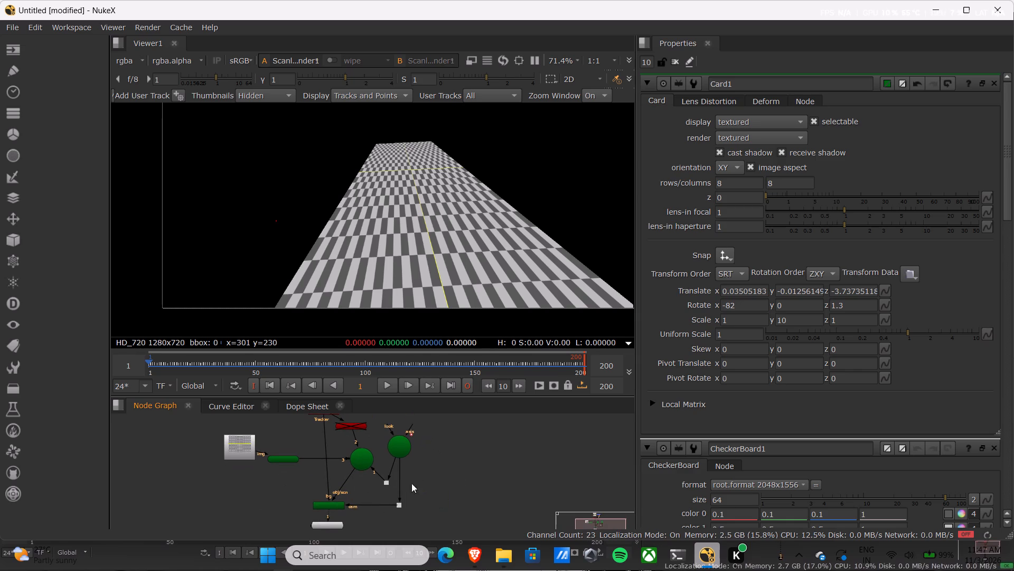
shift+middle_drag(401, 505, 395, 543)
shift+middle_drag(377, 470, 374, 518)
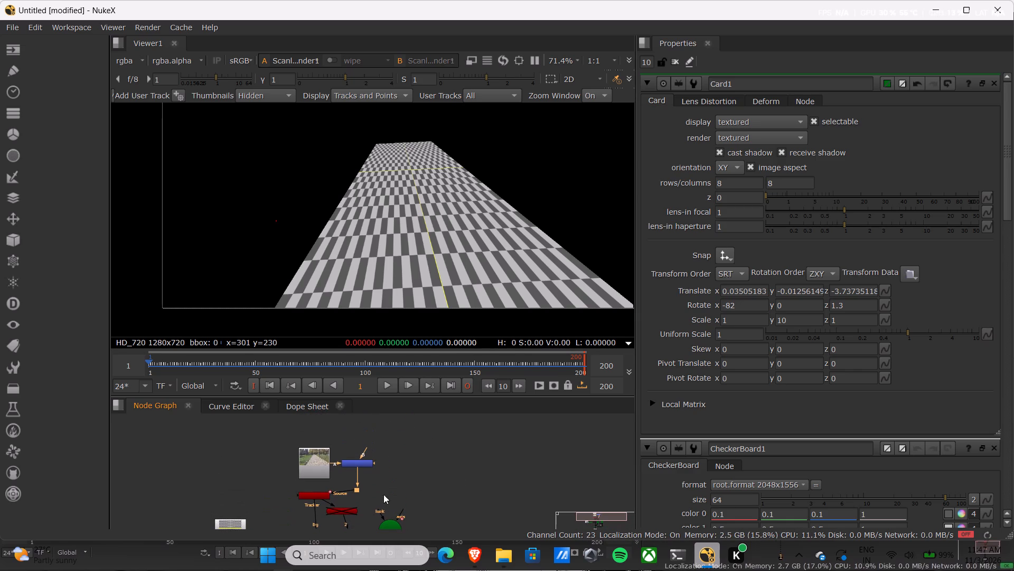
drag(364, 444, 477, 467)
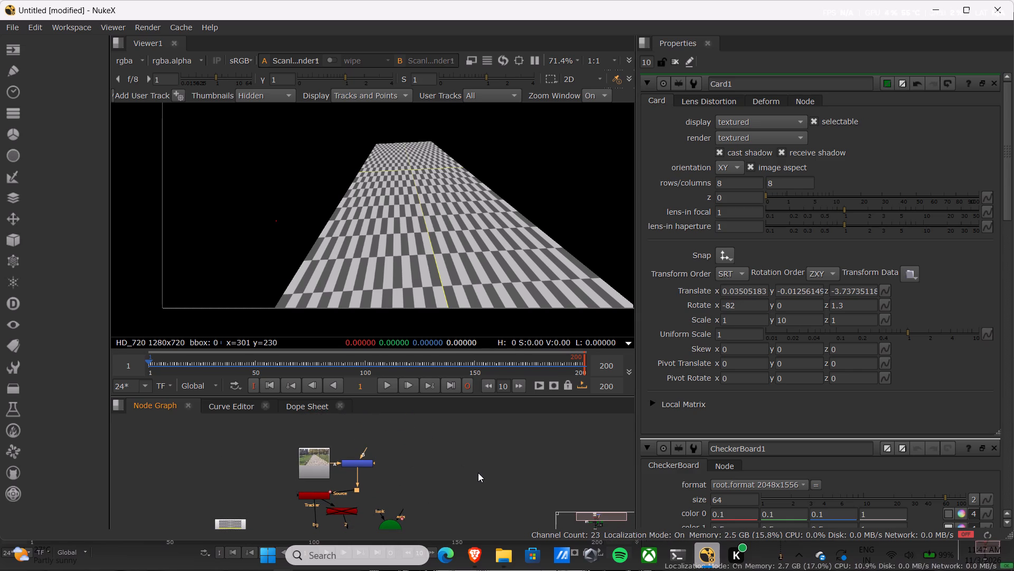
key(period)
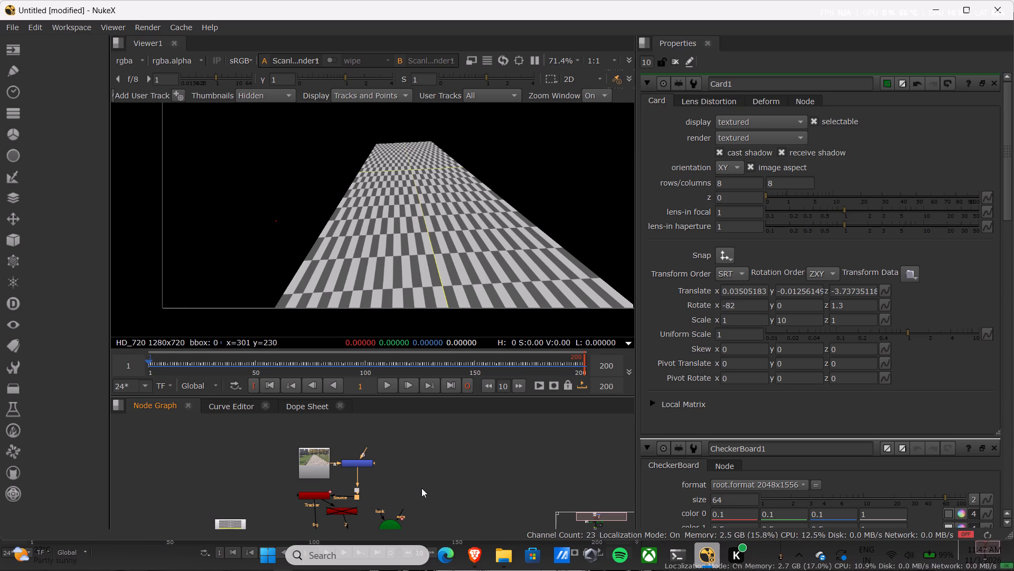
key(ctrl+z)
Add a separate Dot in the empty area beside the Multiply merge node and connect the merge's free input to it.
click(460, 466)
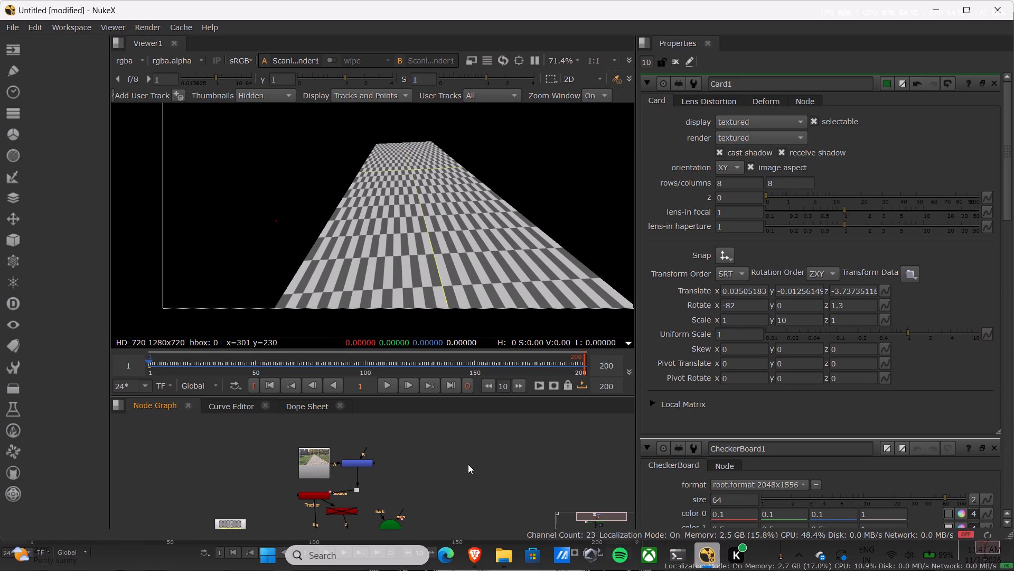
key(period)
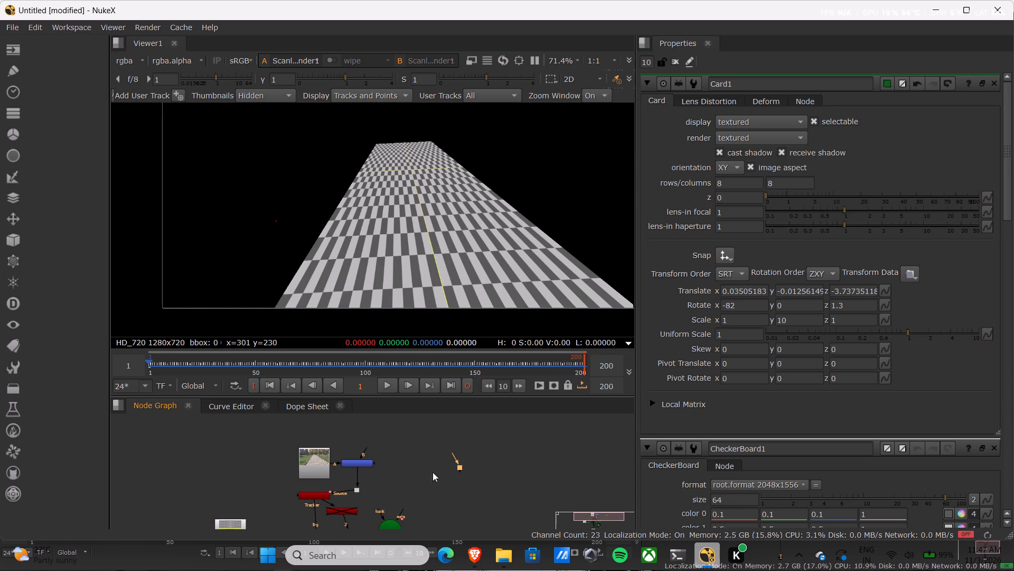
drag(364, 446, 454, 466)
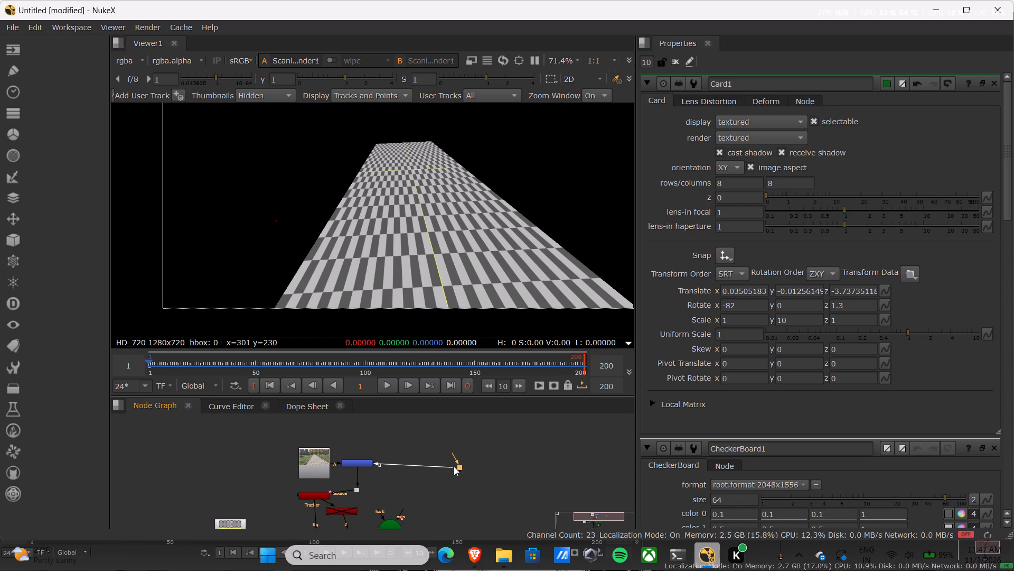
drag(454, 466, 457, 464)
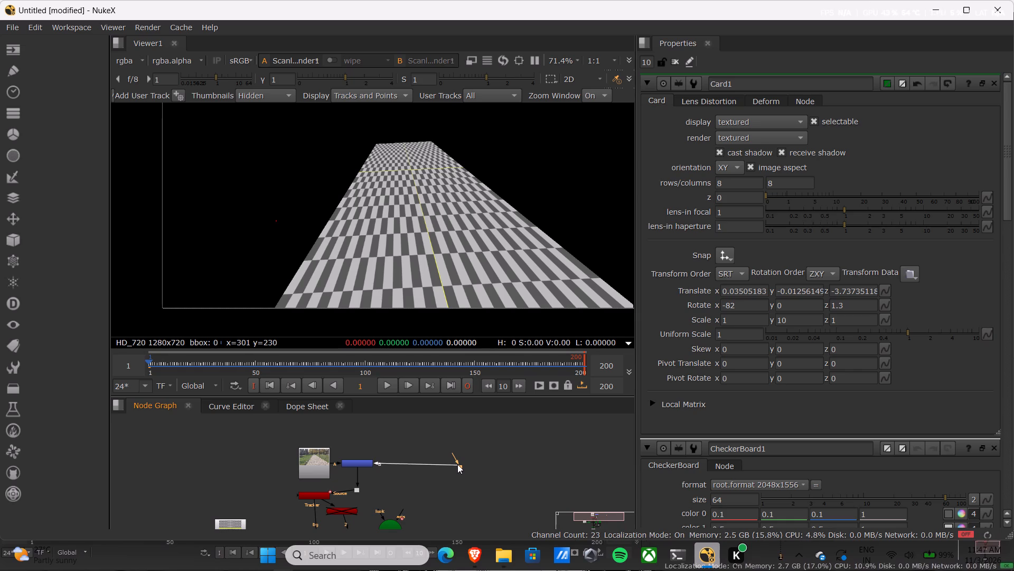
drag(457, 464, 457, 465)
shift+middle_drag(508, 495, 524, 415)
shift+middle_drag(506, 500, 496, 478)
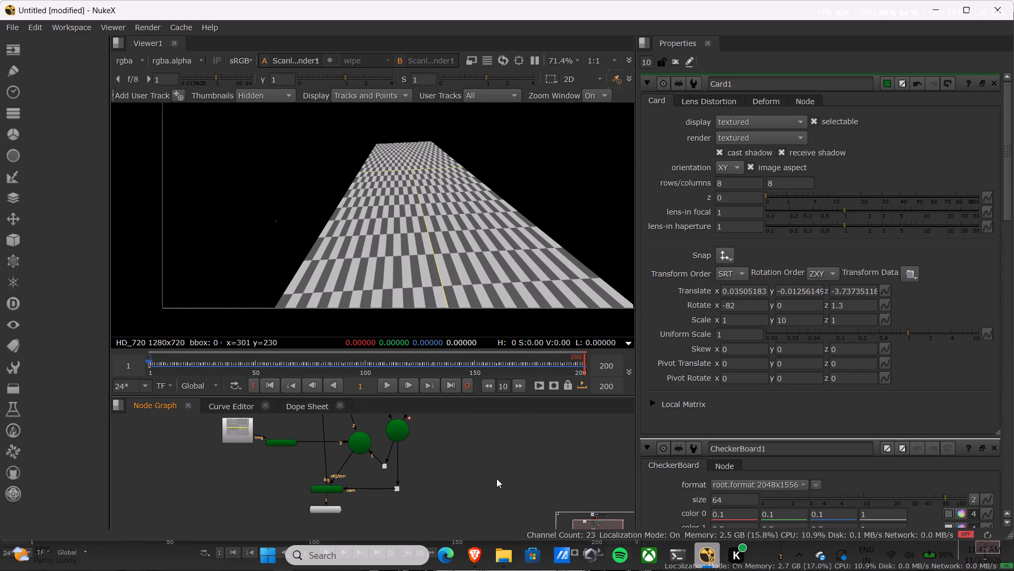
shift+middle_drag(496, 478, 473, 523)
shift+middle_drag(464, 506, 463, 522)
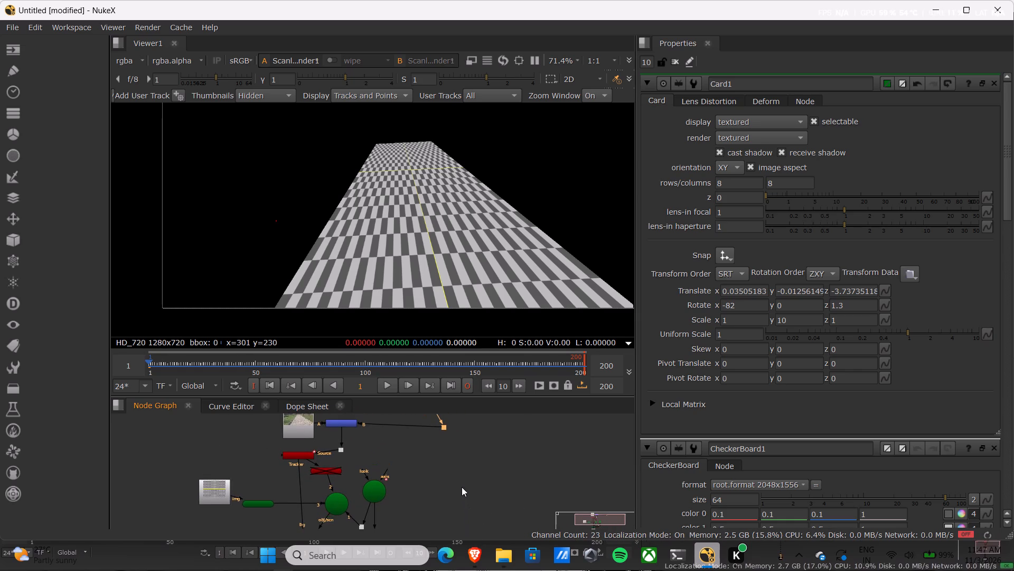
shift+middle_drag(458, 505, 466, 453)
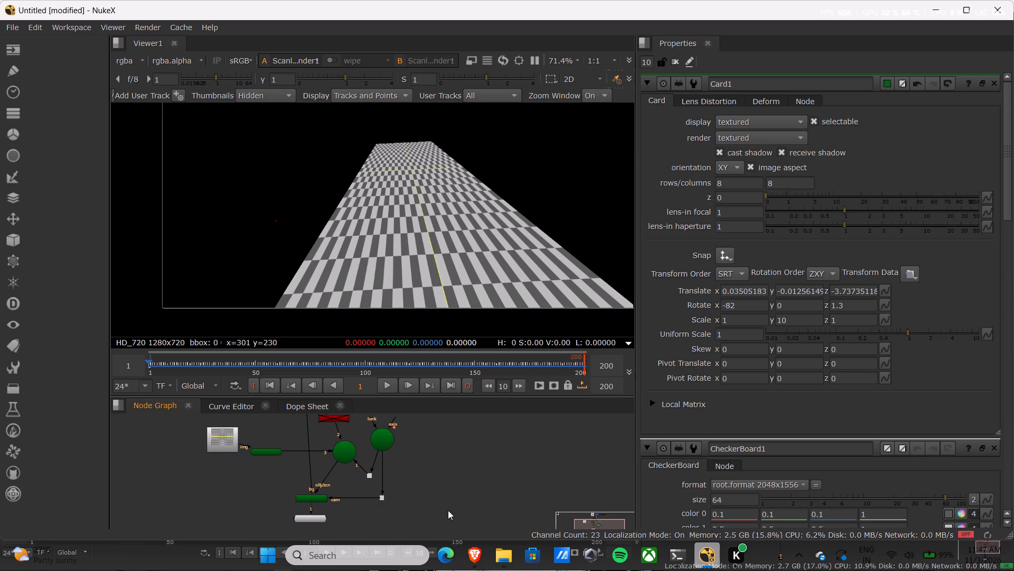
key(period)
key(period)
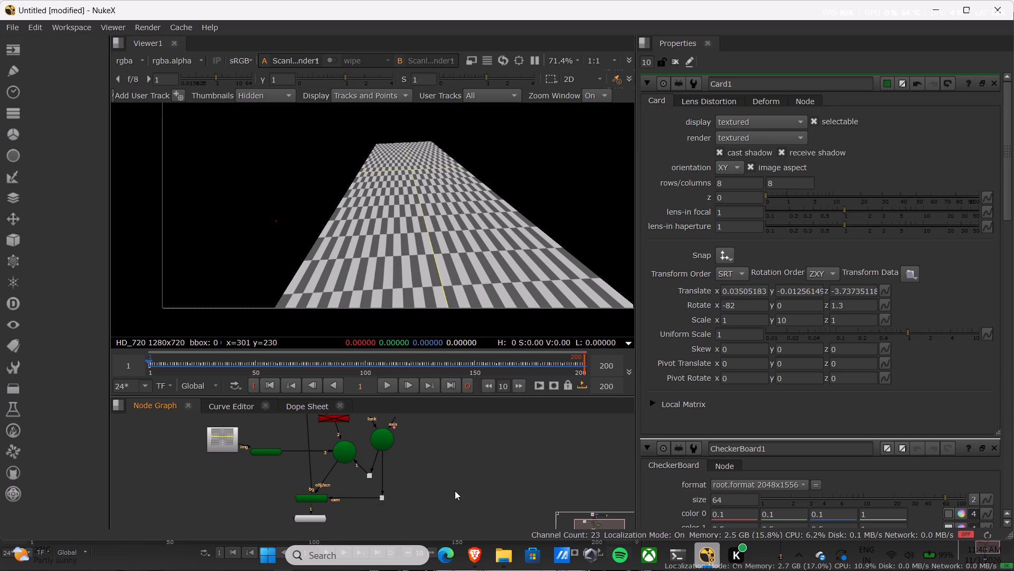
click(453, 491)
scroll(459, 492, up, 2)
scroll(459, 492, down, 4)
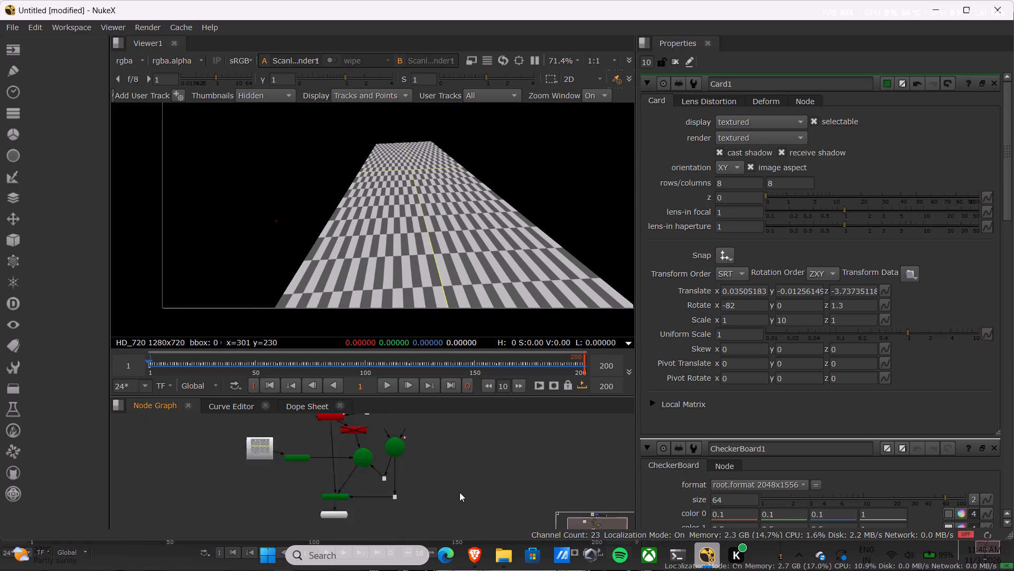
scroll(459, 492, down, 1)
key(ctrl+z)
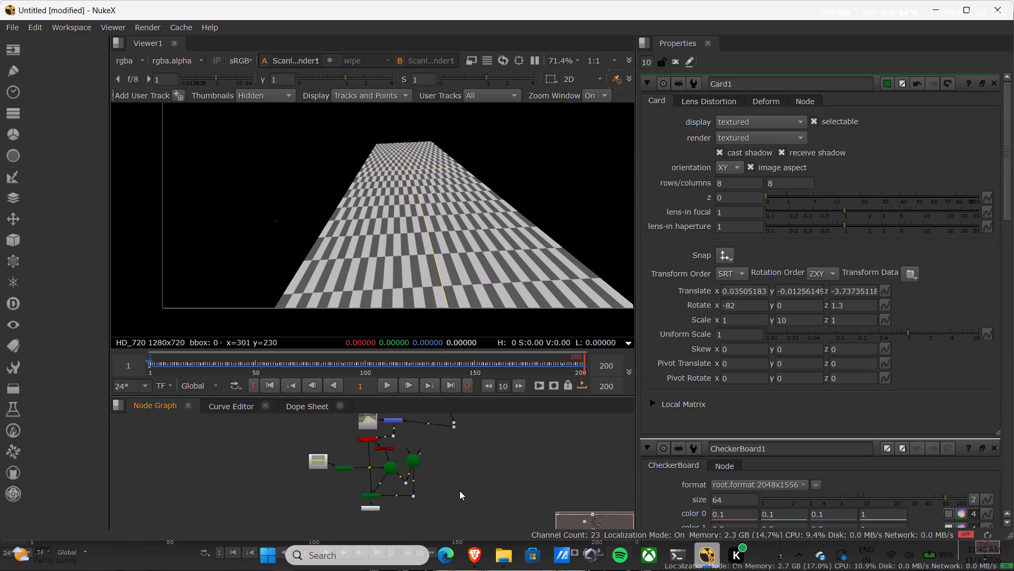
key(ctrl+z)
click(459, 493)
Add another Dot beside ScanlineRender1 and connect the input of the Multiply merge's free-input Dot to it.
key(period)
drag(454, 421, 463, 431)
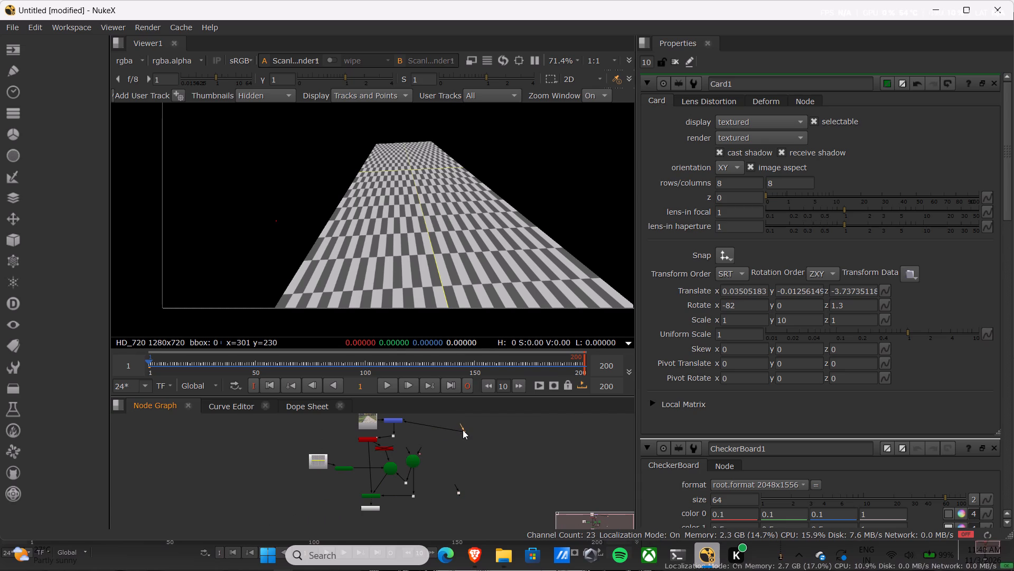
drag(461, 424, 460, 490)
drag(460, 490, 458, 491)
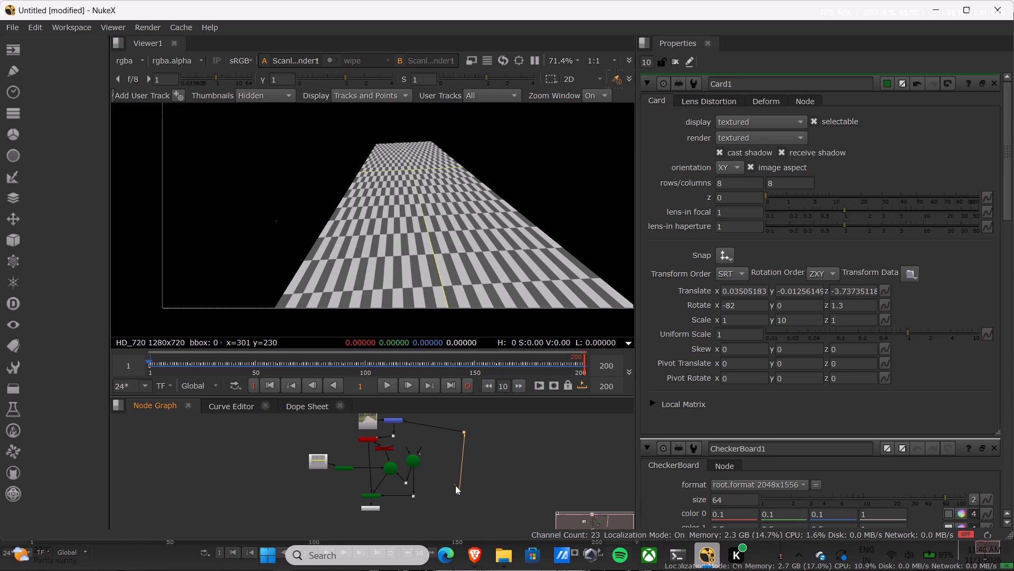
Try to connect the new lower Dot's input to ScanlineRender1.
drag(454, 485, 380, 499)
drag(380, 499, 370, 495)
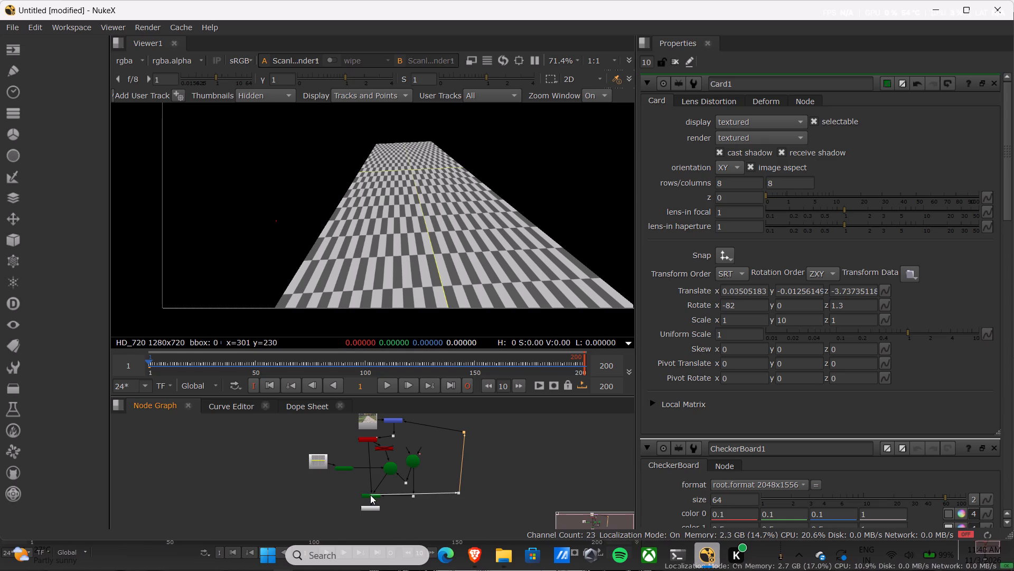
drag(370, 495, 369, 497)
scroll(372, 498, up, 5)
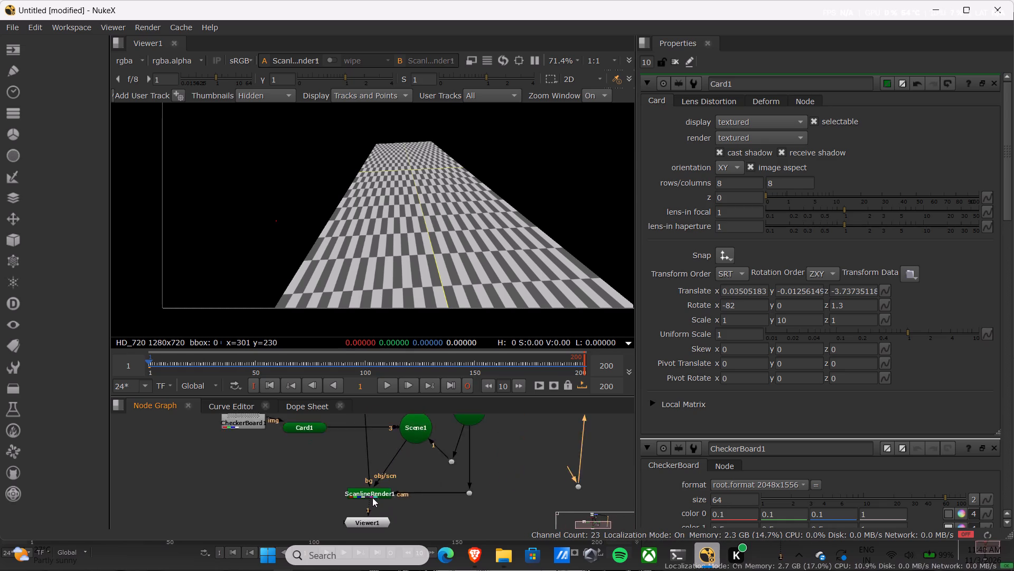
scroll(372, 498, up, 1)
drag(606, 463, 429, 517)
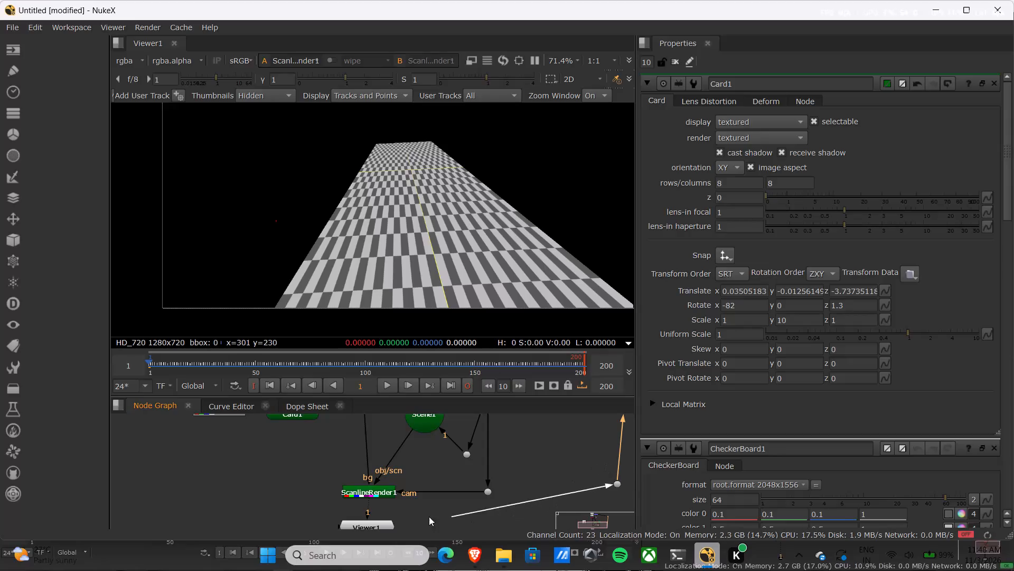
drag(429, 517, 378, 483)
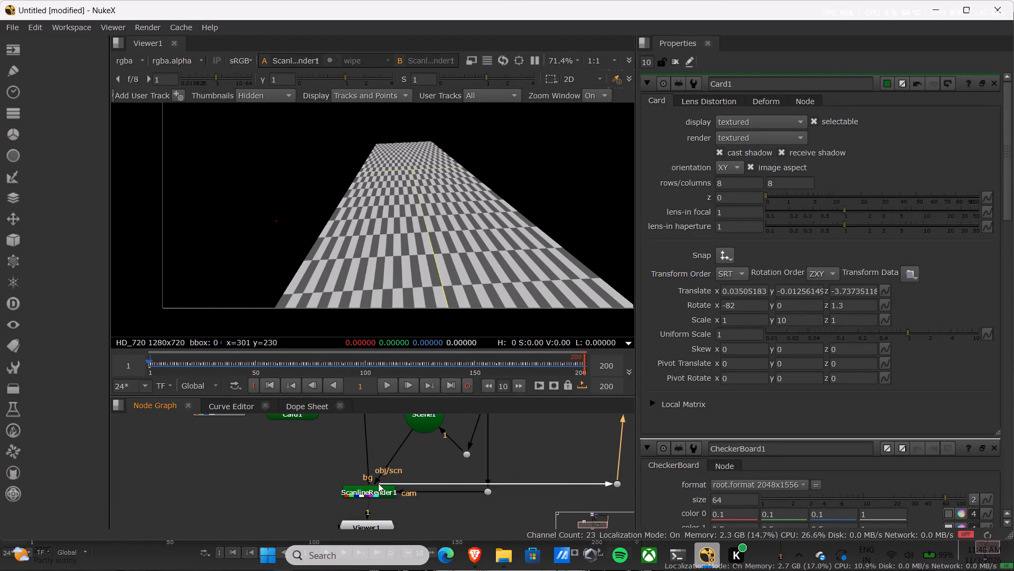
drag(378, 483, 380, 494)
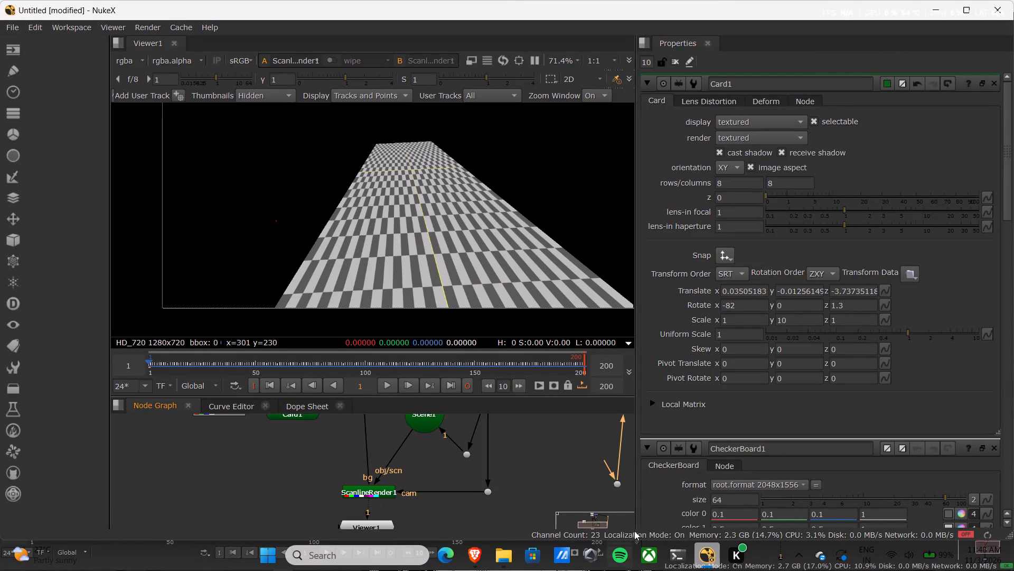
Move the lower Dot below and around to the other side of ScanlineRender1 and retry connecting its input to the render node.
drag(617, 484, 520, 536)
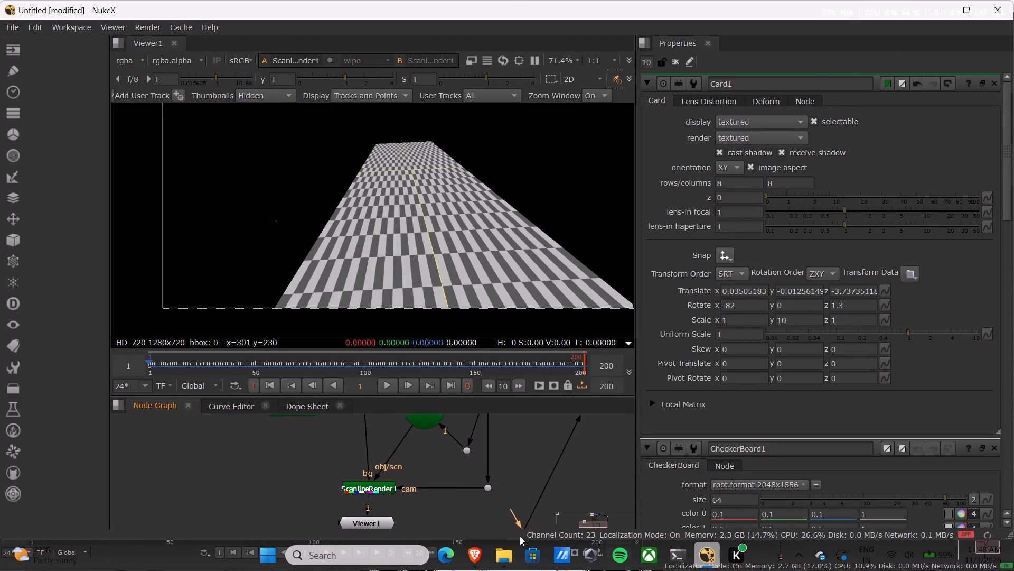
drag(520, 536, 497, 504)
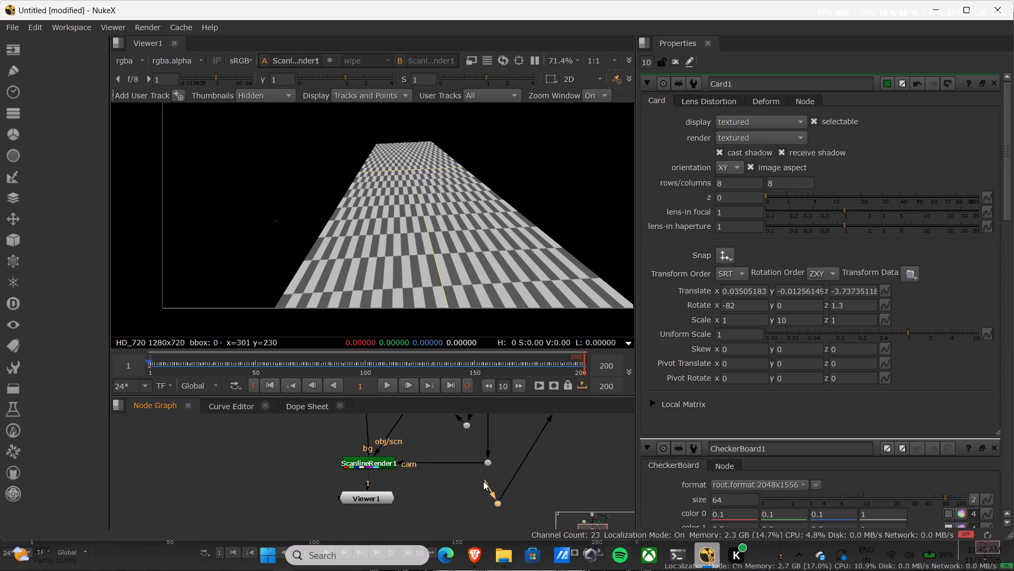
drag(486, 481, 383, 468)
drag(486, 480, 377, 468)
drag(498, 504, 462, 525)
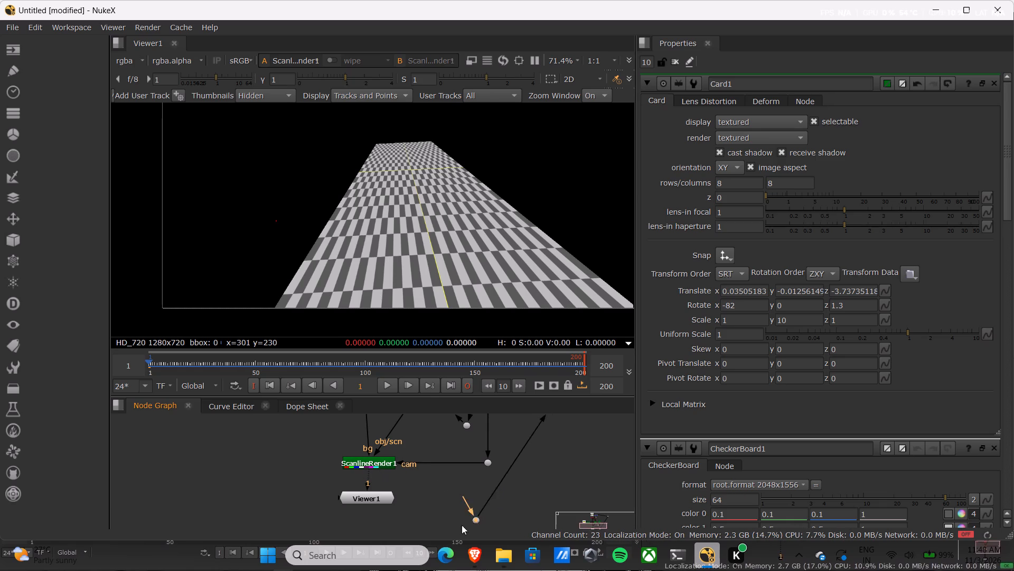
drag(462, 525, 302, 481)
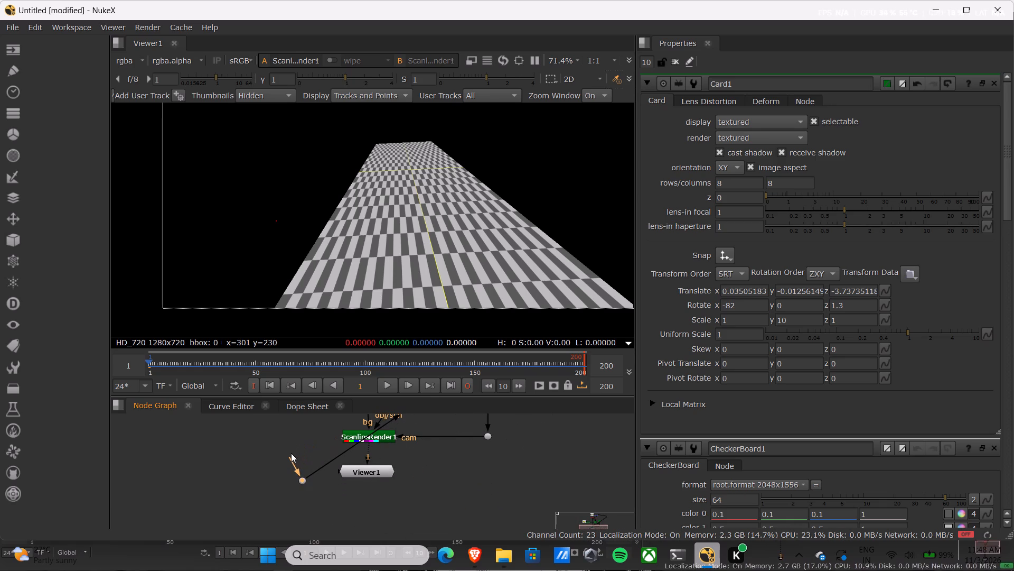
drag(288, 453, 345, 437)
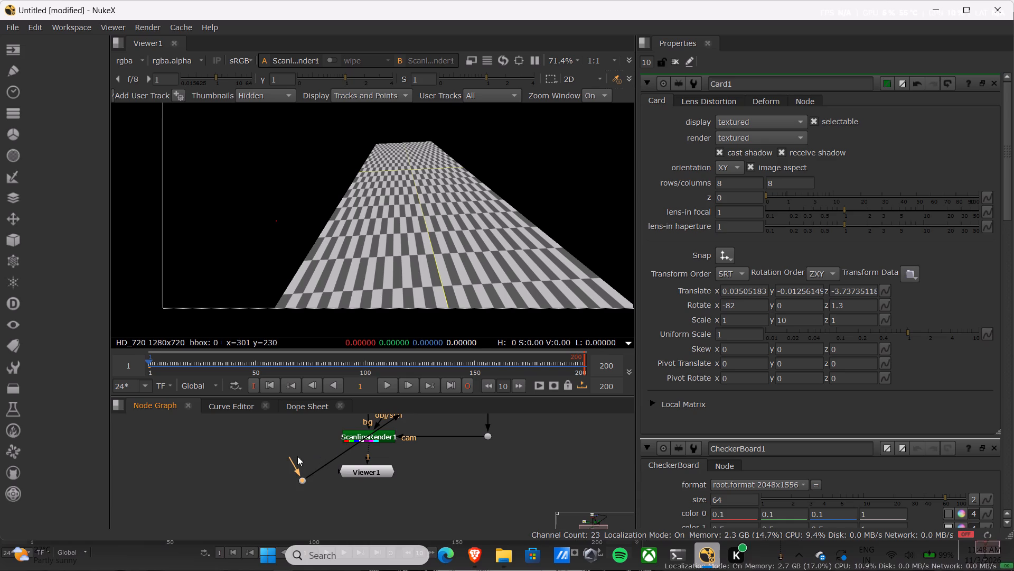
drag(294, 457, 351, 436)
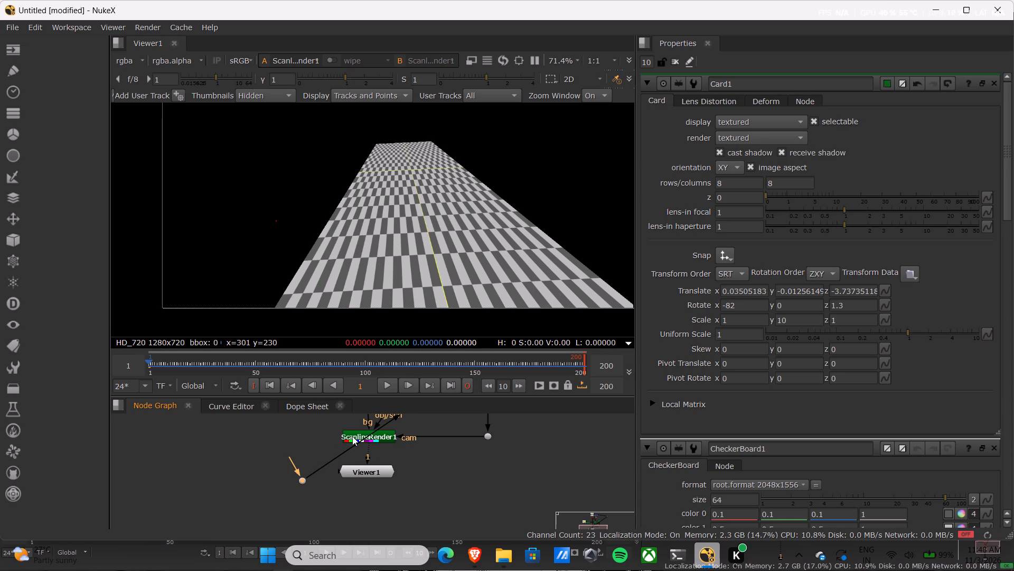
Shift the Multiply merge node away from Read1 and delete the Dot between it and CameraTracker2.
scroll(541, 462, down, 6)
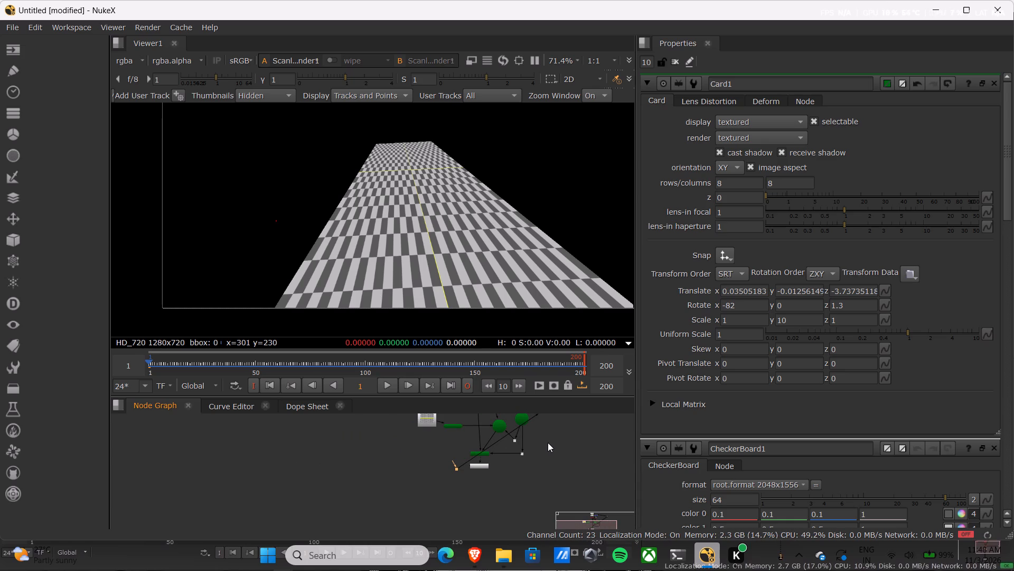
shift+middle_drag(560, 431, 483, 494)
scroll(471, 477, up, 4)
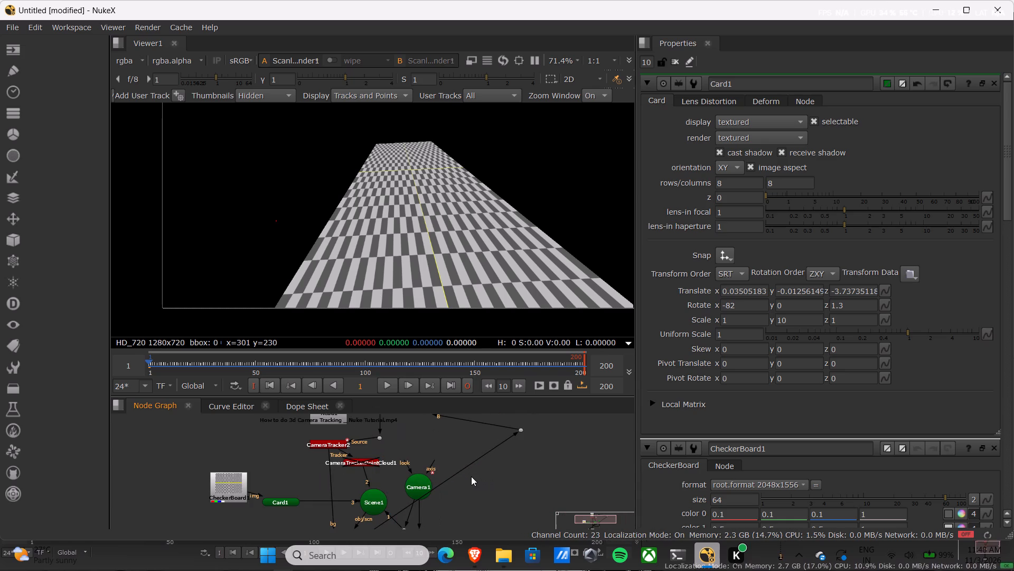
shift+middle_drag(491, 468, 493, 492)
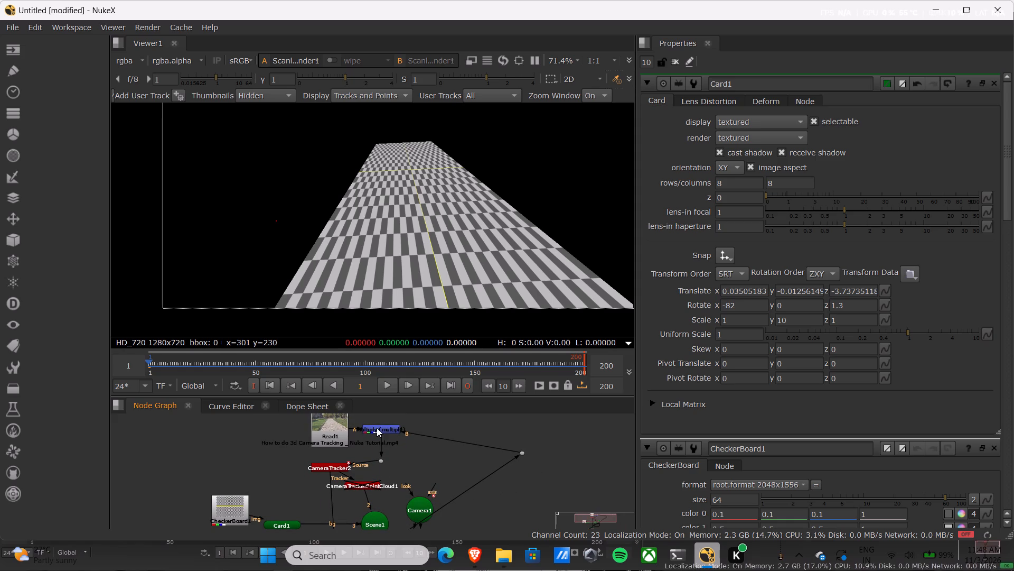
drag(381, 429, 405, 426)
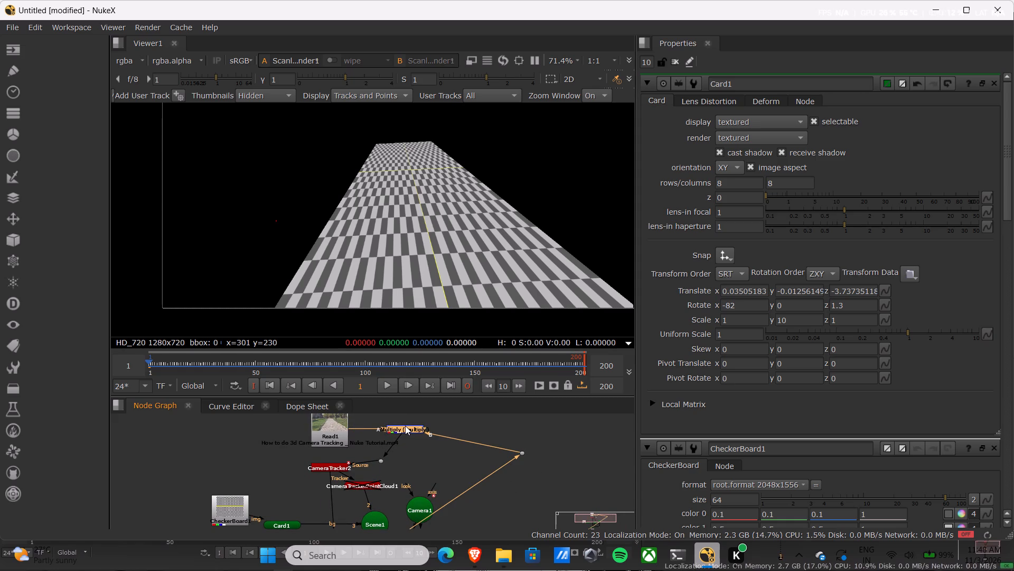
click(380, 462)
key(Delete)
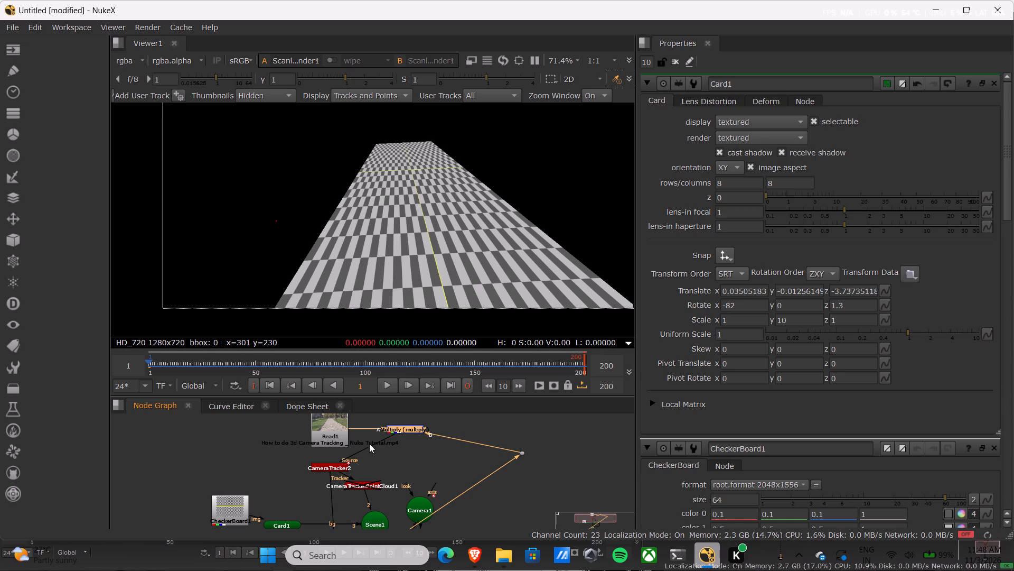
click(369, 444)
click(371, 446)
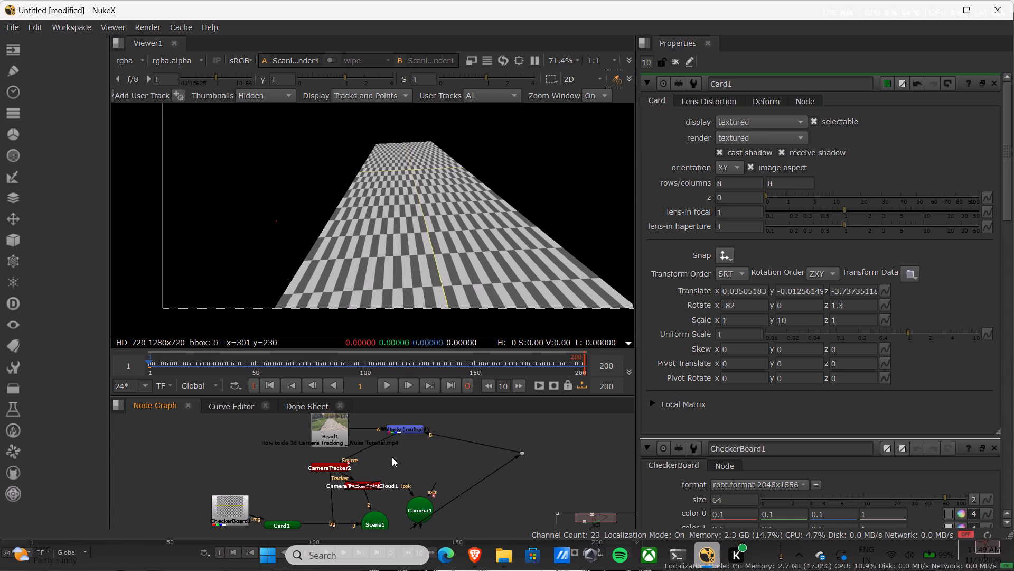
Undo the recent node edits back to before the Multiply merge and its Dots were added after Read1.
key(ctrl+z)
key(ctrl+z)
key(ctrl+z)
key(ctrl+z)
key(ctrl+z)
key(ctrl+z)
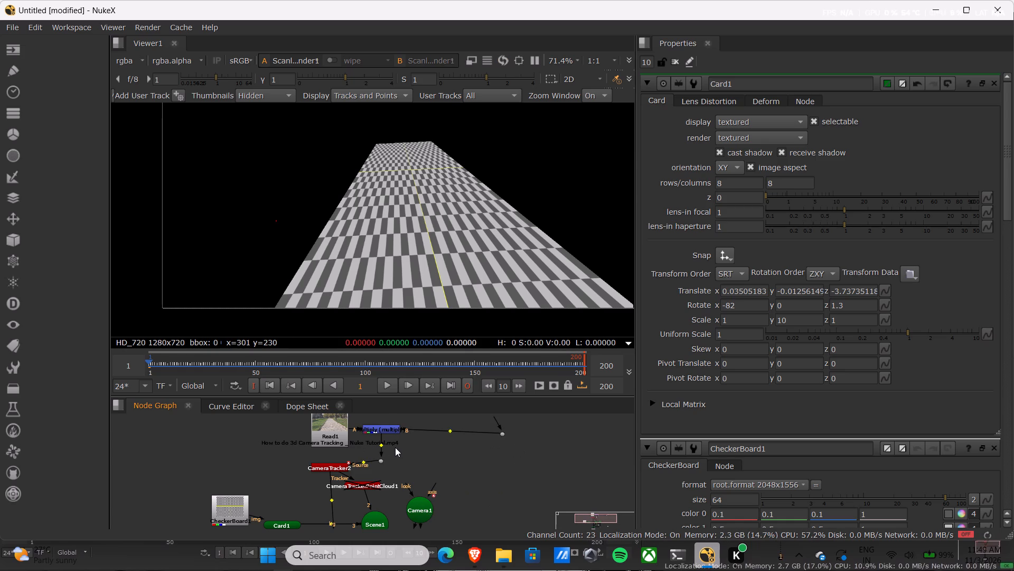
key(ctrl+z)
key(ctrl+z)
key(ctrl+z)
key(ctrl+z)
key(ctrl+z)
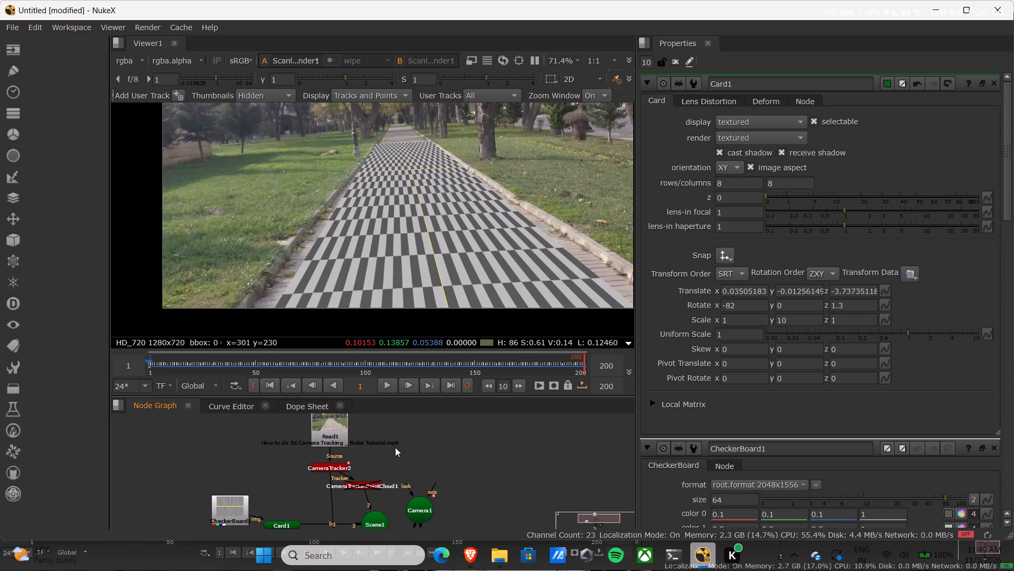
Add an unconnected Multiply [Merges] node and place it beside Viewer1, below ScanlineRender1.
scroll(399, 447, down, 5)
click(485, 490)
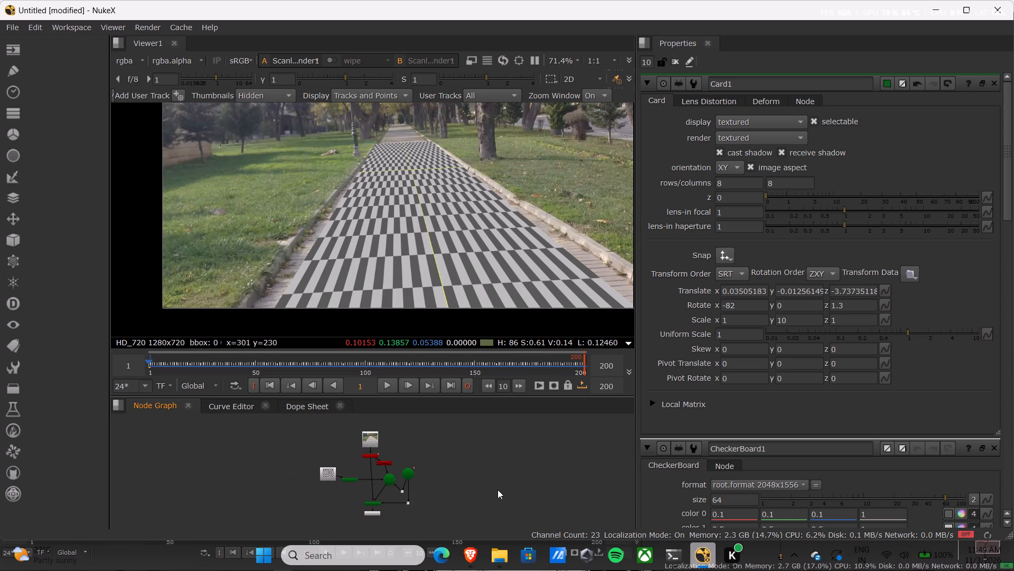
key(Tab)
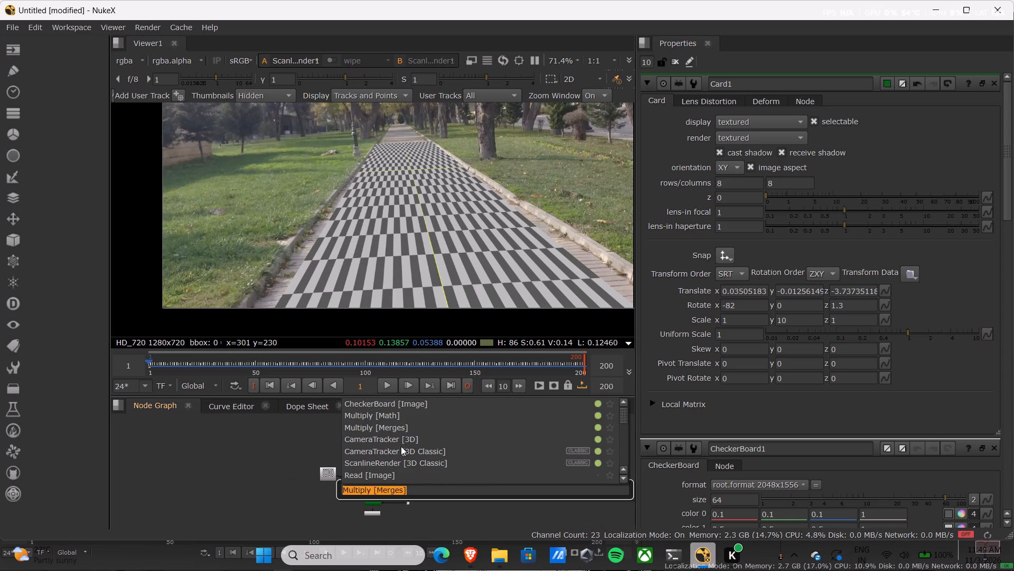
click(408, 427)
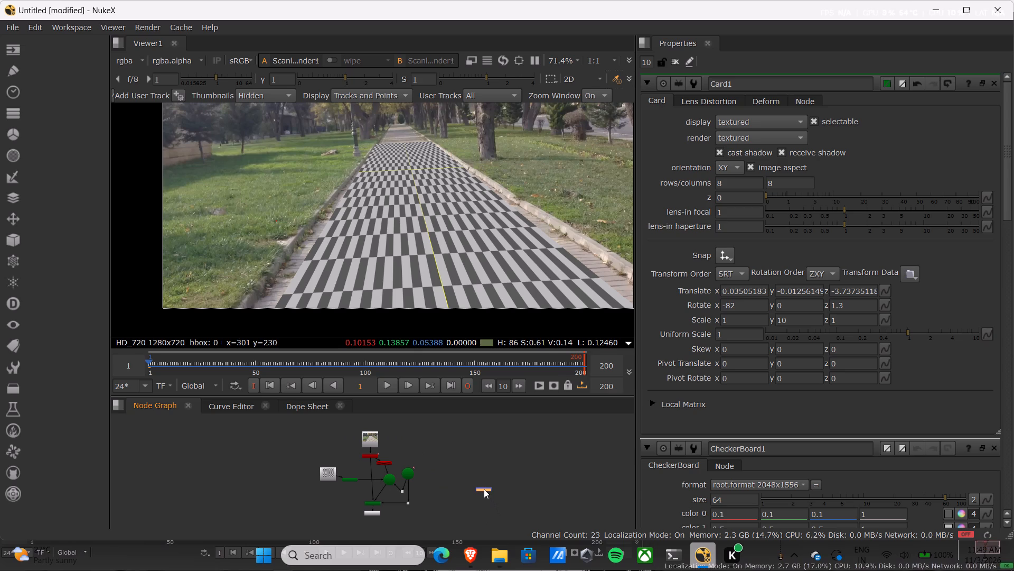
drag(484, 489, 343, 522)
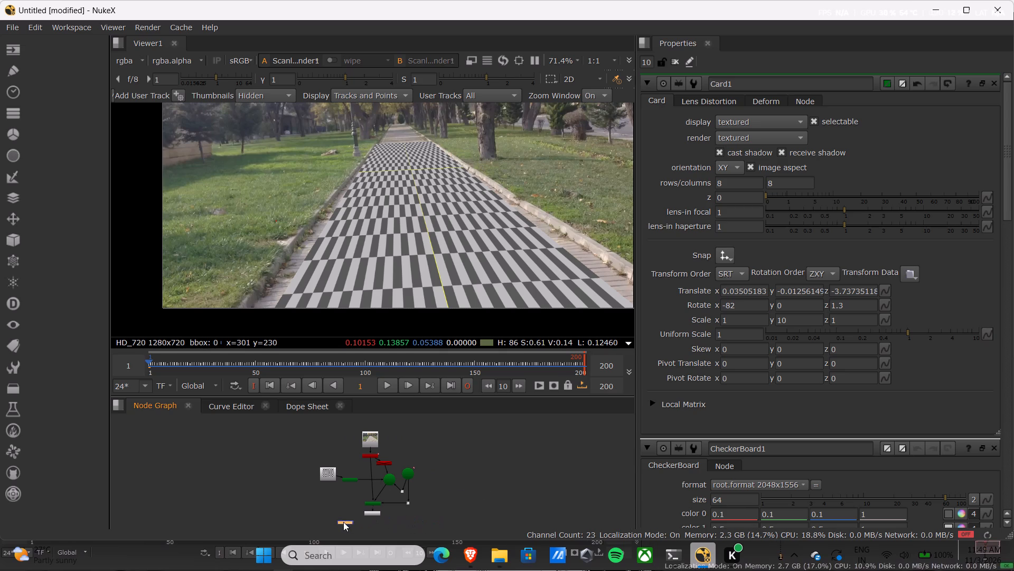
drag(343, 522, 343, 516)
Connect one input of the new Multiply merge node to ScanlineRender1.
scroll(378, 512, up, 4)
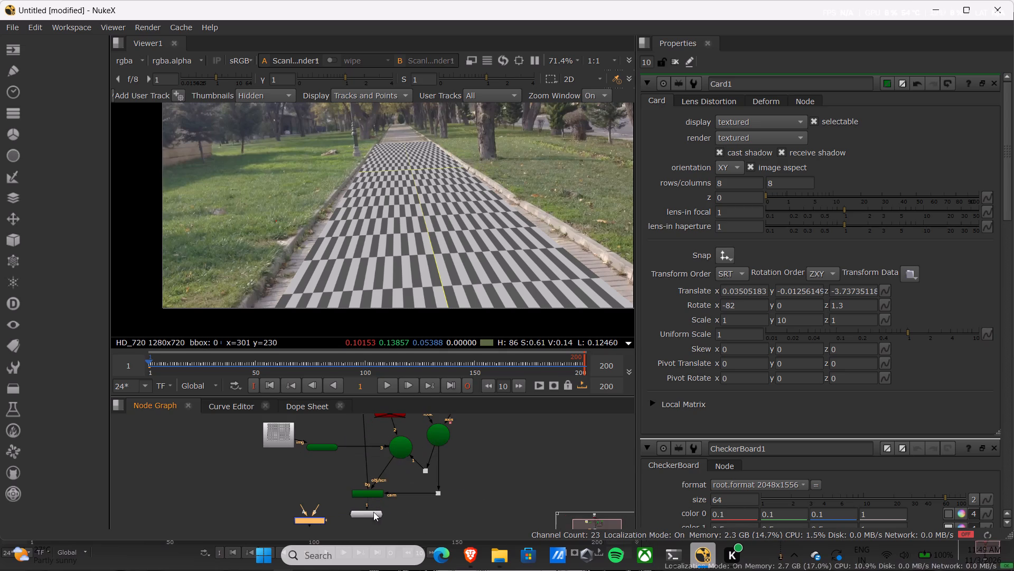
drag(316, 503, 335, 499)
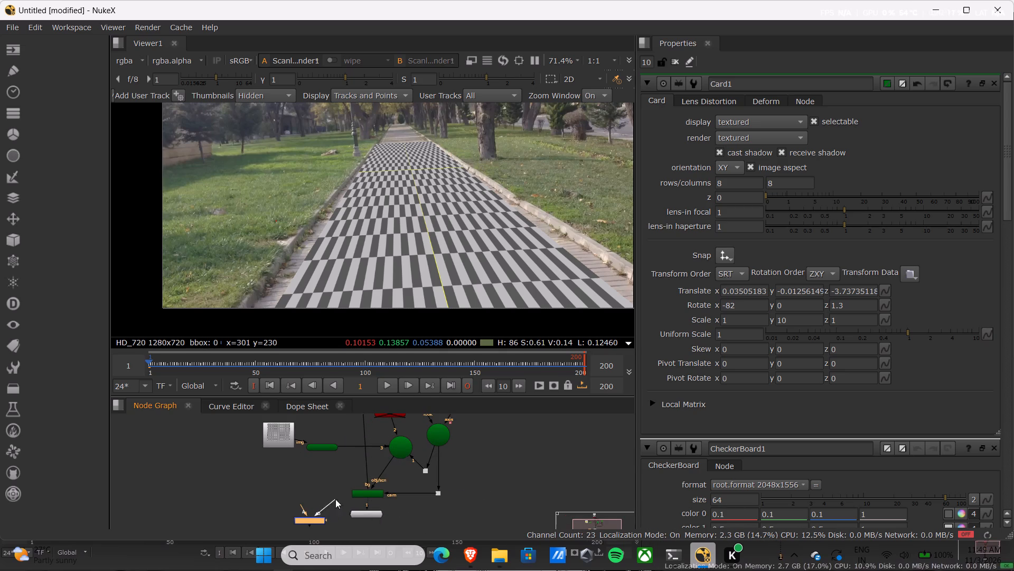
drag(335, 499, 354, 495)
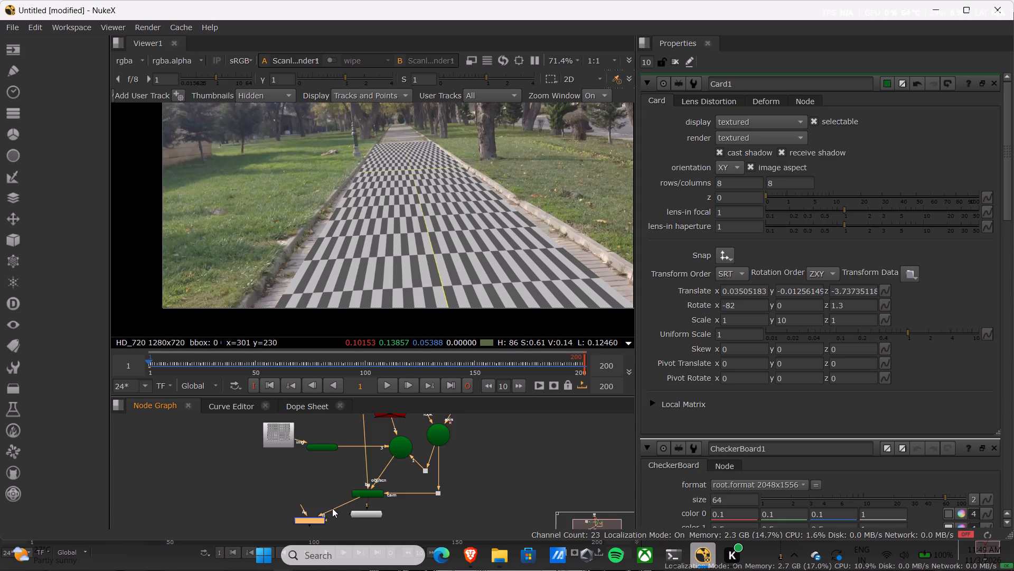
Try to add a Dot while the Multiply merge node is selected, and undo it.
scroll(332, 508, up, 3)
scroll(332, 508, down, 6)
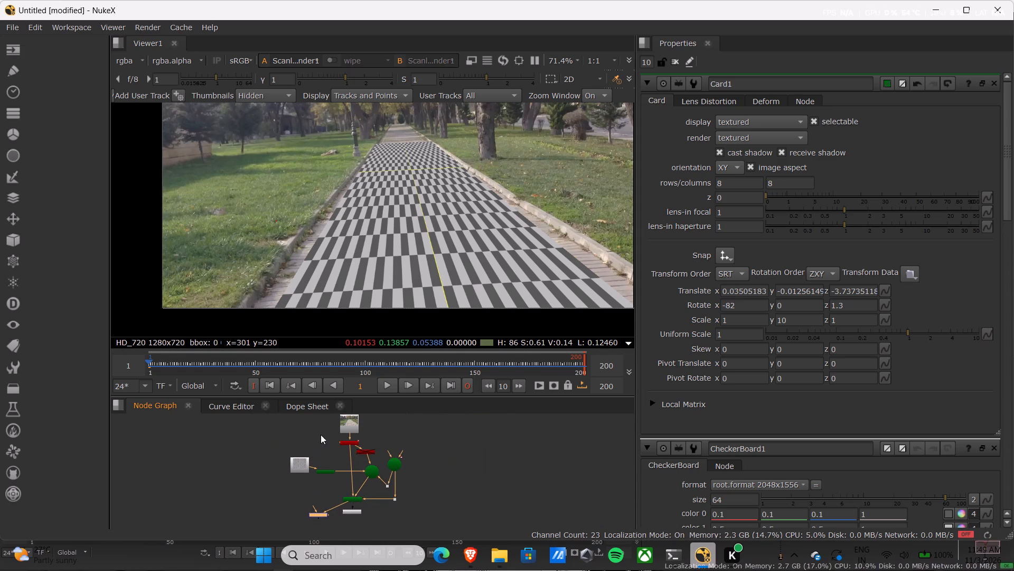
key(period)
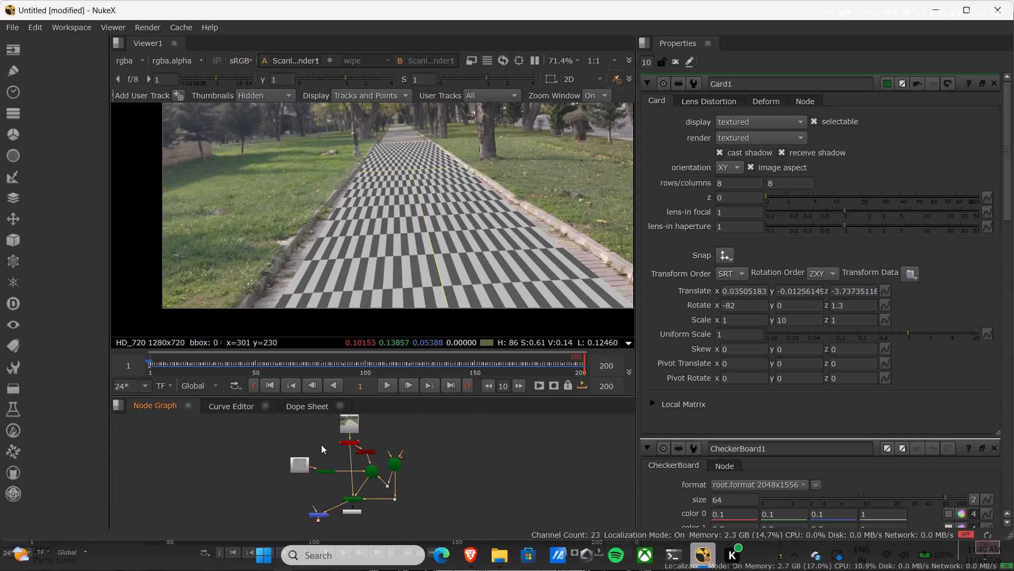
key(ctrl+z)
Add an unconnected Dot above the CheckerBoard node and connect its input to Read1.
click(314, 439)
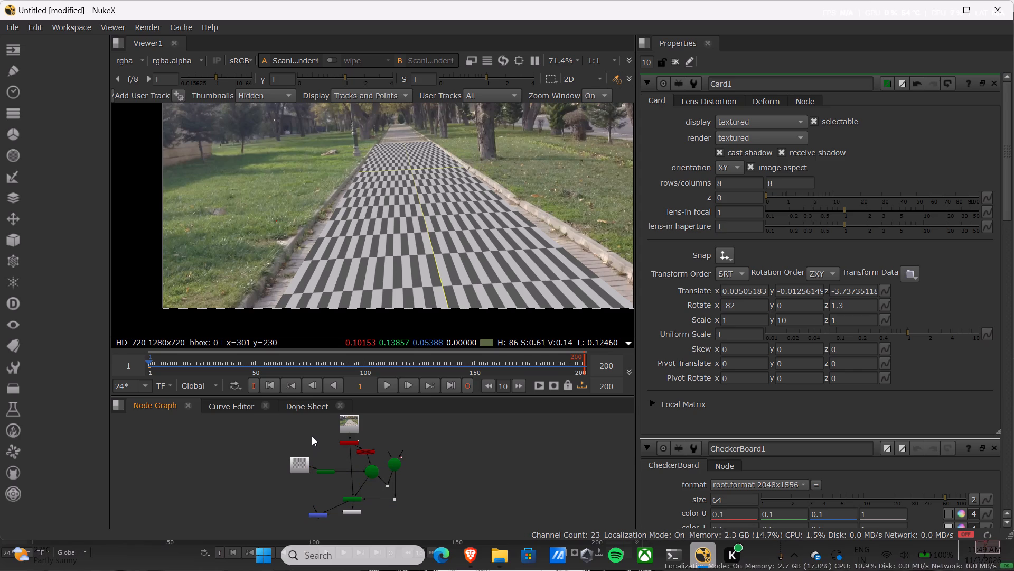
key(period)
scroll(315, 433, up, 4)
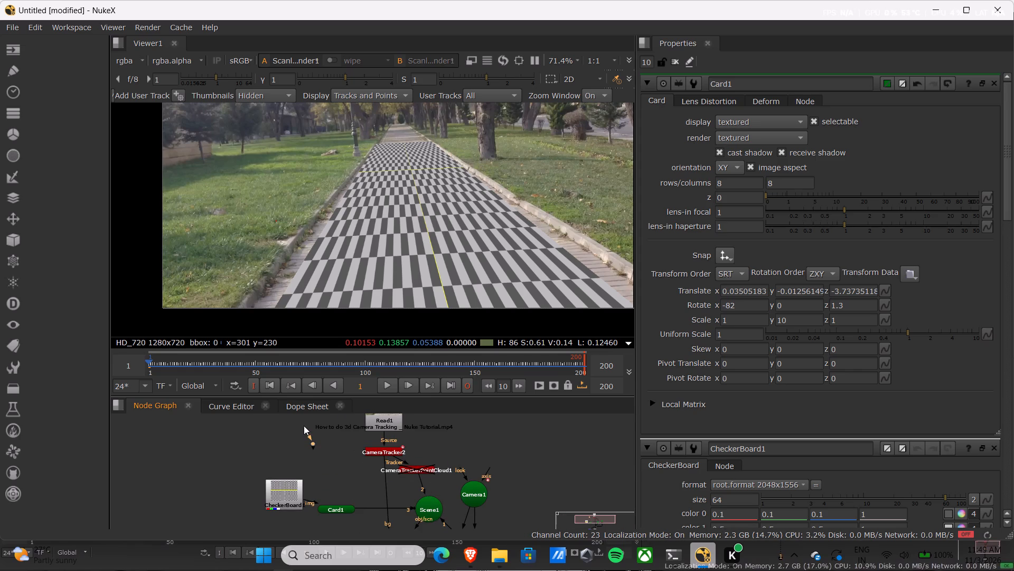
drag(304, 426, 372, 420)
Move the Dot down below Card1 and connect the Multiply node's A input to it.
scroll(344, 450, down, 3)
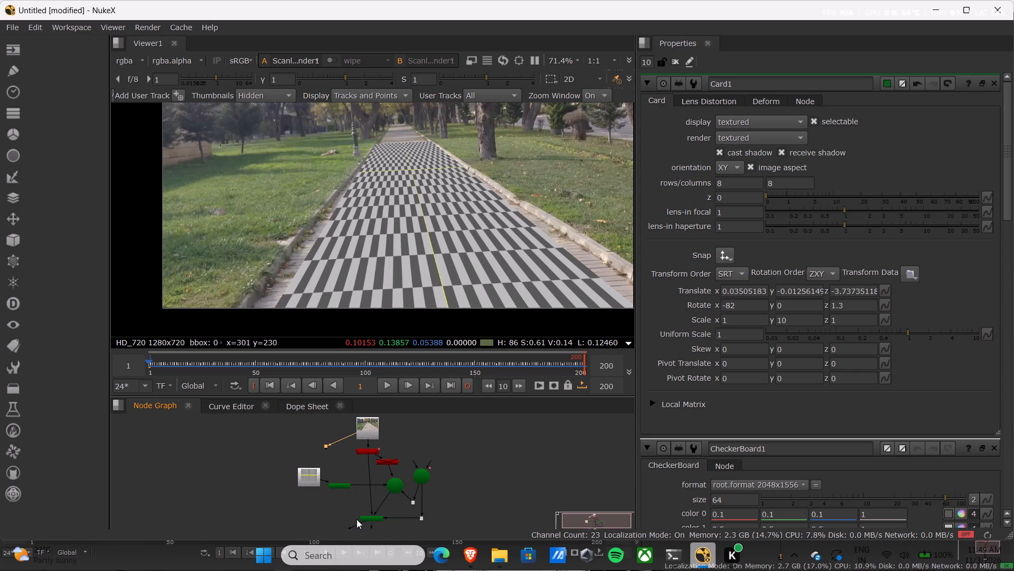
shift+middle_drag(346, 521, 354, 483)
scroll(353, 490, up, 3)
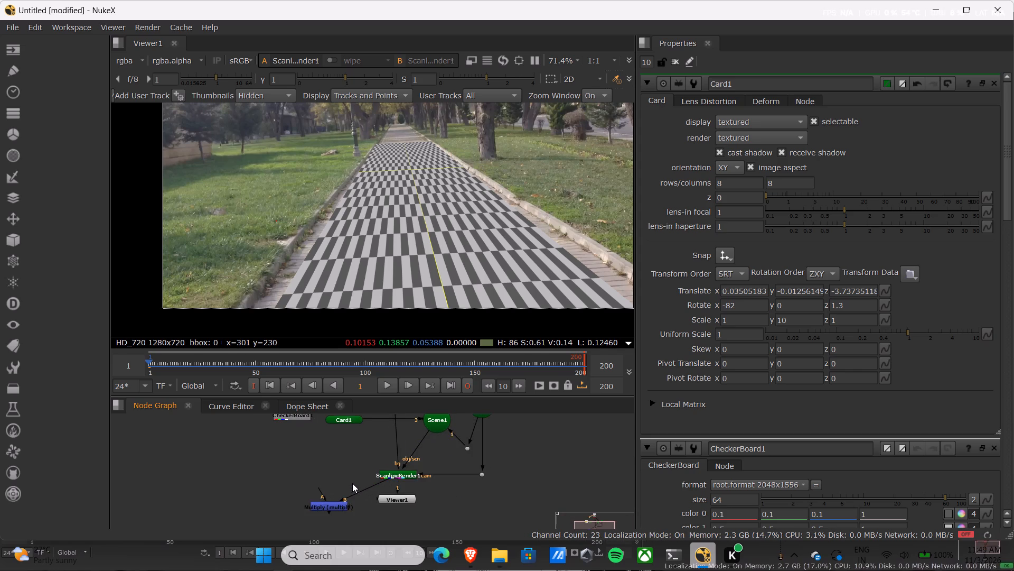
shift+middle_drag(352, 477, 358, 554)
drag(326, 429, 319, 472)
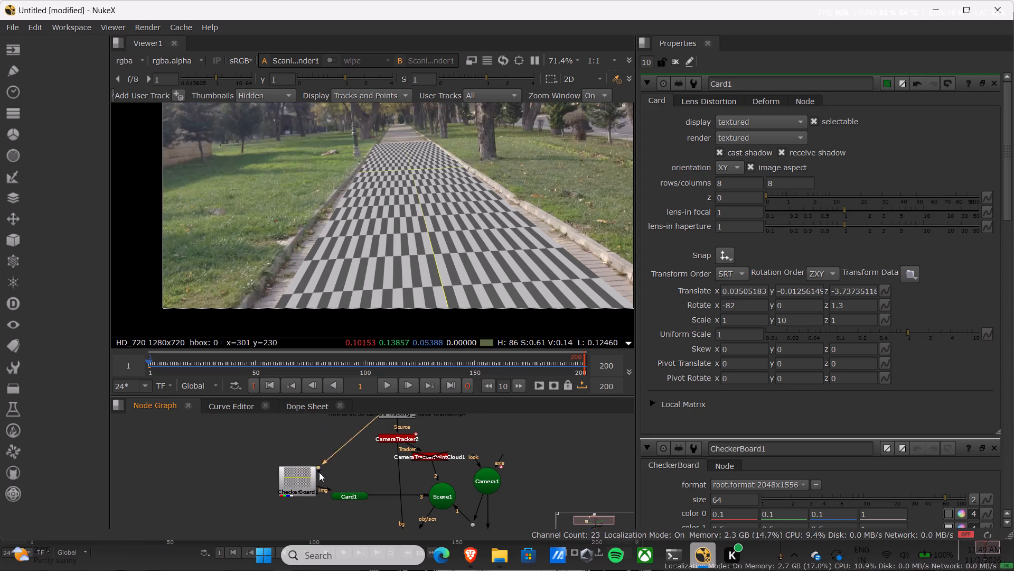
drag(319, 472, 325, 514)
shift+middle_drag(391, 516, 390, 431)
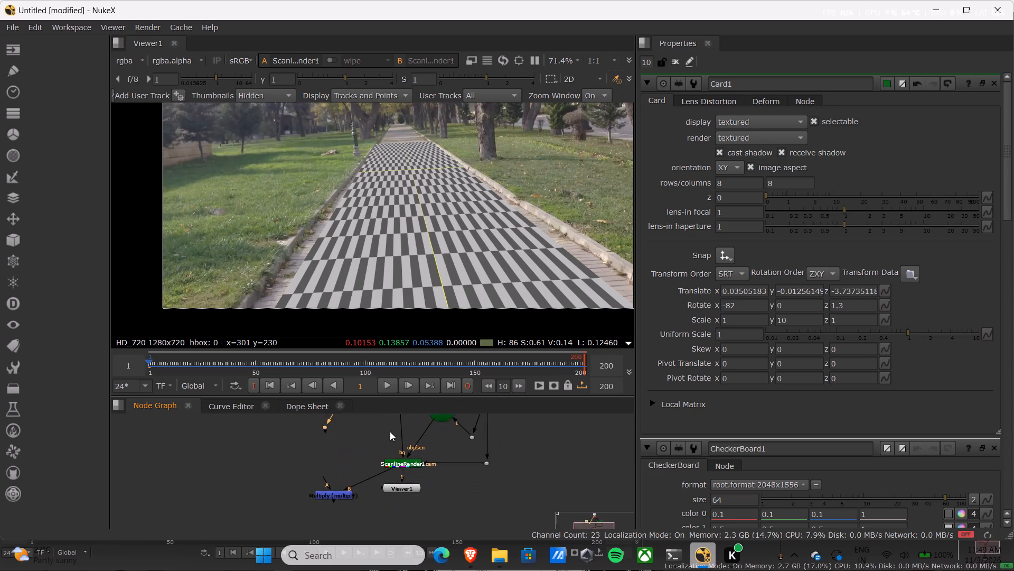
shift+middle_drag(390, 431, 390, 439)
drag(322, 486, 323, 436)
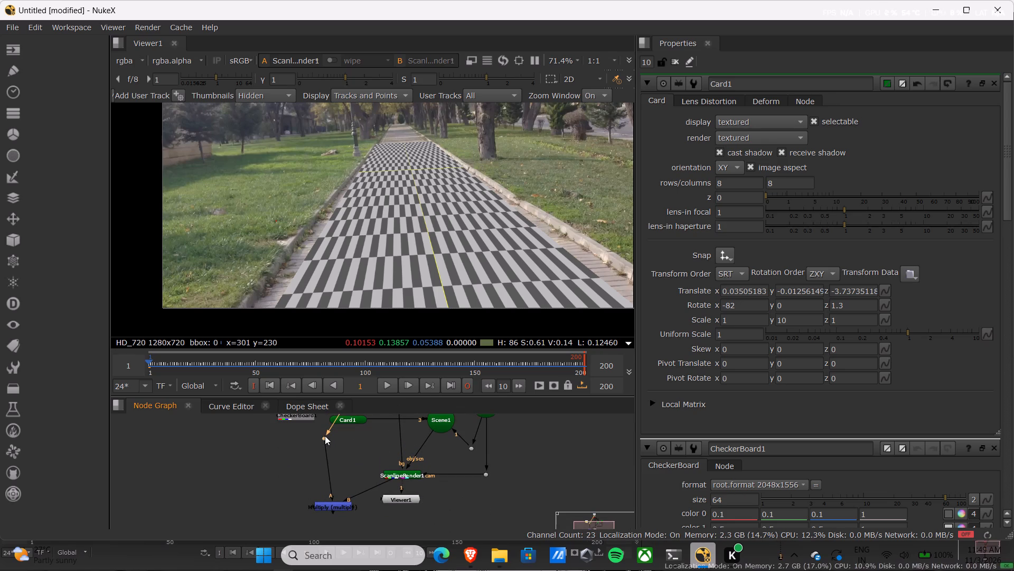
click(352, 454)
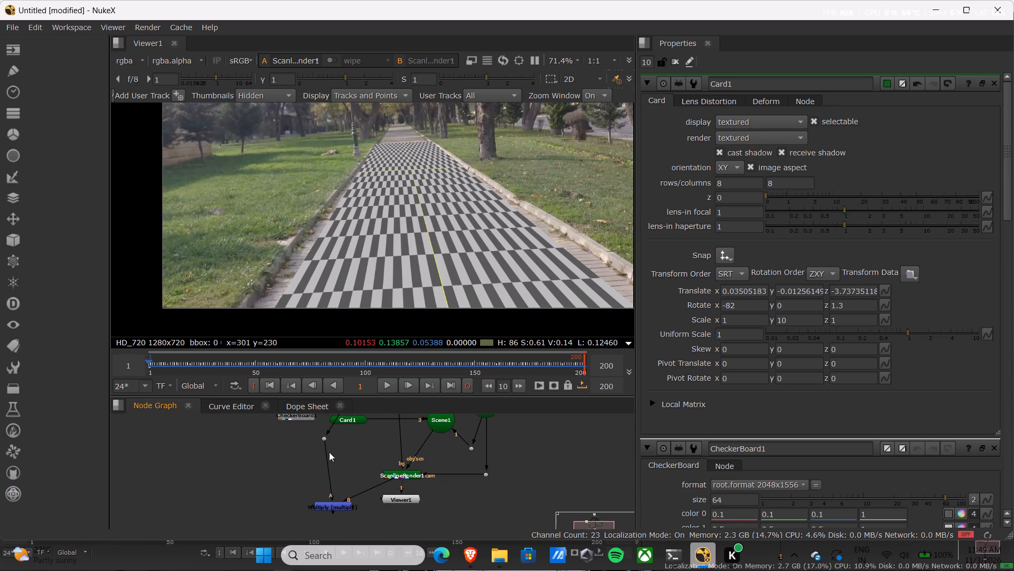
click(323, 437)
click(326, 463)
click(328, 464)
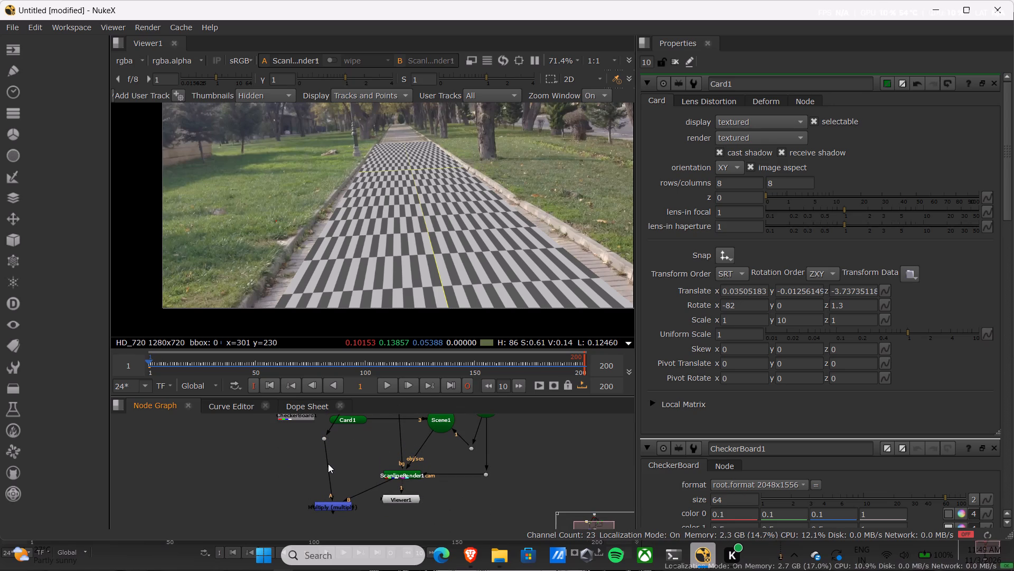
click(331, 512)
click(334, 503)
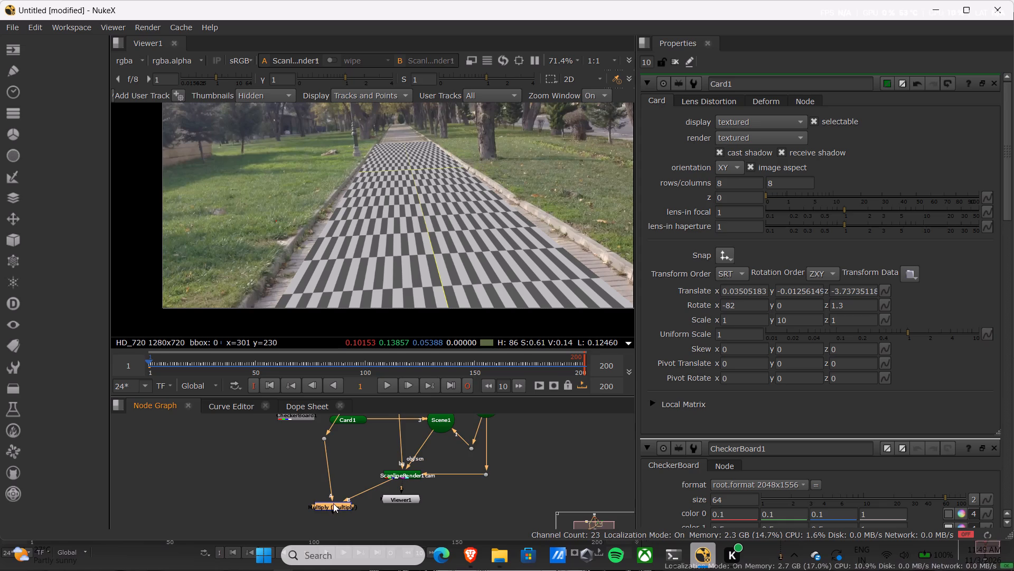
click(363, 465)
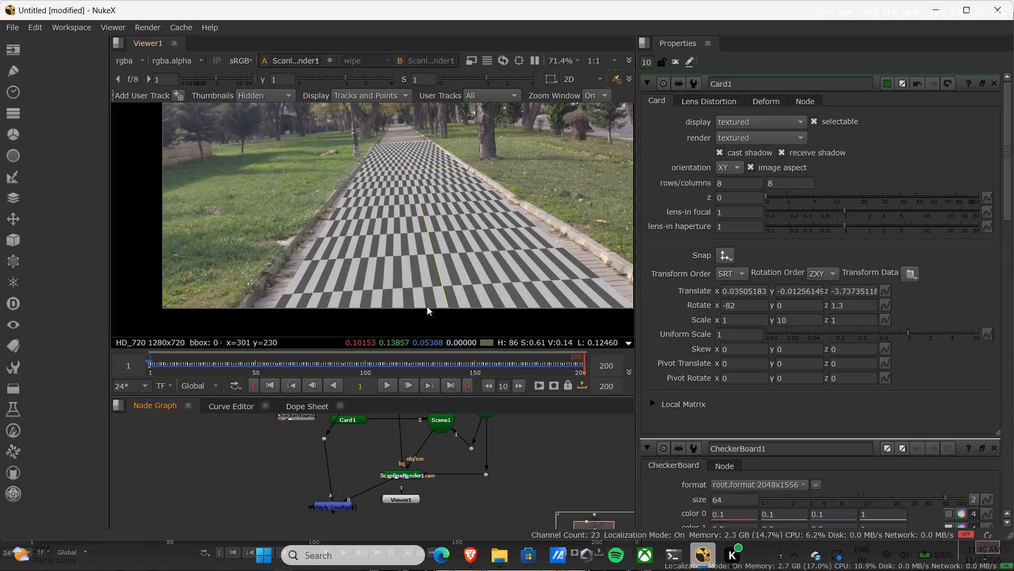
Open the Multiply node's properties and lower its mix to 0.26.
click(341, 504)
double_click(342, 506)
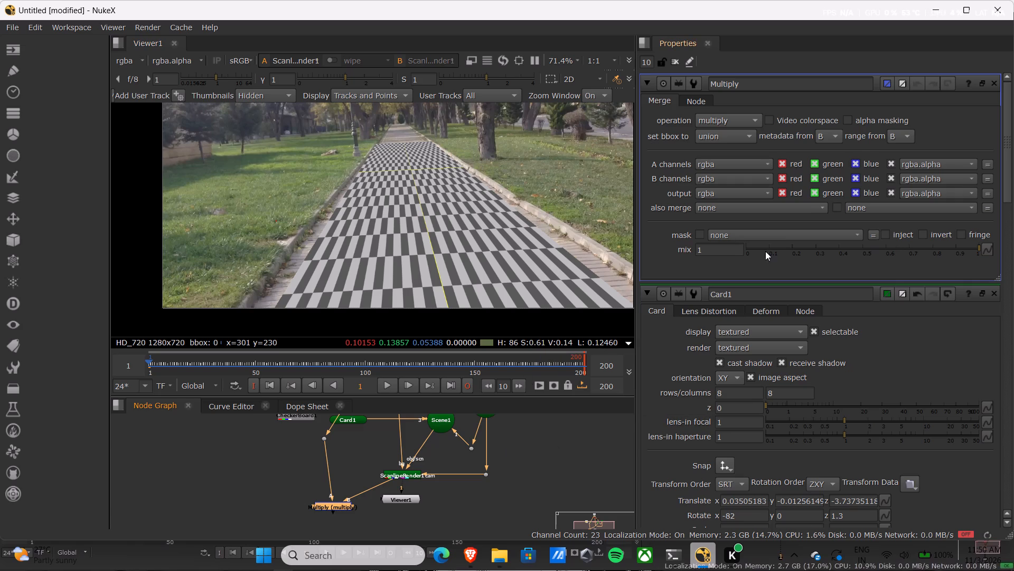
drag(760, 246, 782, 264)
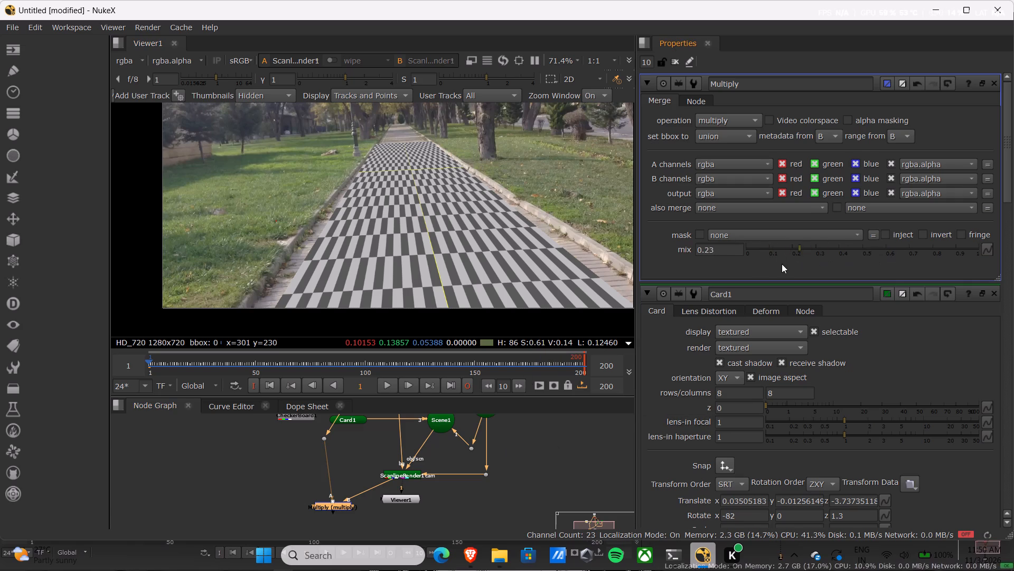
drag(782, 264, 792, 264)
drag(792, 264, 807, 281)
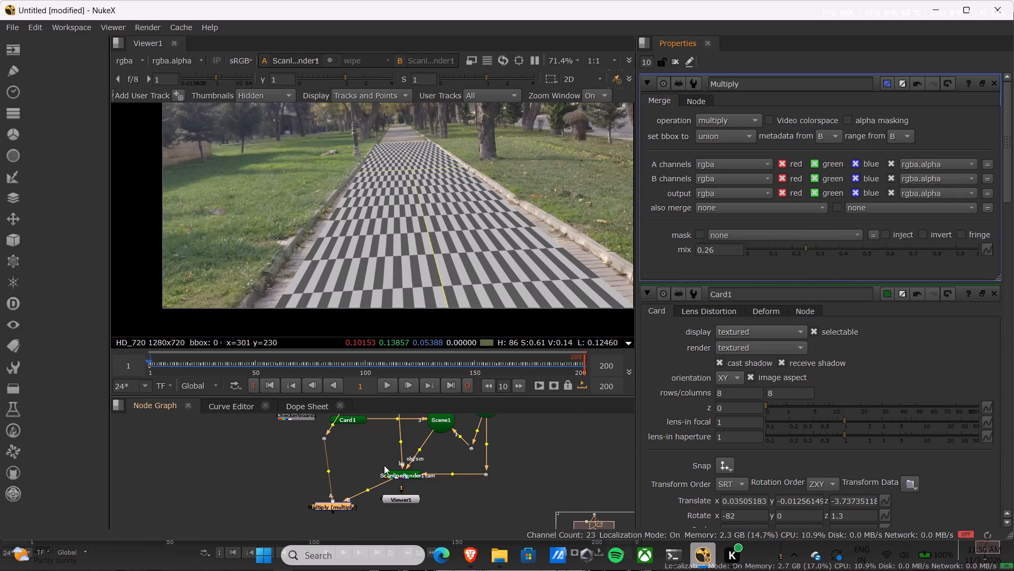
Delete the Multiply merge node and the Dot that linked it to Read1.
key(Delete)
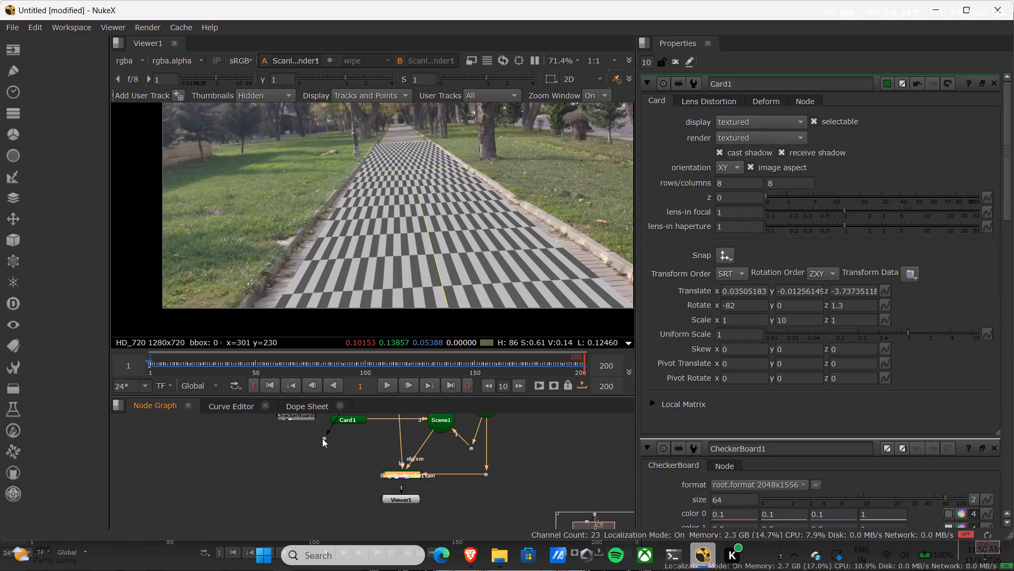
click(322, 438)
key(Delete)
scroll(350, 496, up, 2)
scroll(351, 495, down, 8)
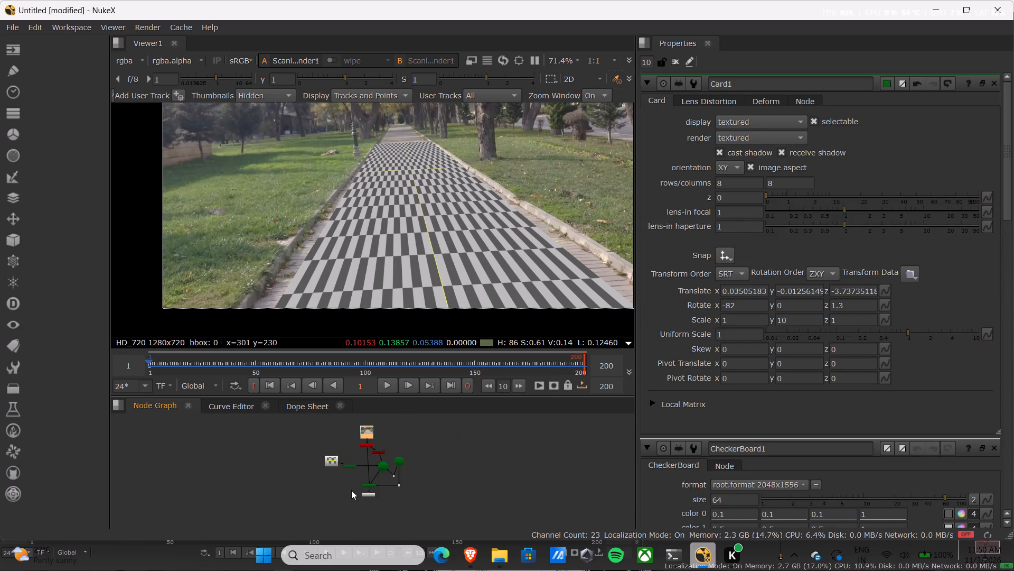
scroll(351, 487, up, 8)
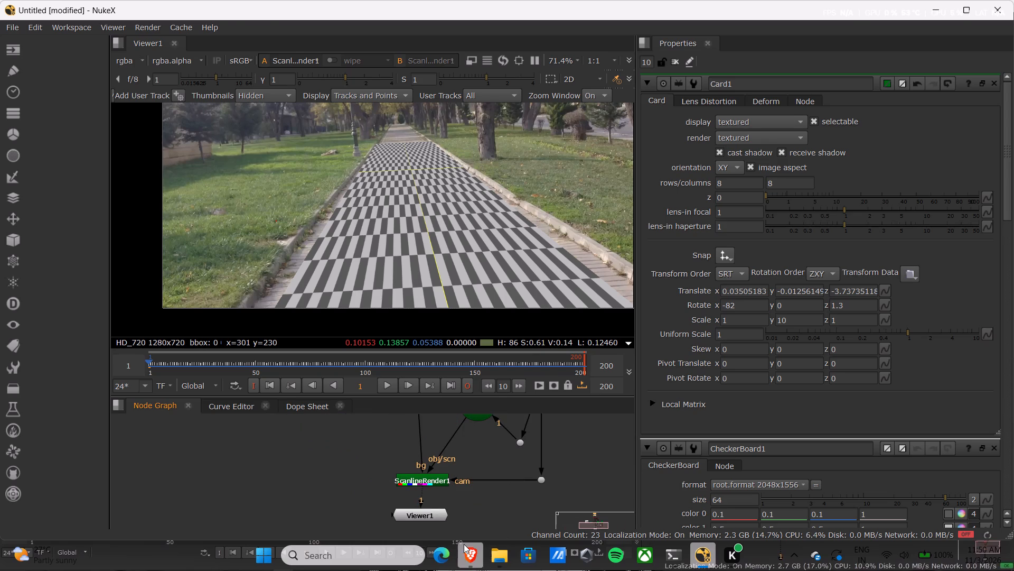
Switch to the tutorial video in Brave and replay how the Multiply merge is wired after the ScanlineRender node, pausing at 15:03.
click(464, 544)
click(386, 284)
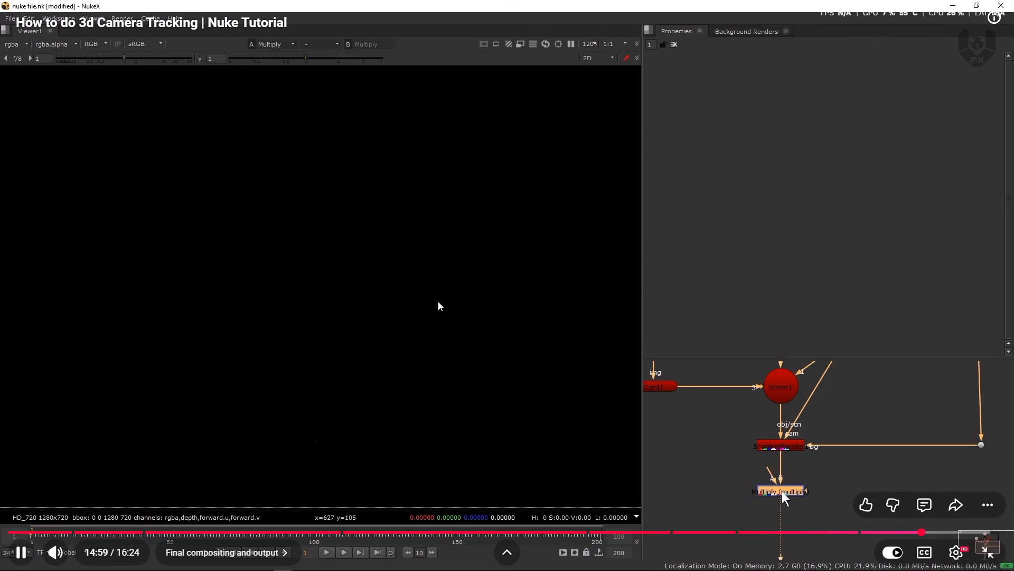
key(Left)
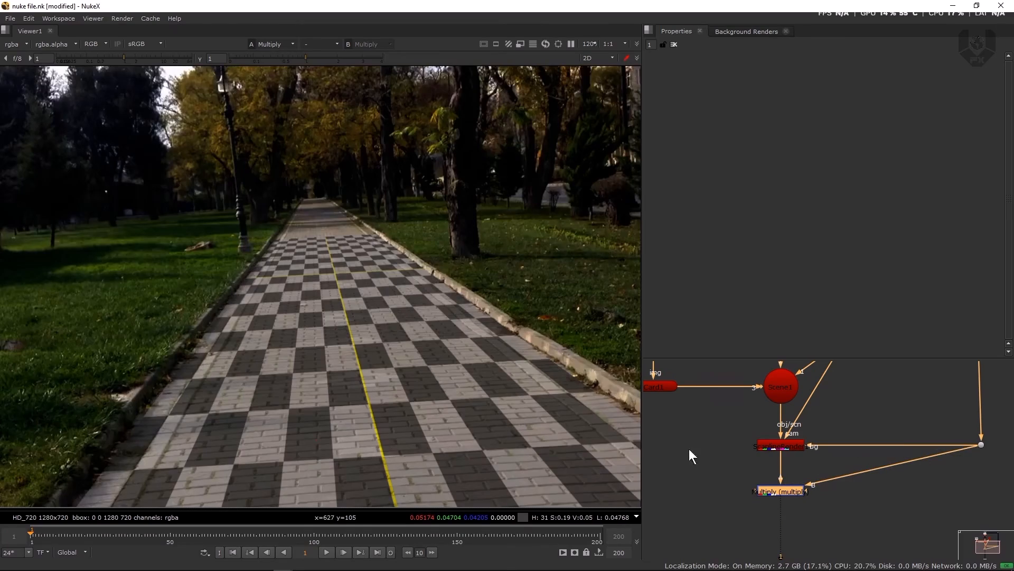
click(435, 294)
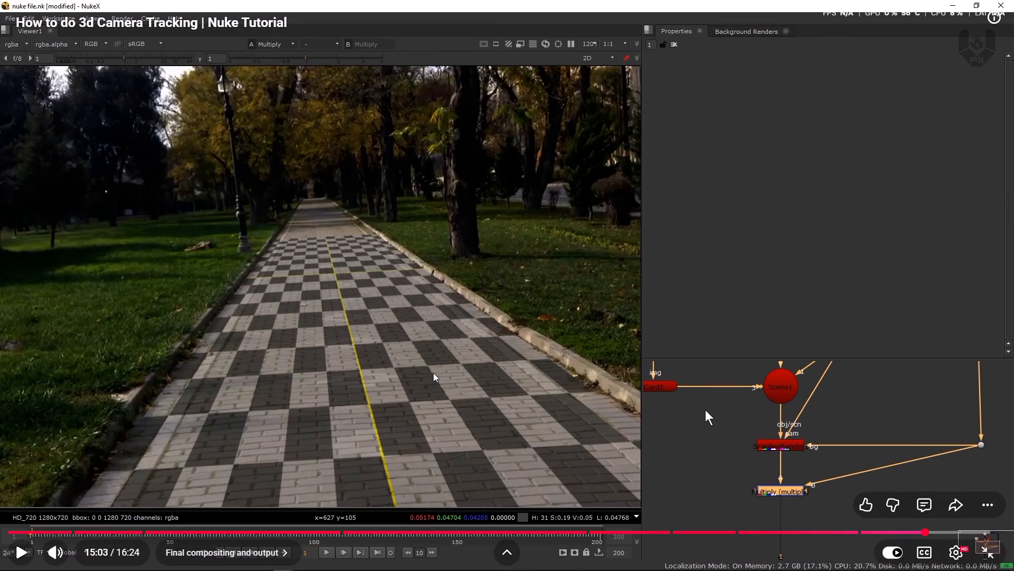
scroll(433, 373, down, 2)
click(524, 135)
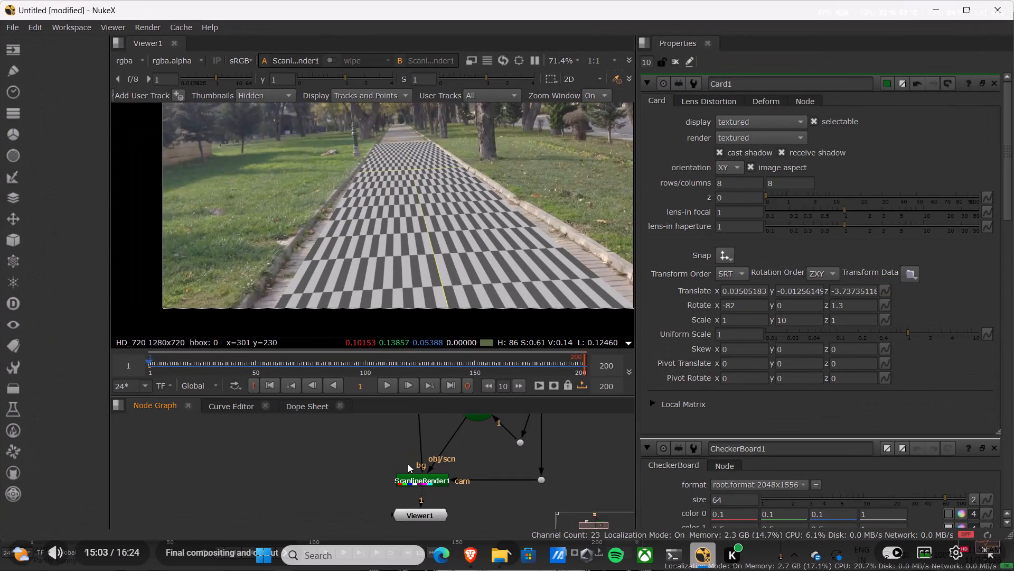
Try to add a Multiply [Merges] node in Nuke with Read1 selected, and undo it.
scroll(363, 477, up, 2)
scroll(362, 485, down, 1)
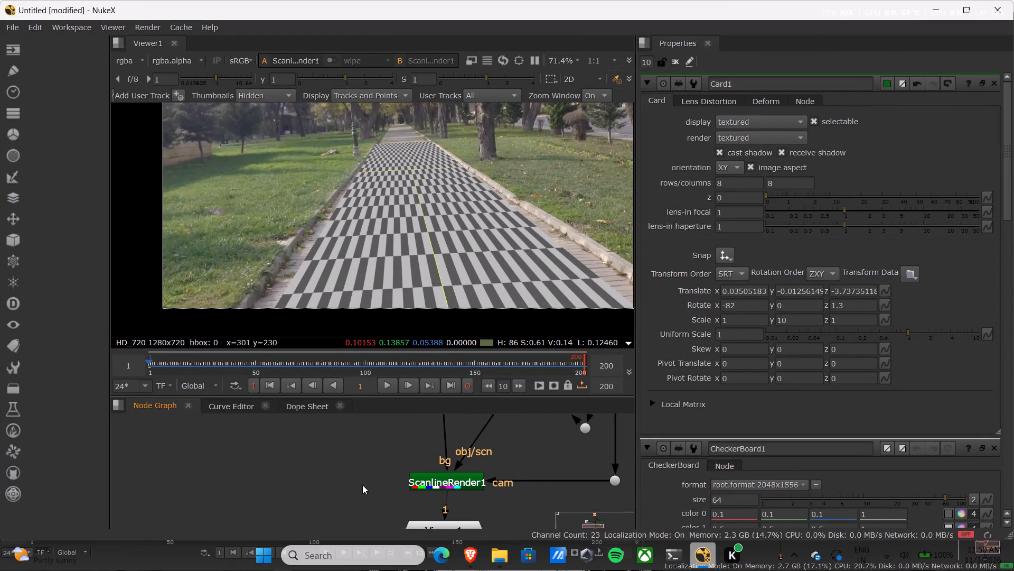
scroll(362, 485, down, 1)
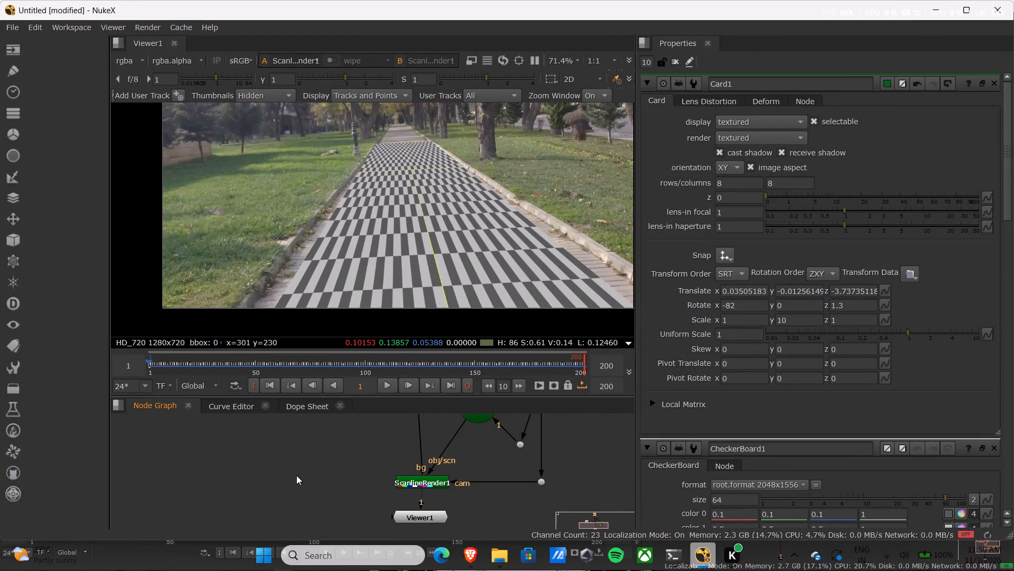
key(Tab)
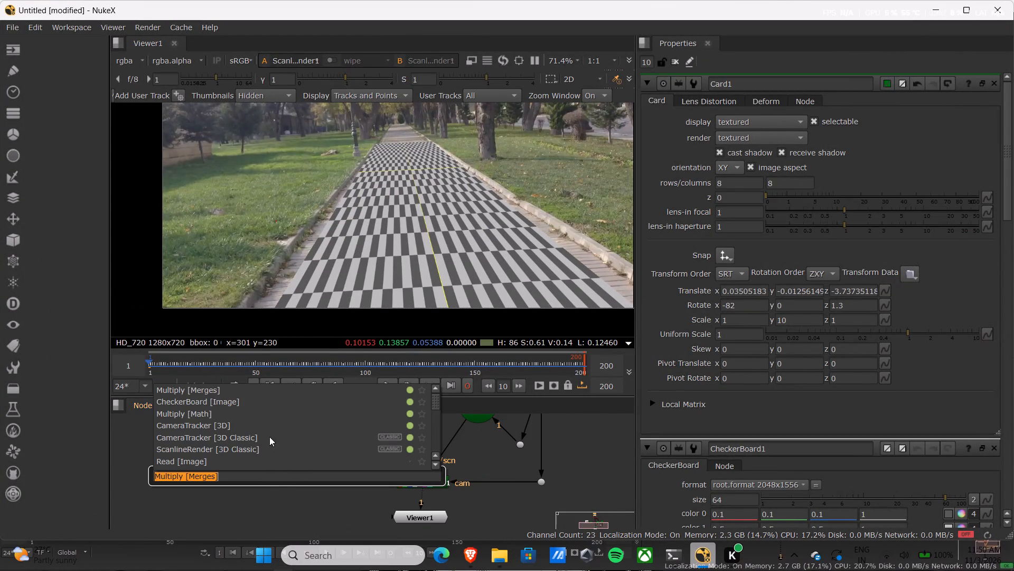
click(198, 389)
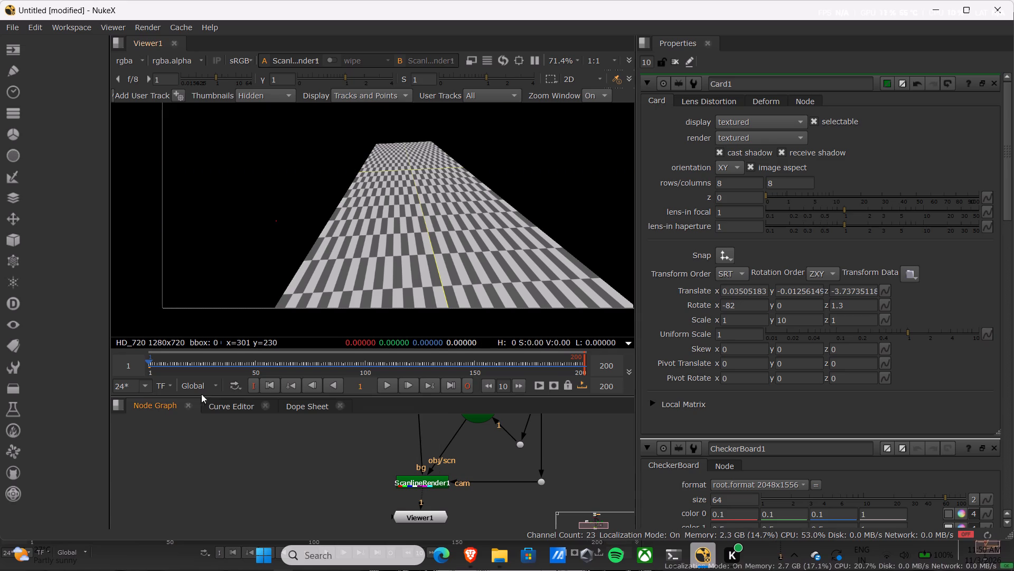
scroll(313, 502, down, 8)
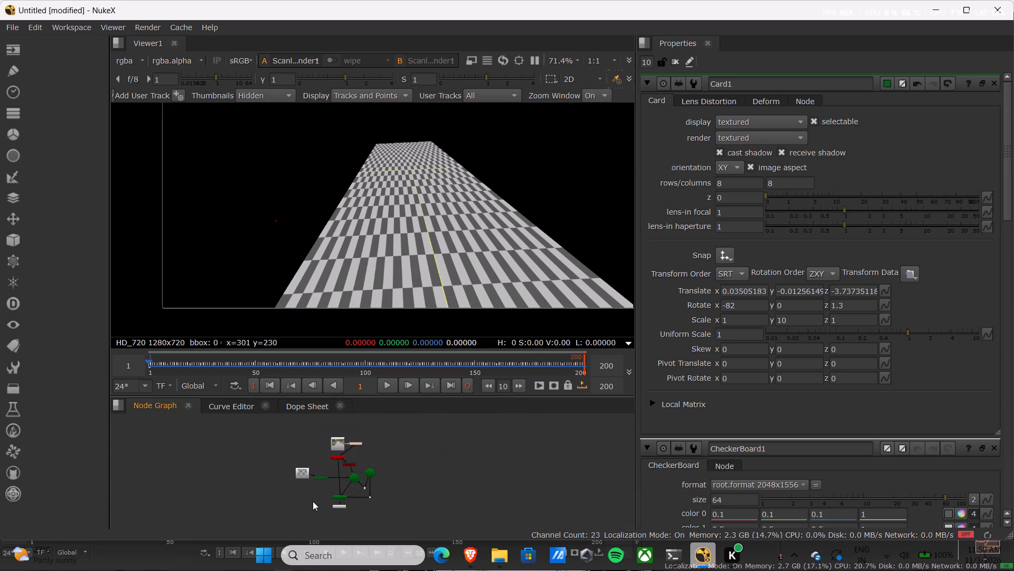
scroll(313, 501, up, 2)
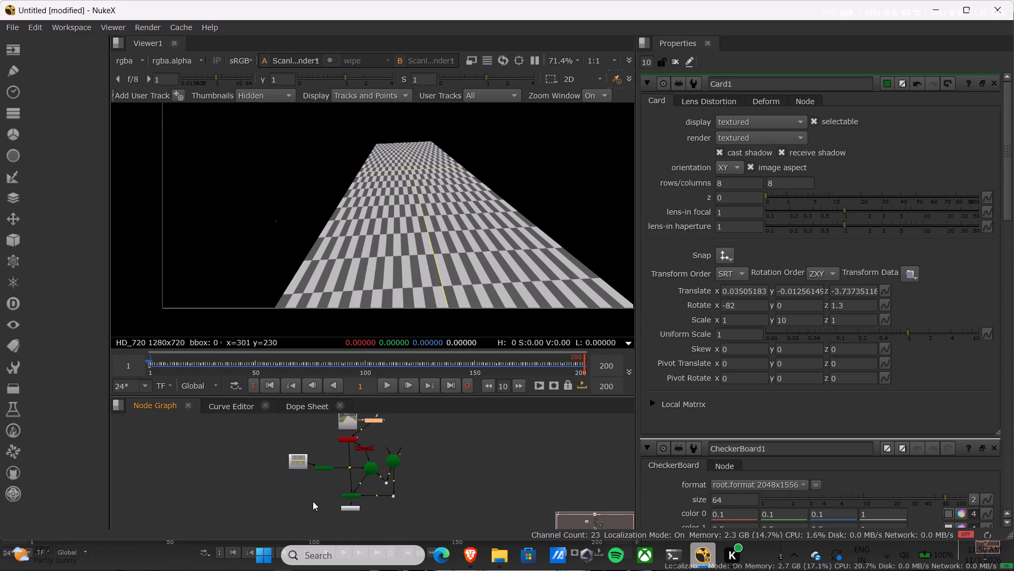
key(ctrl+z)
Add an unconnected Multiply [Merges] node in the empty area beside ScanlineRender1 and Viewer1.
click(281, 499)
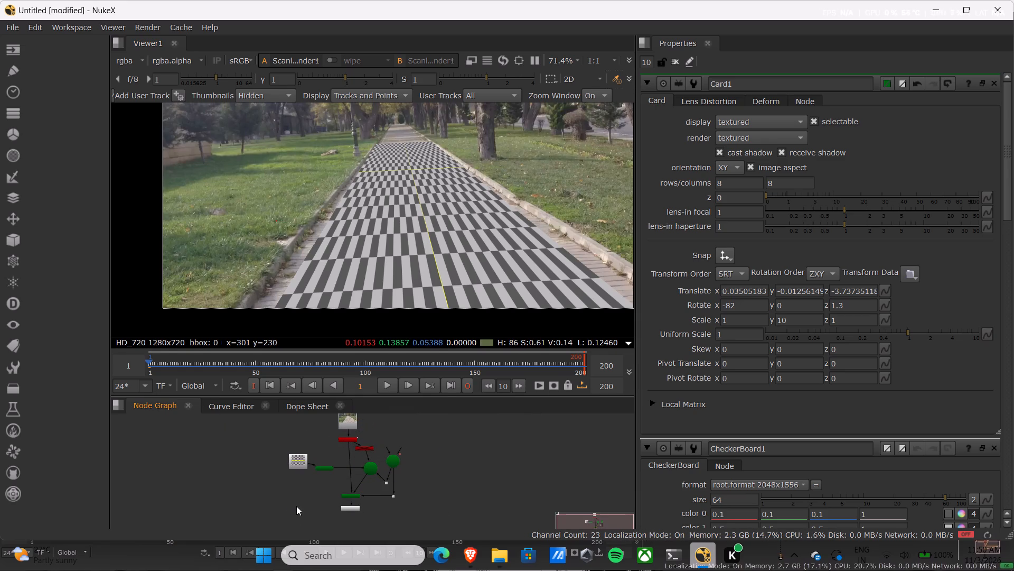
key(Tab)
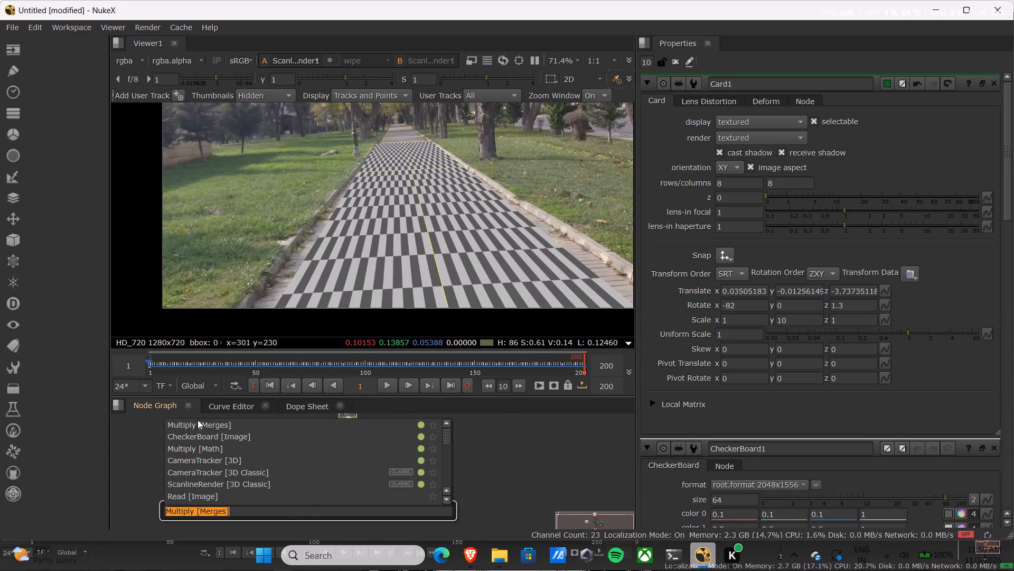
click(198, 420)
scroll(326, 513, up, 8)
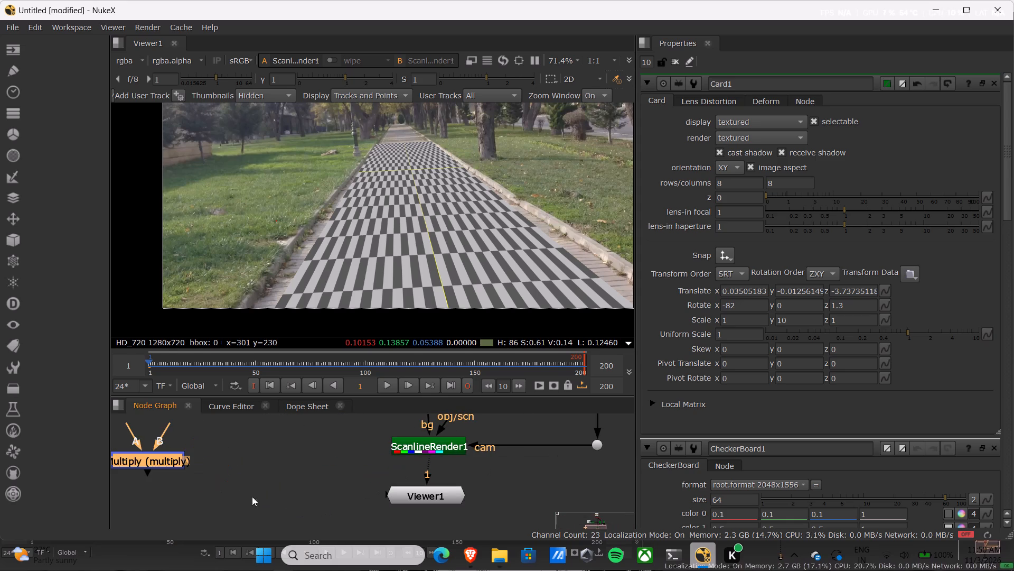
Connect the Multiply node's A input to ScanlineRender1.
shift+middle_drag(228, 476, 276, 529)
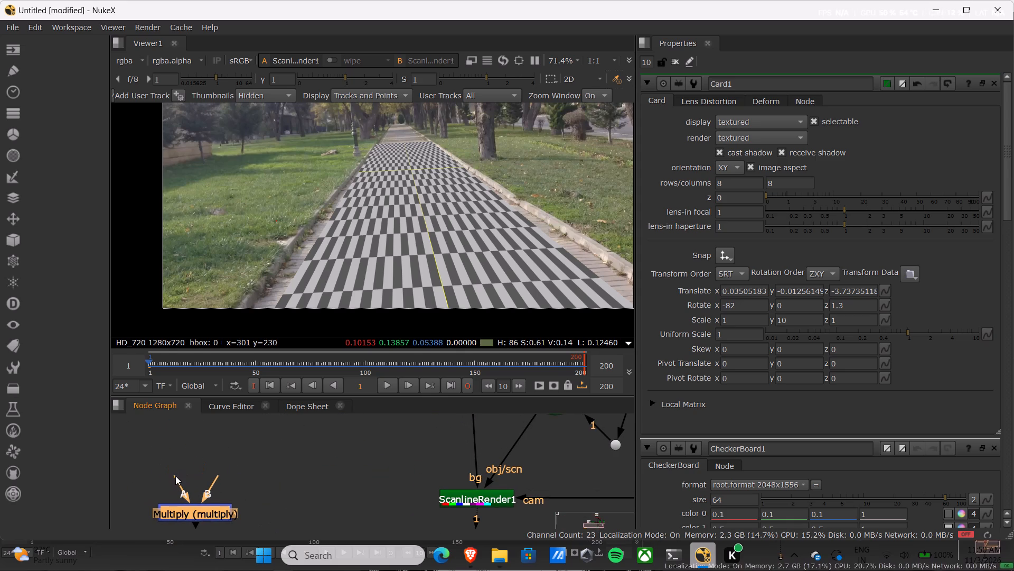
drag(175, 476, 442, 499)
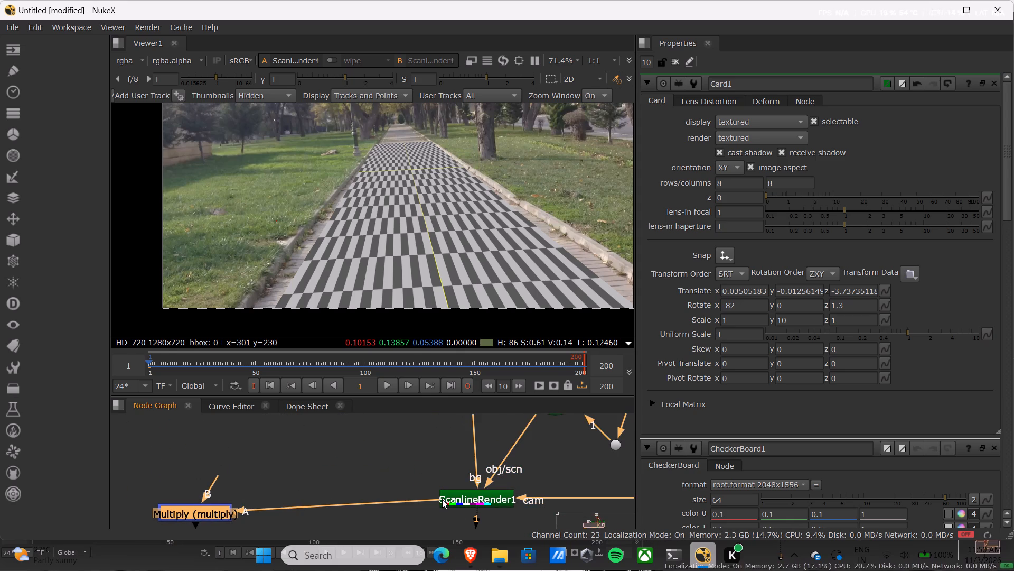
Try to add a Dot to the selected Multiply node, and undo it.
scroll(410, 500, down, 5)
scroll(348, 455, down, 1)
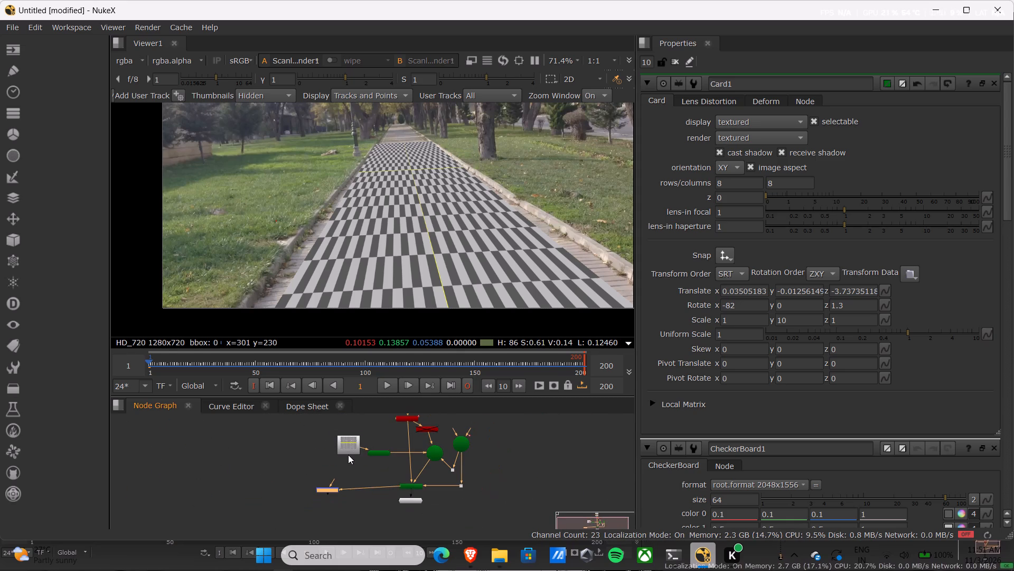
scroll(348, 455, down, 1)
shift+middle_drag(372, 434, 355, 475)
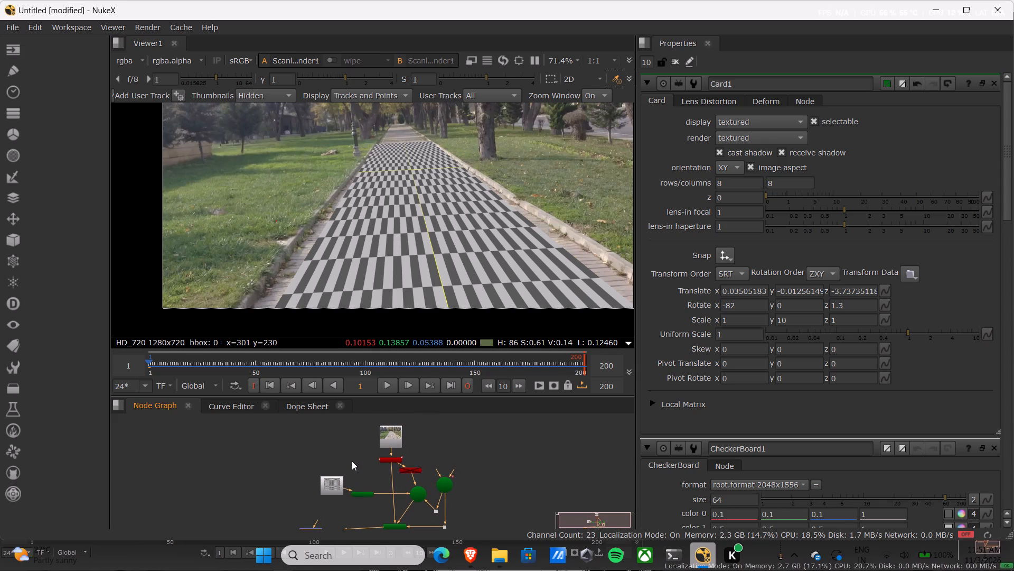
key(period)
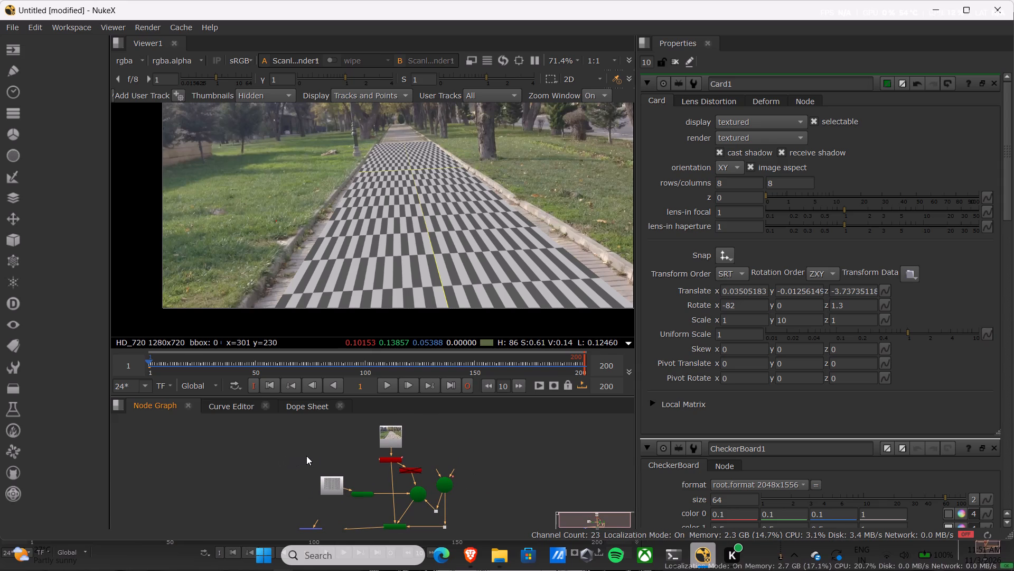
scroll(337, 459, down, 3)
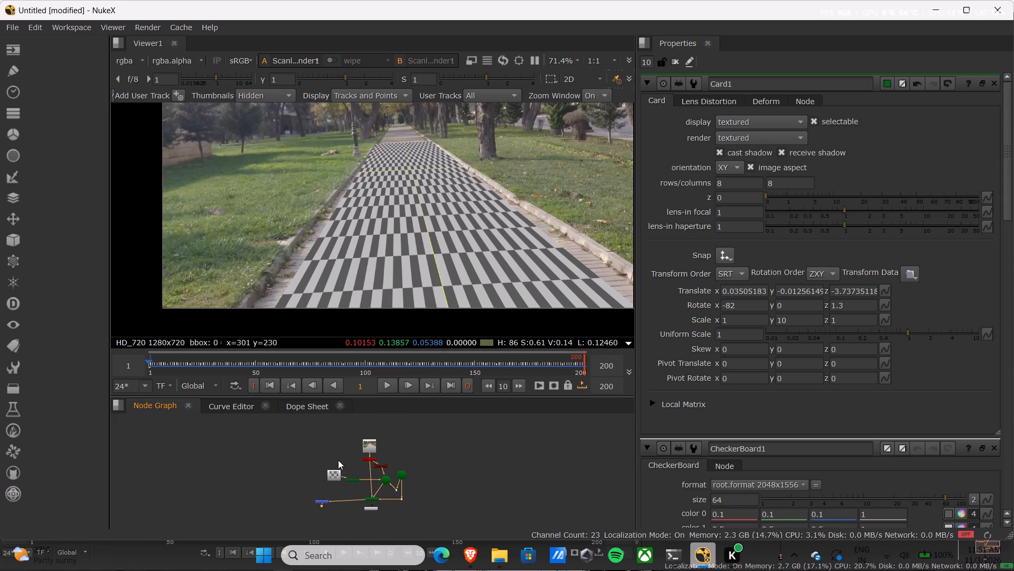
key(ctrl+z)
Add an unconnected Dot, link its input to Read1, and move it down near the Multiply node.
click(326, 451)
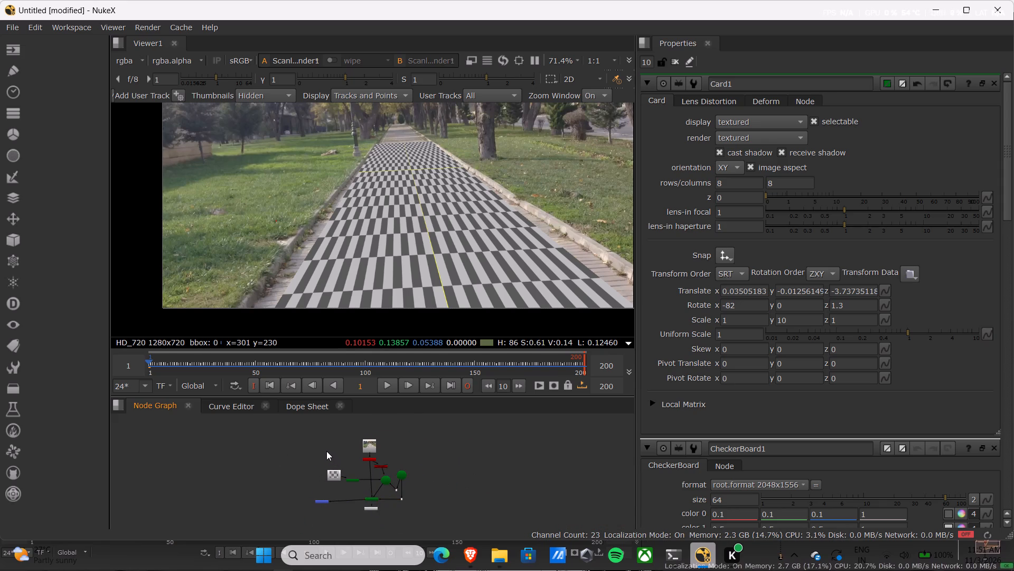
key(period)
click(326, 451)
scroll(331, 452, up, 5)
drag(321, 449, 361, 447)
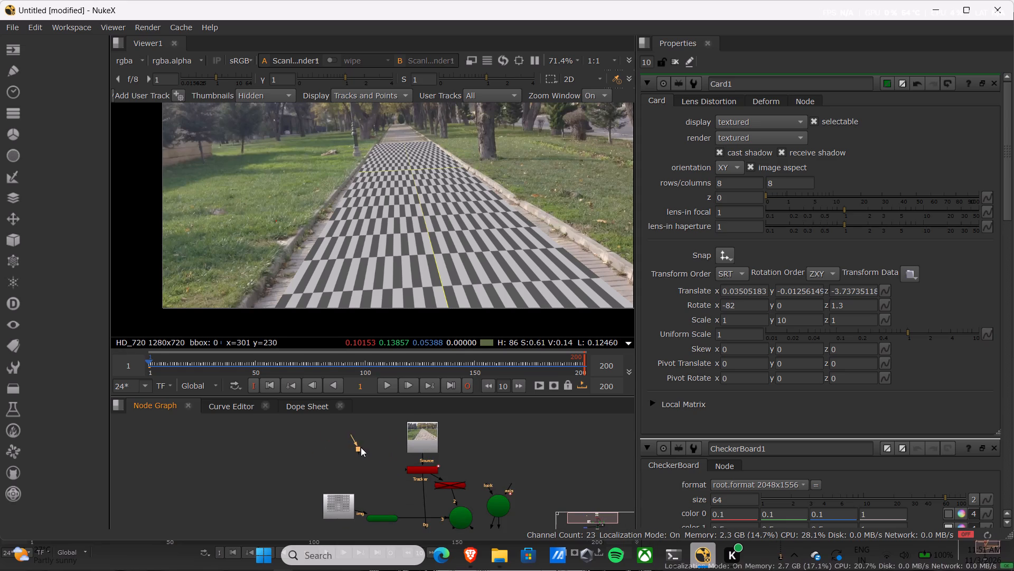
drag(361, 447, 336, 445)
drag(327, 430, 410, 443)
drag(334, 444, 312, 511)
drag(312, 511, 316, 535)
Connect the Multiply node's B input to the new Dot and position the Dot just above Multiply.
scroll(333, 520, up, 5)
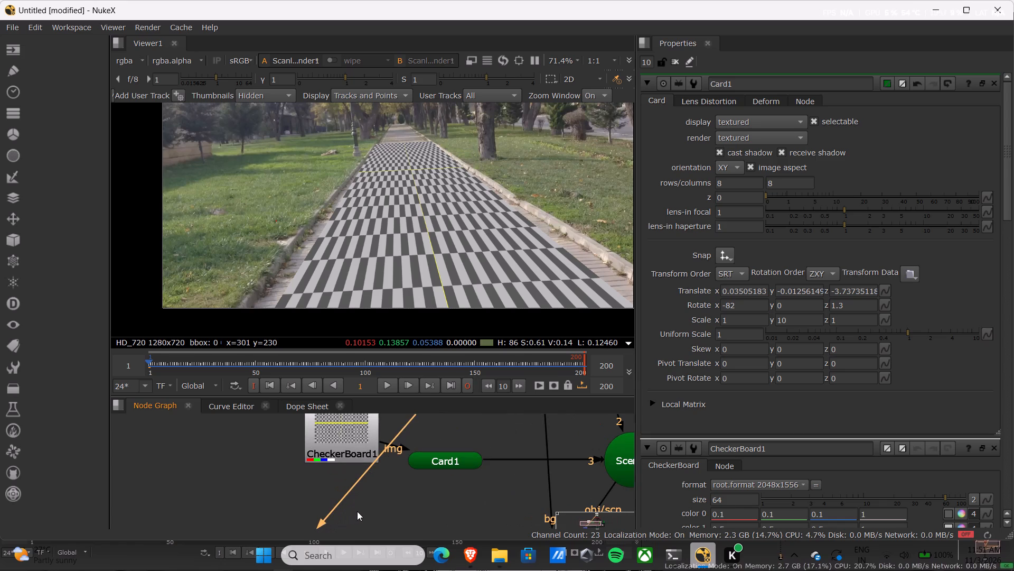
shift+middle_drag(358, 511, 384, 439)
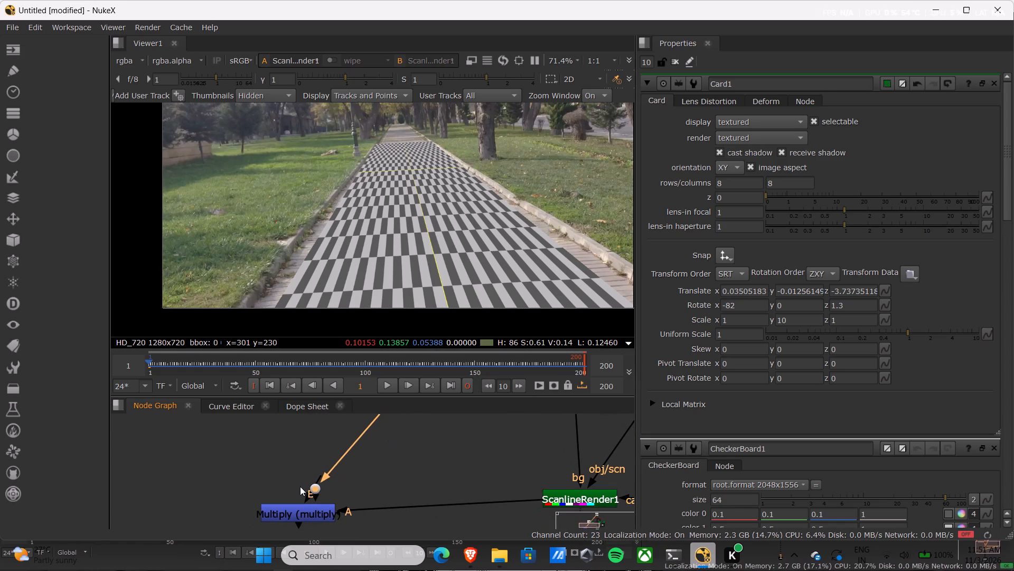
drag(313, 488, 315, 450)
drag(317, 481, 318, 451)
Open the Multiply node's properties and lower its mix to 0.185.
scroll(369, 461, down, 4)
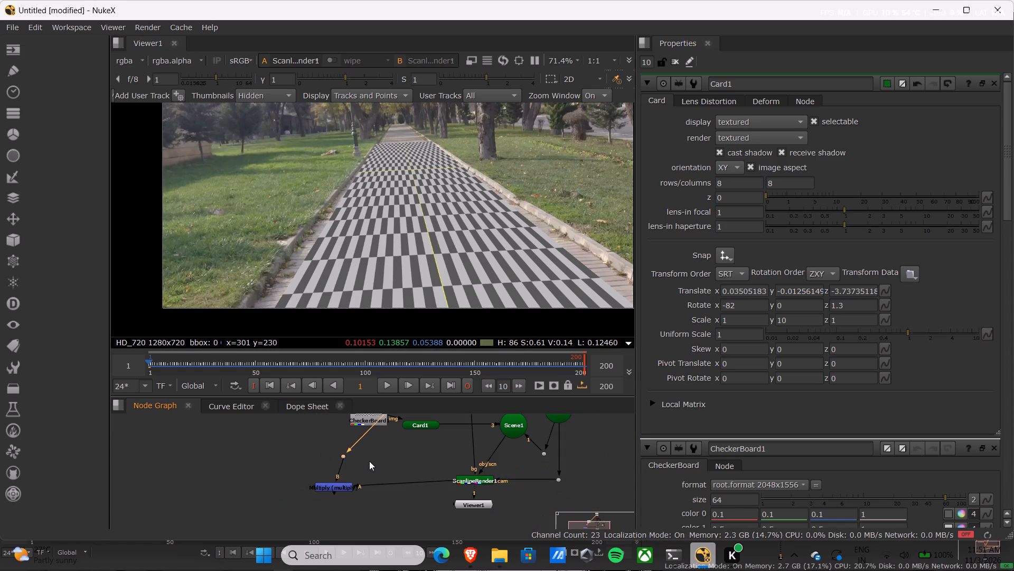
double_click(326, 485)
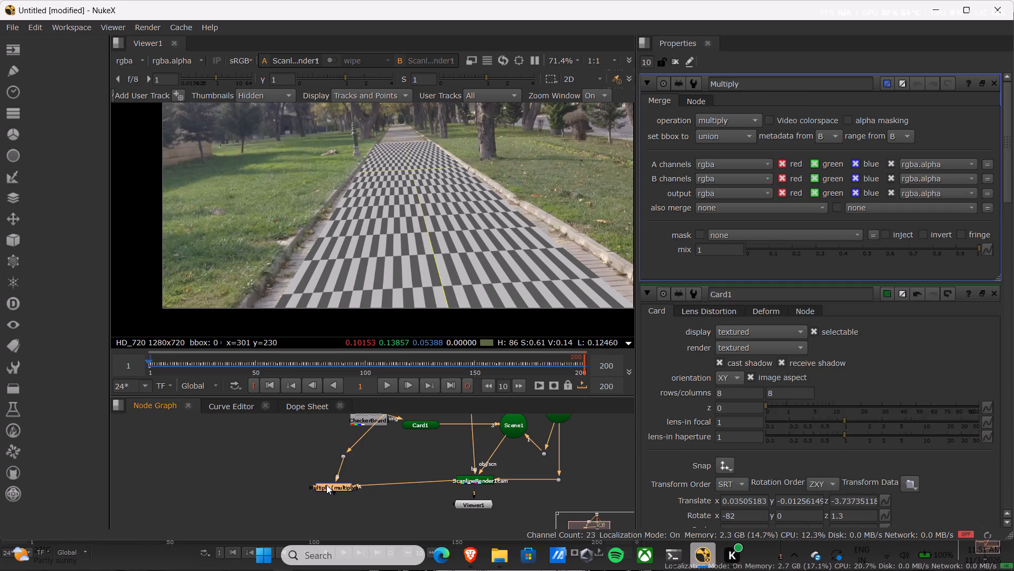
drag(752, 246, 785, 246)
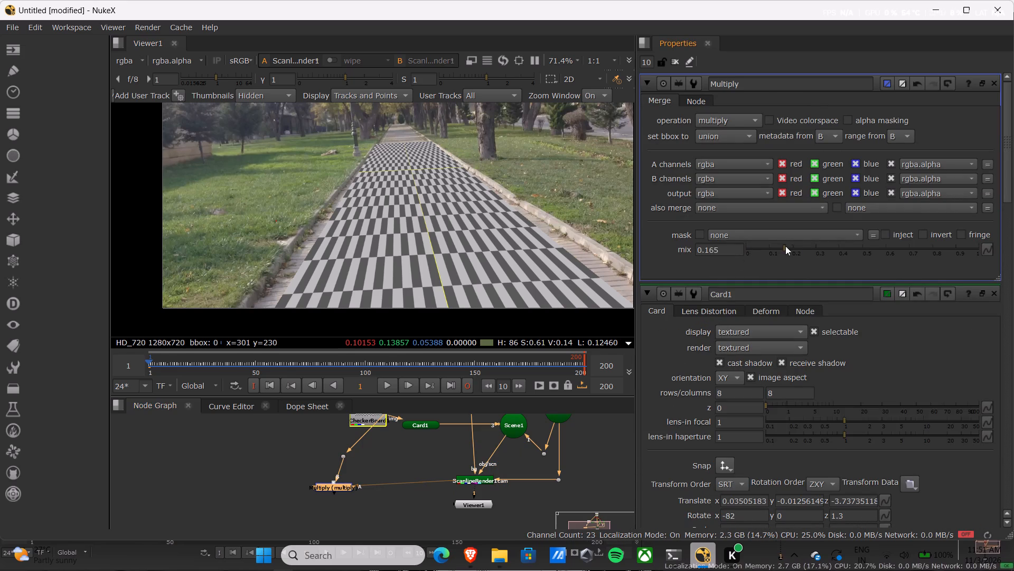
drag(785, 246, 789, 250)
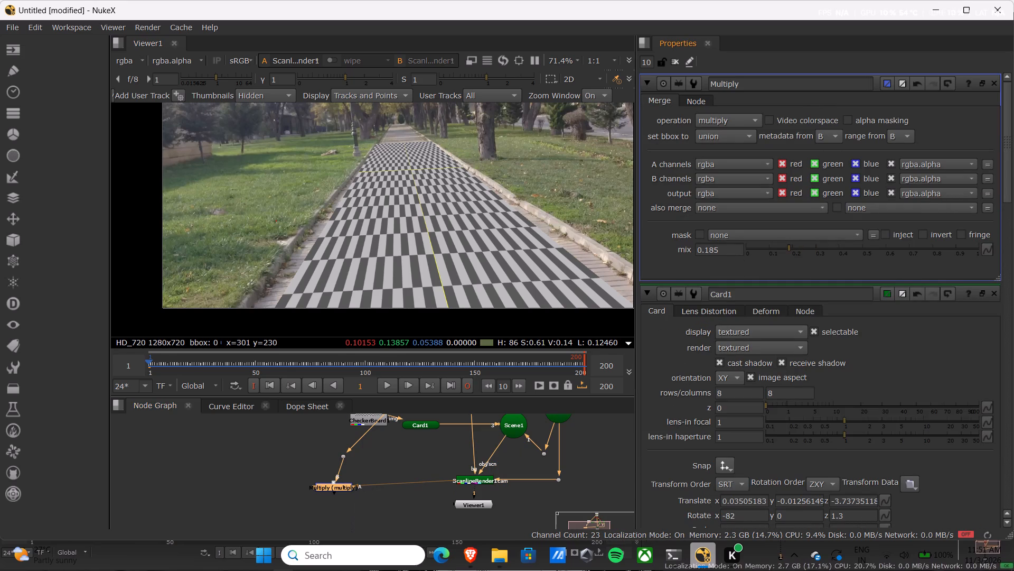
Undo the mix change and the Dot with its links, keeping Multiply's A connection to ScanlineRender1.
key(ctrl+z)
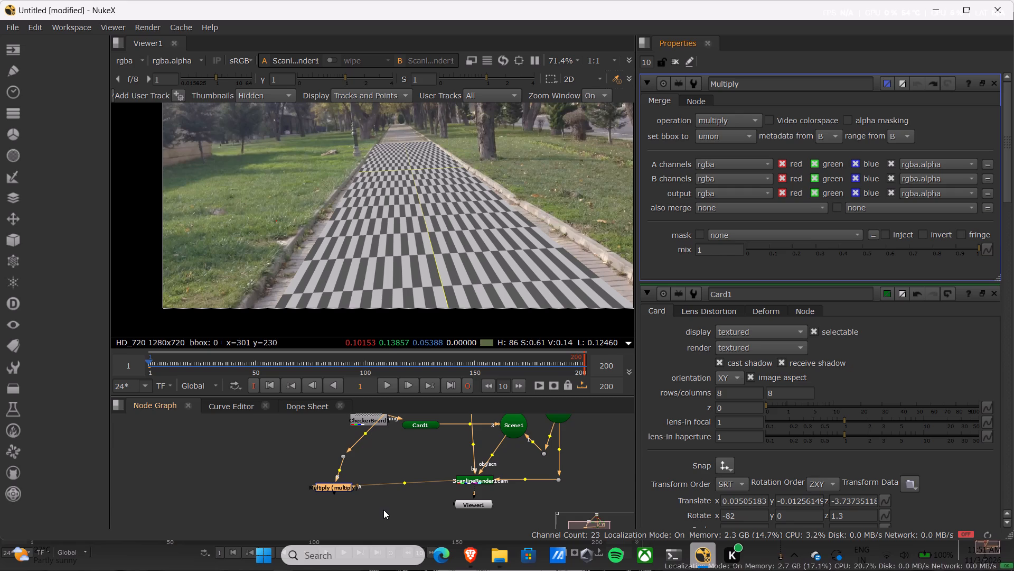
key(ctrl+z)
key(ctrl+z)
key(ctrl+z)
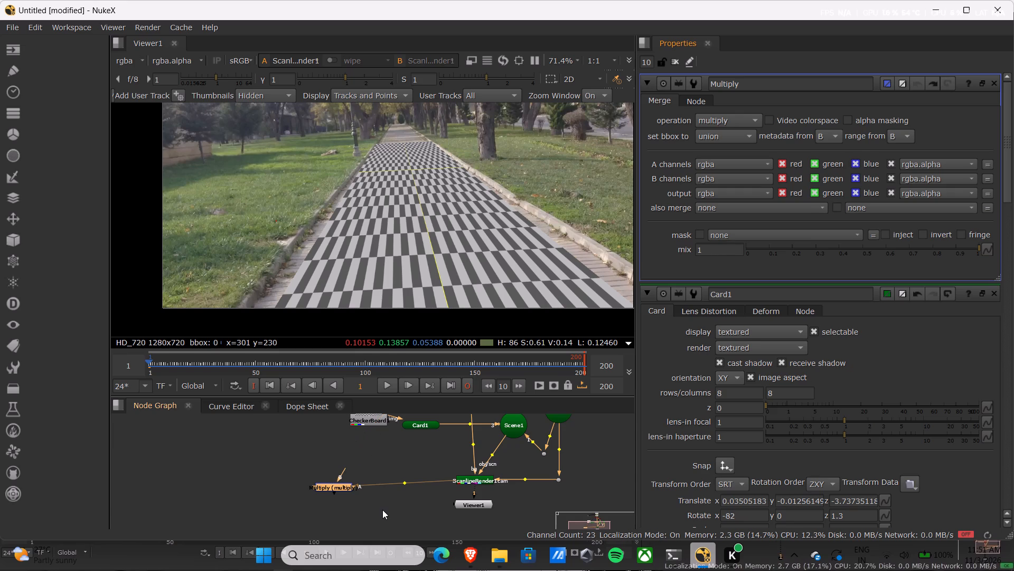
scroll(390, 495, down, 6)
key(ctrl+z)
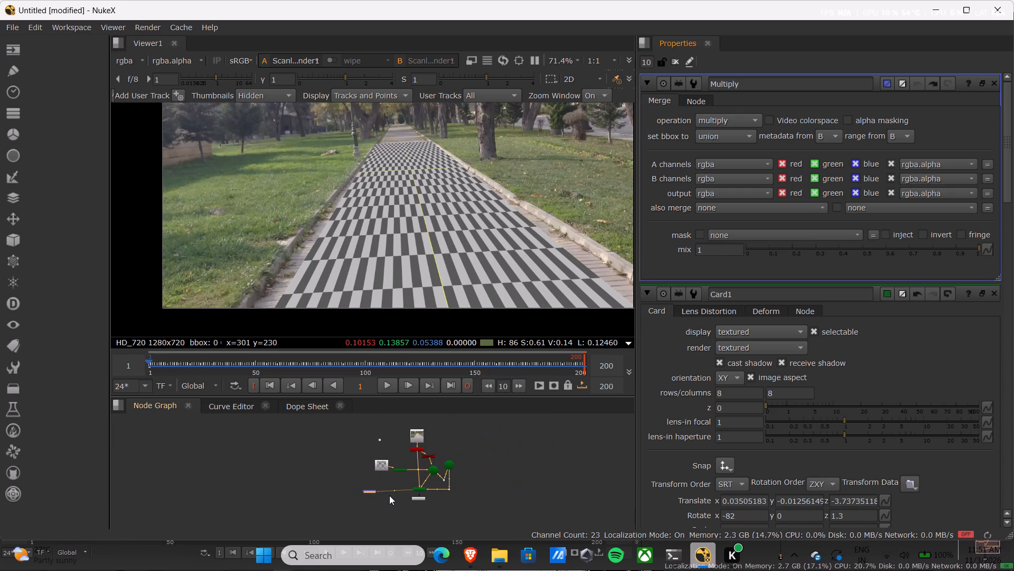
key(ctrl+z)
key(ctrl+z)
Connect the Multiply node's B input directly to Read1.
click(370, 491)
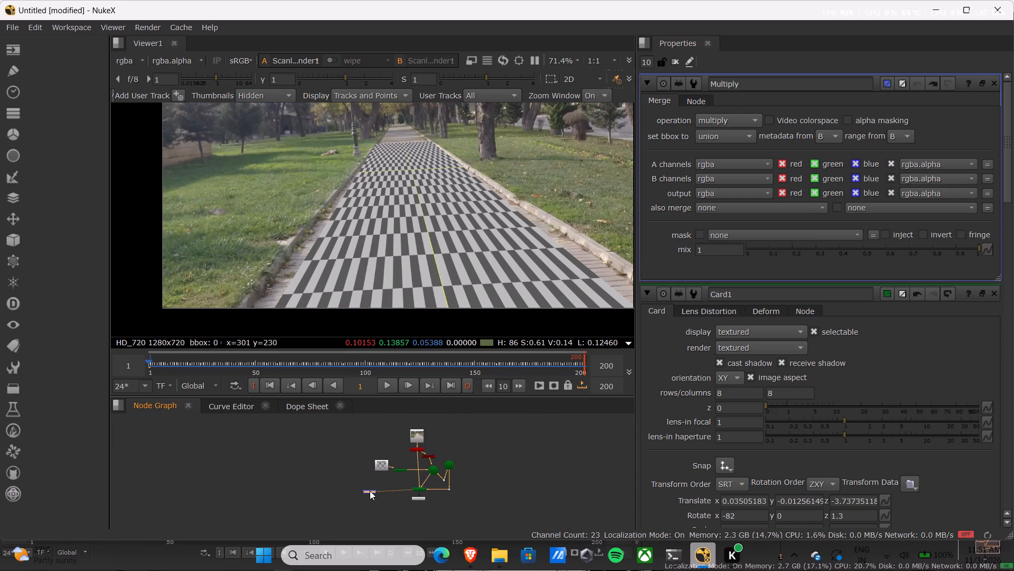
scroll(370, 491, up, 4)
drag(377, 478, 409, 450)
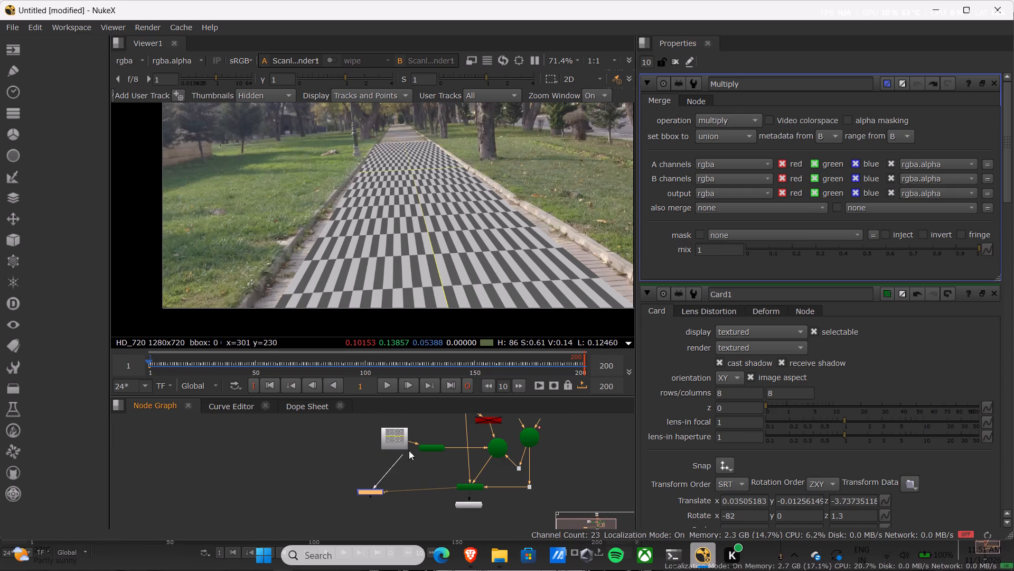
drag(409, 450, 452, 426)
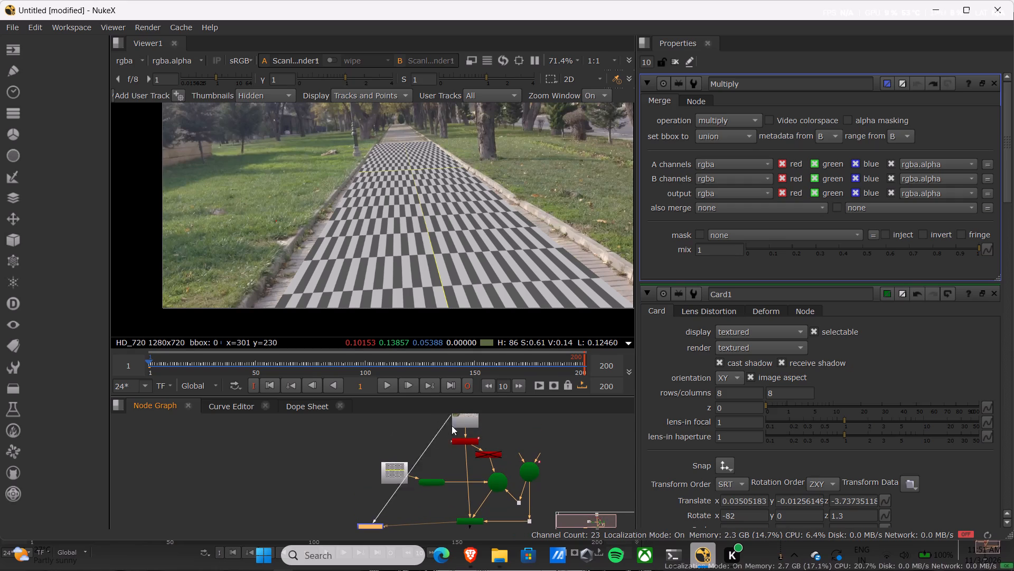
drag(452, 426, 457, 415)
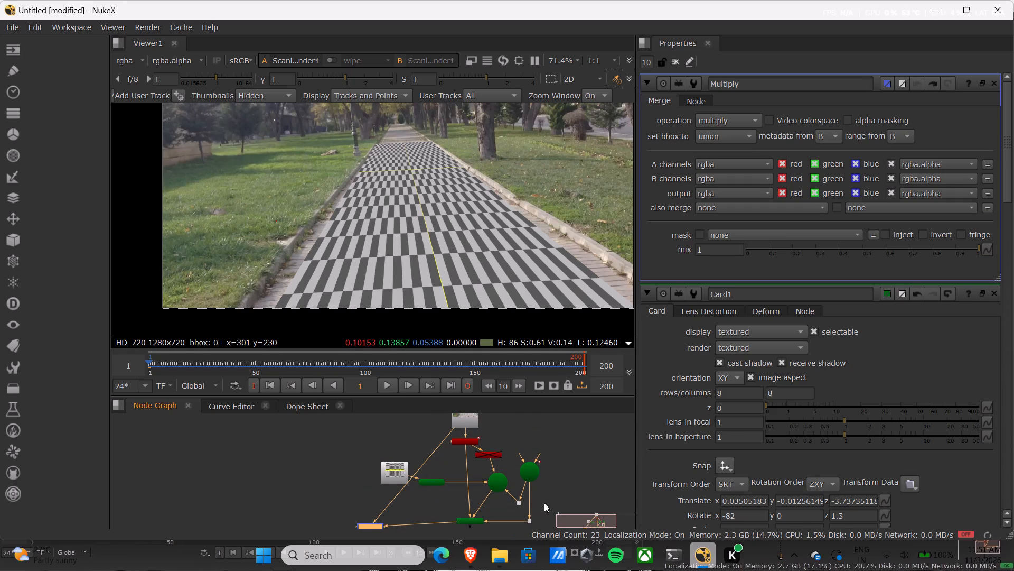
Switch to the tutorial video in Brave and replay the Multiply merge wiring, pausing at 15:03.
click(474, 549)
click(378, 187)
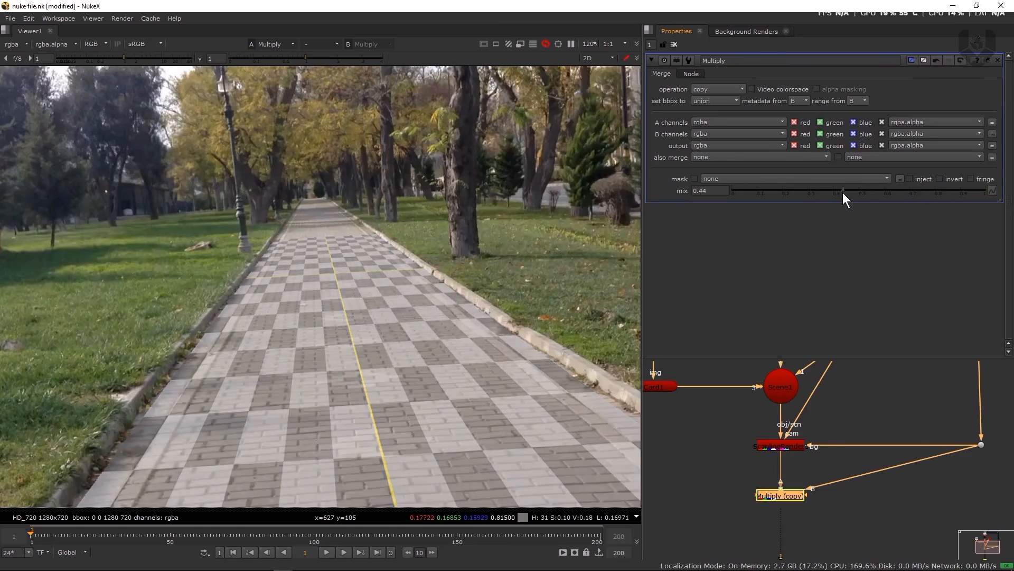
key(Left)
key(Left)
key(Left)
key(Left)
key(Left)
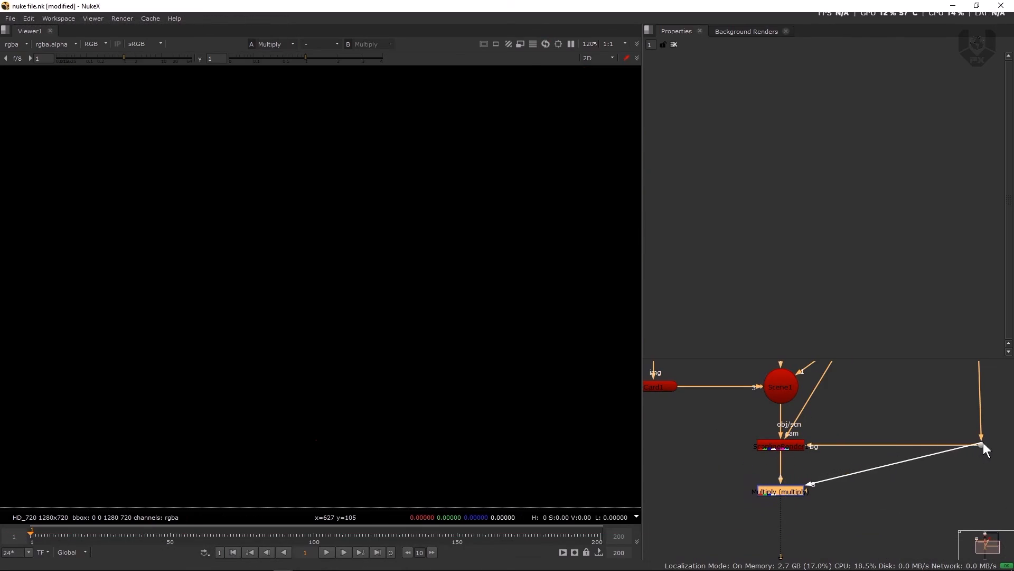
click(488, 331)
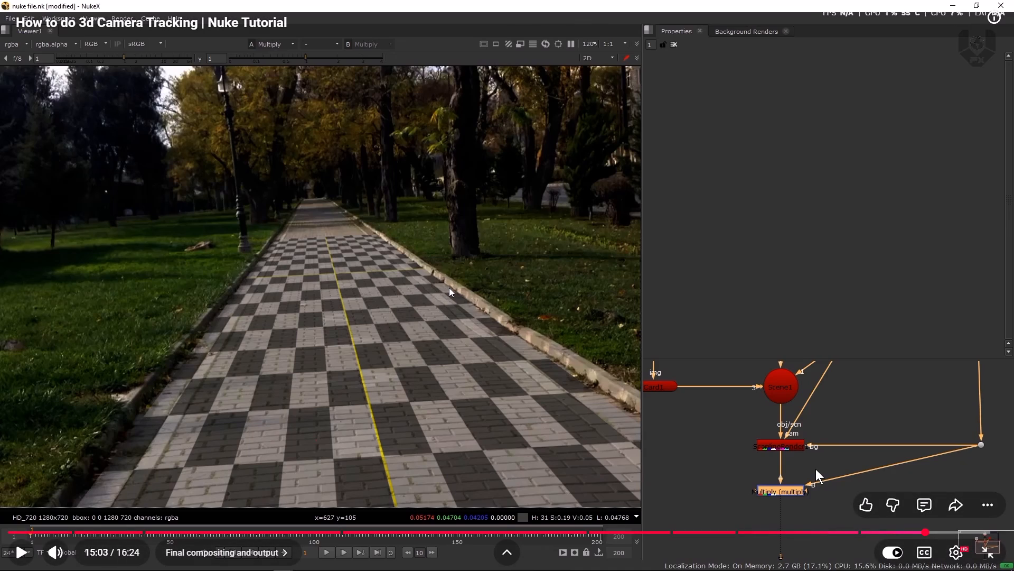
scroll(449, 288, down, 2)
scroll(449, 288, up, 2)
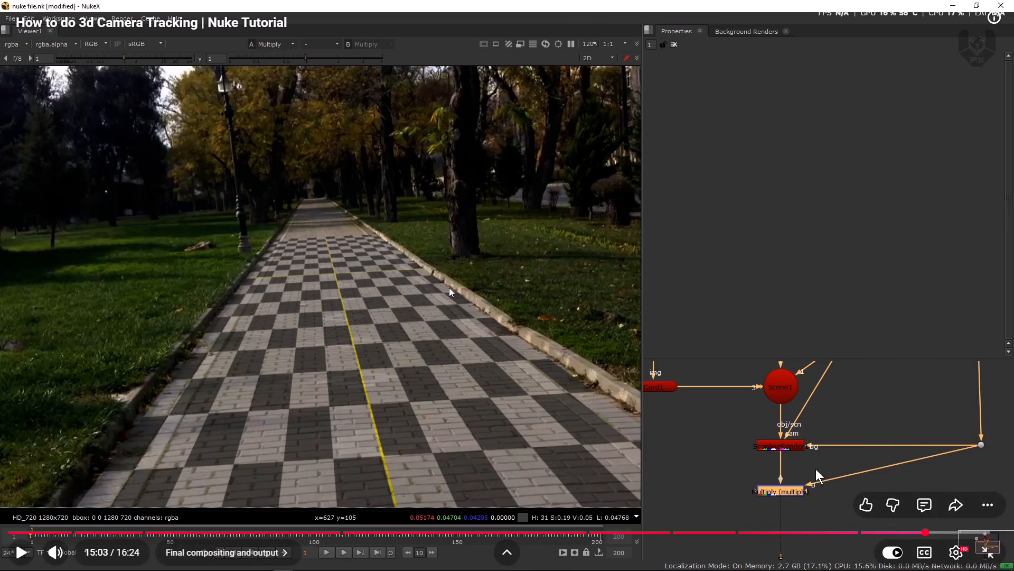
Switch back to Nuke and move the CameraTrackerPointCloud1 node beside CameraTracker2, clear of the connections below Read1.
click(524, 152)
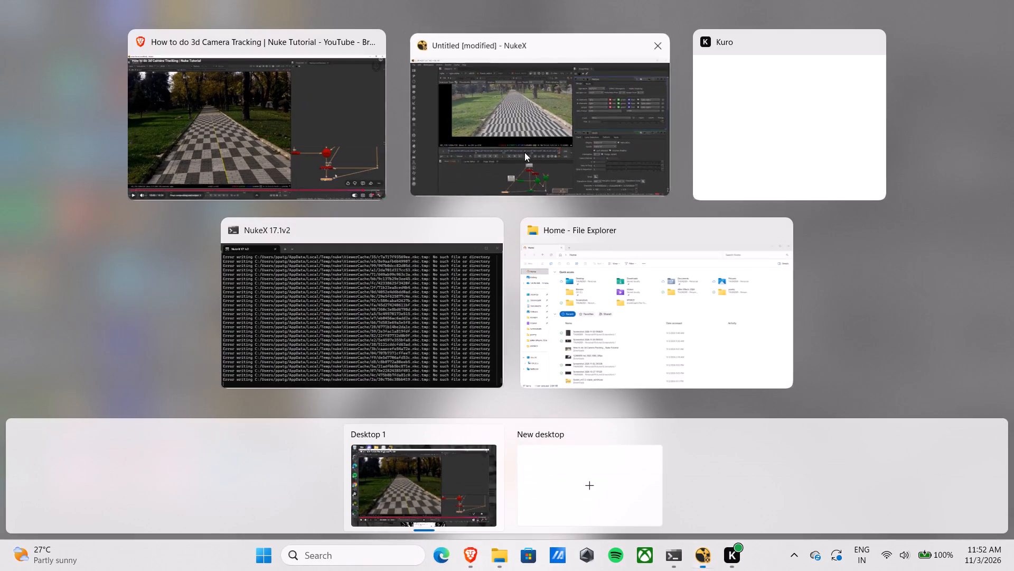
scroll(467, 480, up, 3)
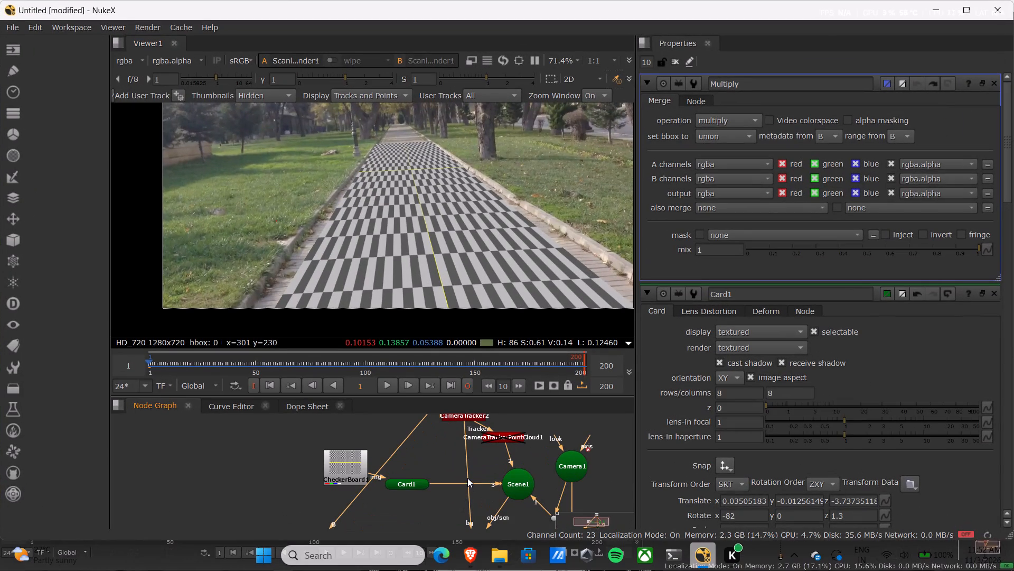
shift+middle_drag(481, 462, 408, 514)
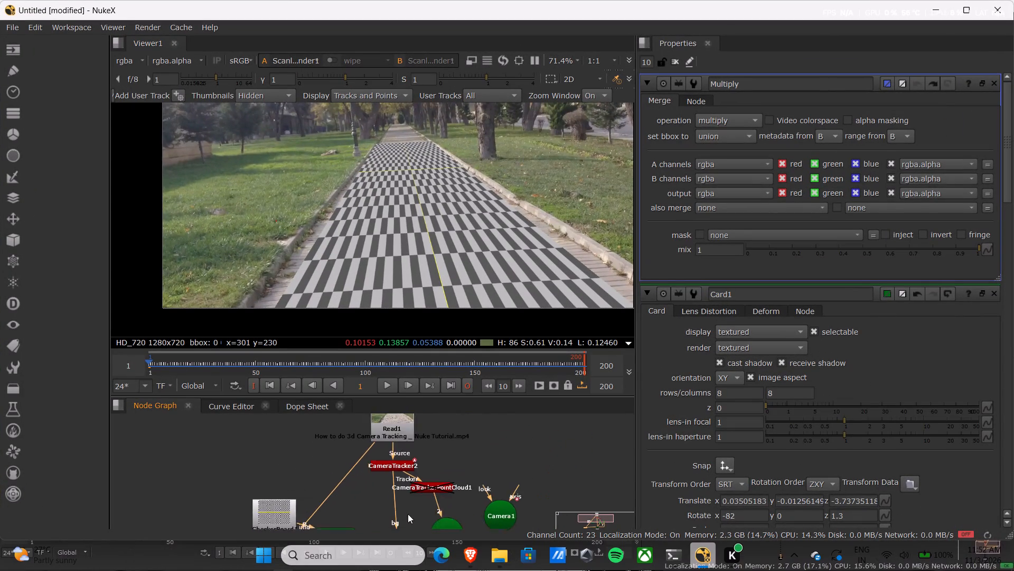
shift+middle_drag(408, 514, 388, 524)
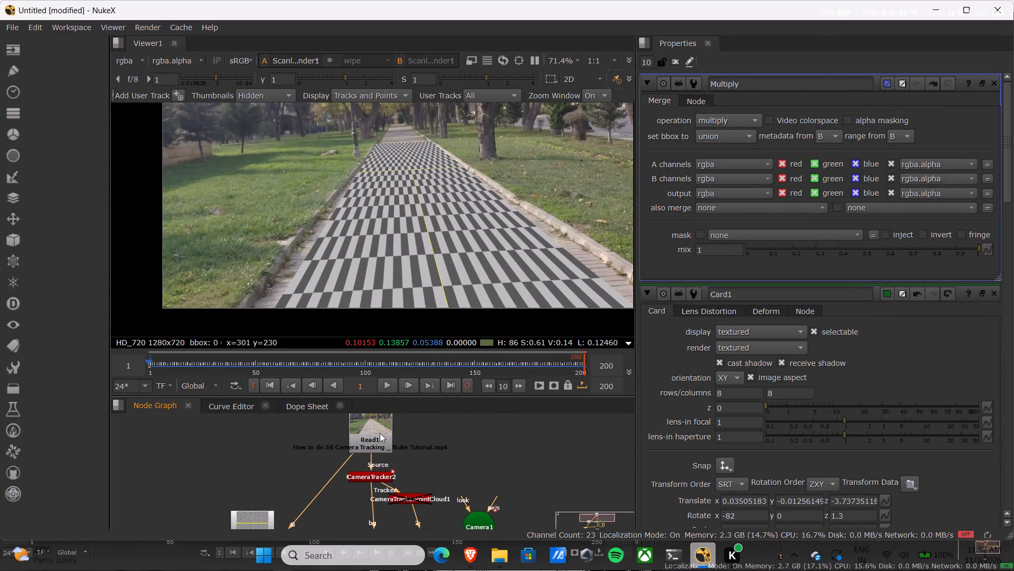
drag(374, 471, 387, 469)
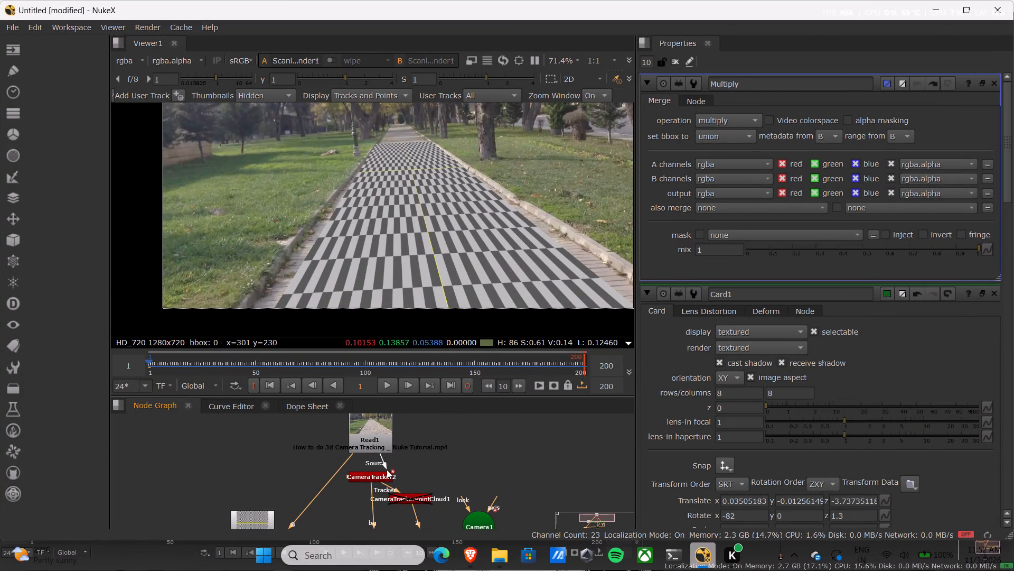
drag(387, 469, 367, 471)
click(372, 475)
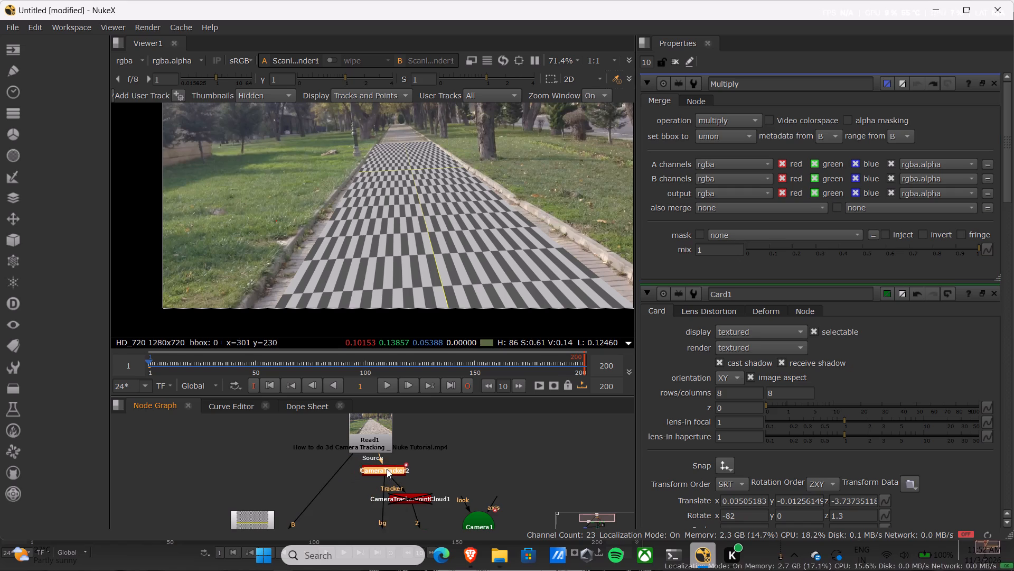
drag(420, 495, 425, 493)
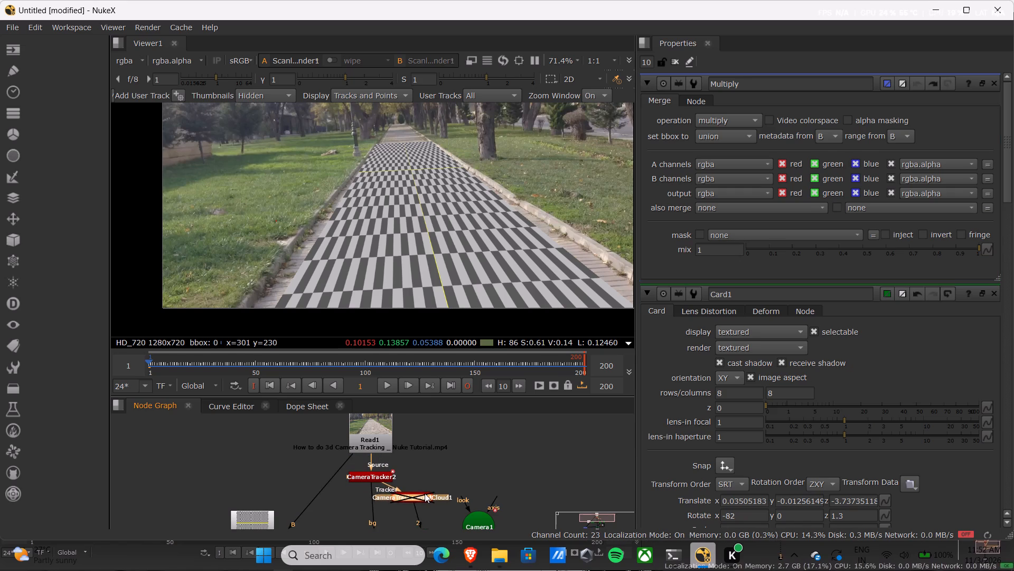
drag(425, 493, 452, 473)
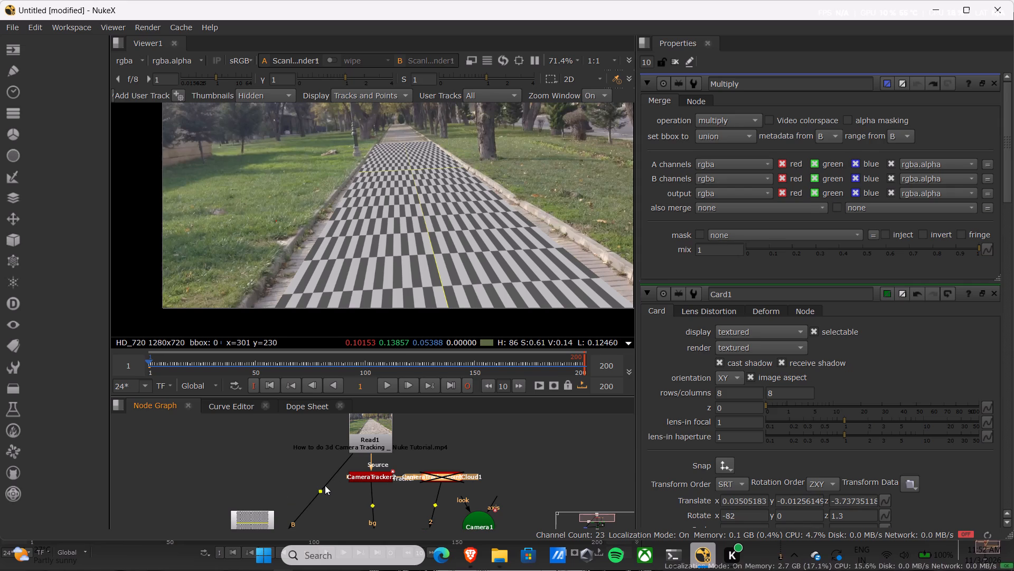
Delete the Multiply node from the node graph.
ctrl+drag(322, 485, 266, 449)
scroll(286, 462, down, 6)
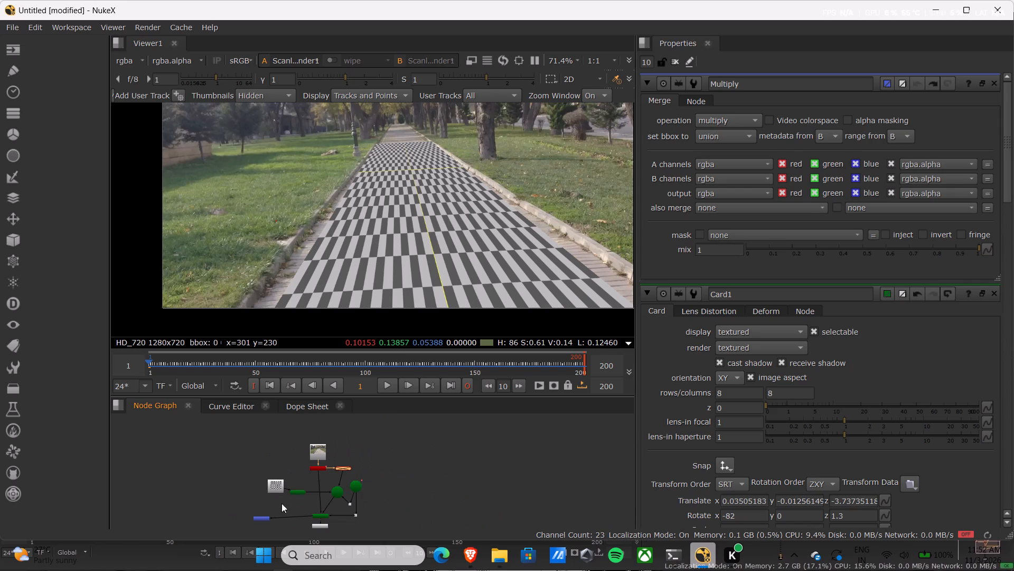
click(264, 516)
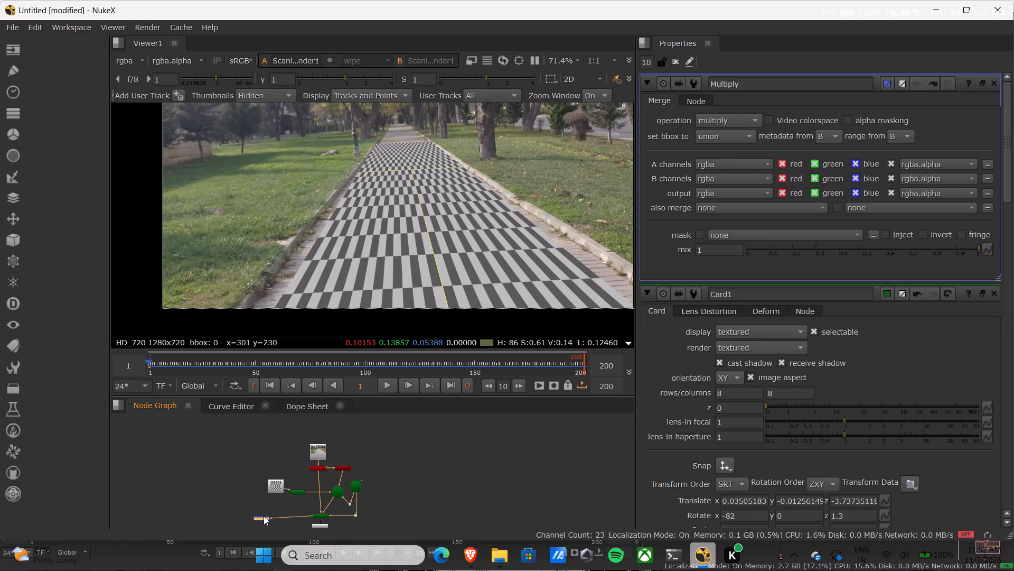
key(Delete)
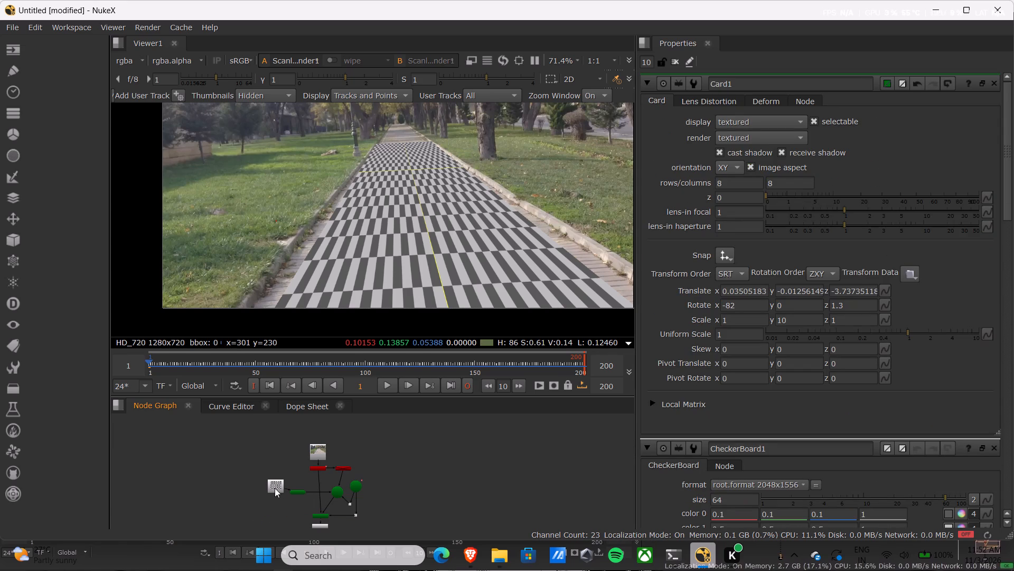
Insert a Dot in the bg connection from CameraTracker2 to ScanlineRender1 and place it above and left of CheckerBoard1.
scroll(276, 488, up, 5)
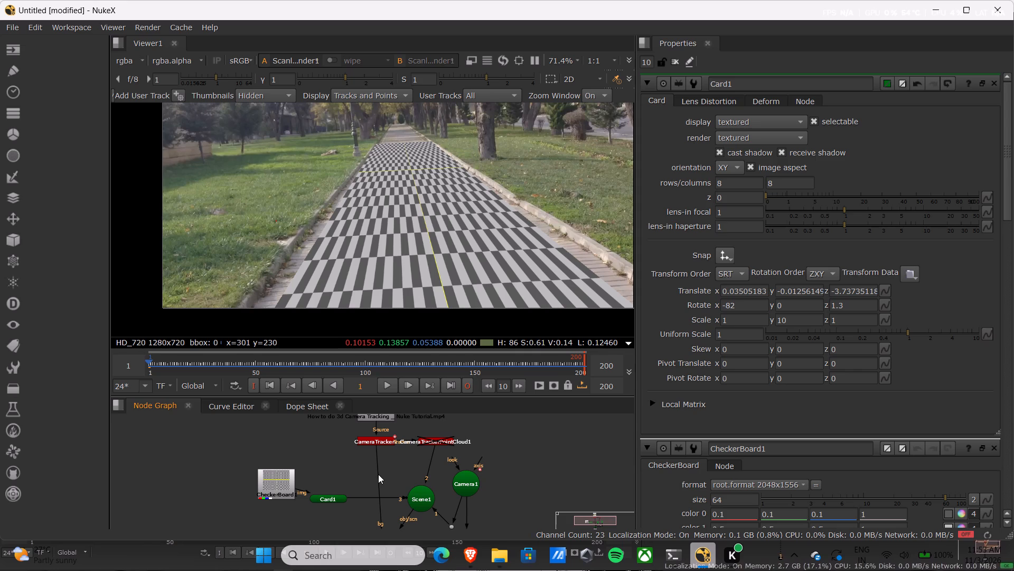
ctrl+drag(378, 484, 311, 457)
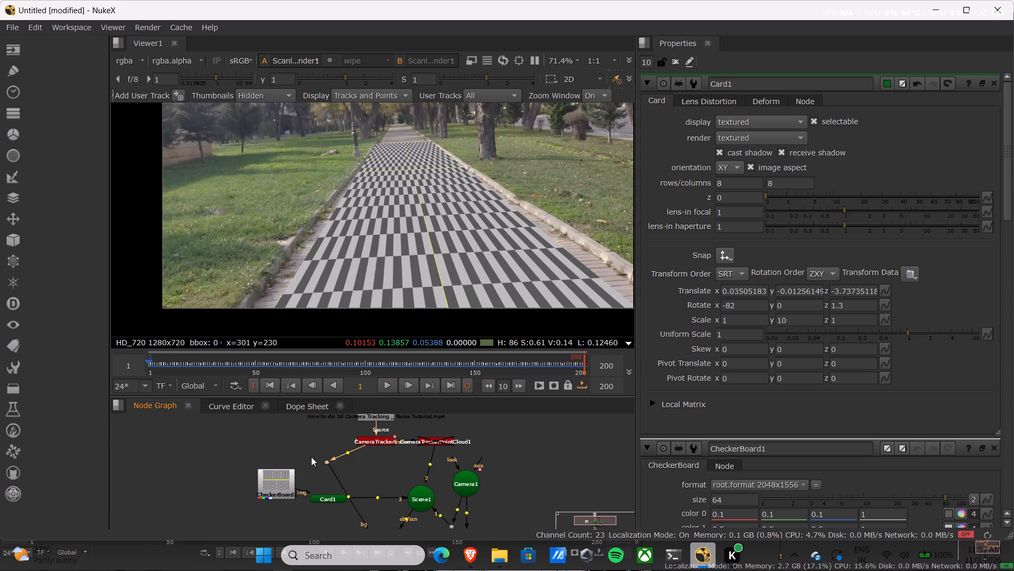
ctrl+drag(311, 457, 235, 446)
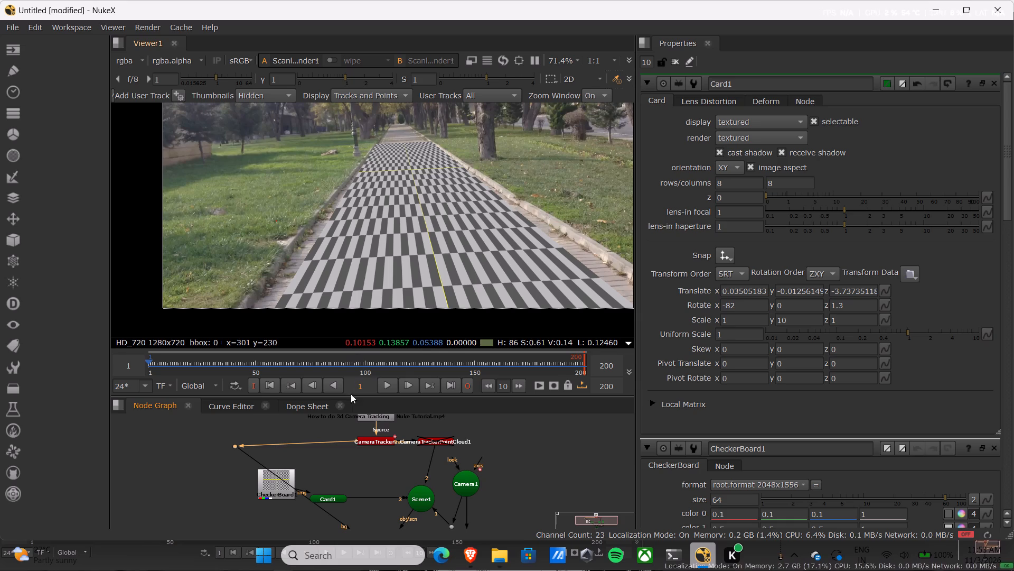
In the maximized node graph, shift Camera1 slightly downward and move Scene1 beneath CameraTracker2.
key(space)
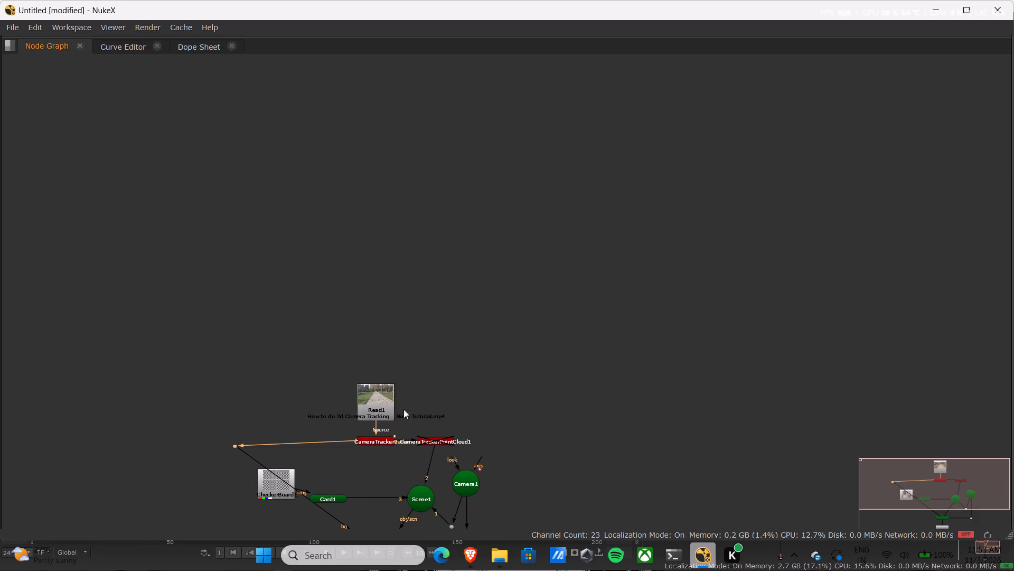
scroll(377, 378, up, 3)
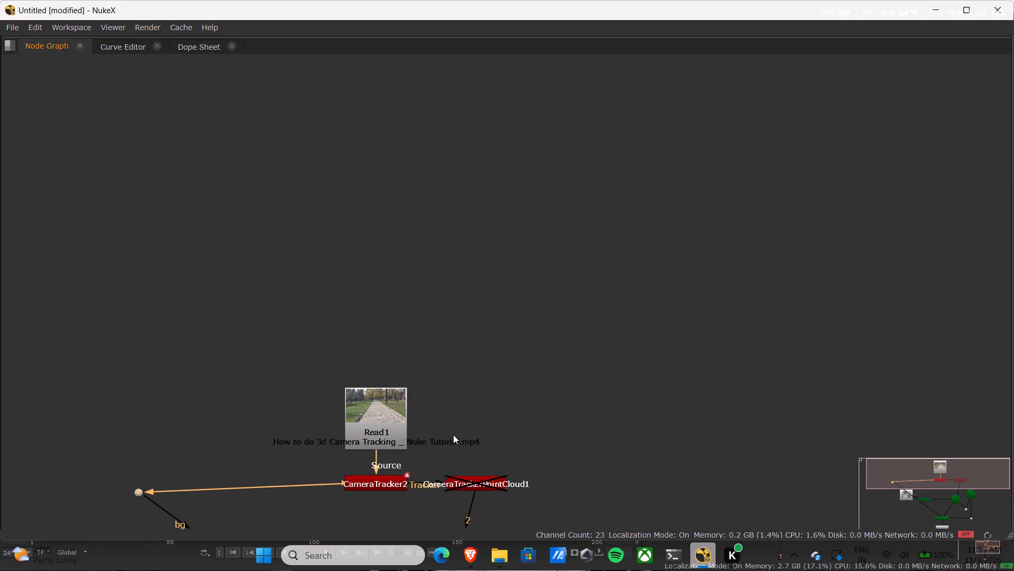
middle_drag(453, 435, 509, 218)
middle_drag(508, 294, 509, 246)
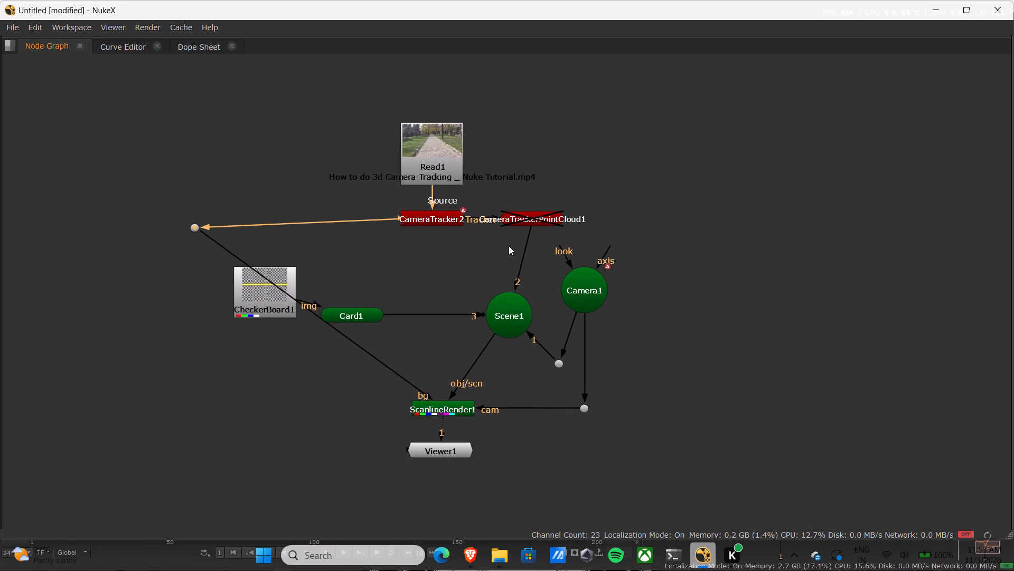
drag(588, 289, 625, 305)
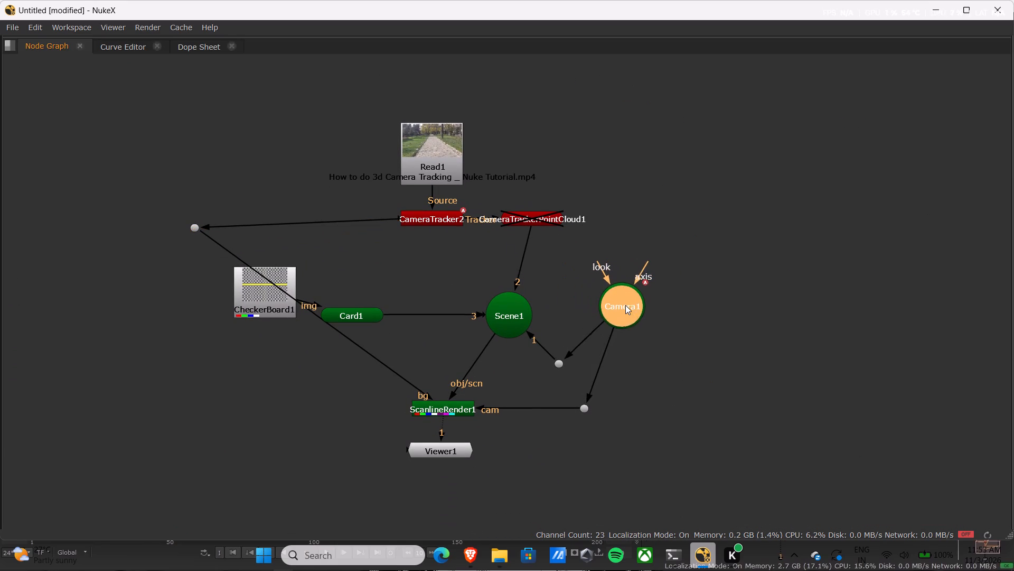
drag(625, 305, 604, 307)
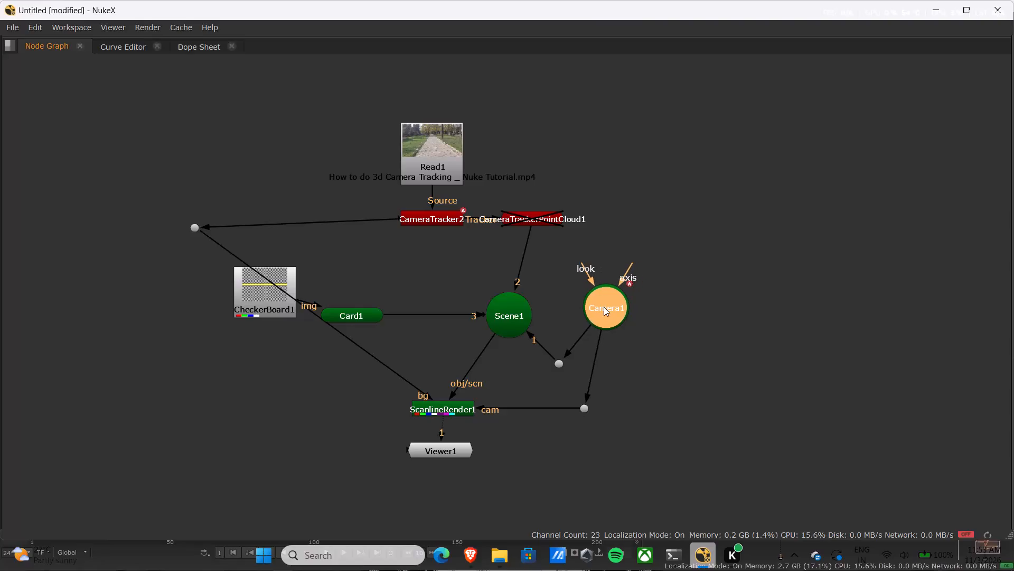
drag(604, 307, 592, 305)
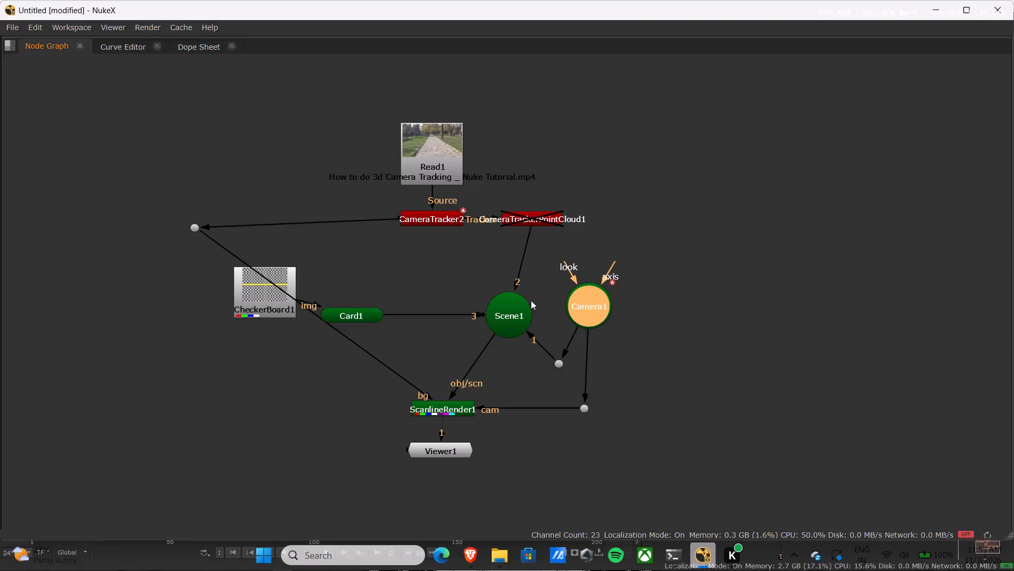
drag(512, 303, 428, 268)
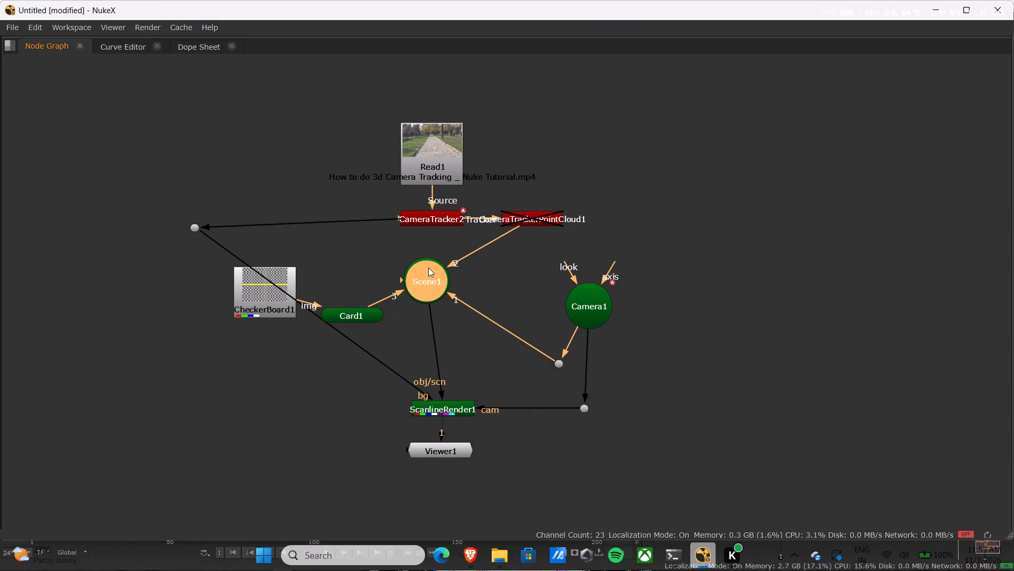
drag(428, 268, 435, 268)
Insert a second Dot in the bg connection, directly below the first Dot and level with ScanlineRender1.
ctrl+drag(336, 329, 299, 335)
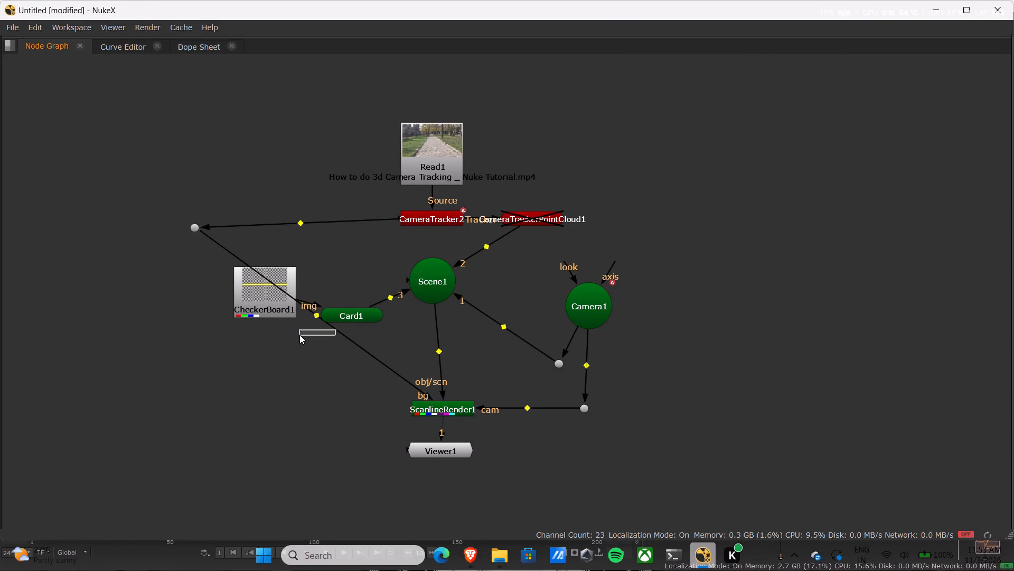
ctrl+drag(299, 335, 300, 335)
ctrl+drag(316, 313, 191, 383)
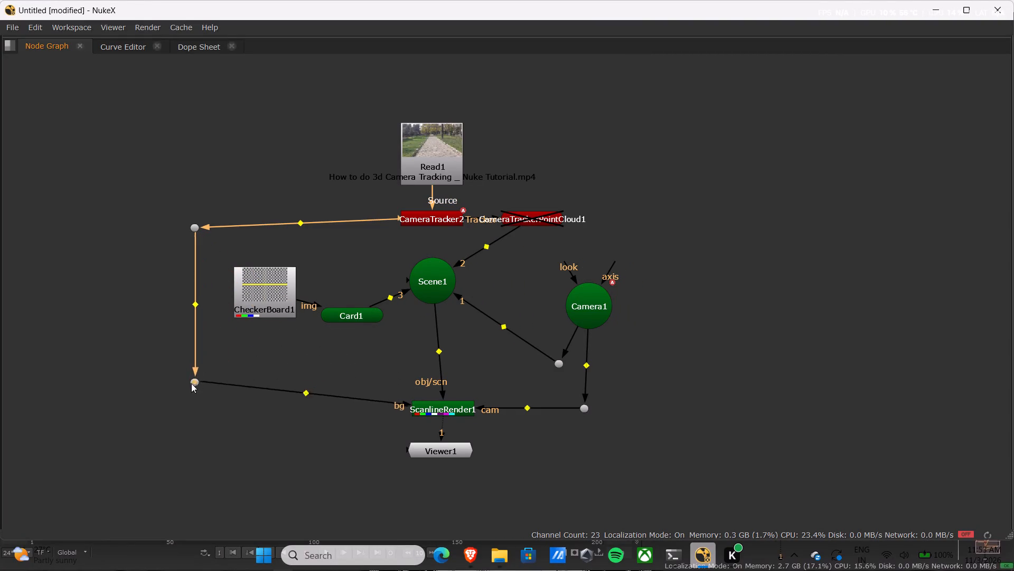
ctrl+drag(191, 383, 189, 405)
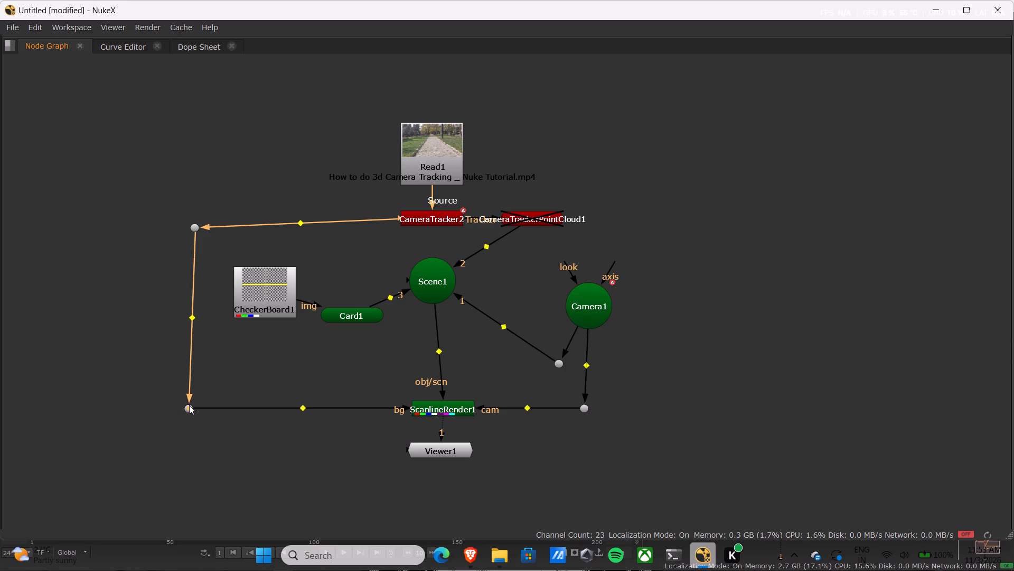
ctrl+drag(189, 405, 193, 404)
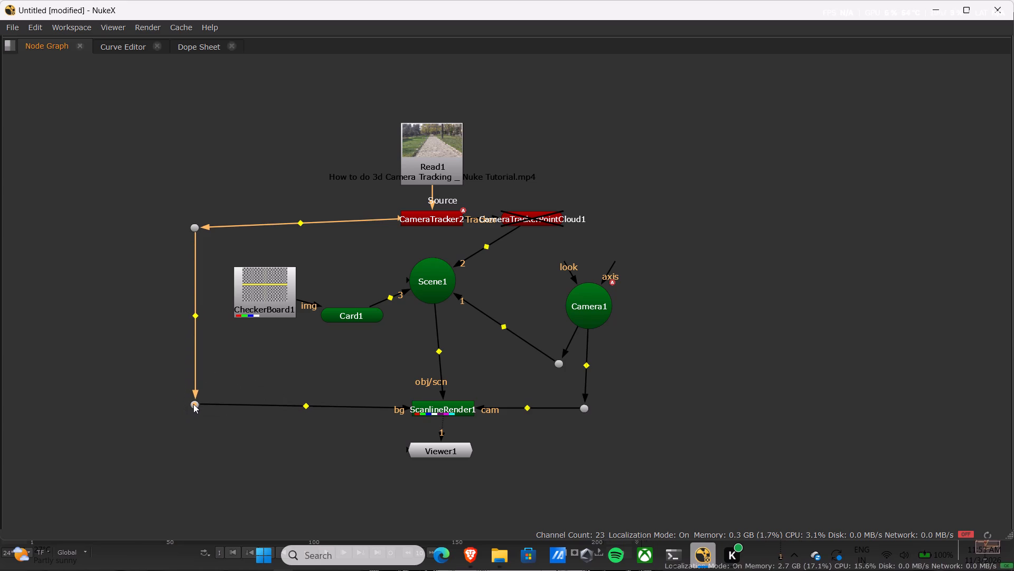
ctrl+drag(193, 404, 194, 413)
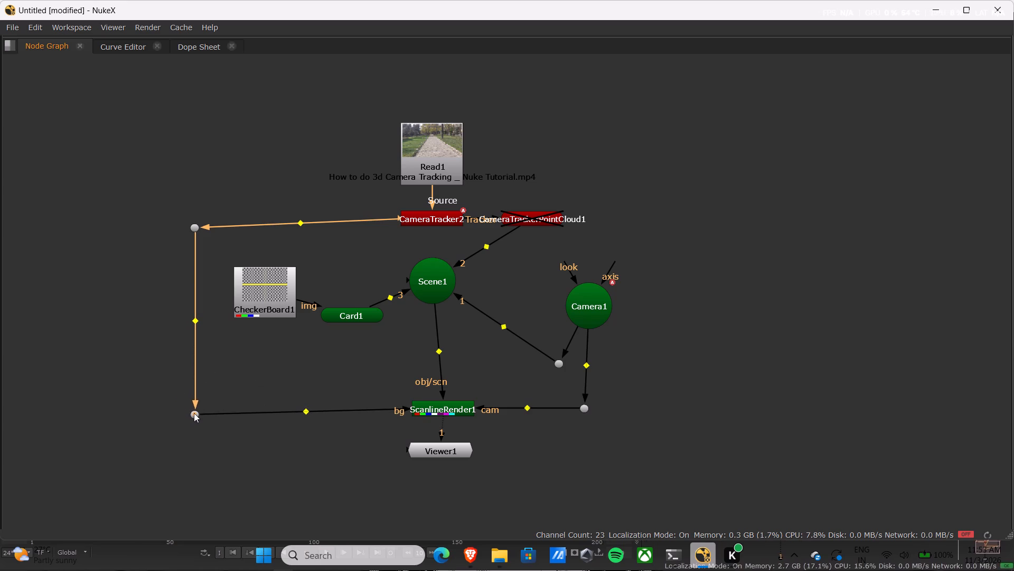
ctrl+drag(194, 413, 197, 409)
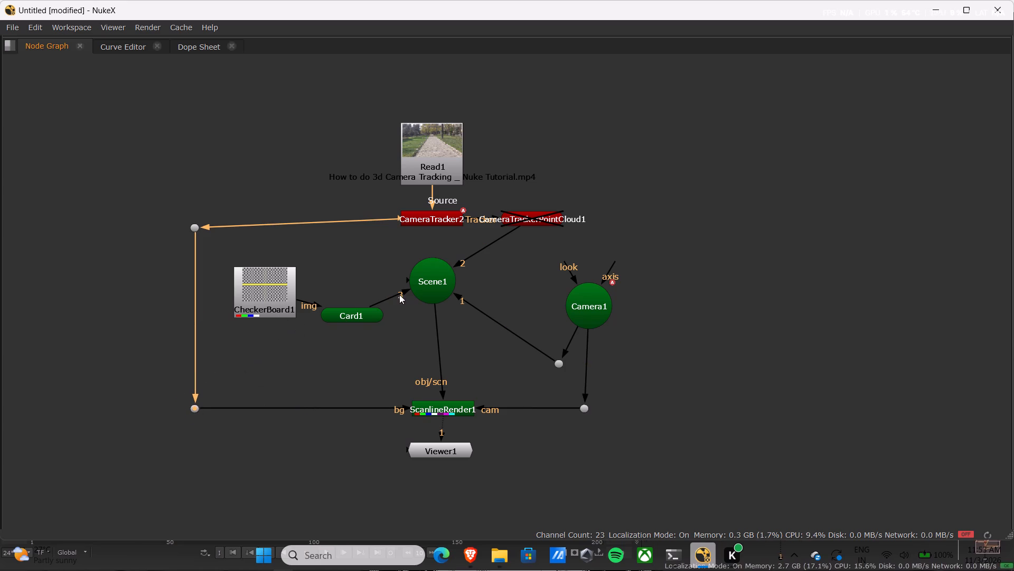
Lower Scene1 and raise Card1 and CheckerBoard1 into one row just below the level of CameraTracker2.
drag(432, 281, 429, 315)
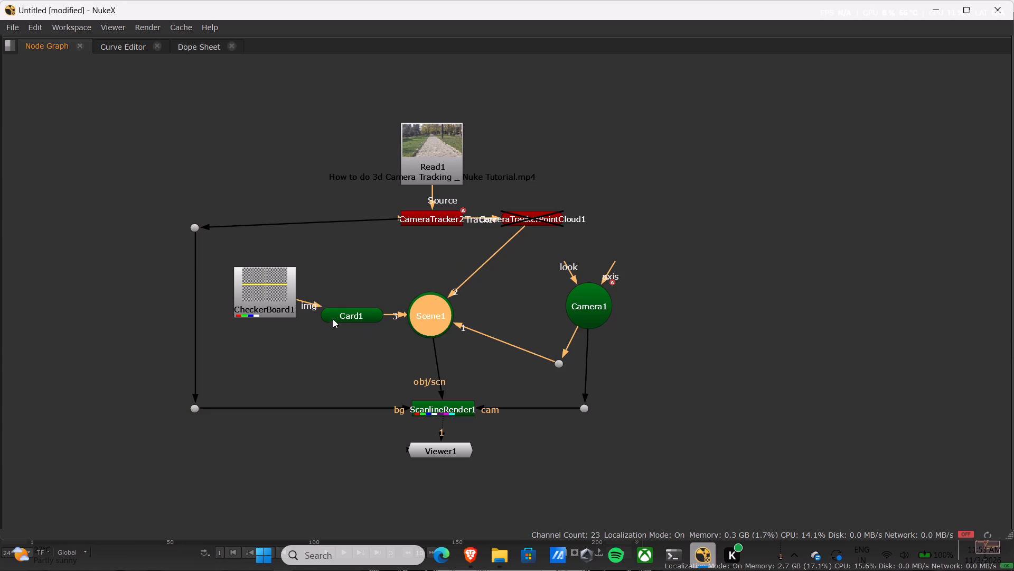
drag(337, 316, 343, 288)
drag(265, 293, 261, 261)
drag(363, 287, 359, 263)
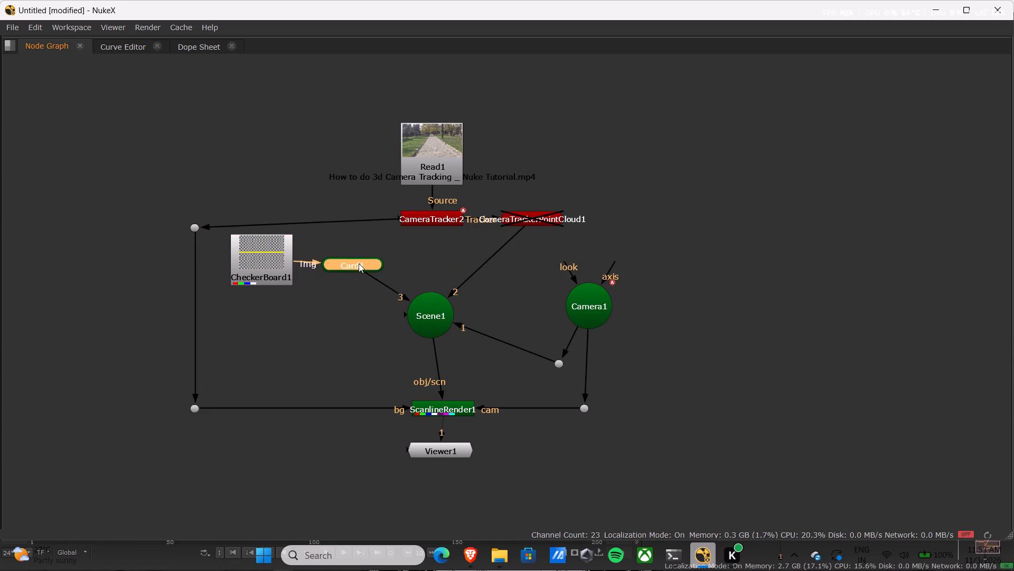
drag(359, 263, 359, 263)
Align Scene1, ScanlineRender1 and Viewer1 in one vertical column, with Viewer1 spaced slightly lower.
drag(429, 312, 419, 310)
drag(435, 403, 414, 402)
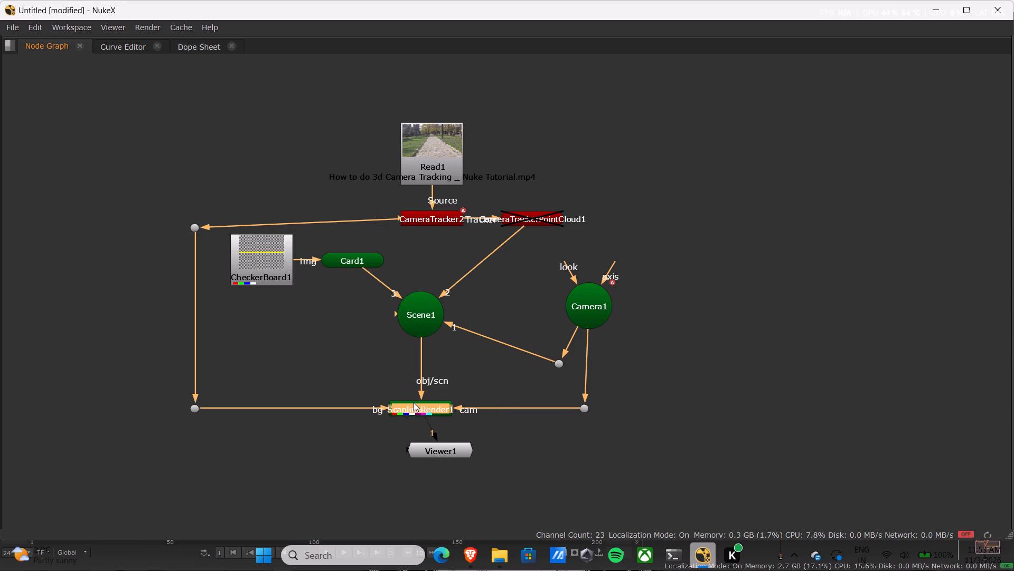
drag(414, 402, 416, 402)
drag(439, 451, 425, 452)
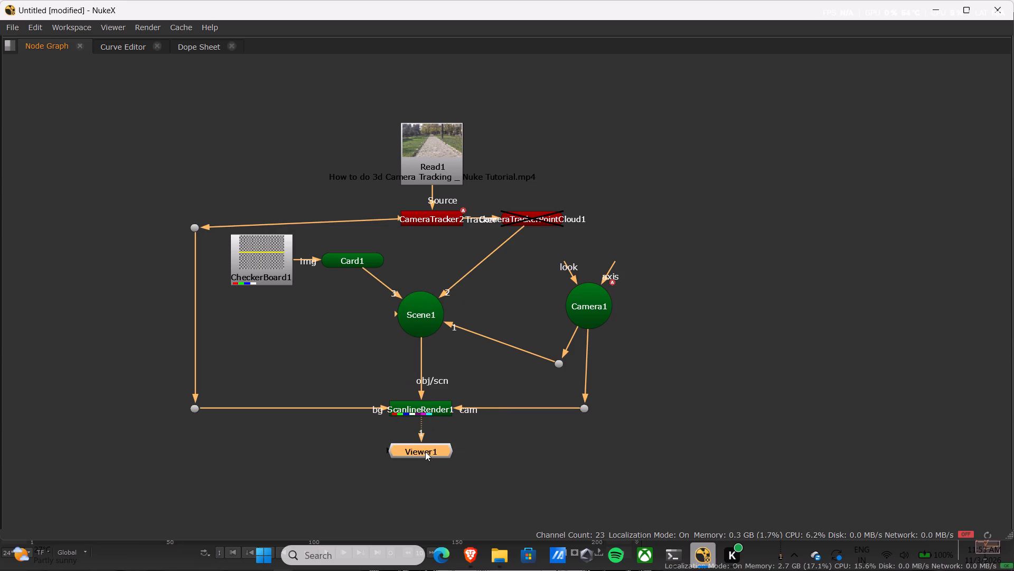
drag(425, 452, 424, 465)
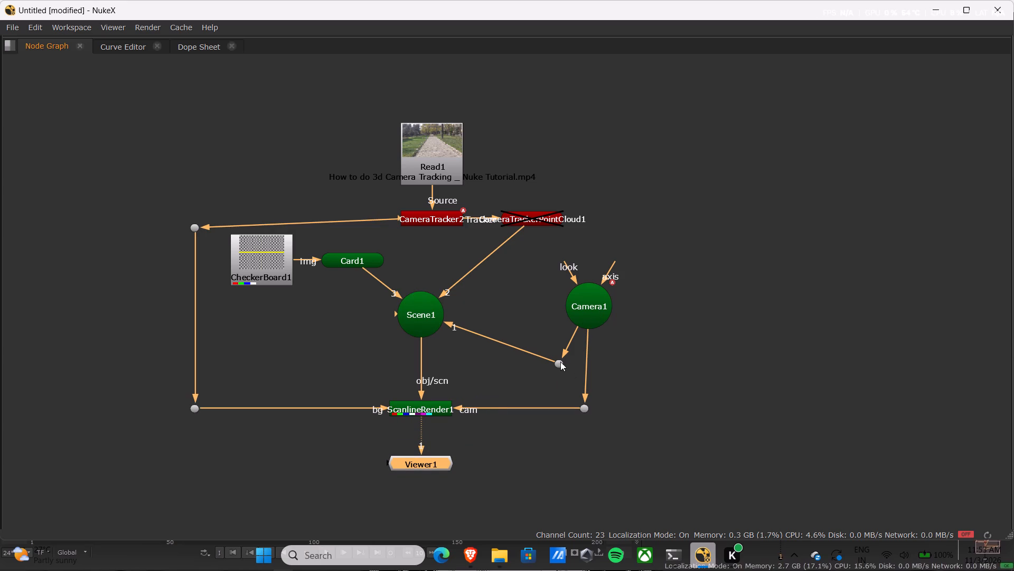
Delete the Dot between Camera1 and Scene1, and align the cam connection's Dot directly below Camera1.
click(559, 362)
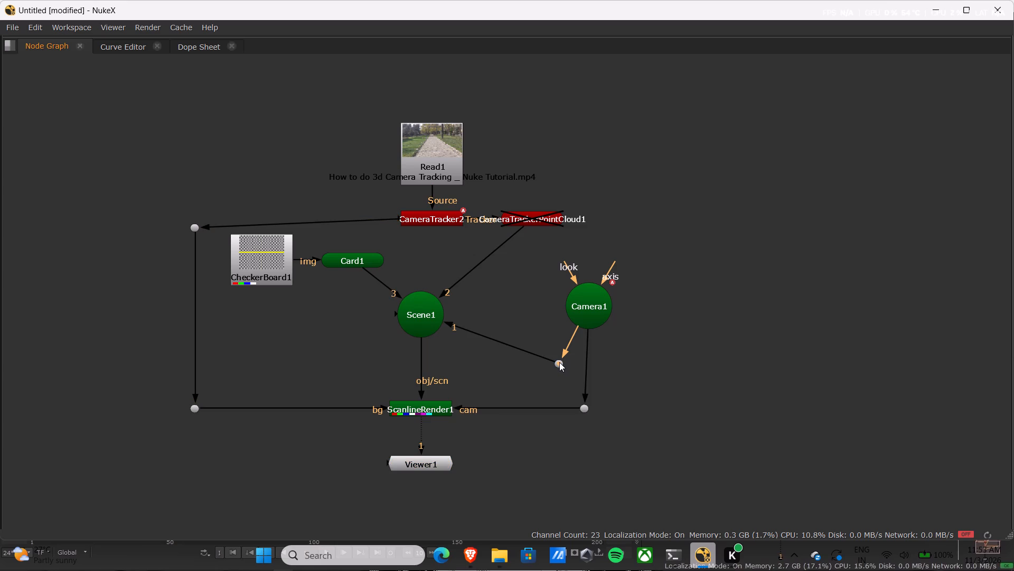
key(Delete)
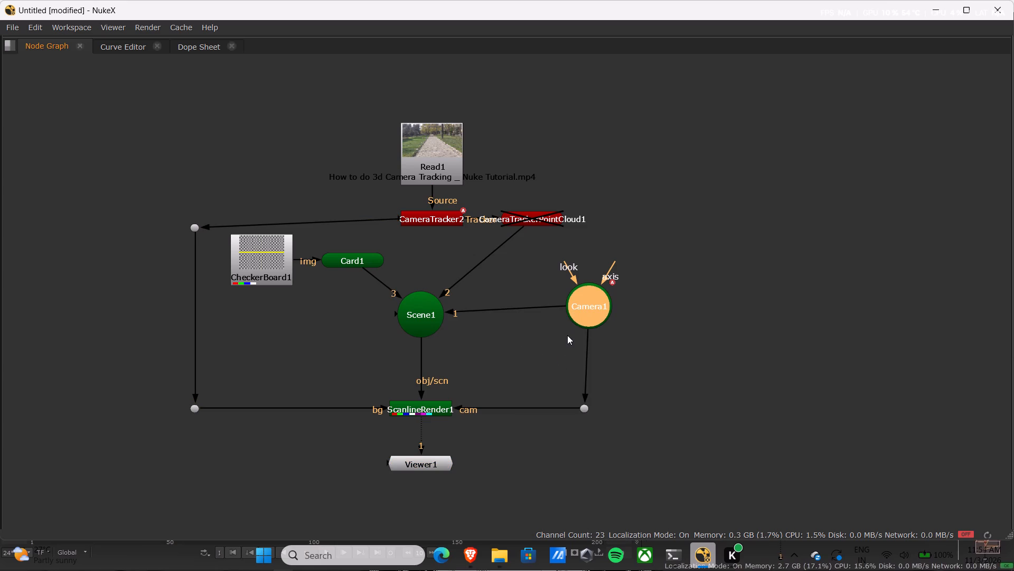
click(530, 365)
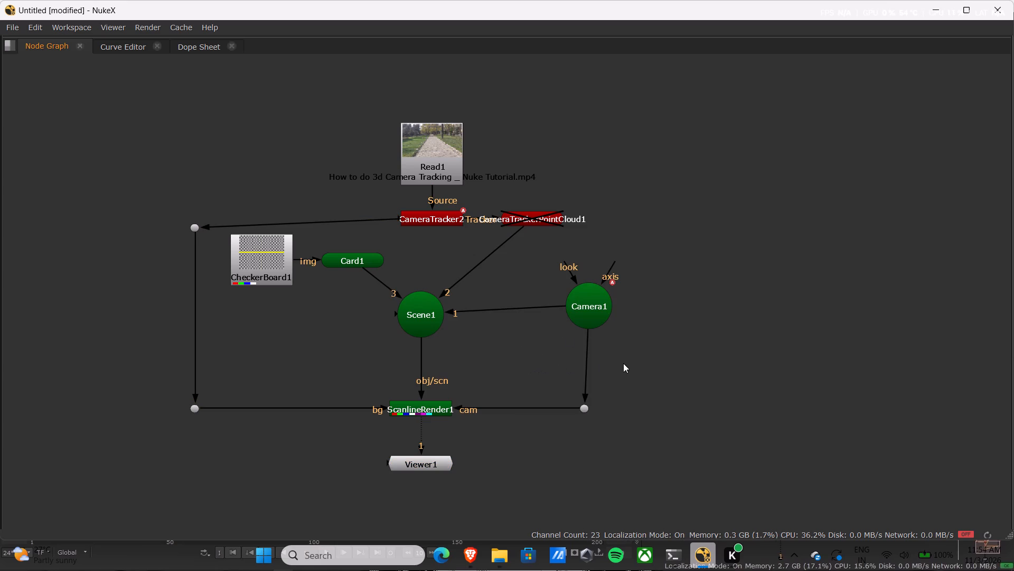
drag(581, 408, 588, 412)
click(568, 462)
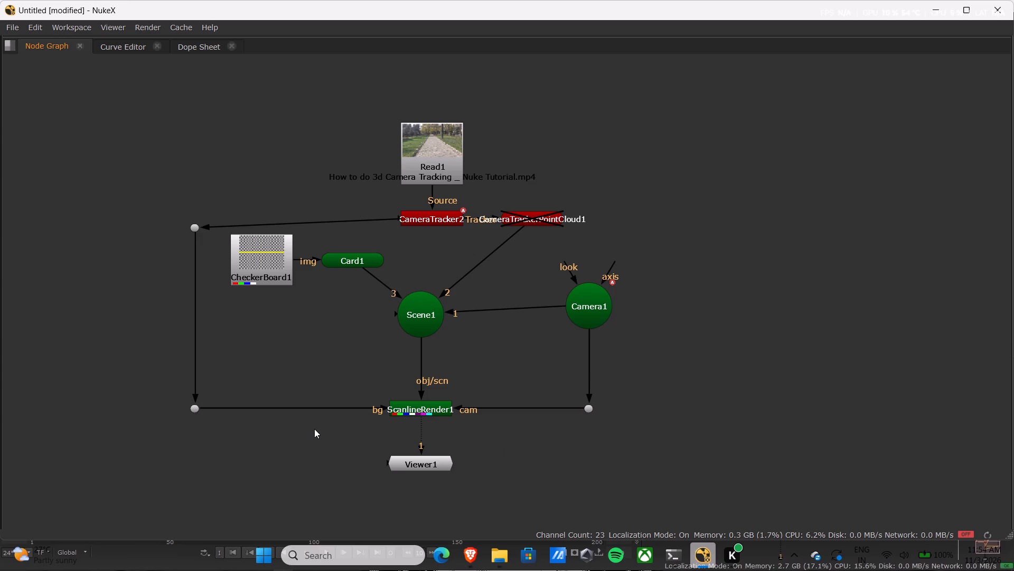
Add a Multiply merge node below and left of ScanlineRender1, connecting A to ScanlineRender1 and B to the lower bg Dot.
key(Tab)
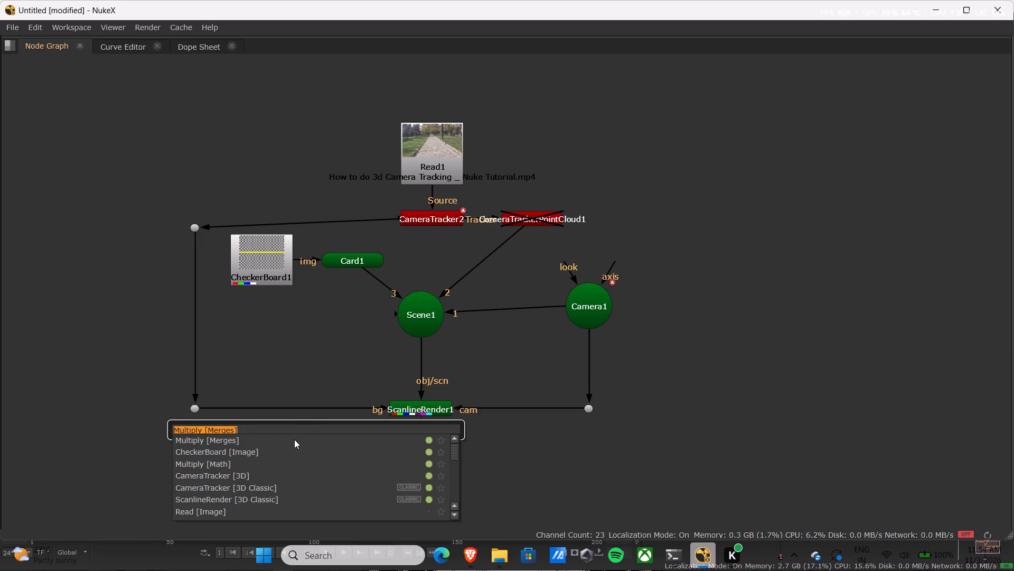
click(294, 439)
drag(558, 462, 326, 456)
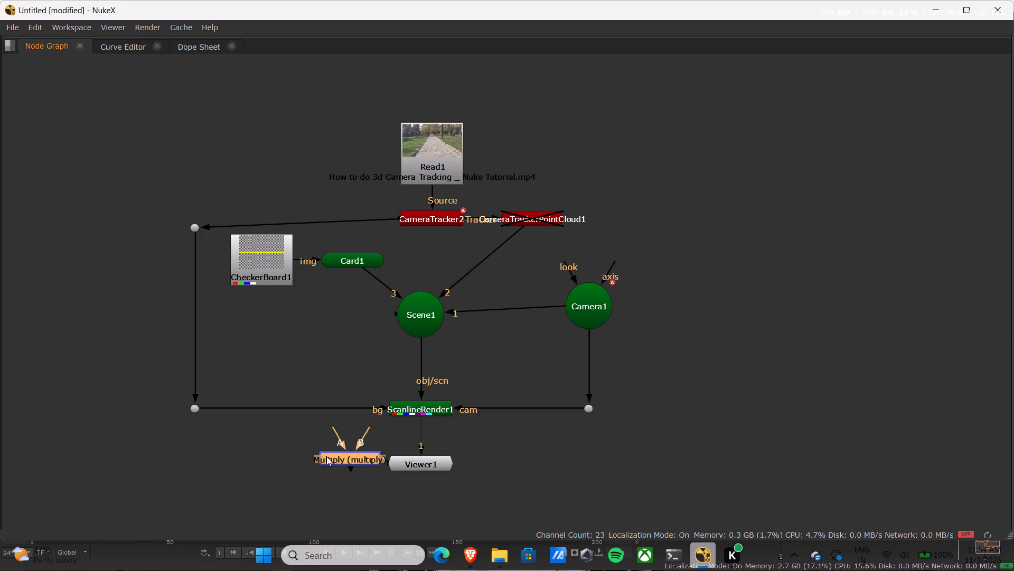
drag(326, 456, 290, 484)
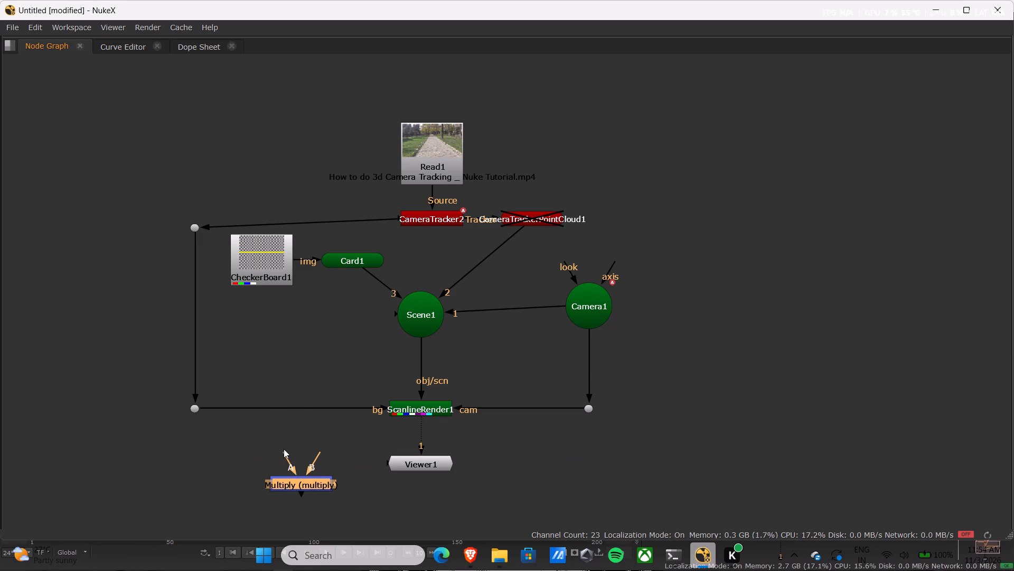
drag(283, 449, 413, 414)
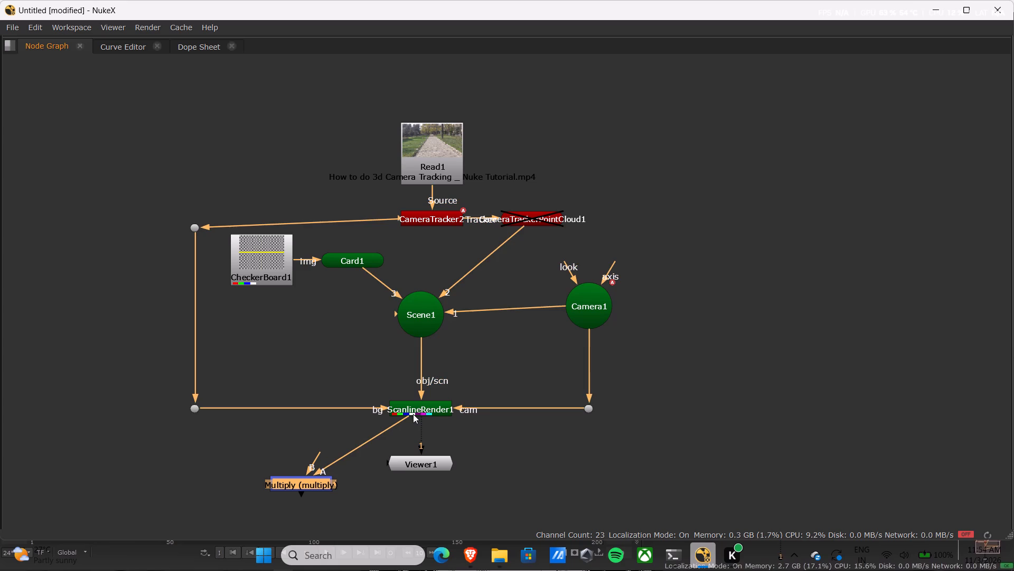
drag(318, 451, 211, 408)
drag(211, 408, 195, 407)
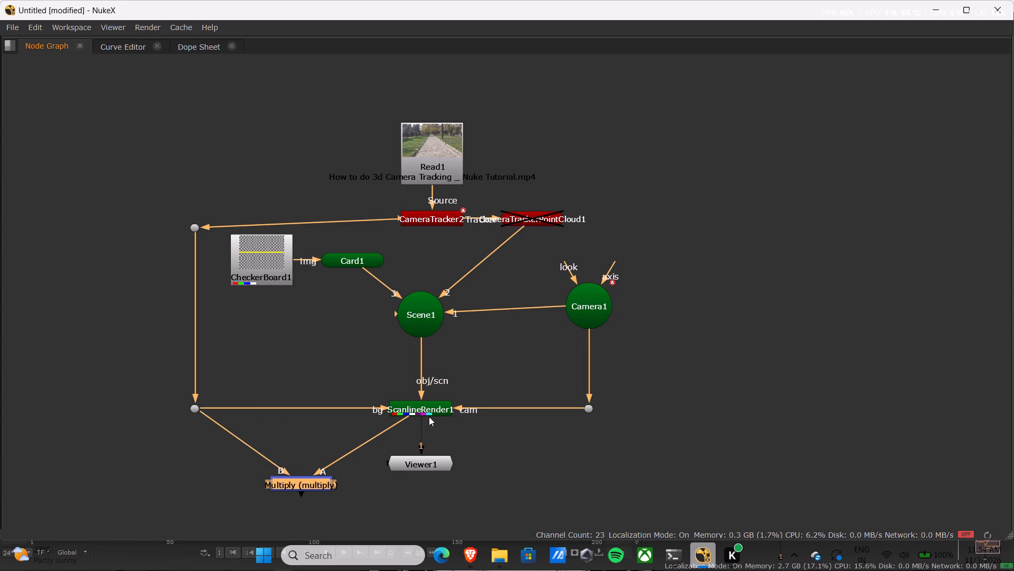
click(622, 449)
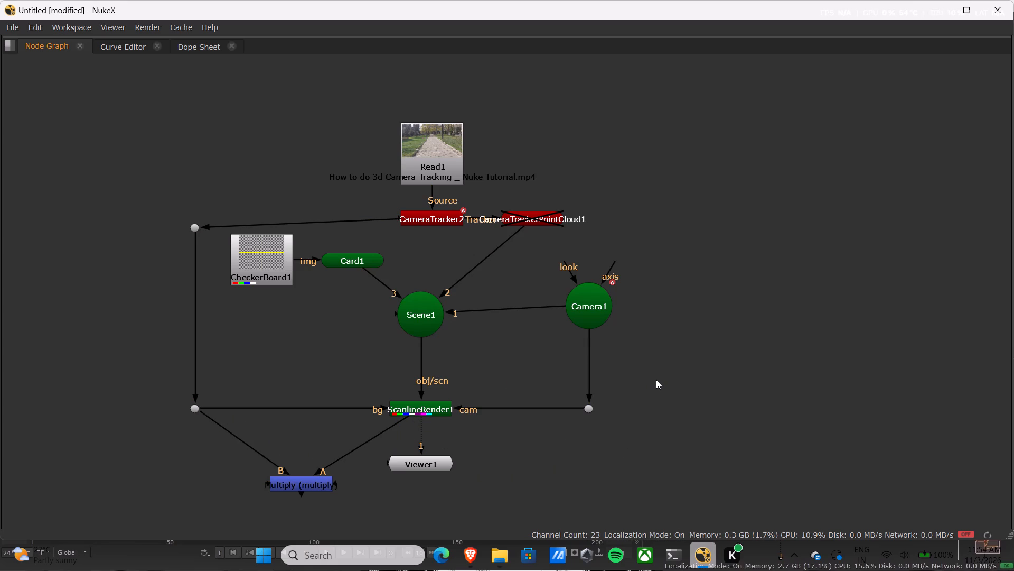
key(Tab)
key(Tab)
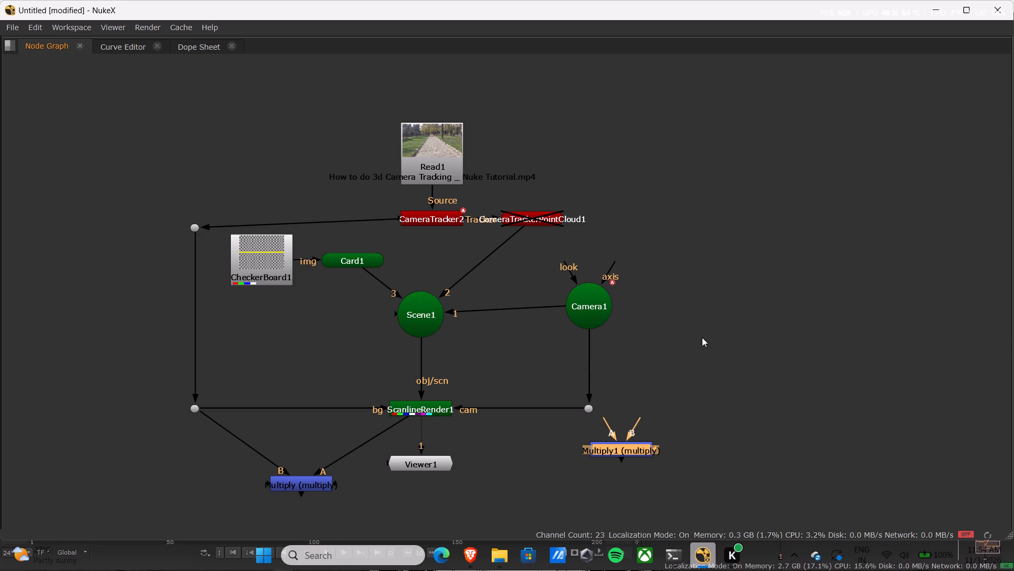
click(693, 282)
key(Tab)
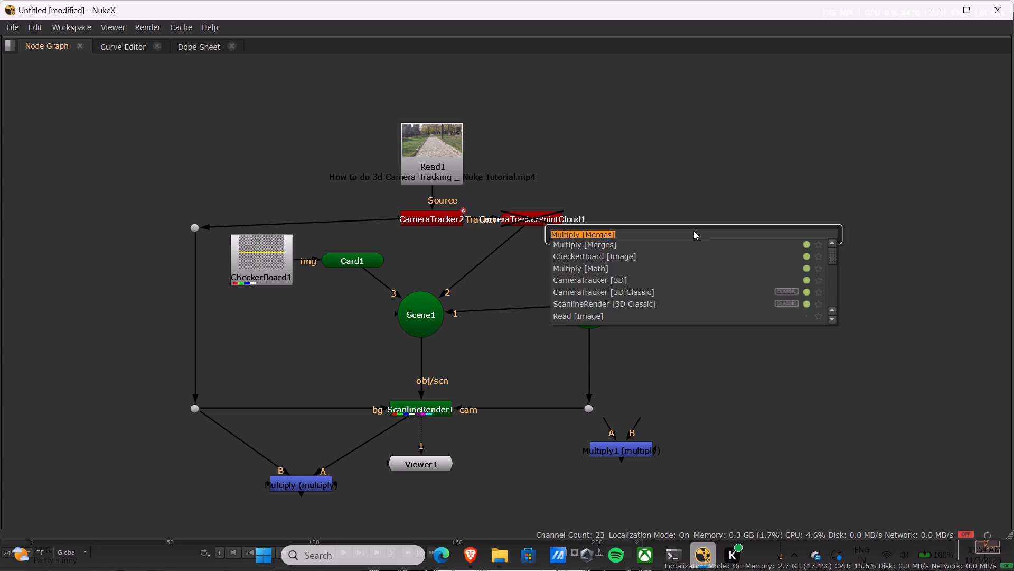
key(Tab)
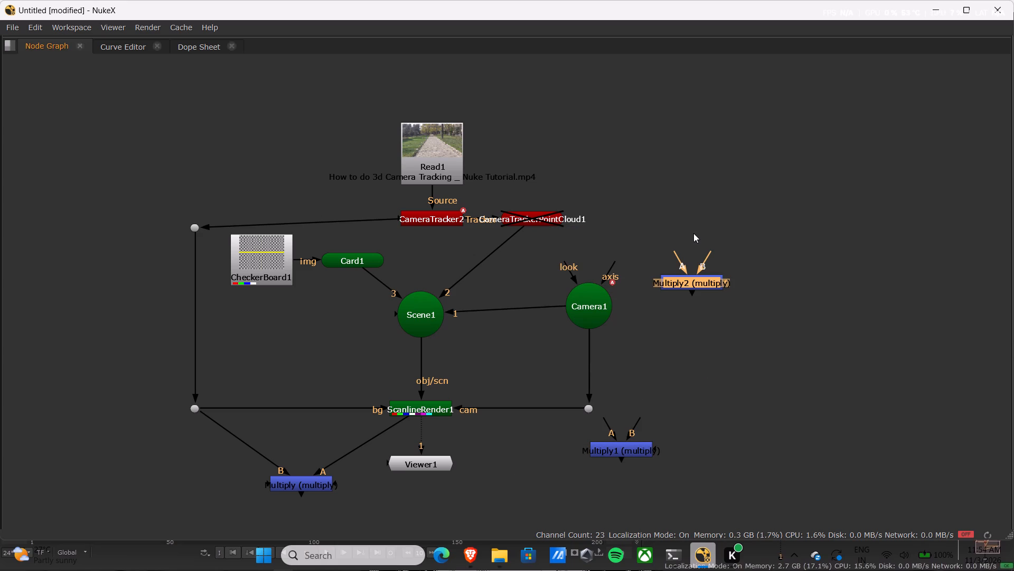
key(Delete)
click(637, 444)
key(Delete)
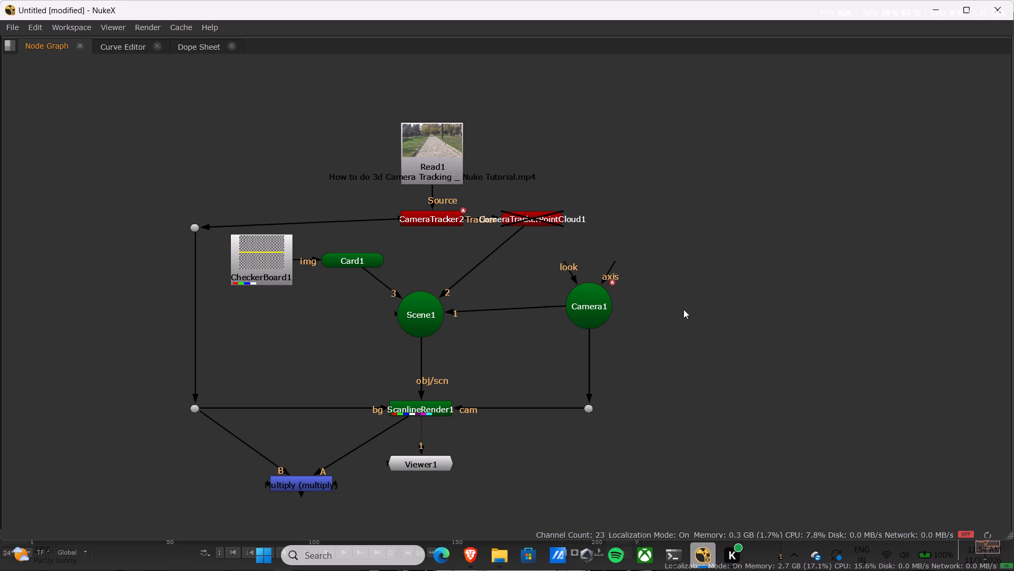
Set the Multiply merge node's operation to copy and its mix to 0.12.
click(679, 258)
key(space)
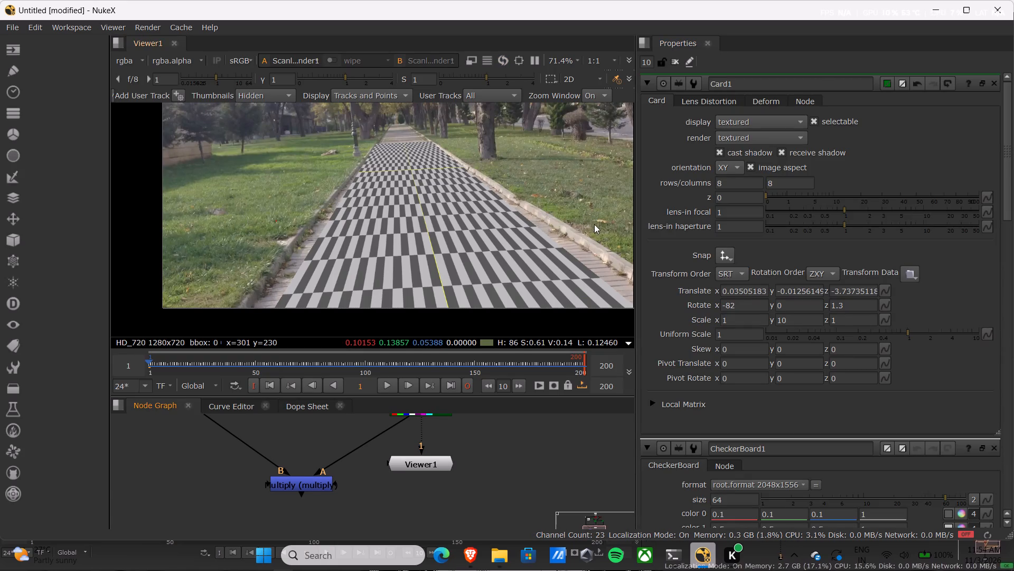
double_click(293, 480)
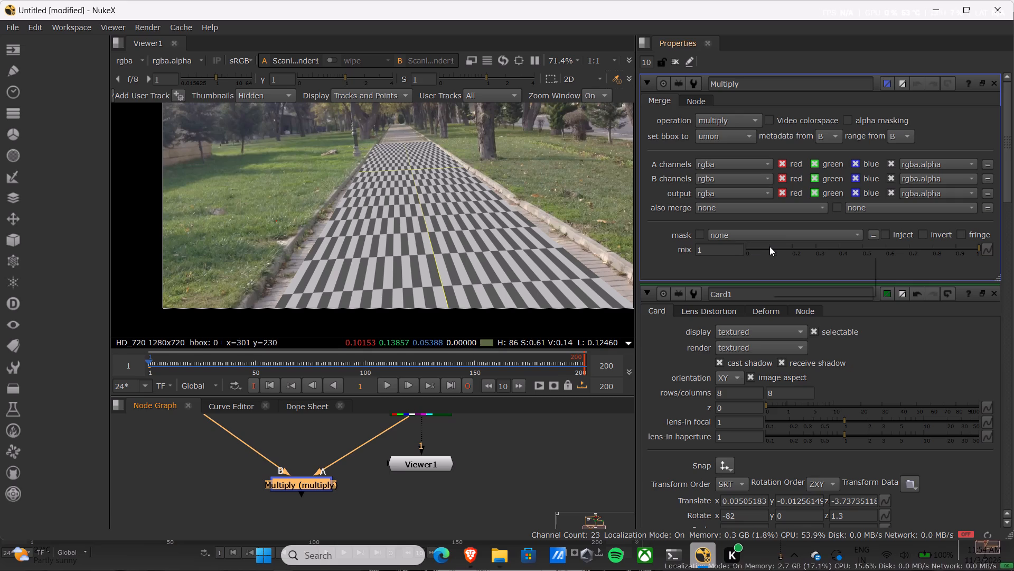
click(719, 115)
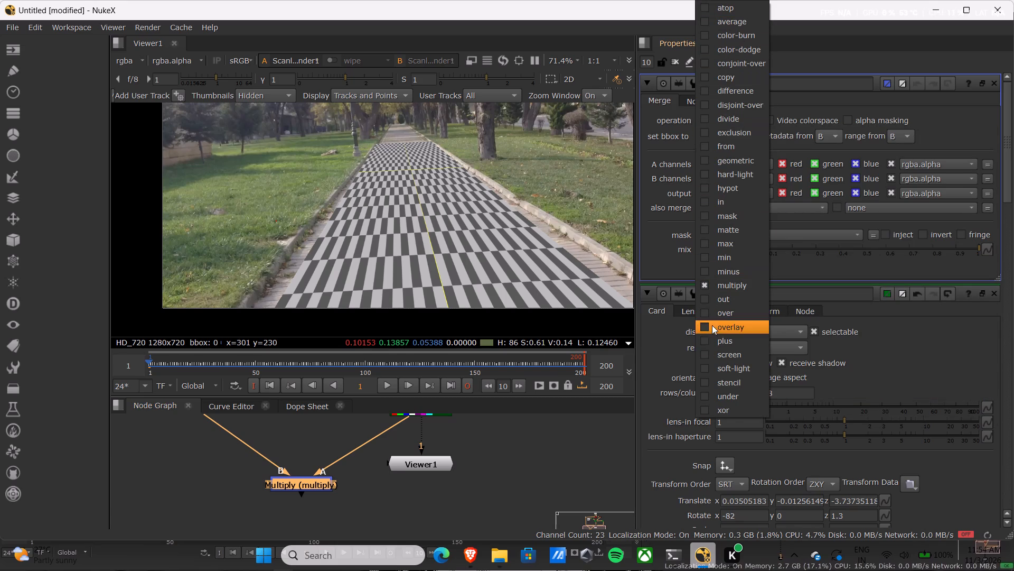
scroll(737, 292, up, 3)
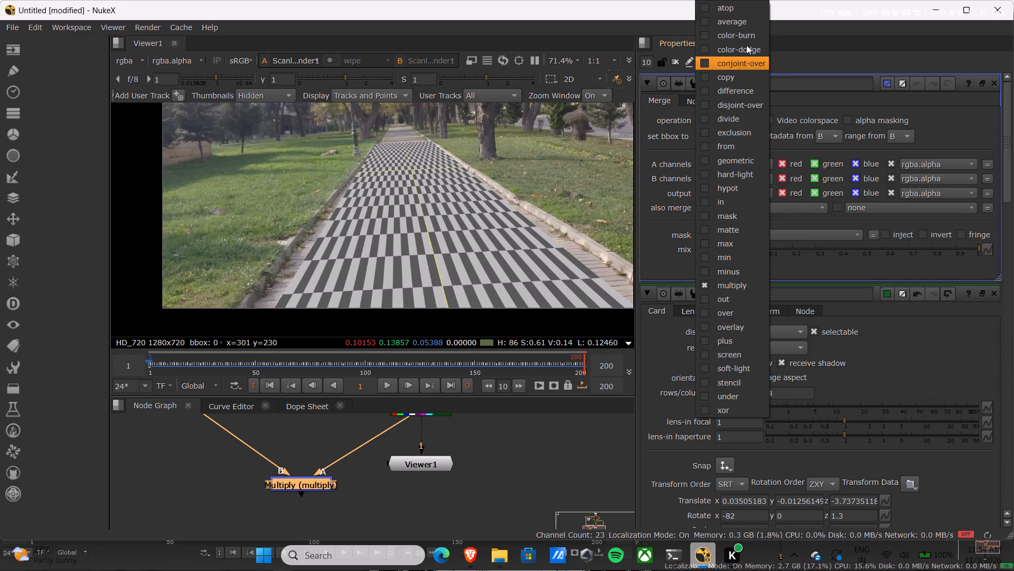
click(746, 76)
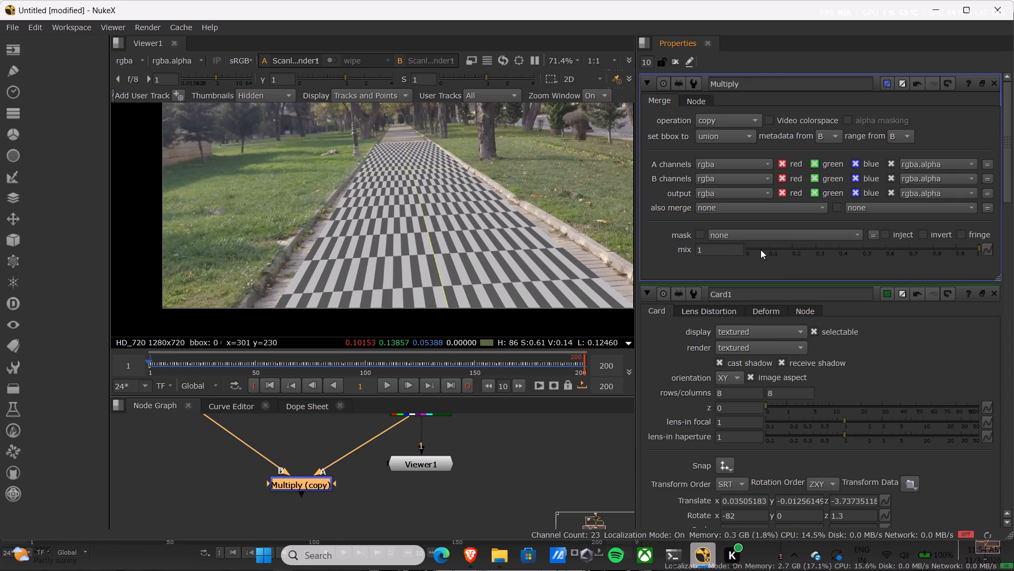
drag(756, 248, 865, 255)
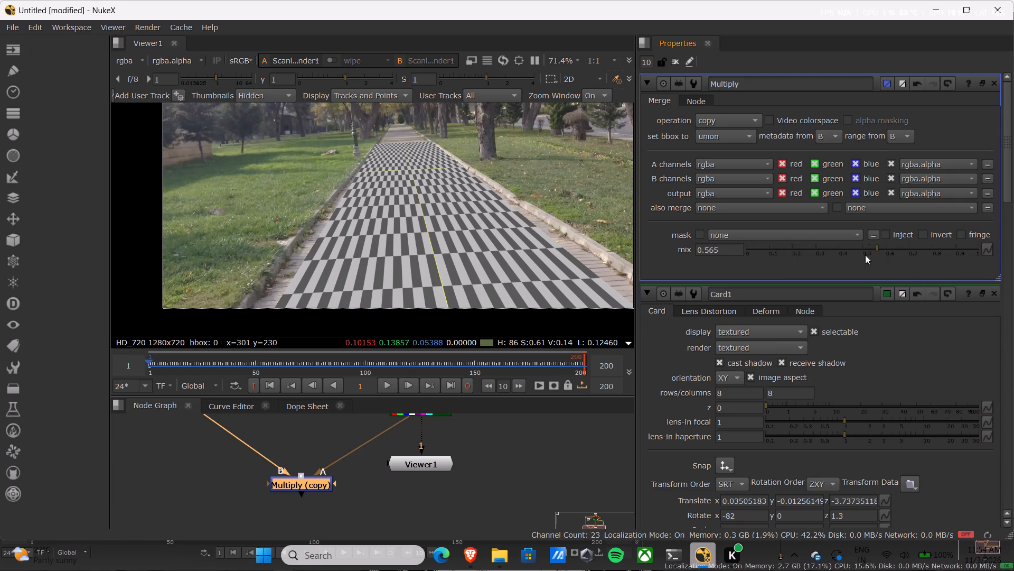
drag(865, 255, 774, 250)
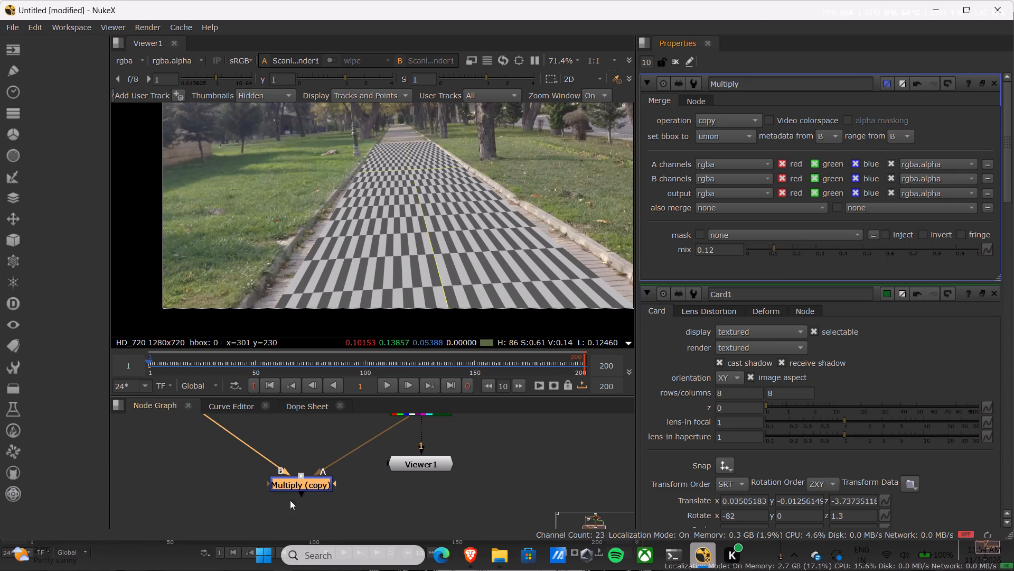
Delete the merge node connected to ScanlineRender1 and the lower bg Dot.
click(313, 476)
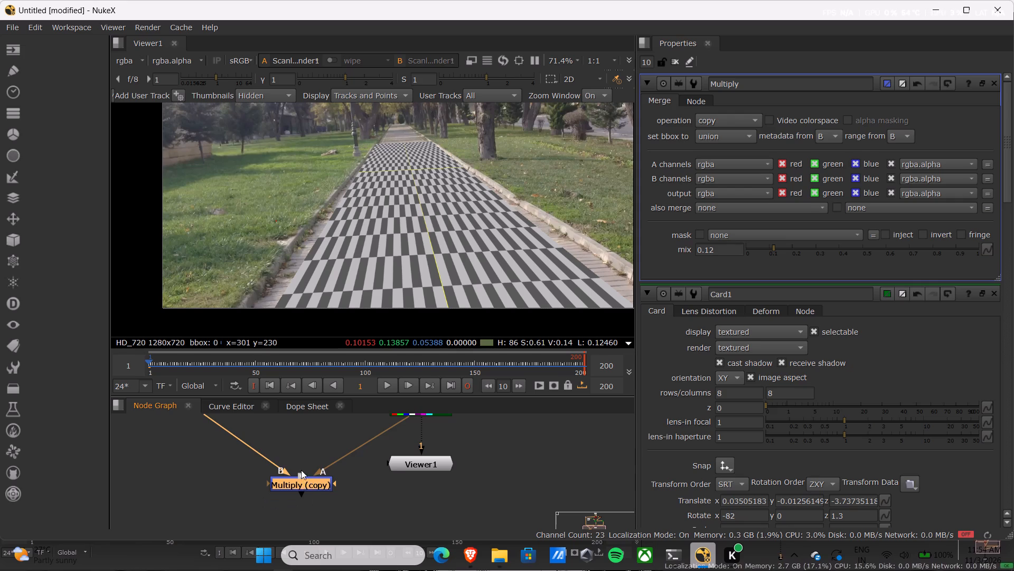
click(301, 470)
click(301, 474)
double_click(301, 474)
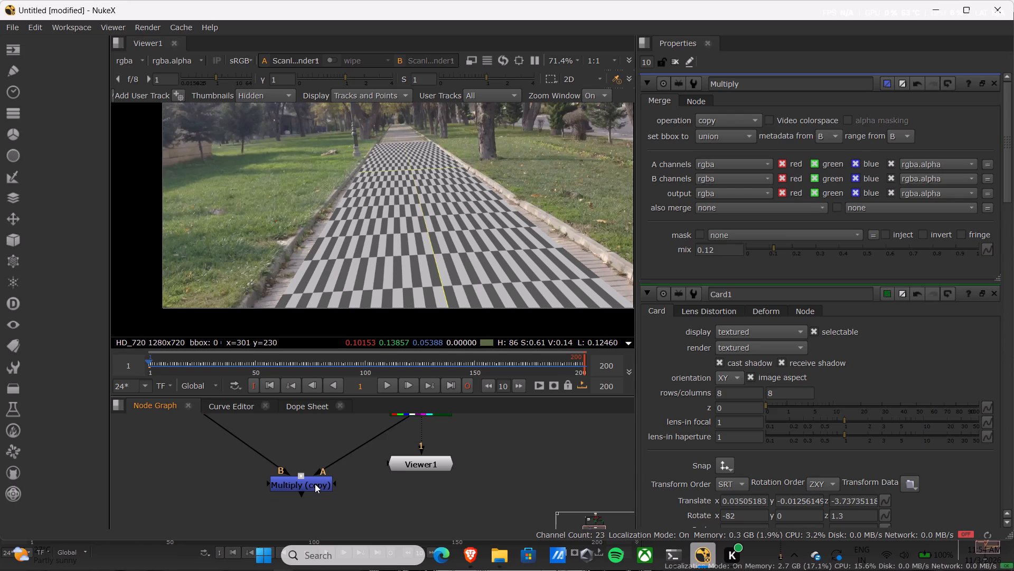
click(315, 484)
key(Delete)
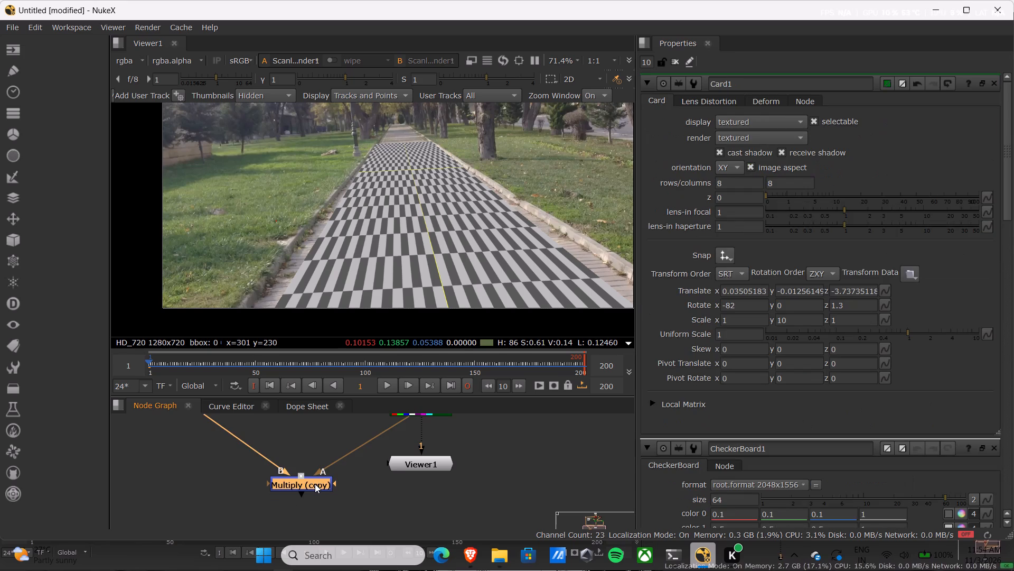
scroll(315, 484, up, 2)
scroll(315, 484, down, 6)
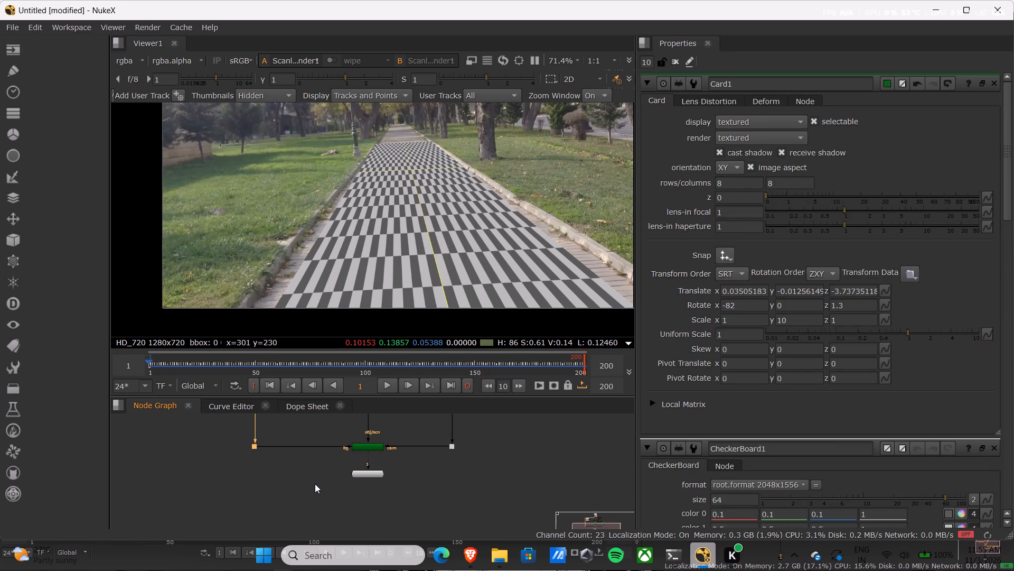
click(315, 484)
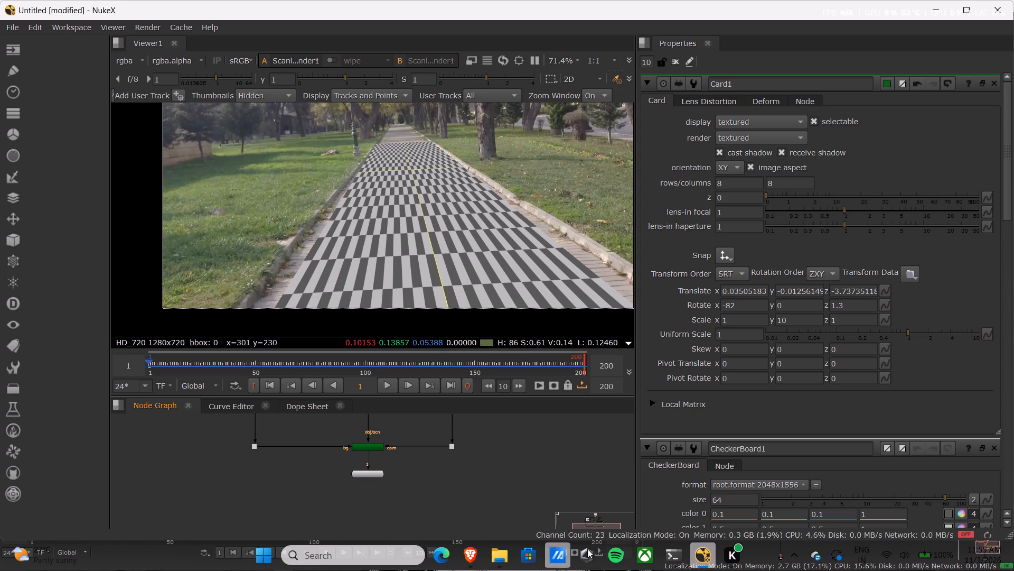
Switch to the tutorial in Brave and rewind from the Multiply merge part to the ground-point selection at 12:03, pausing there.
click(462, 559)
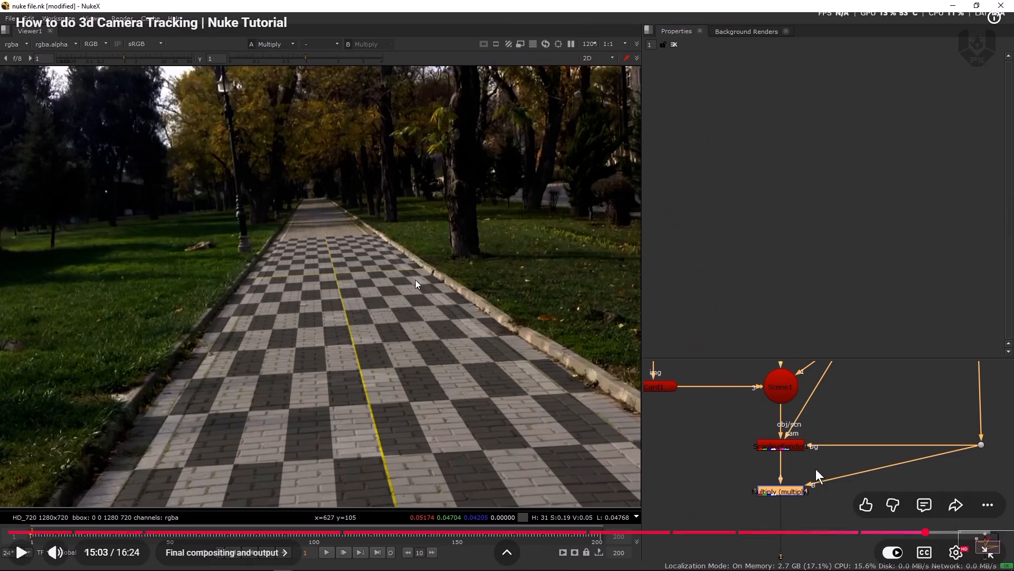
click(410, 252)
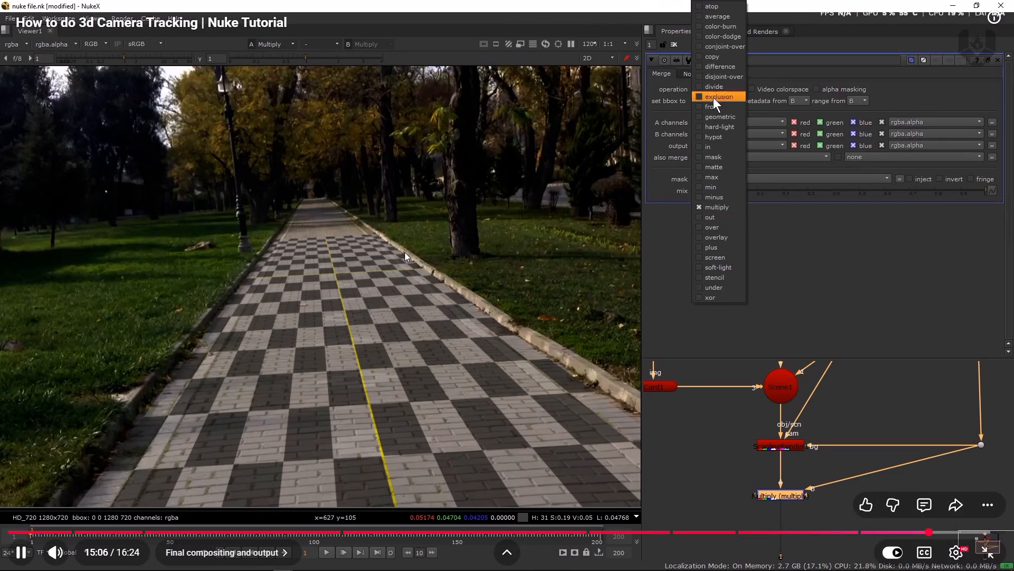
key(Left)
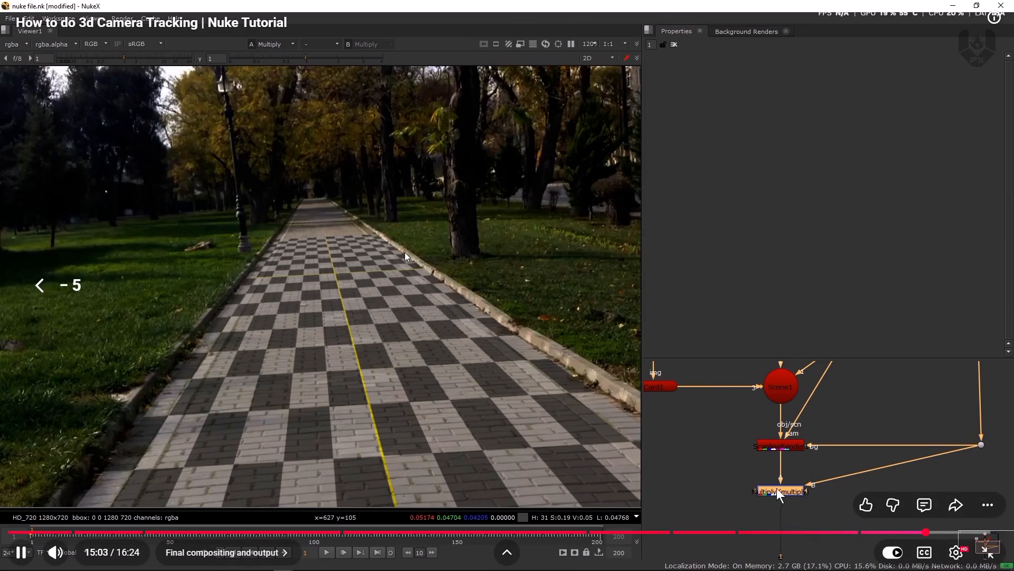
key(Left)
key(Left)
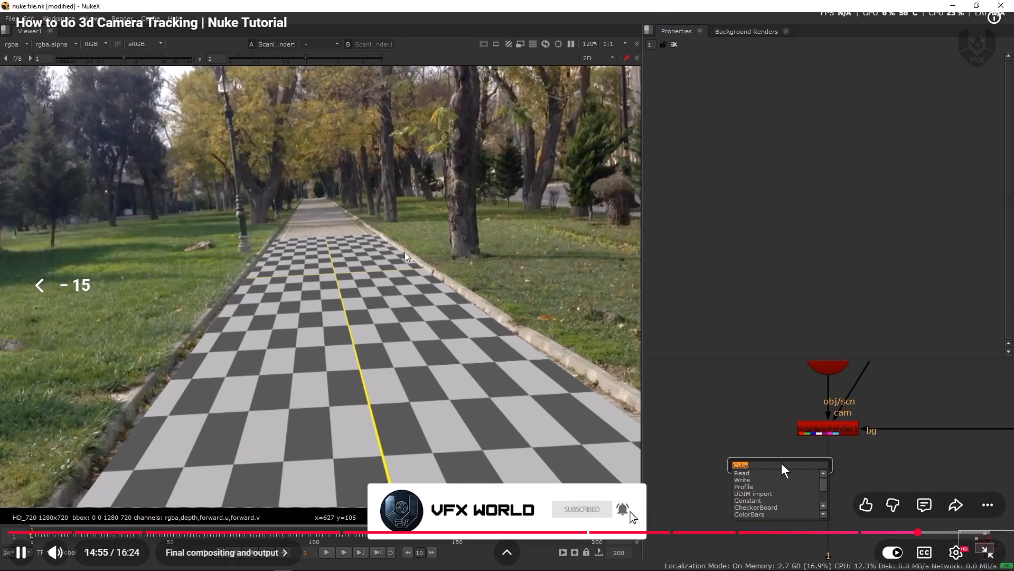
key(Left)
key(Left)
key(Left)
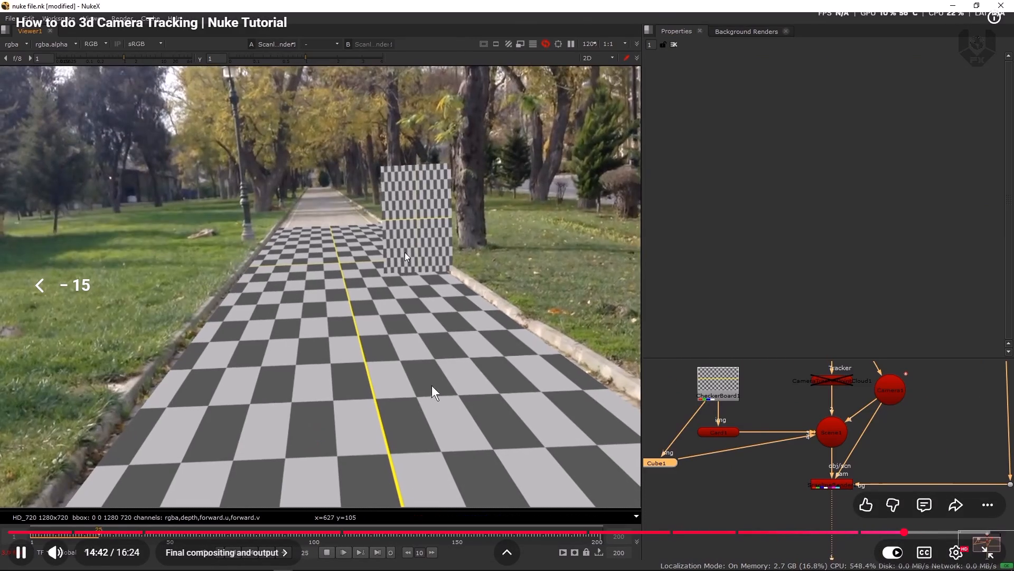
key(Left)
key(Left)
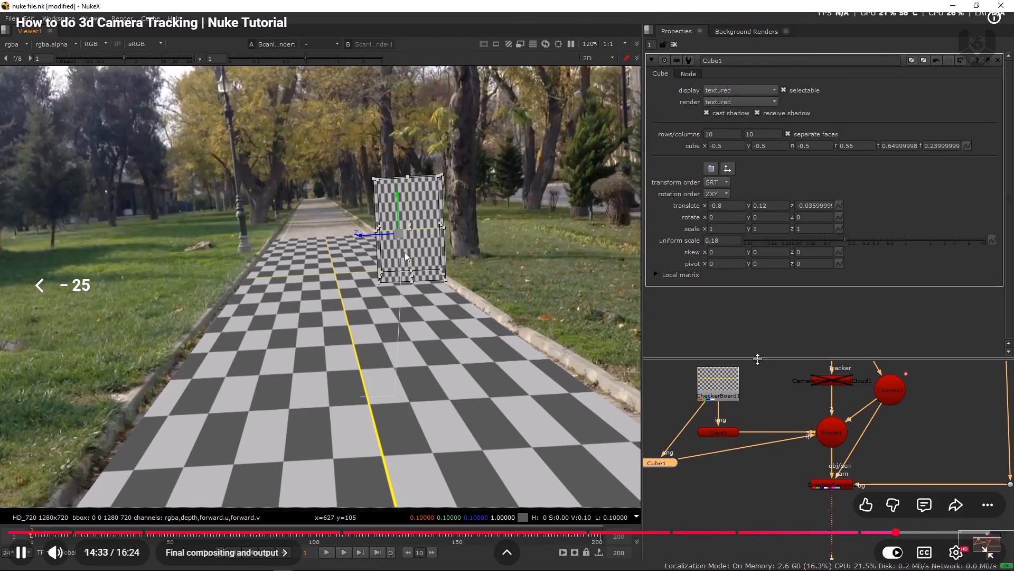
key(Left)
key(Left)
key(Left)
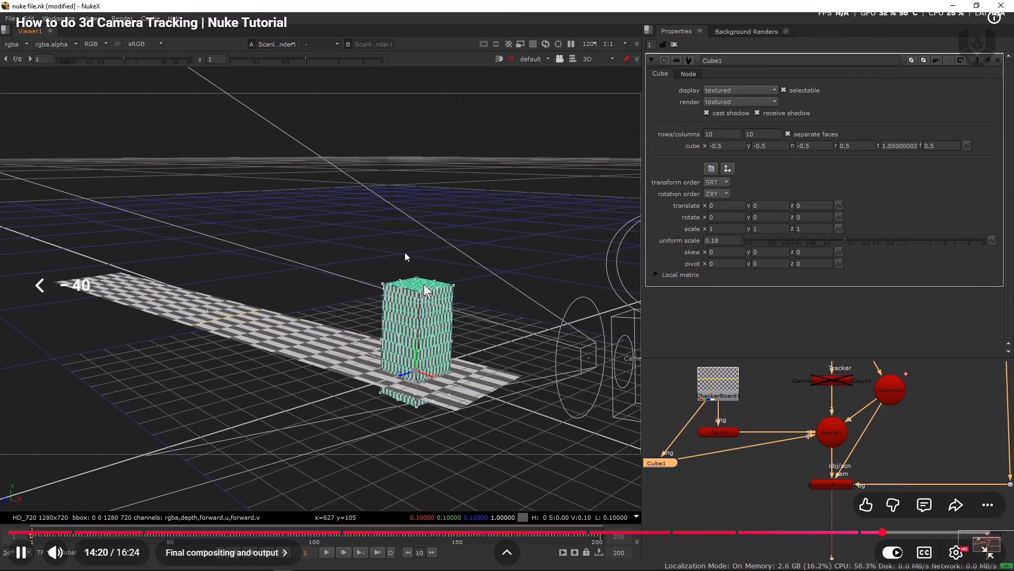
key(Left)
key(Left)
key(Left)
key(Left)
key(Left)
key(Left)
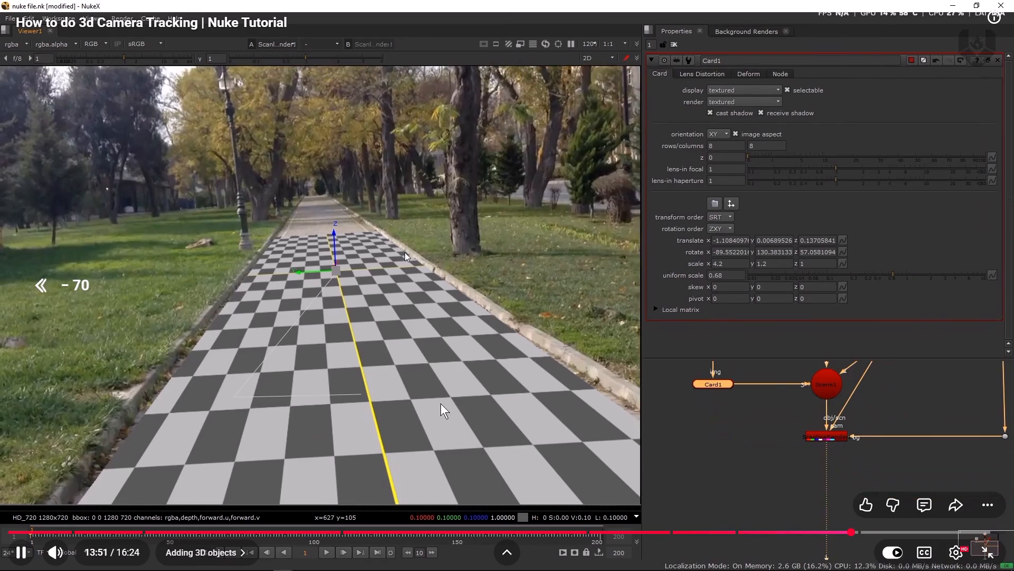
key(Left)
key(Left)
key(Left)
key(Left)
key(Left)
key(Left)
key(Left)
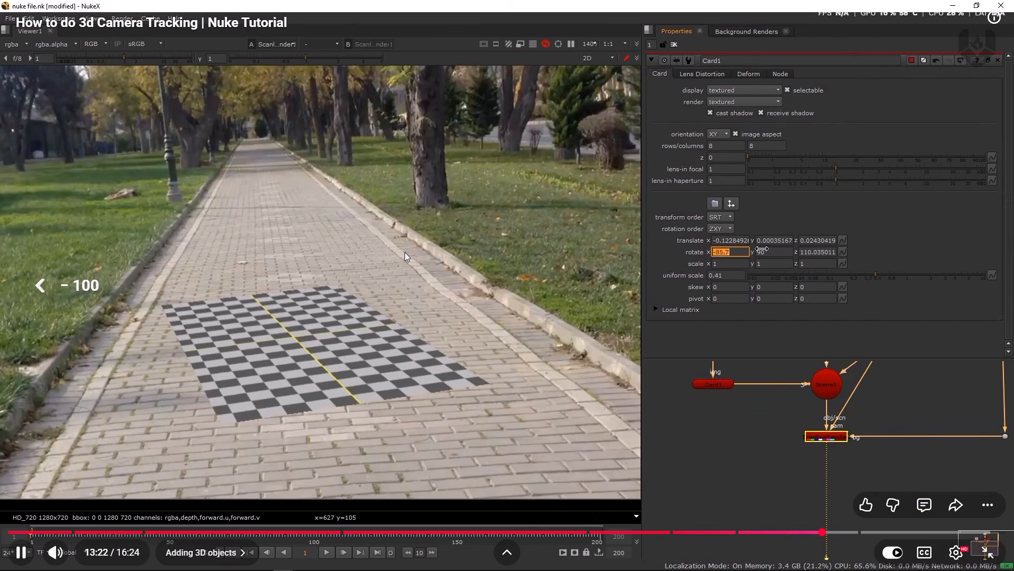
key(Left)
key(Left)
key(Left)
key(Left)
key(Left)
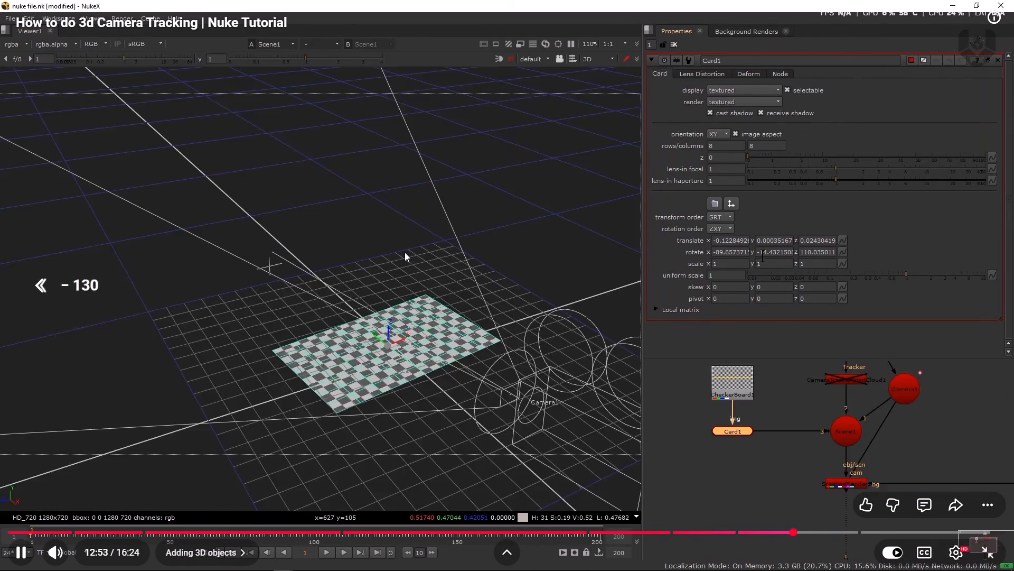
key(Left)
key(Left)
key(Left)
key(Left)
key(Left)
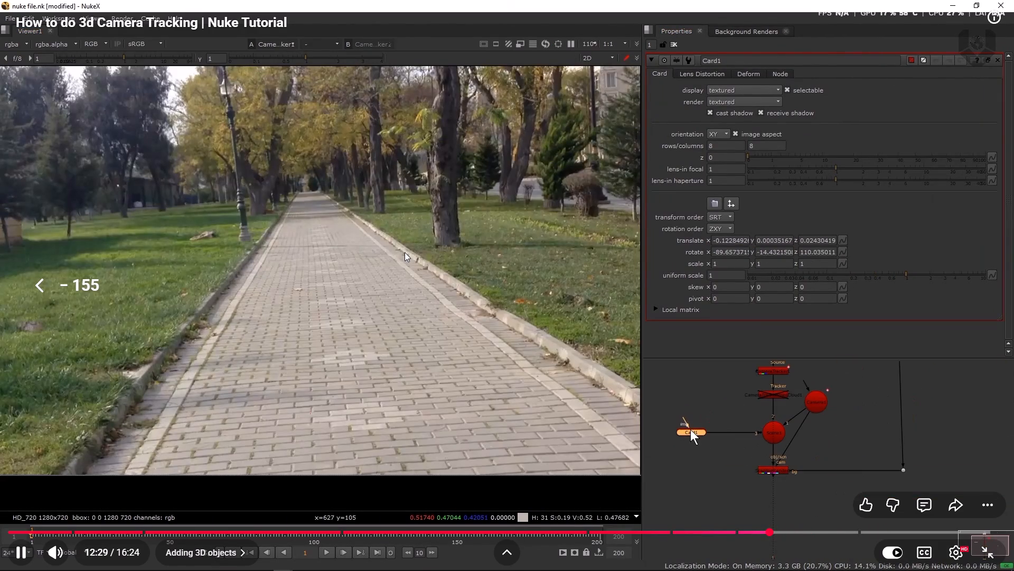
key(Left)
key(Left)
key(Left)
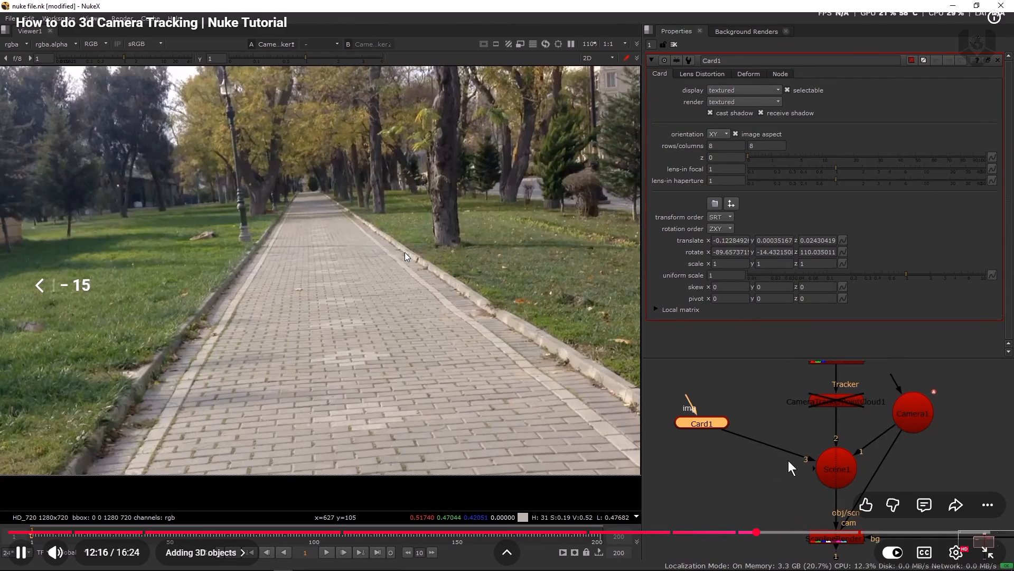
key(Left)
key(Left)
key(Left)
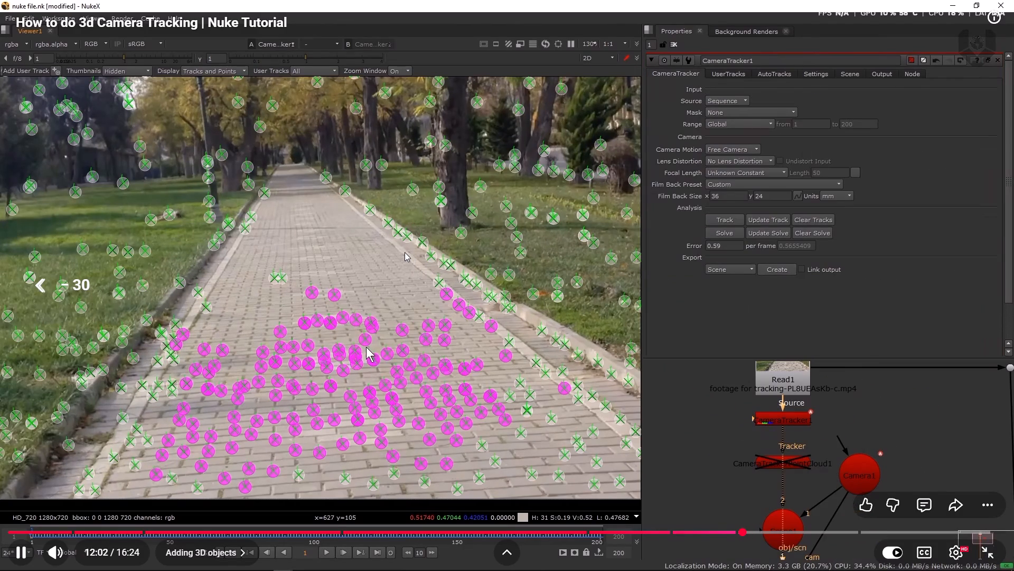
click(405, 252)
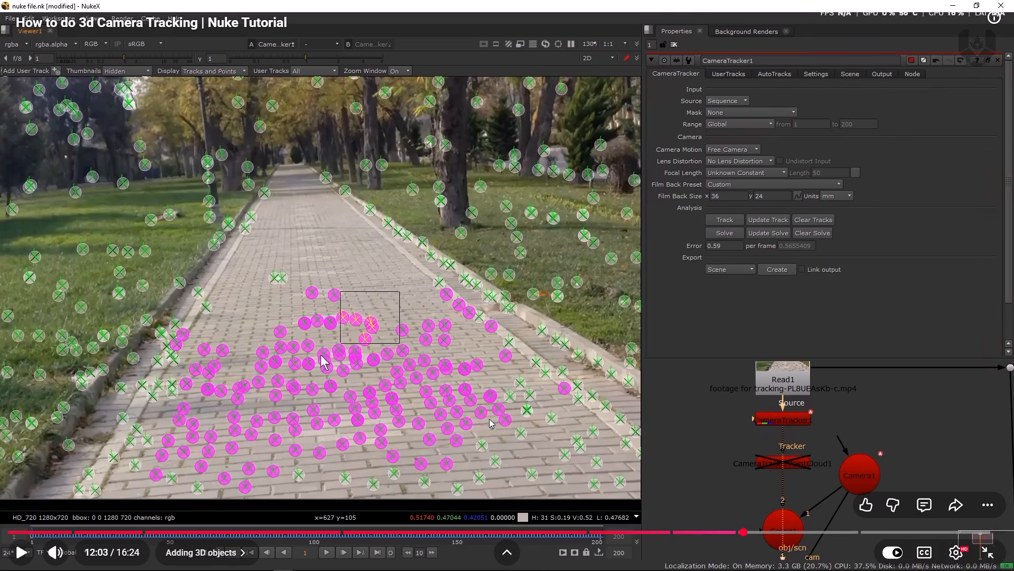
Return to NukeX and move CameraTrackerPointCloud1 to just below CameraTracker2, above Scene1.
click(517, 125)
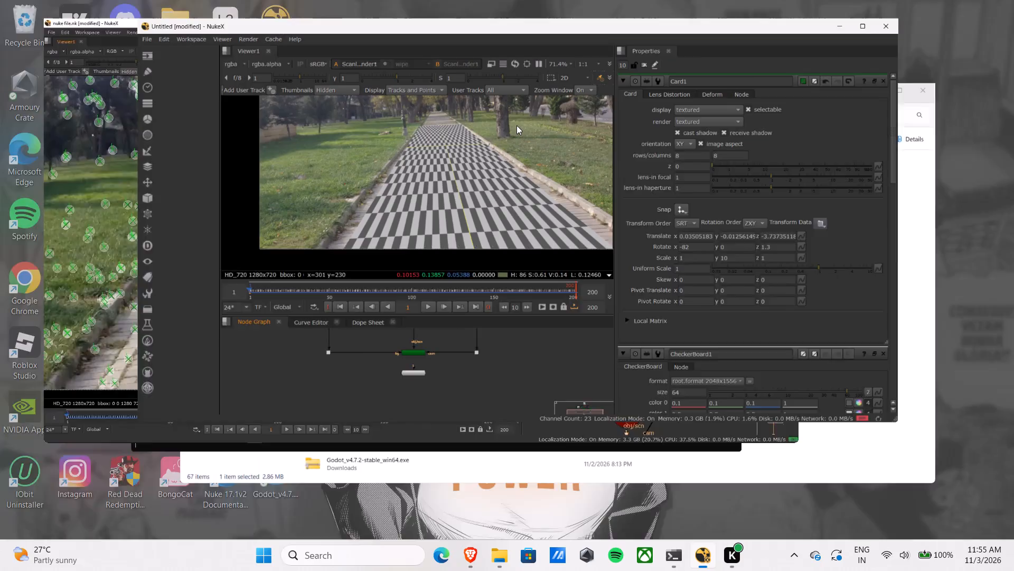
key(space)
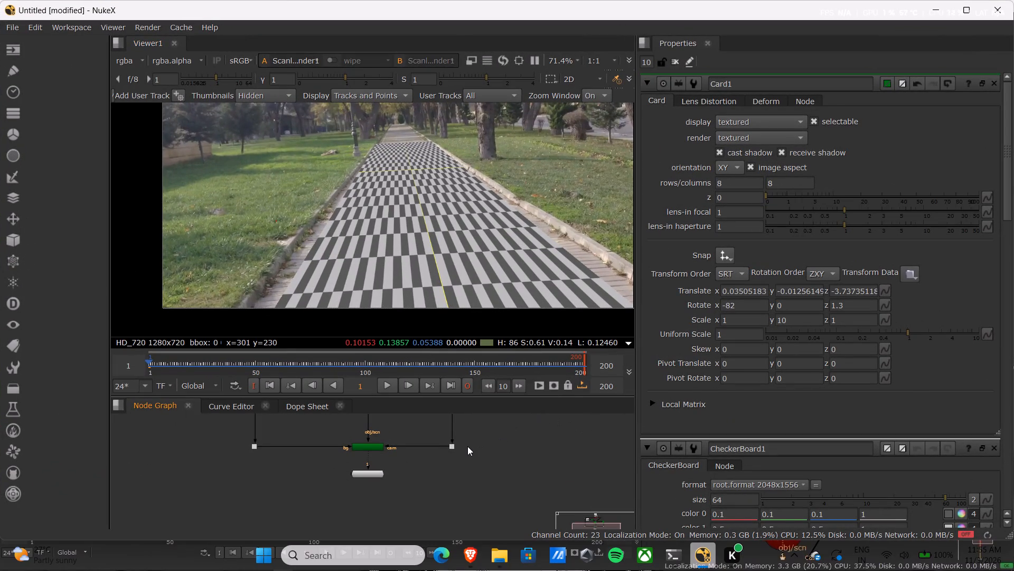
scroll(427, 416, up, 6)
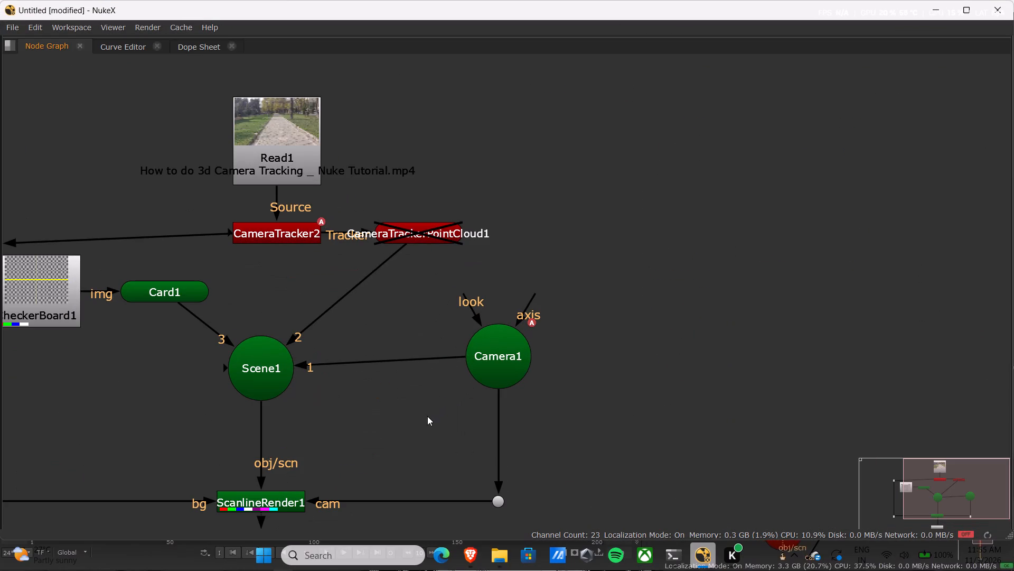
drag(411, 236, 317, 287)
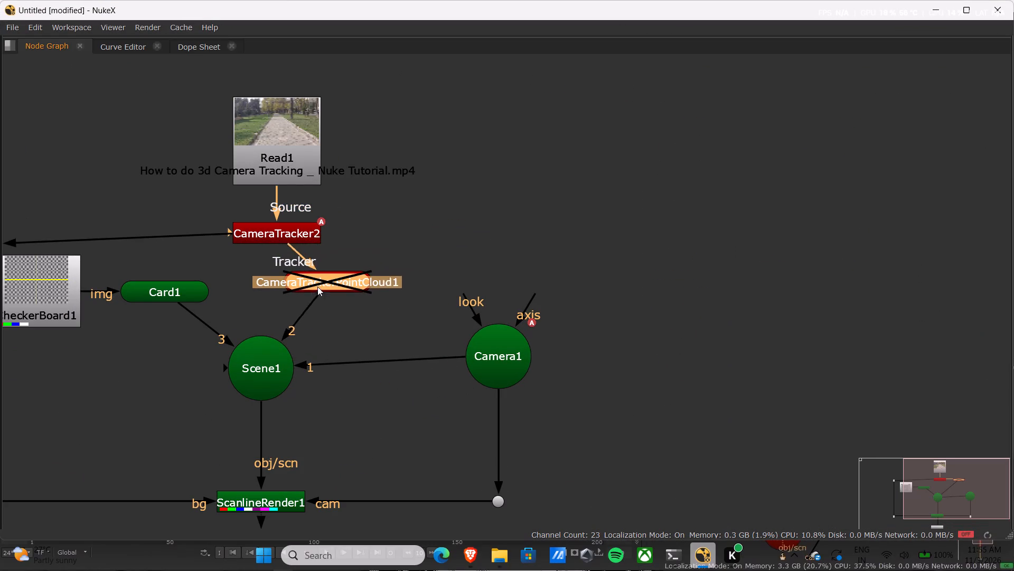
Align CameraTrackerPointCloud1 and Scene1 in a column beneath CameraTracker2, and move Camera1 closer, level with Scene1.
drag(317, 287, 265, 291)
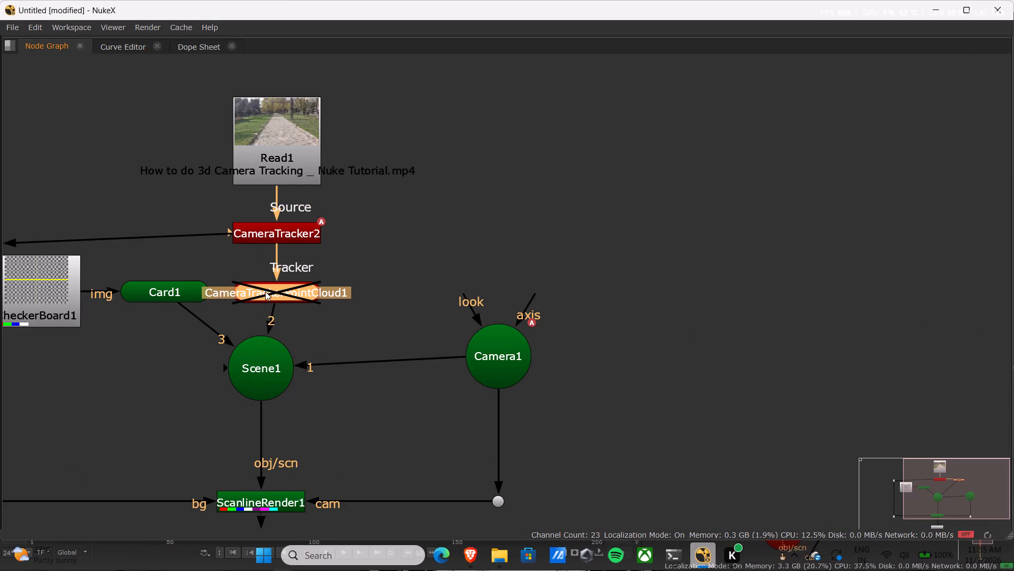
drag(265, 291, 271, 297)
drag(261, 363, 274, 363)
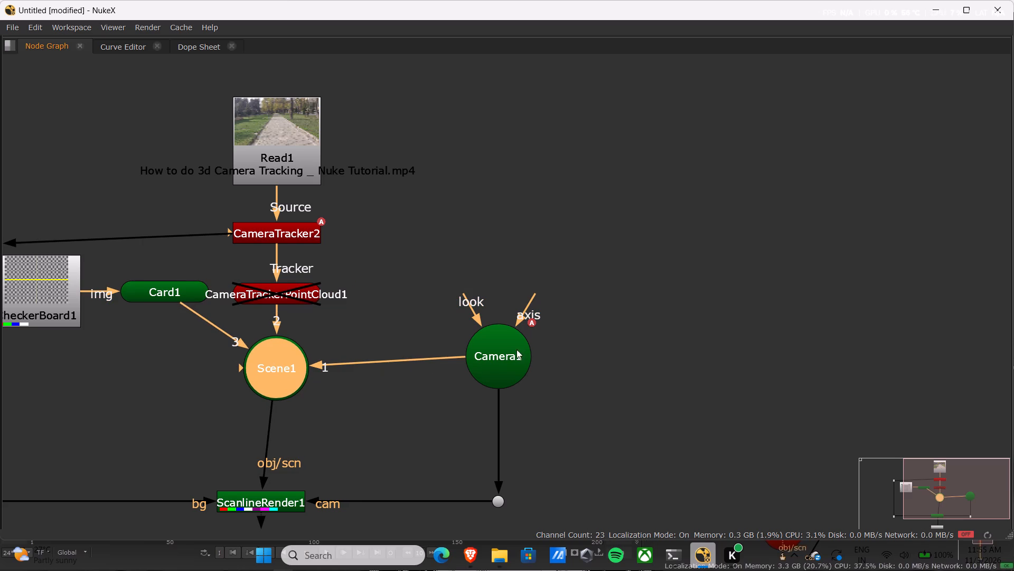
drag(511, 351, 425, 364)
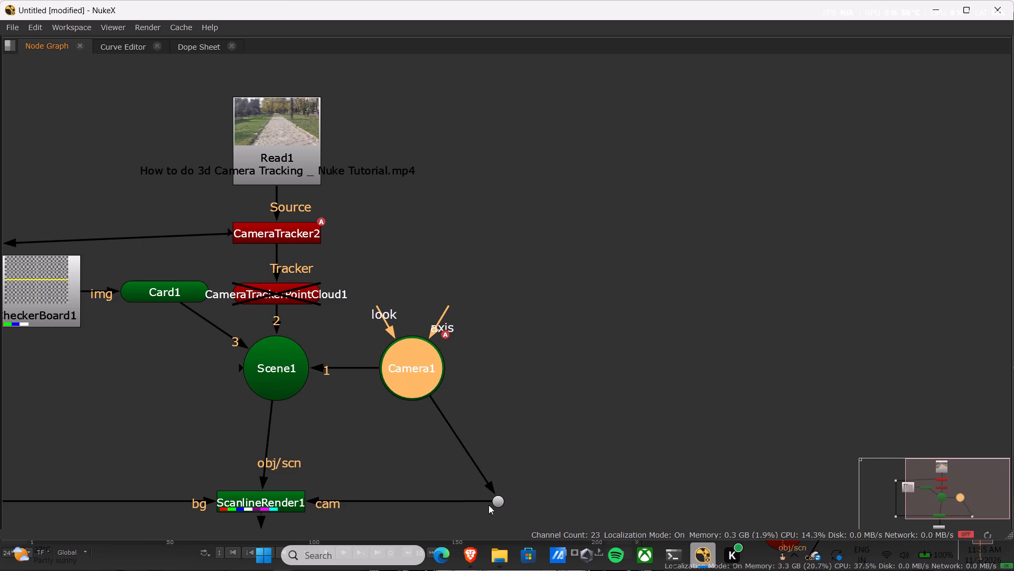
Delete the Dot between Camera1 and ScanlineRender1 and both Dots on the CameraTracker2-to-bg connection.
click(500, 499)
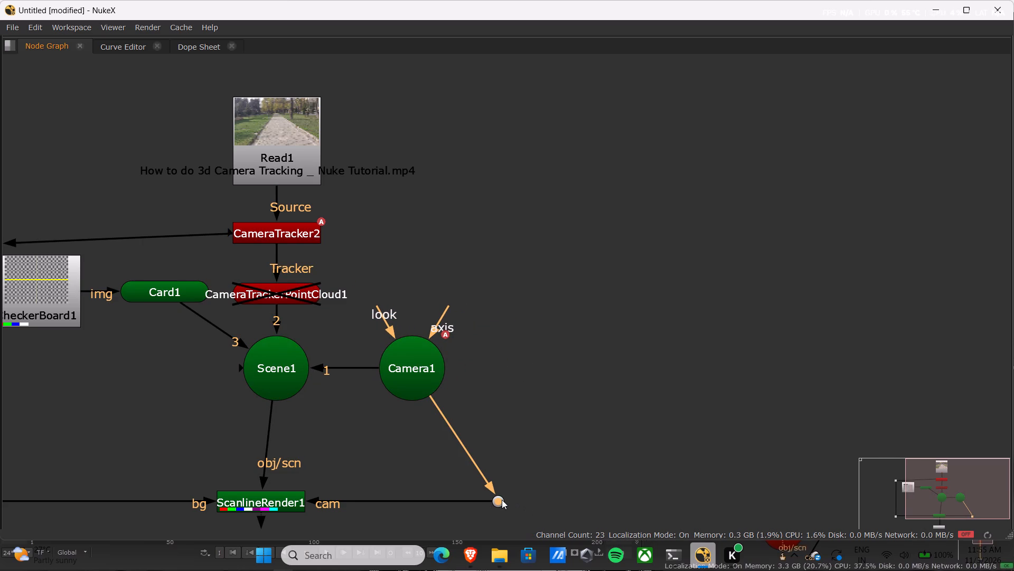
key(Delete)
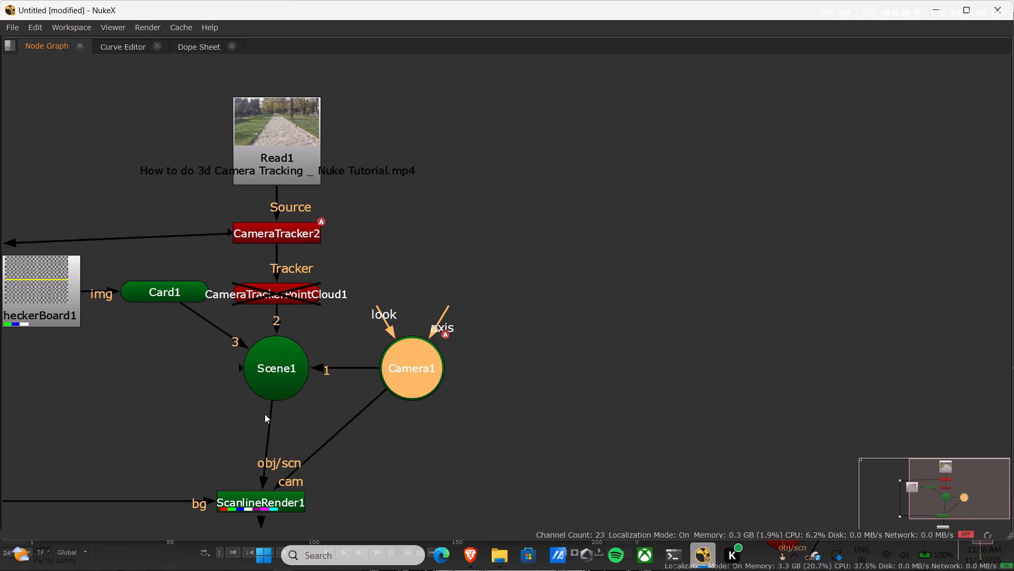
shift+middle_drag(270, 422, 375, 395)
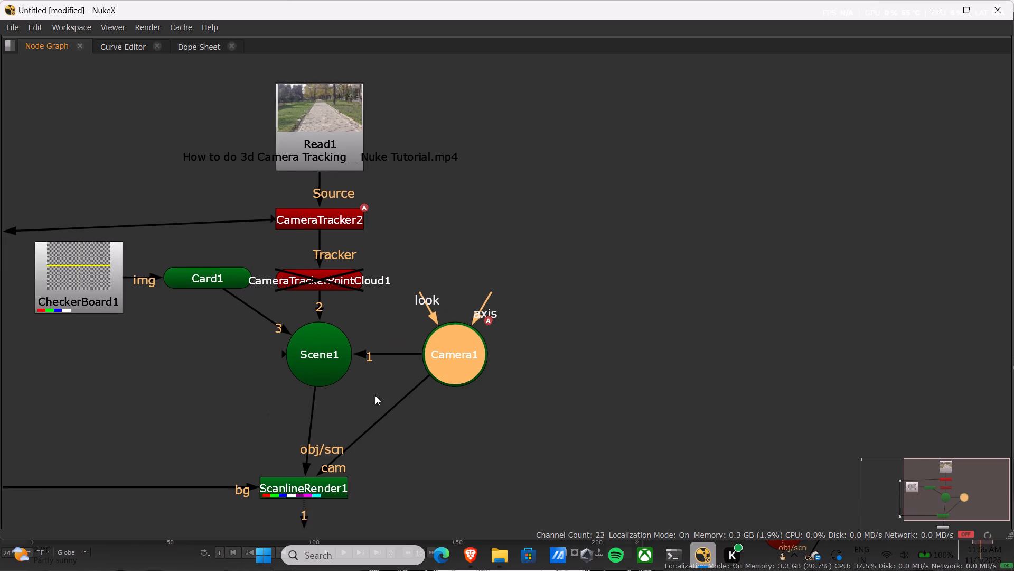
shift+middle_drag(375, 395, 464, 380)
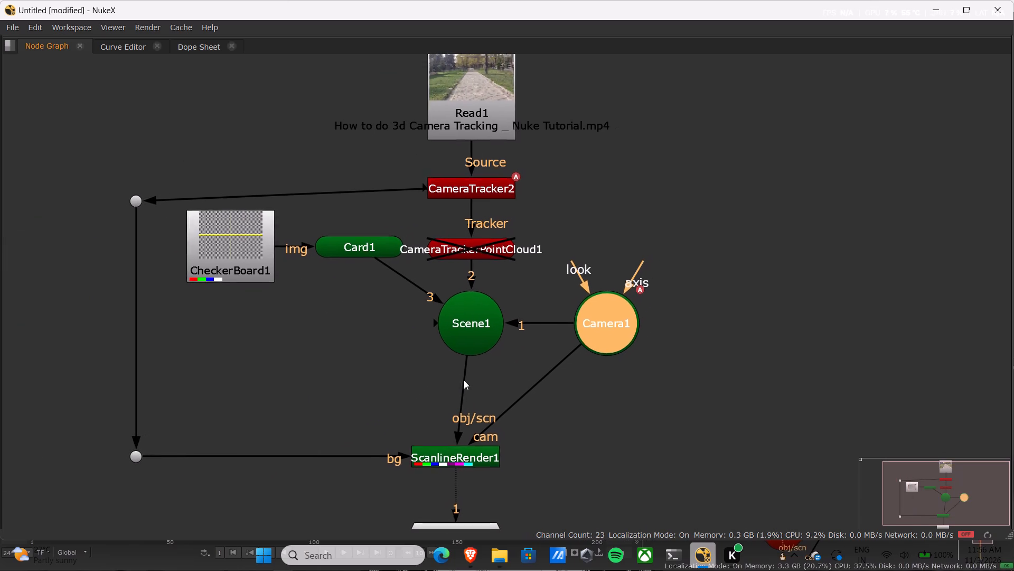
shift+middle_drag(464, 380, 464, 381)
click(136, 201)
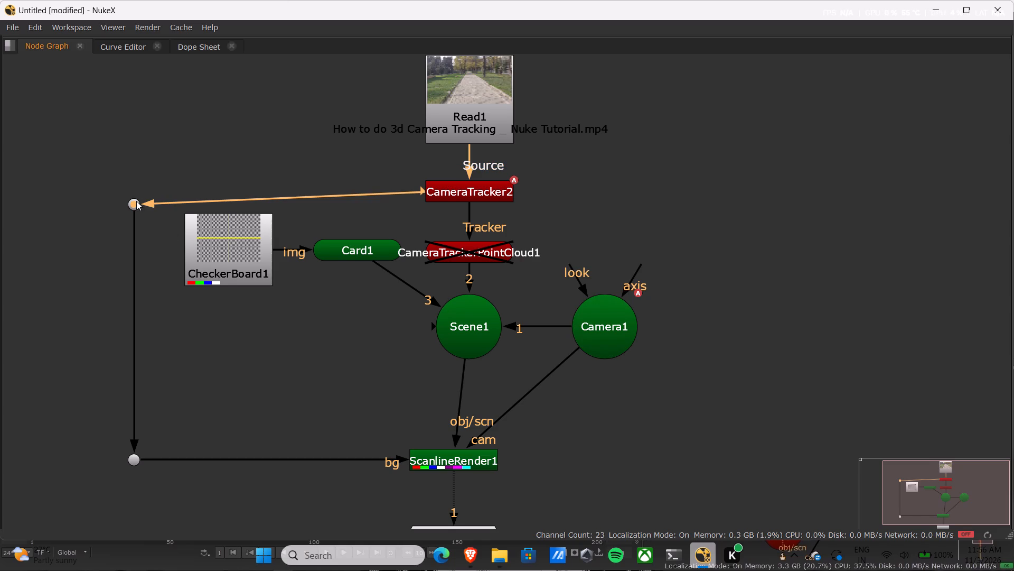
key(Delete)
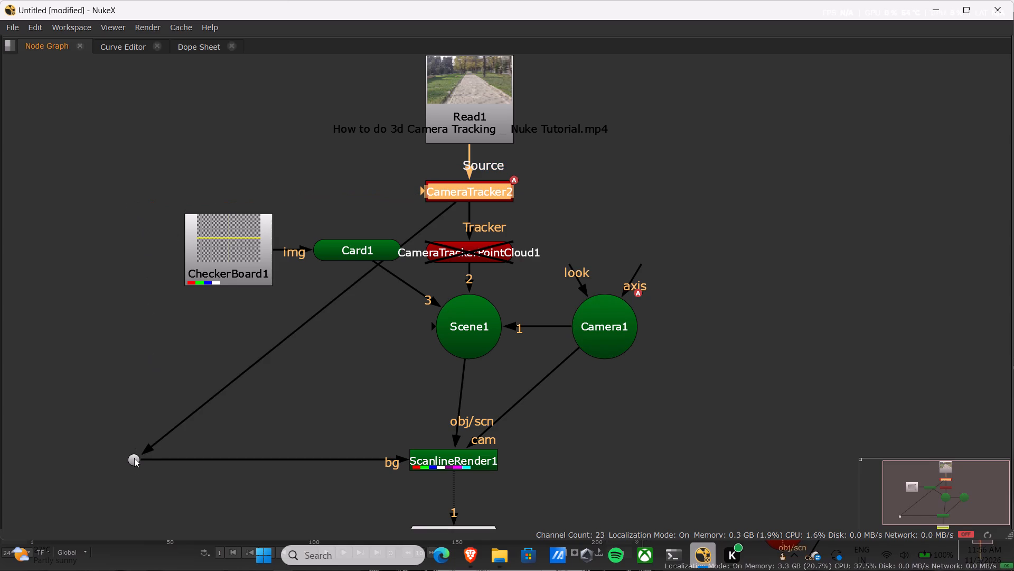
click(133, 470)
click(135, 454)
key(Delete)
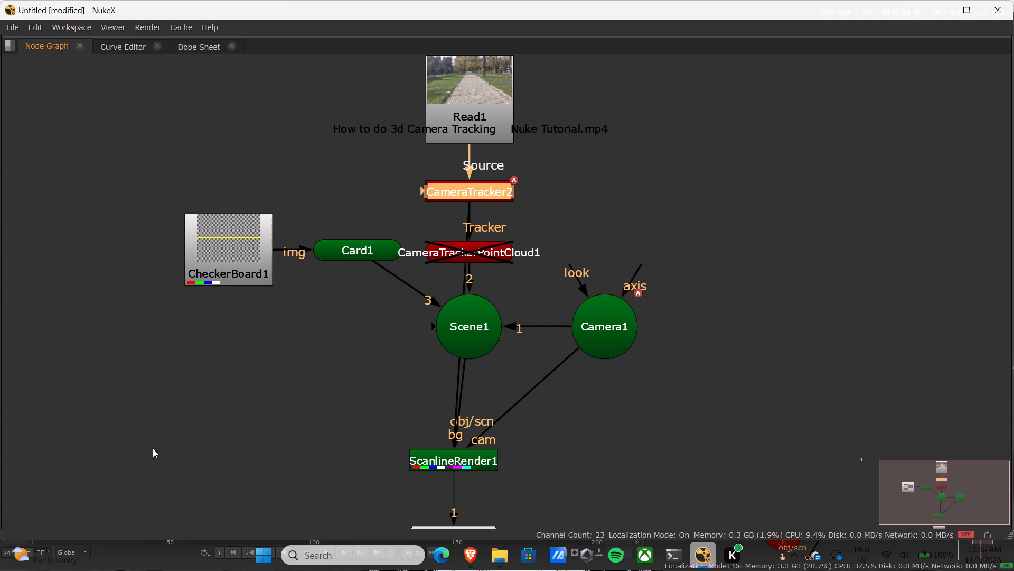
Detach ScanlineRender1's bg input from CameraTracker2 and connect it to a new Dot placed well to the right of ScanlineRender1.
drag(454, 445, 429, 445)
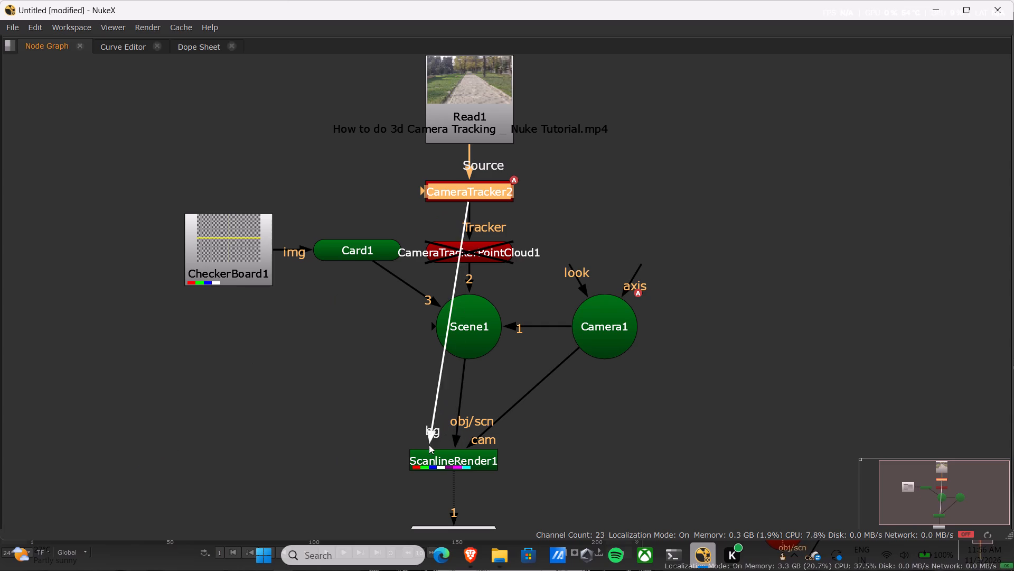
drag(429, 445, 400, 440)
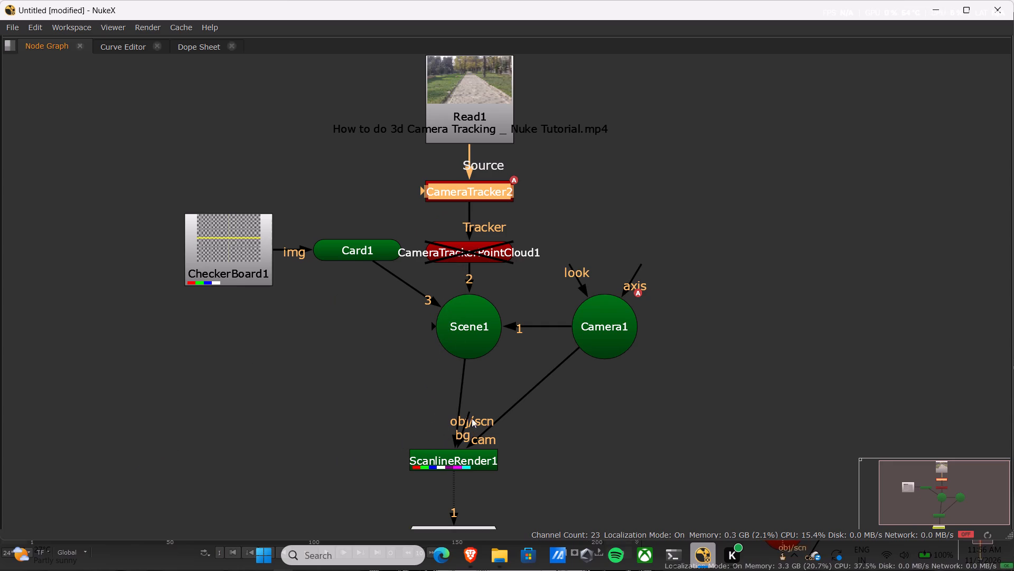
drag(469, 411, 664, 461)
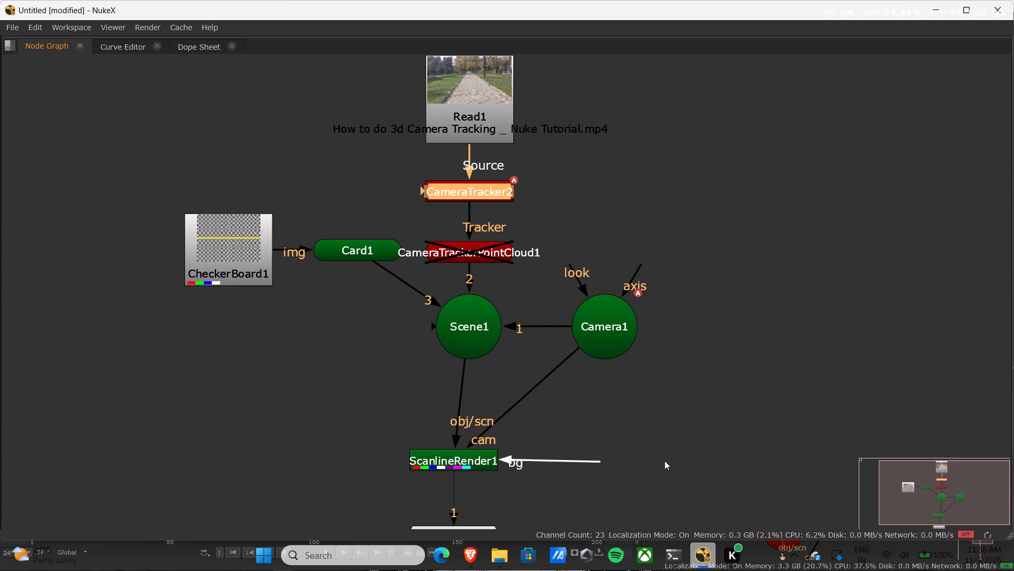
drag(664, 461, 530, 123)
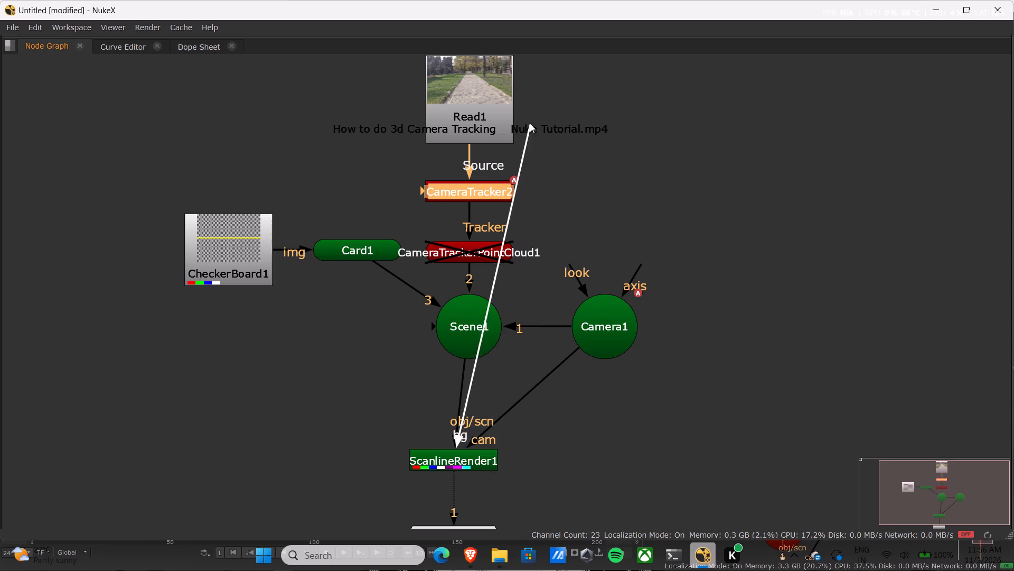
drag(530, 123, 790, 450)
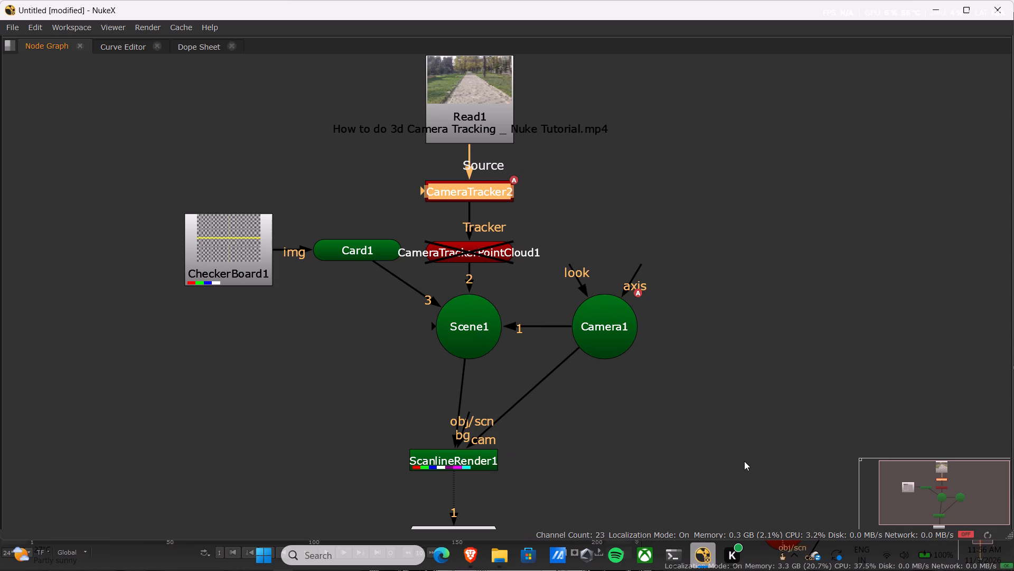
click(768, 459)
key(period)
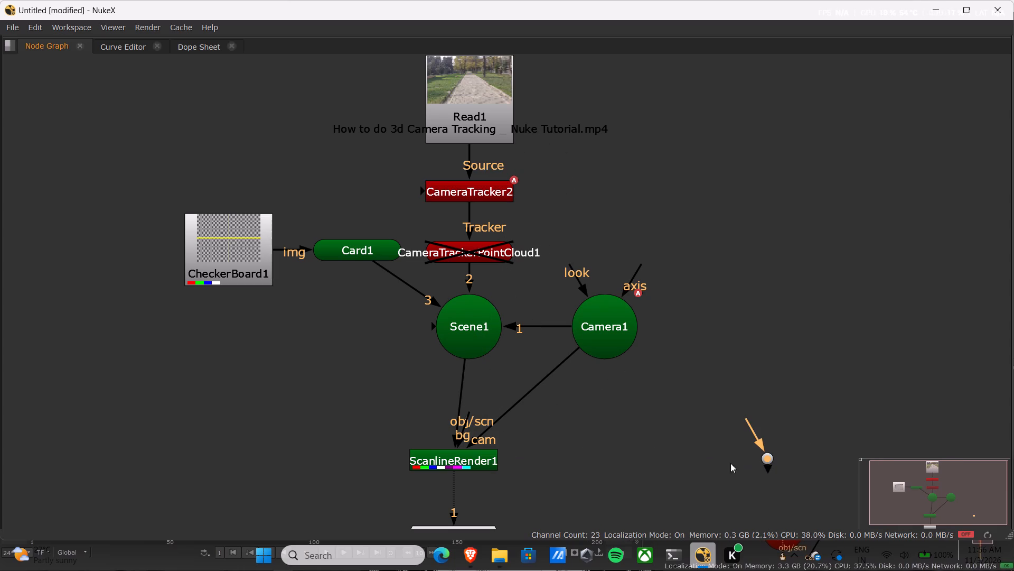
drag(468, 410, 685, 447)
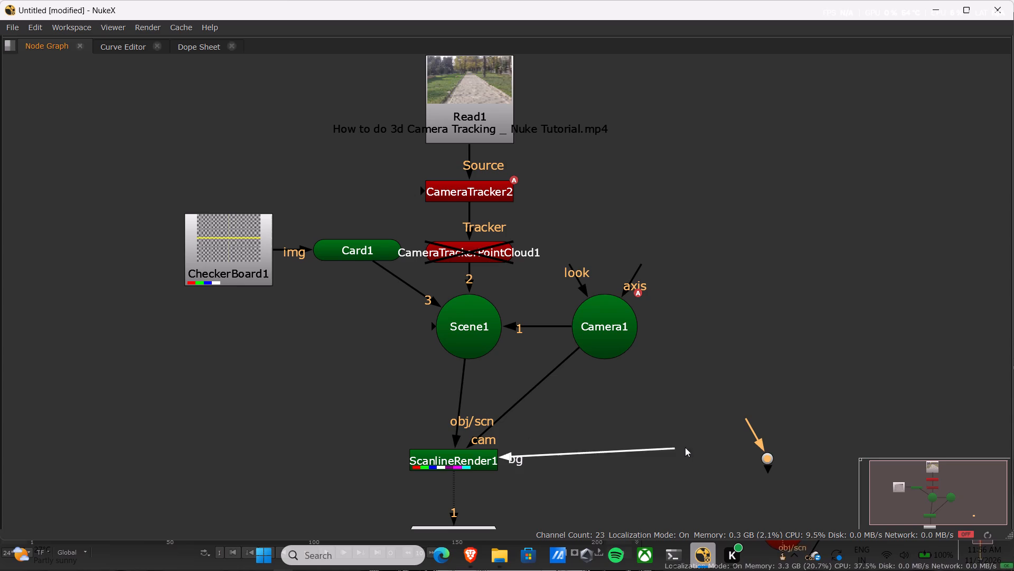
drag(685, 447, 766, 459)
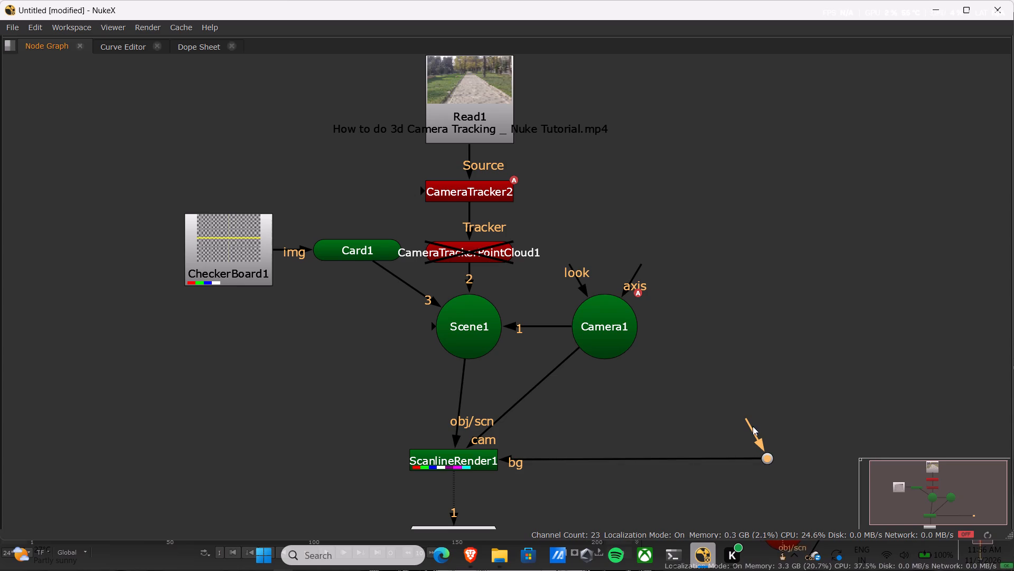
Add a second Dot level with Read1, connect it to Read1, and feed it into the lower bg Dot.
drag(745, 420, 770, 413)
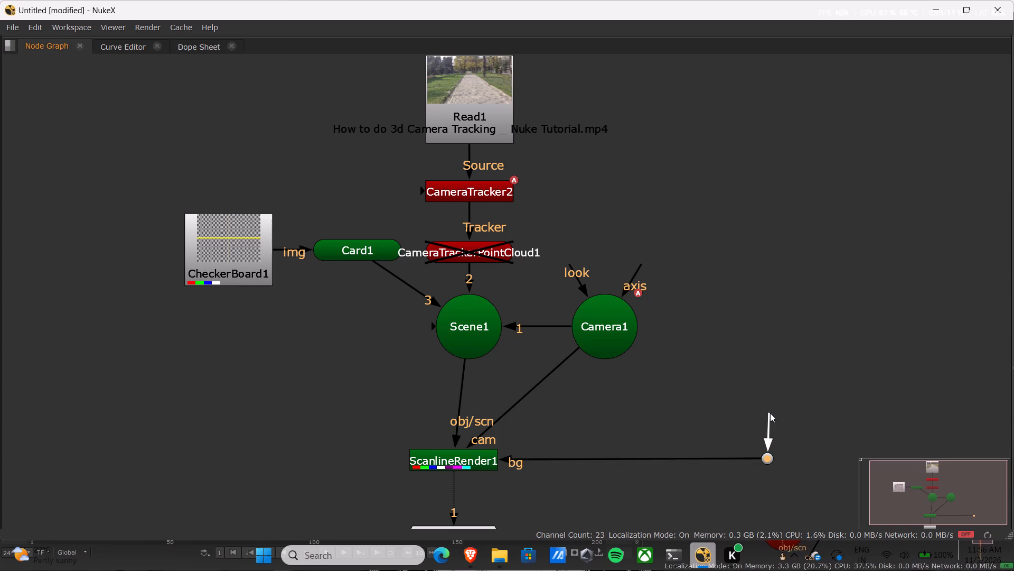
drag(770, 413, 767, 412)
click(740, 111)
key(period)
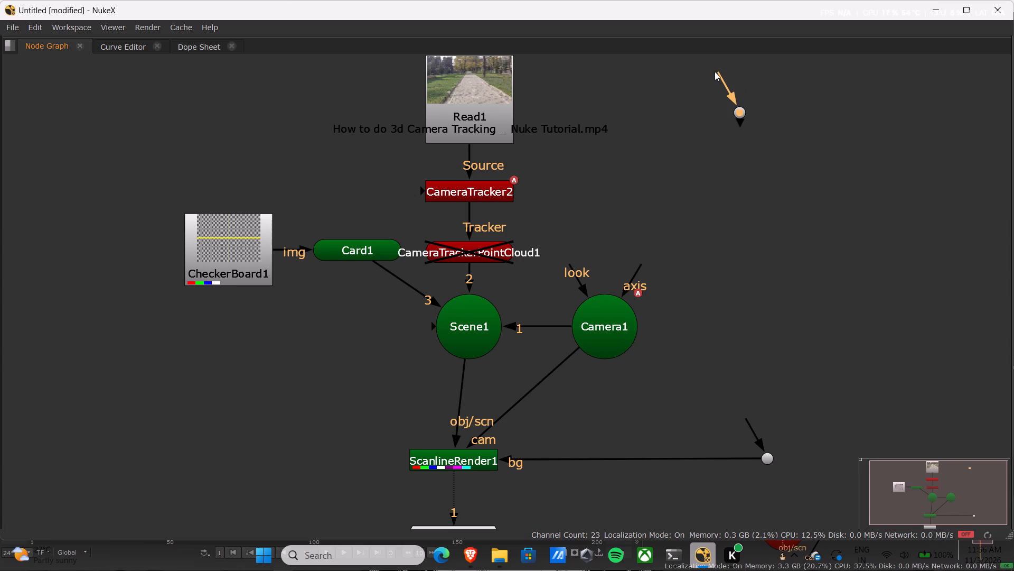
drag(717, 70, 502, 100)
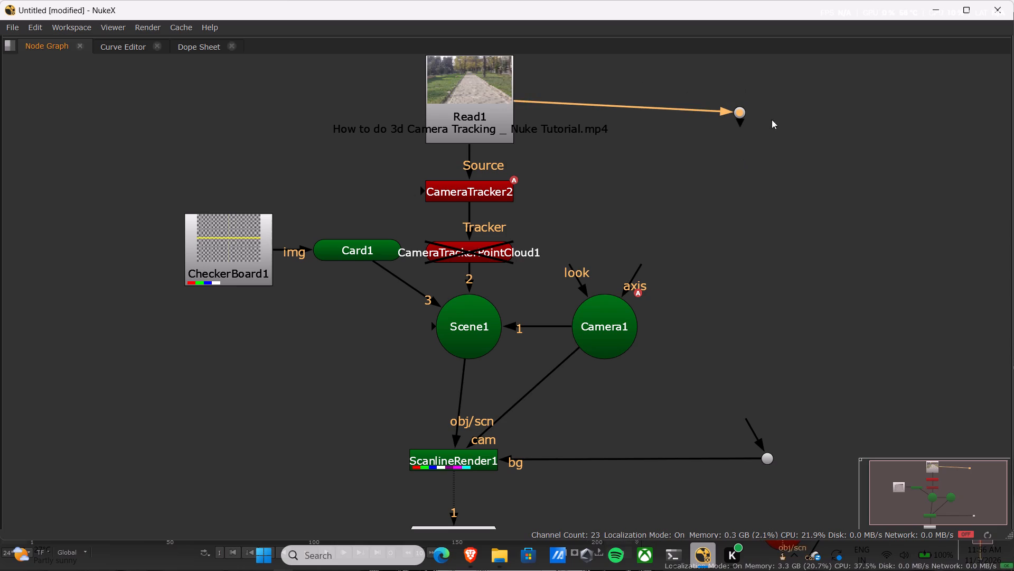
drag(741, 117, 753, 100)
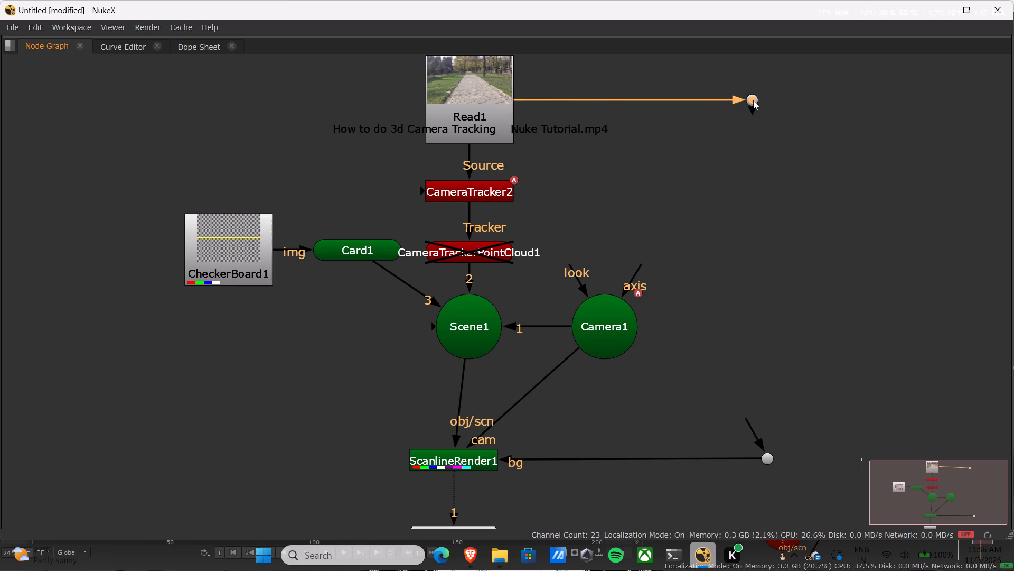
drag(753, 100, 751, 105)
drag(750, 109, 757, 359)
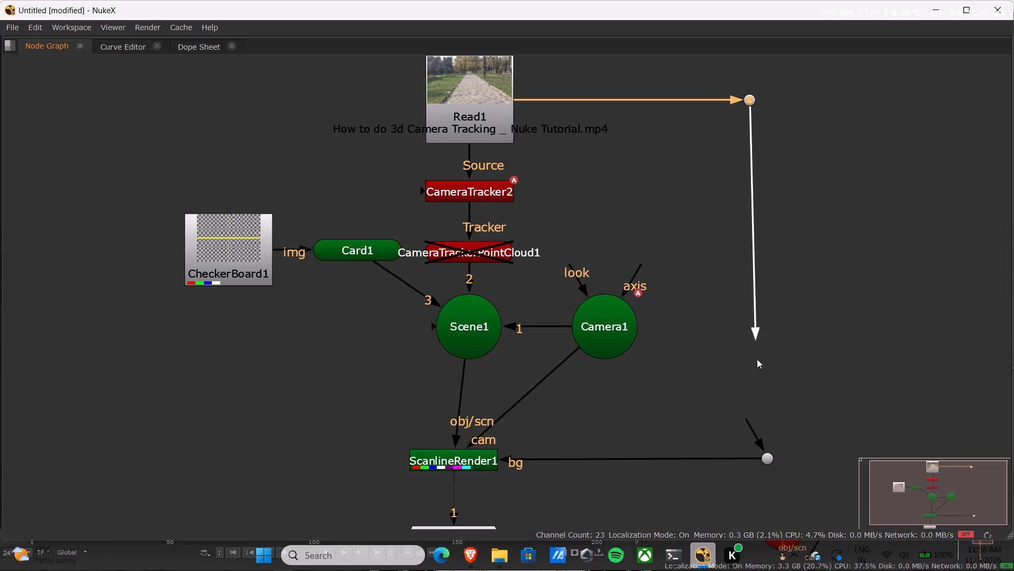
drag(757, 359, 767, 457)
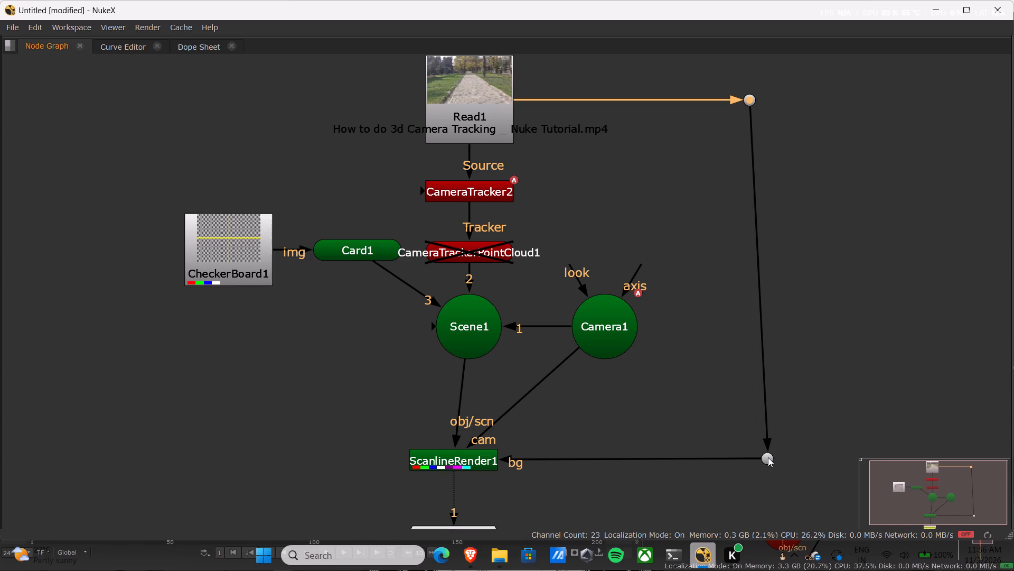
click(833, 369)
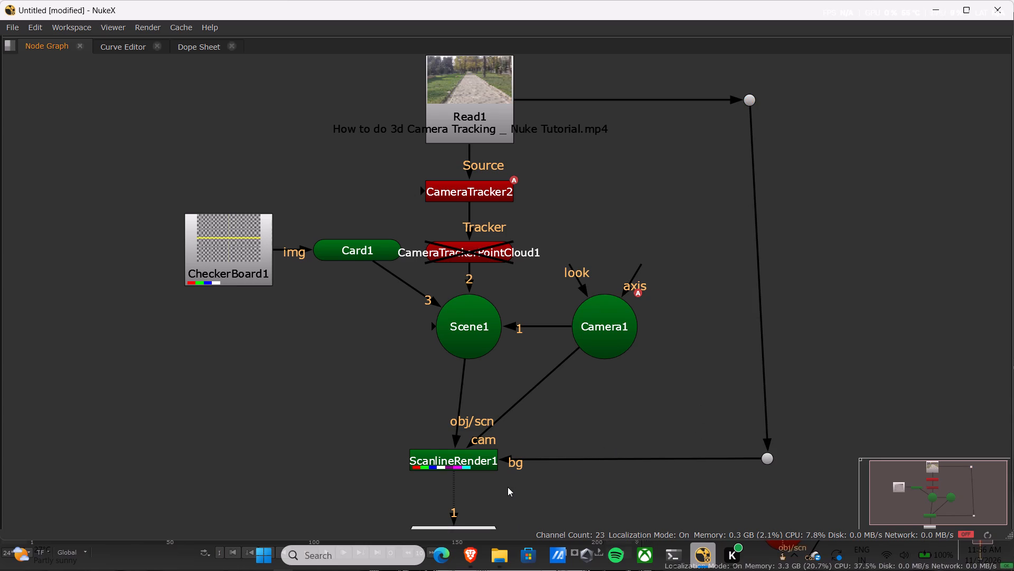
Align ScanlineRender1 beneath Scene1 and move Viewer1 directly below ScanlineRender1.
drag(480, 457, 479, 457)
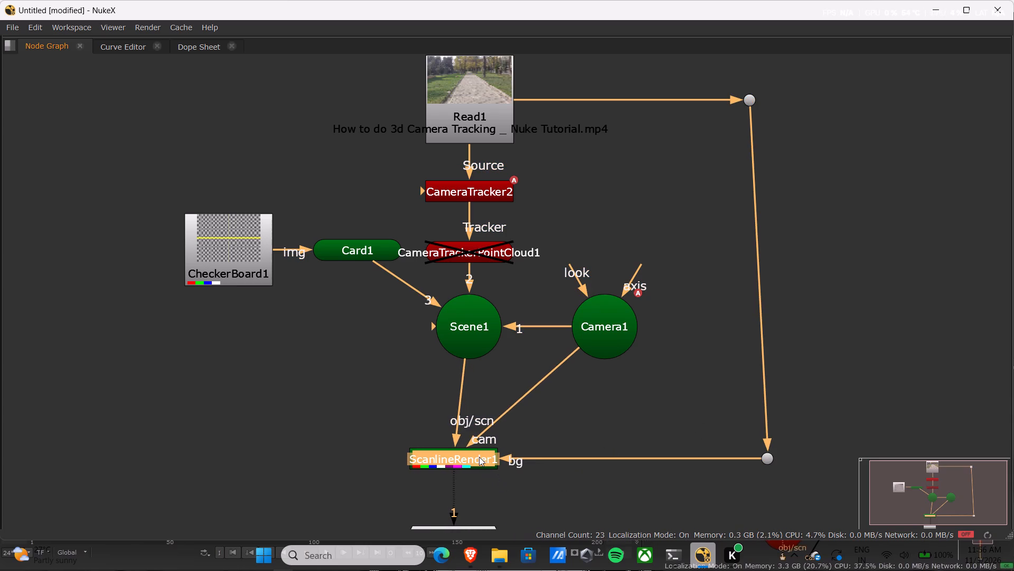
drag(479, 457, 490, 454)
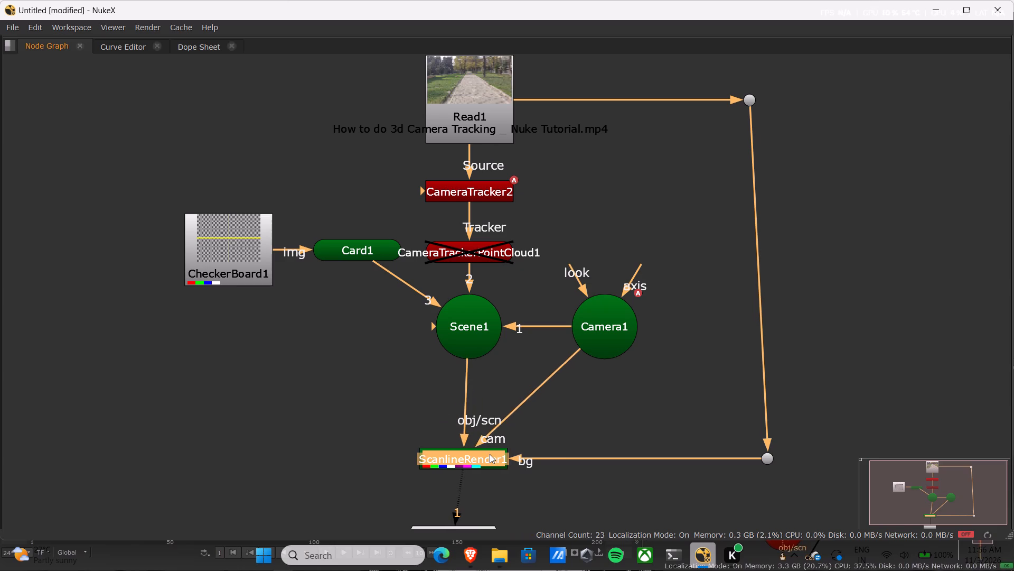
drag(490, 454, 489, 454)
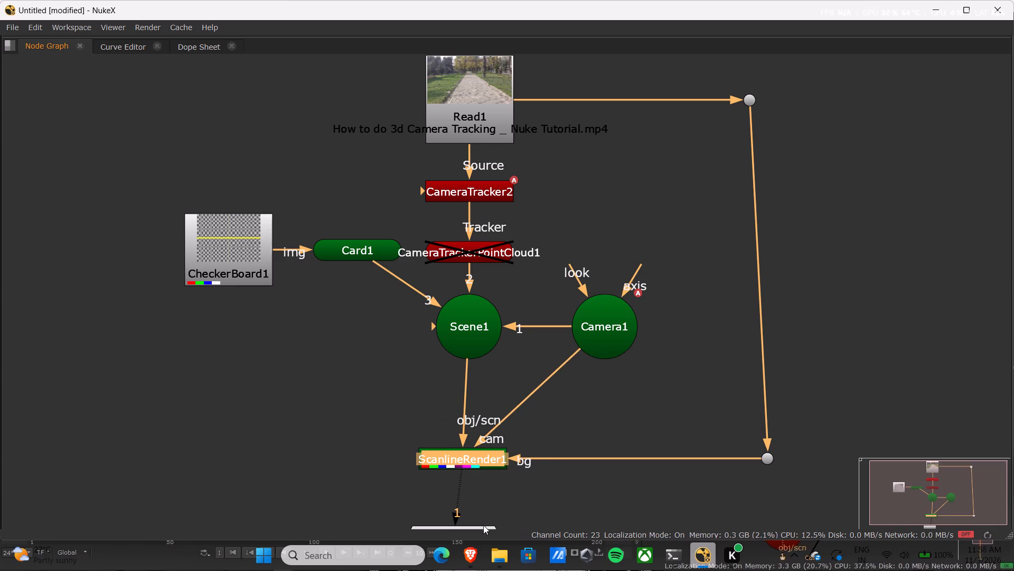
drag(483, 527, 493, 505)
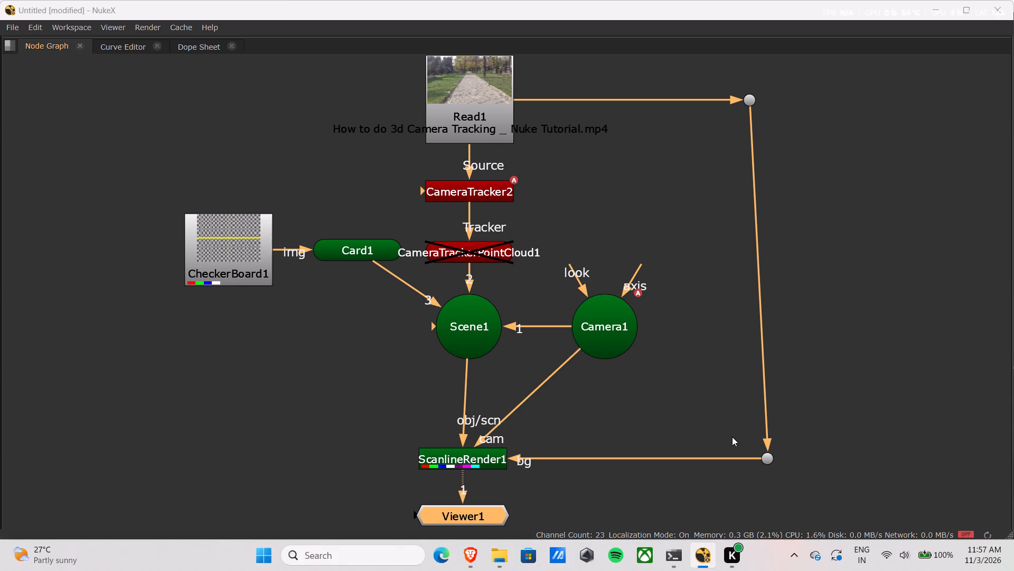
Switch to the tutorial in Brave and review the frame paused at 12:03.
click(525, 136)
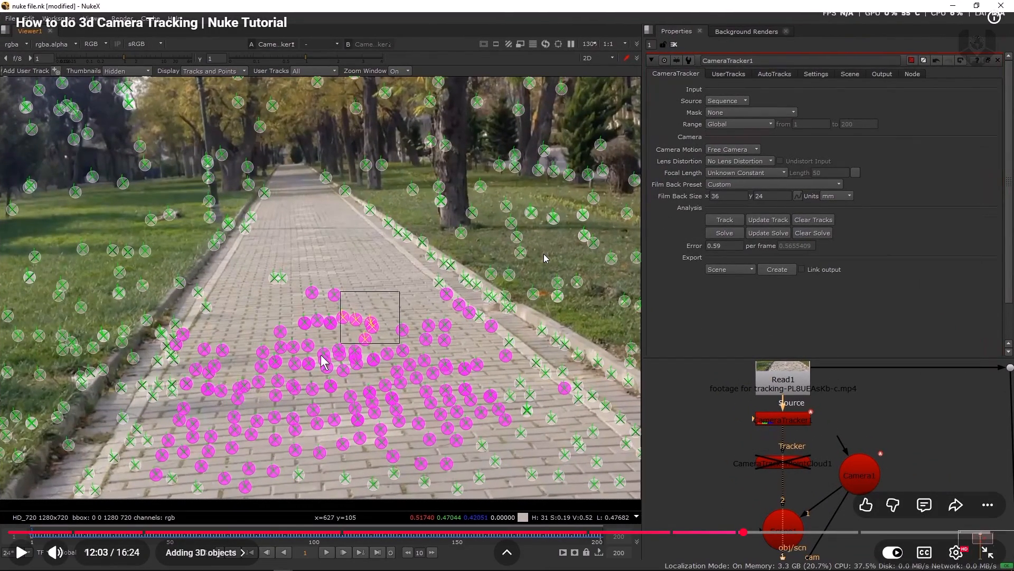
scroll(795, 381, down, 2)
scroll(795, 381, up, 1)
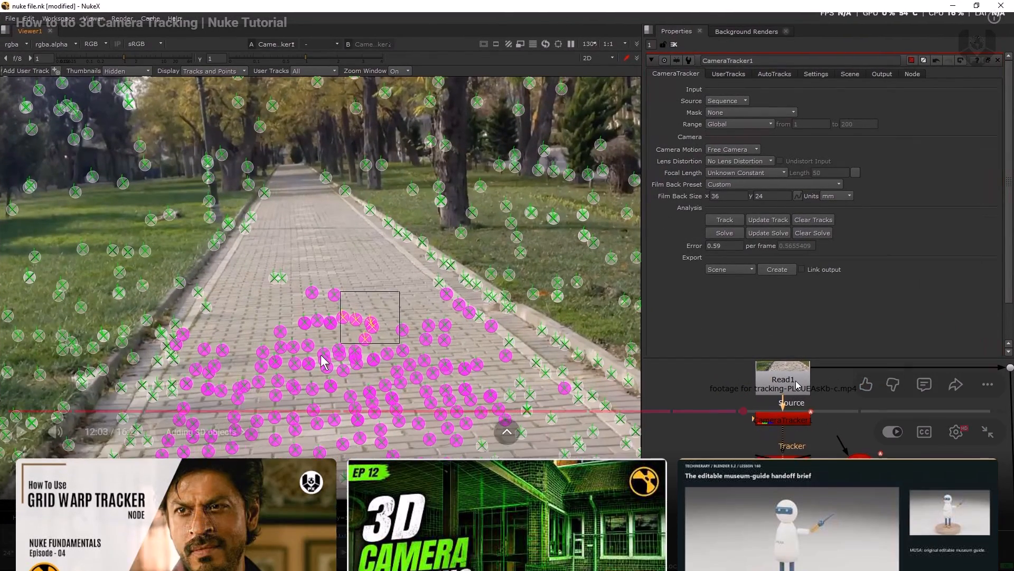
scroll(795, 381, up, 4)
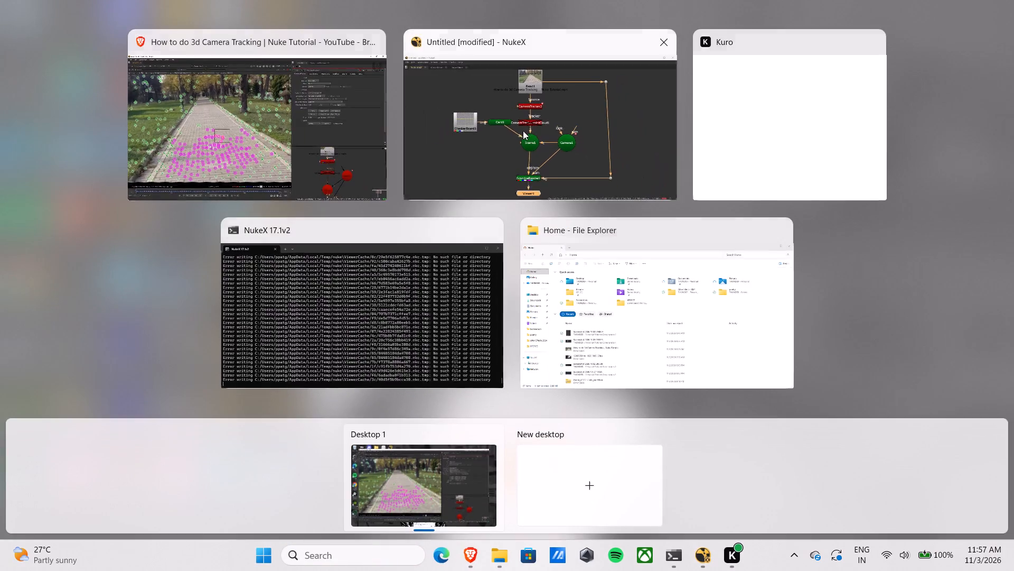
Return to NukeX and restore the full workspace layout from the maximized Node Graph.
click(518, 130)
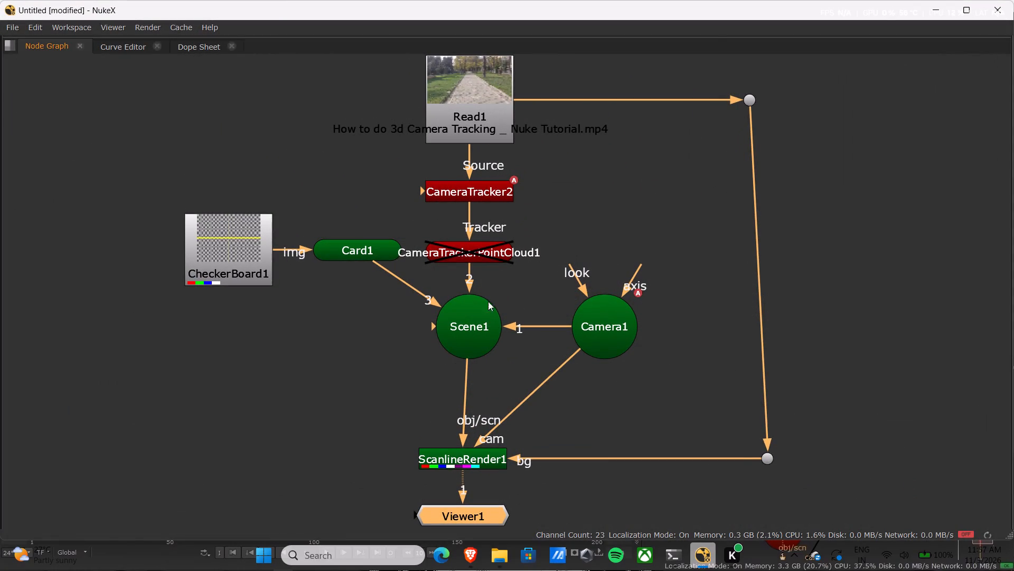
key(space)
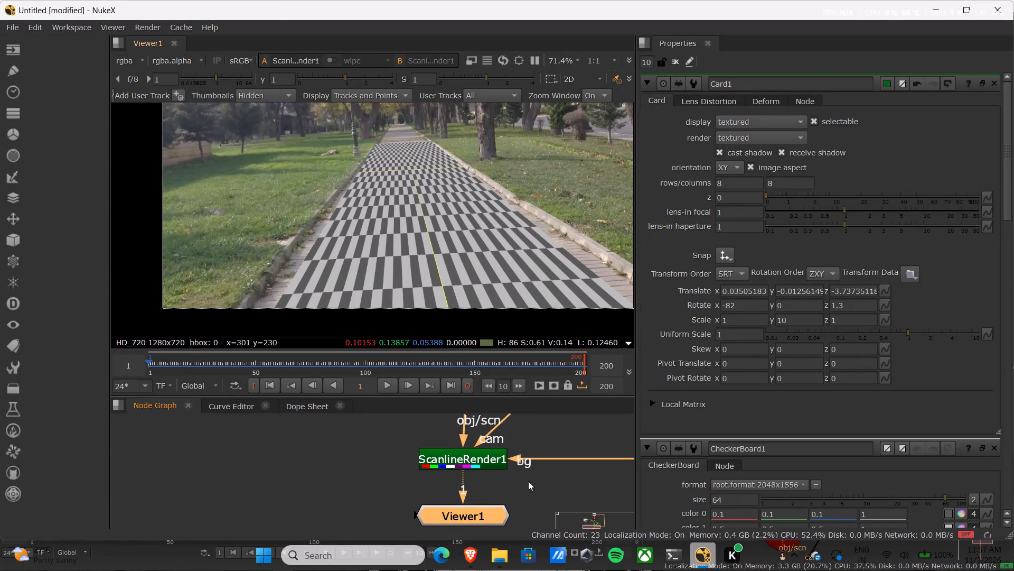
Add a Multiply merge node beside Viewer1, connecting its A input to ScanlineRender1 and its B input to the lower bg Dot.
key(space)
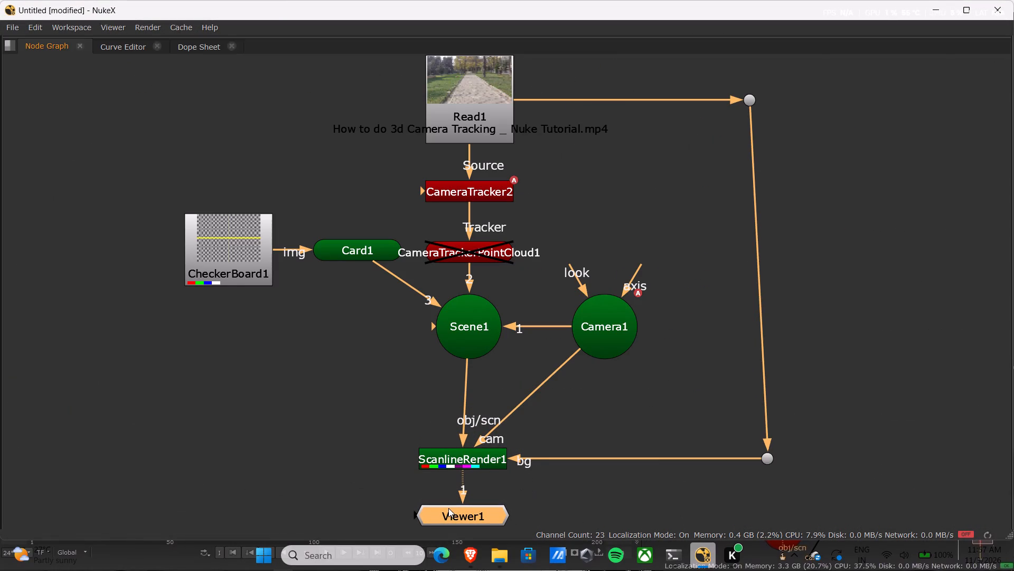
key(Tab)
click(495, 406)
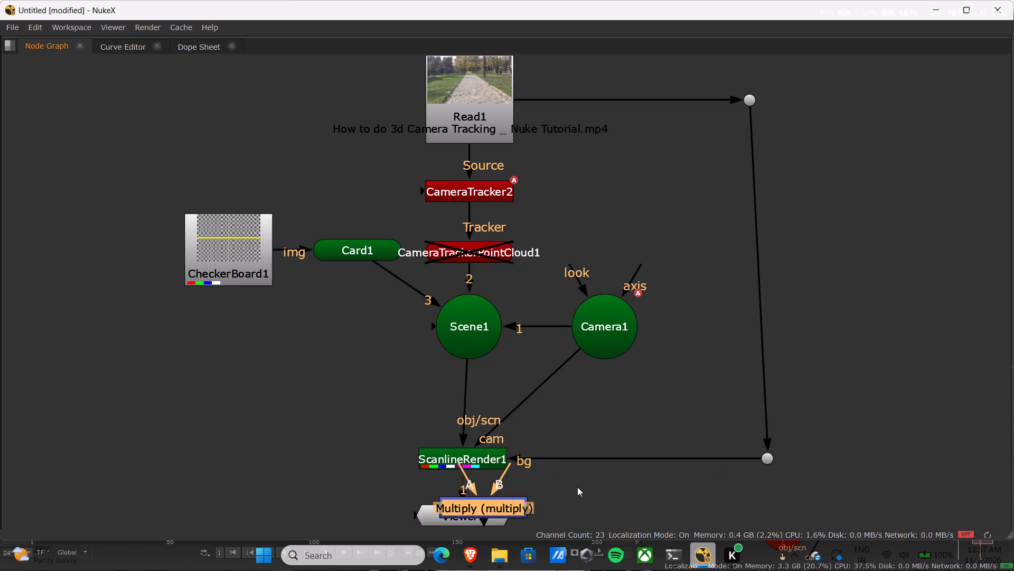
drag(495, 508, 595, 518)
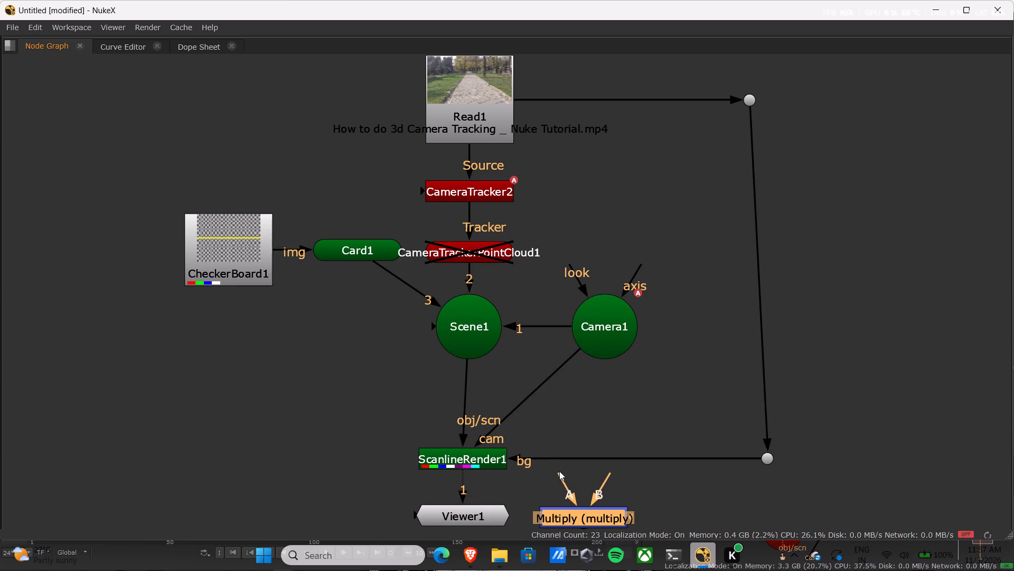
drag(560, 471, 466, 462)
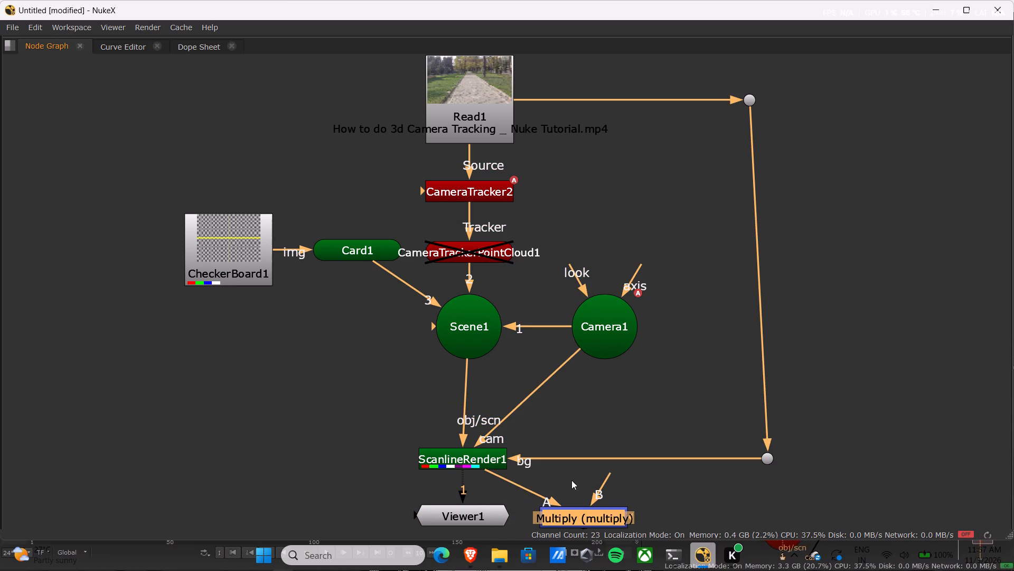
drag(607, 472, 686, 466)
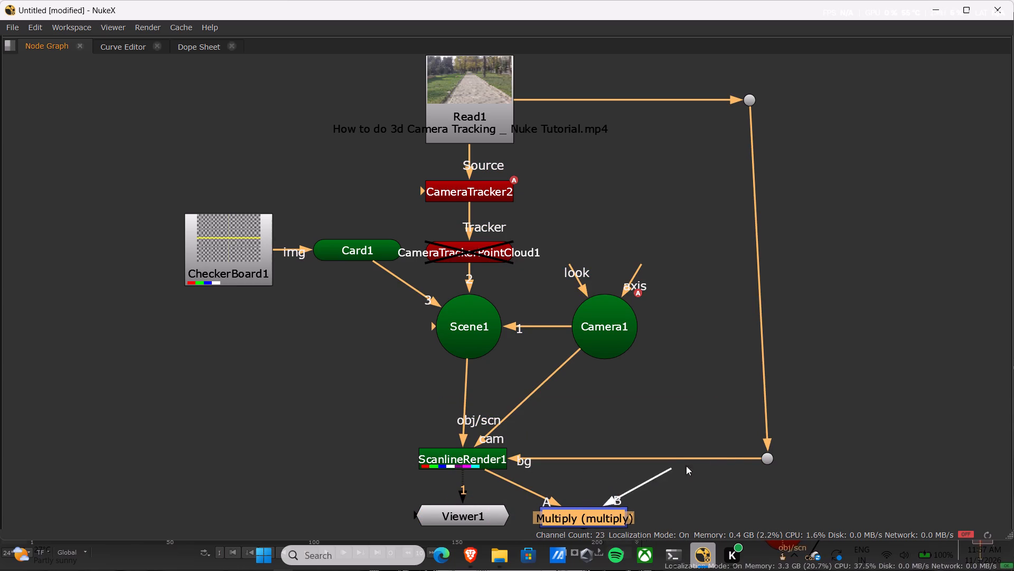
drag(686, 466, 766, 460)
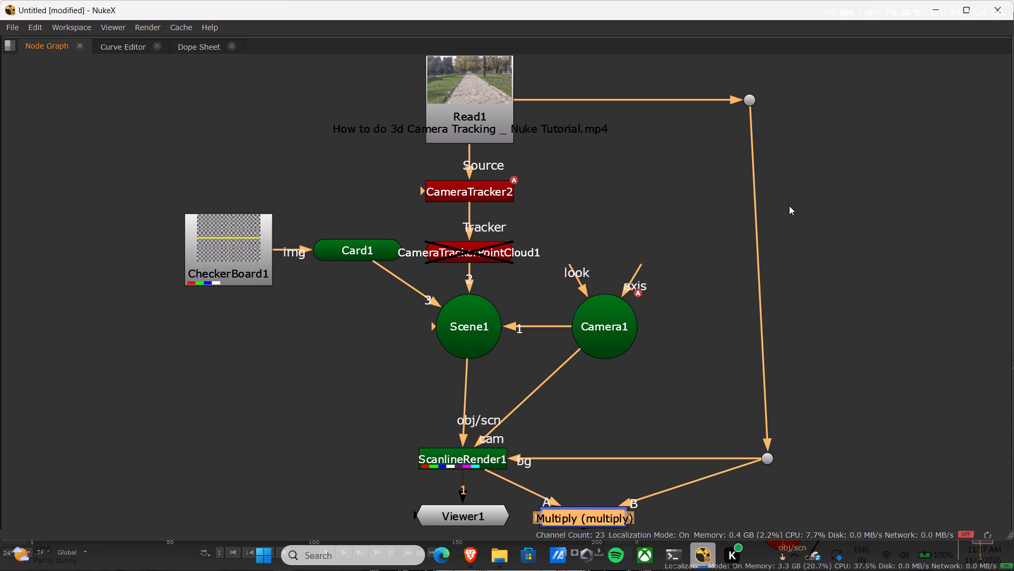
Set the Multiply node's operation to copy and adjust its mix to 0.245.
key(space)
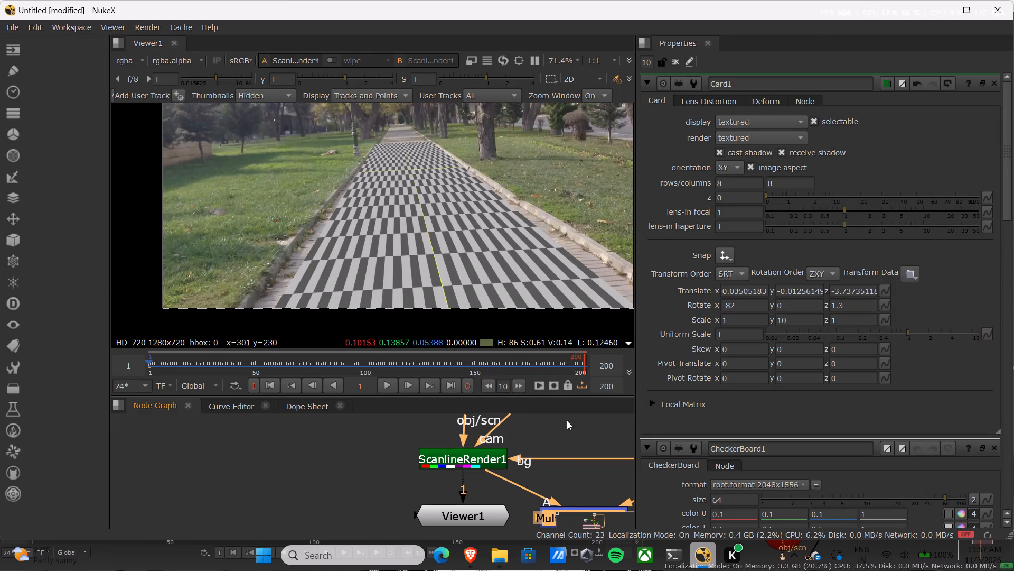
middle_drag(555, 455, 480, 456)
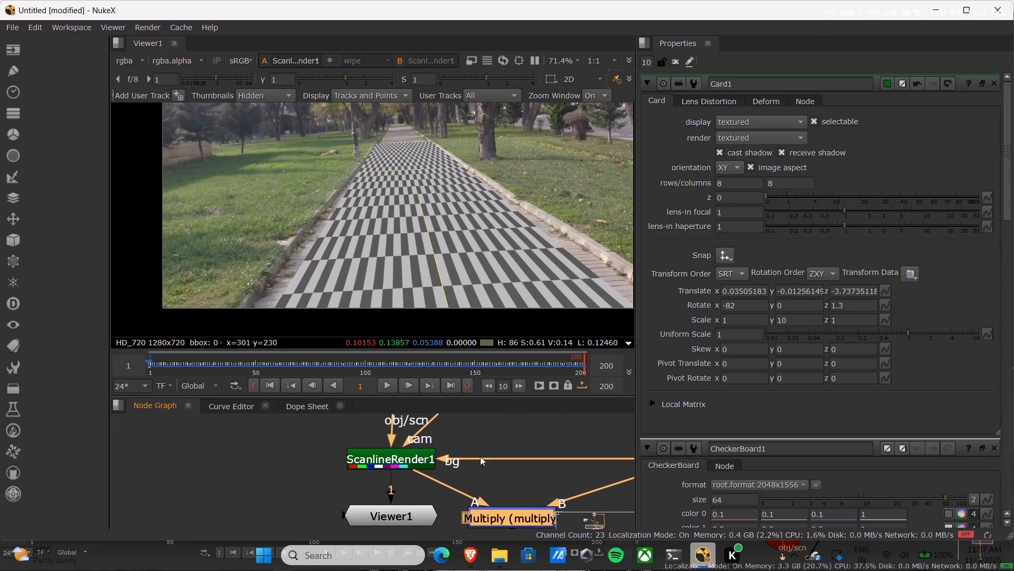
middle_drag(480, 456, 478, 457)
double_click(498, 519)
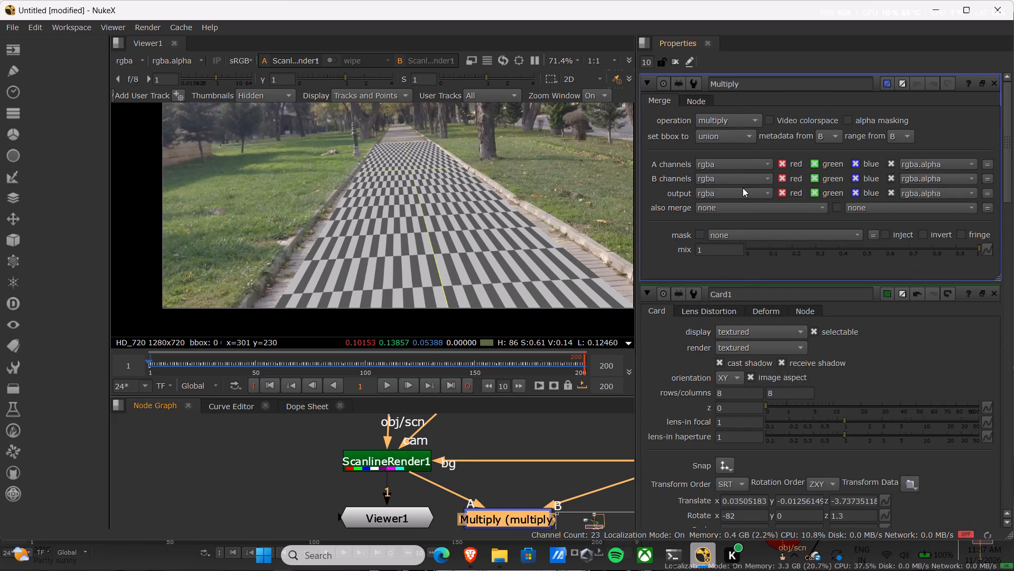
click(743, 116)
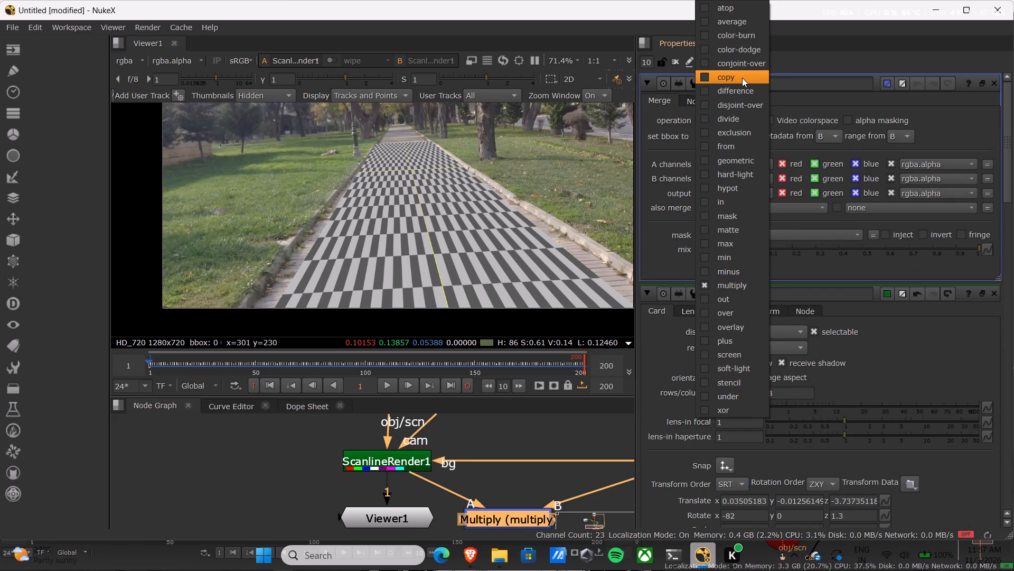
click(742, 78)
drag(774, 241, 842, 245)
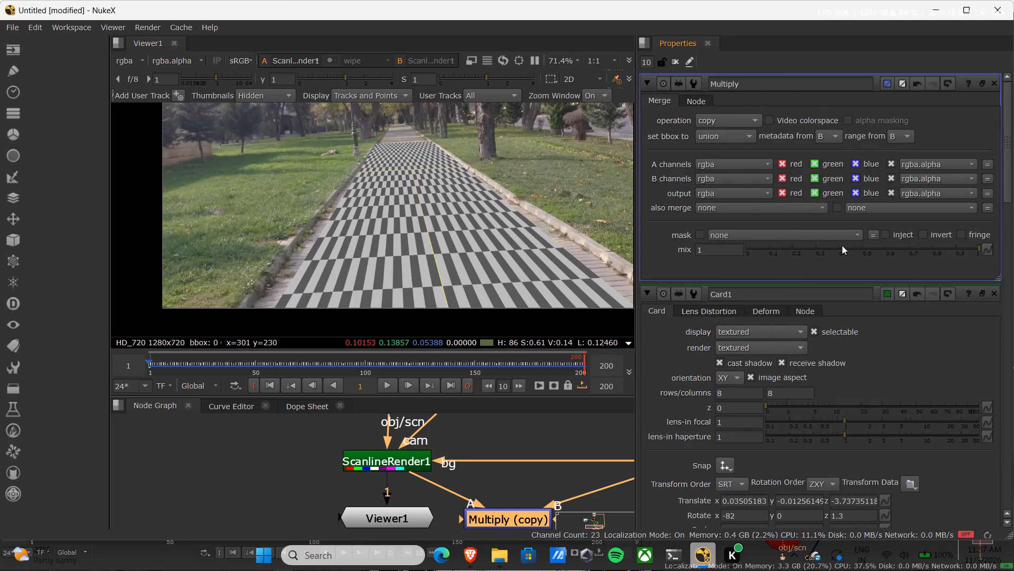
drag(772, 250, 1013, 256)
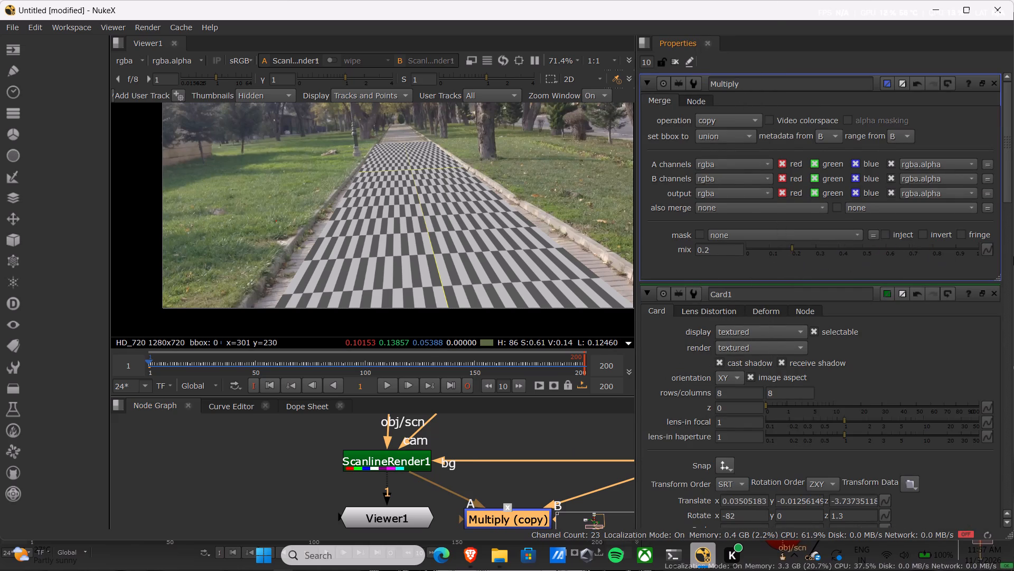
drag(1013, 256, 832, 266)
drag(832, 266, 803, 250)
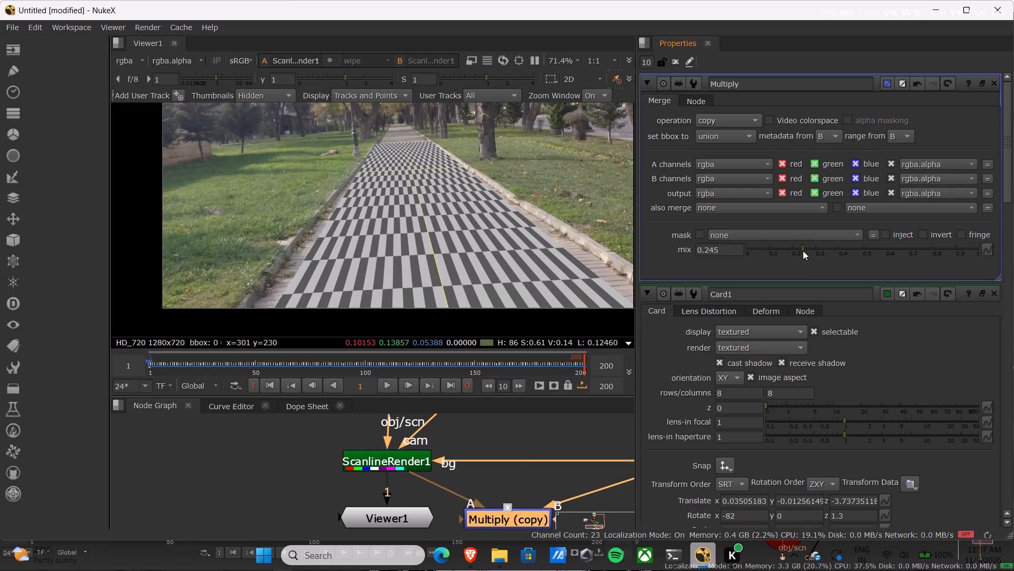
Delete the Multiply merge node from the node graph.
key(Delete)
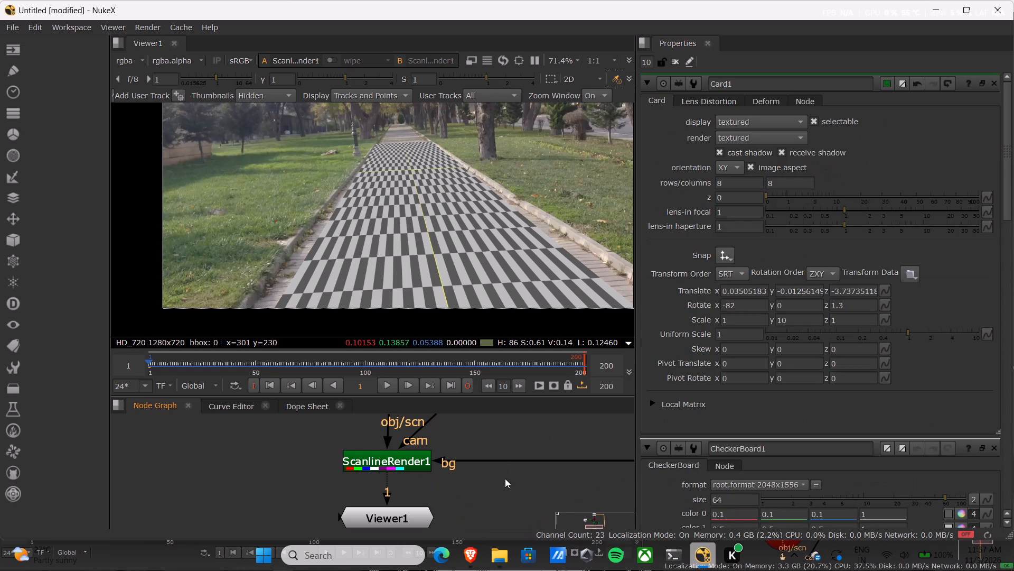
Move Read1 slightly higher in the node graph, keeping it vertically aligned above CameraTracker2.
scroll(458, 510, down, 3)
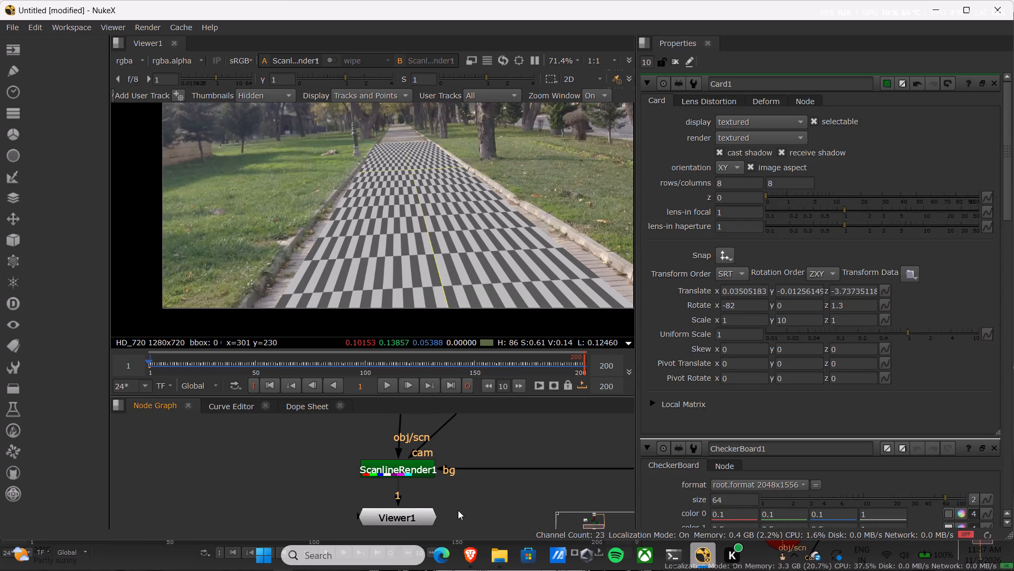
scroll(458, 510, down, 6)
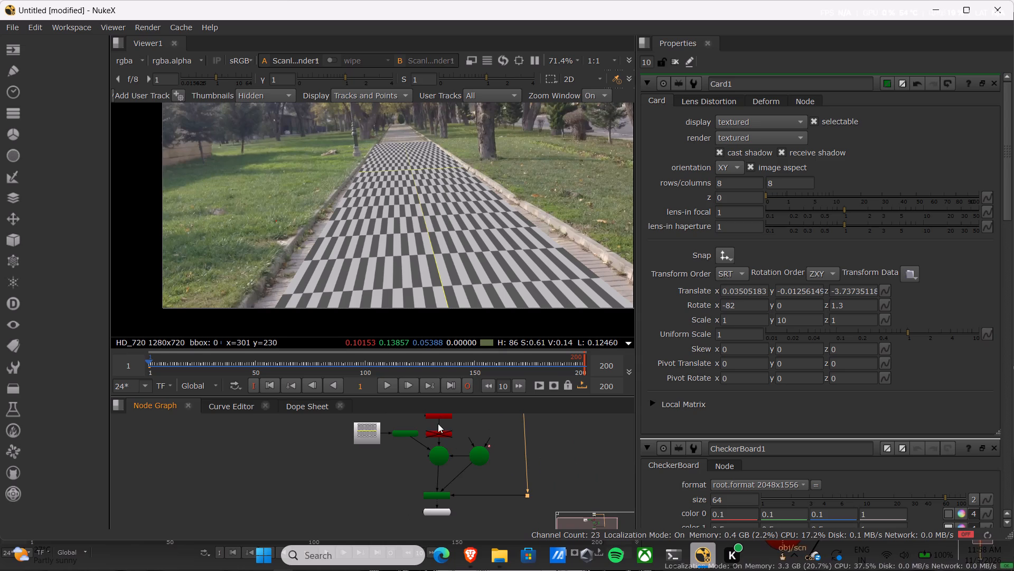
scroll(455, 475, down, 2)
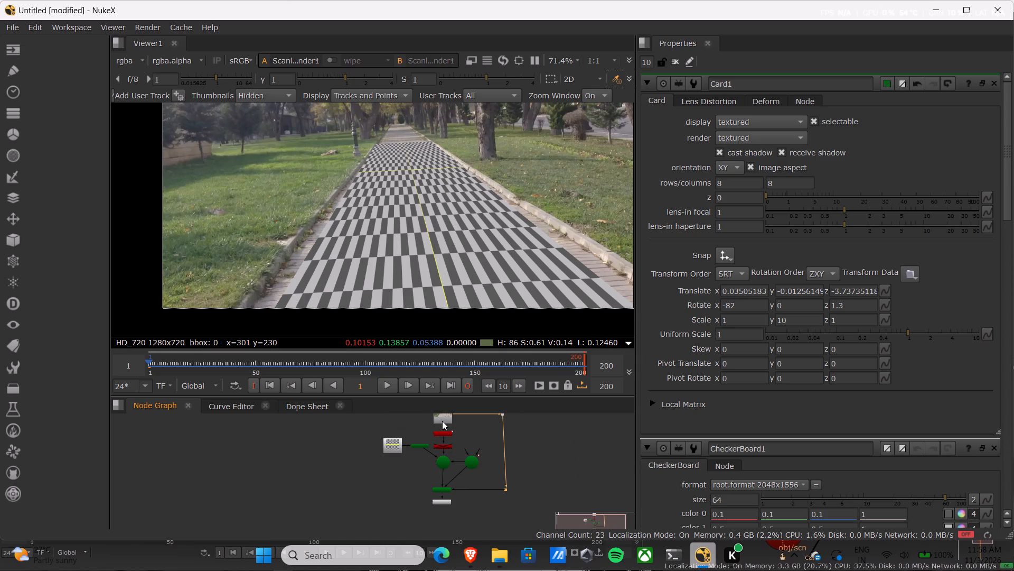
drag(442, 421, 444, 415)
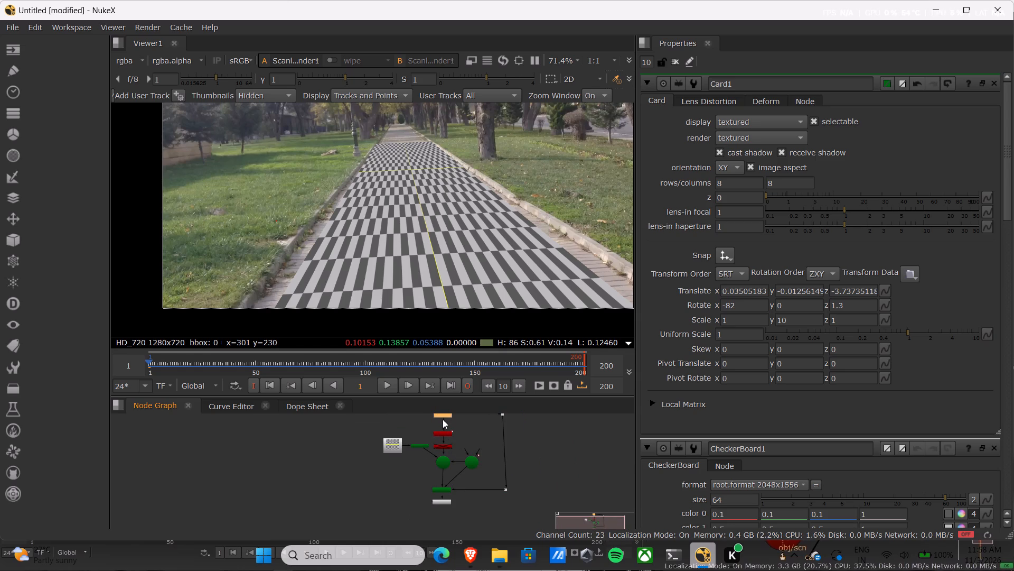
click(443, 416)
click(443, 419)
scroll(447, 430, up, 2)
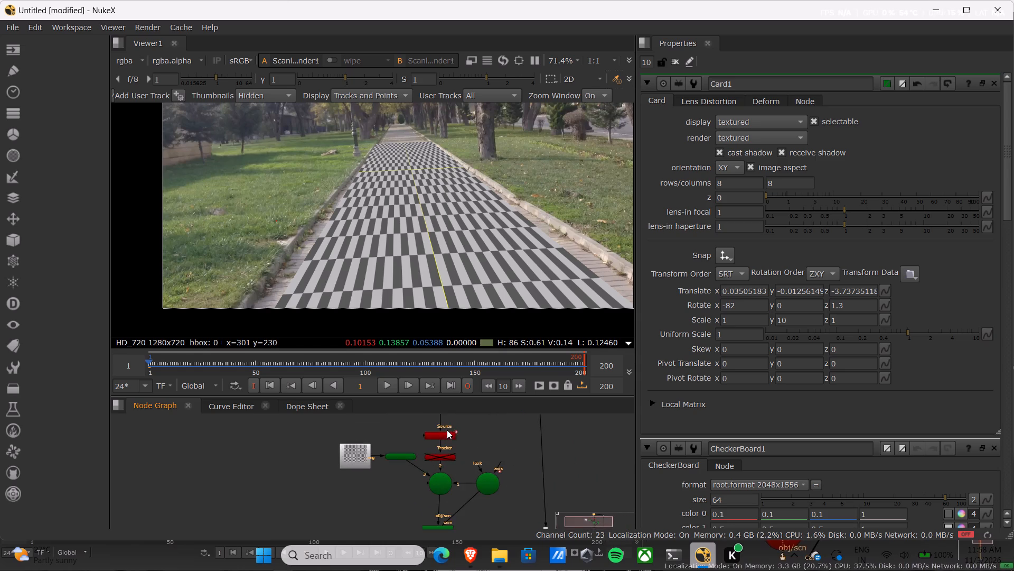
scroll(447, 430, up, 4)
key(space)
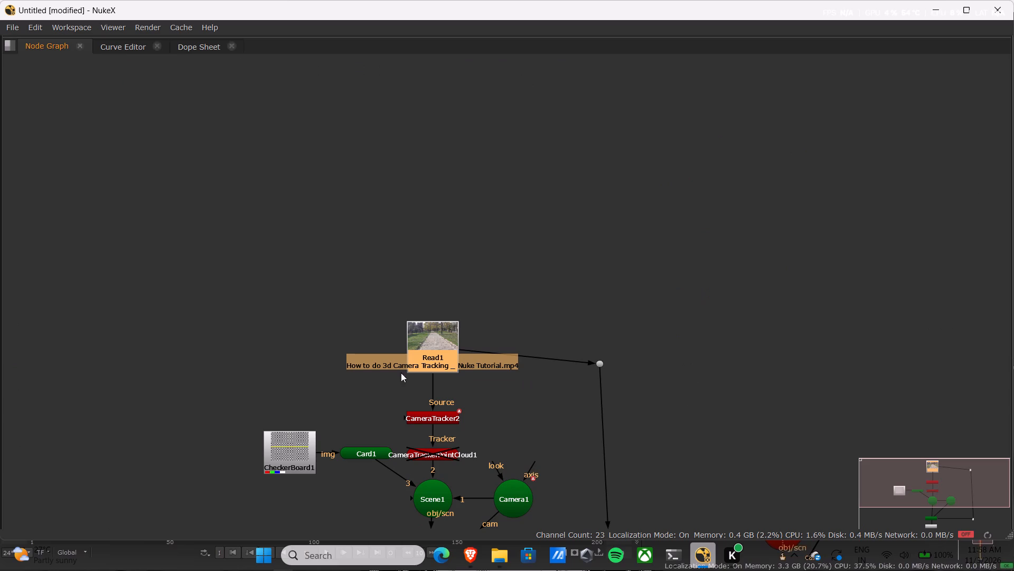
scroll(454, 360, down, 2)
scroll(457, 355, up, 4)
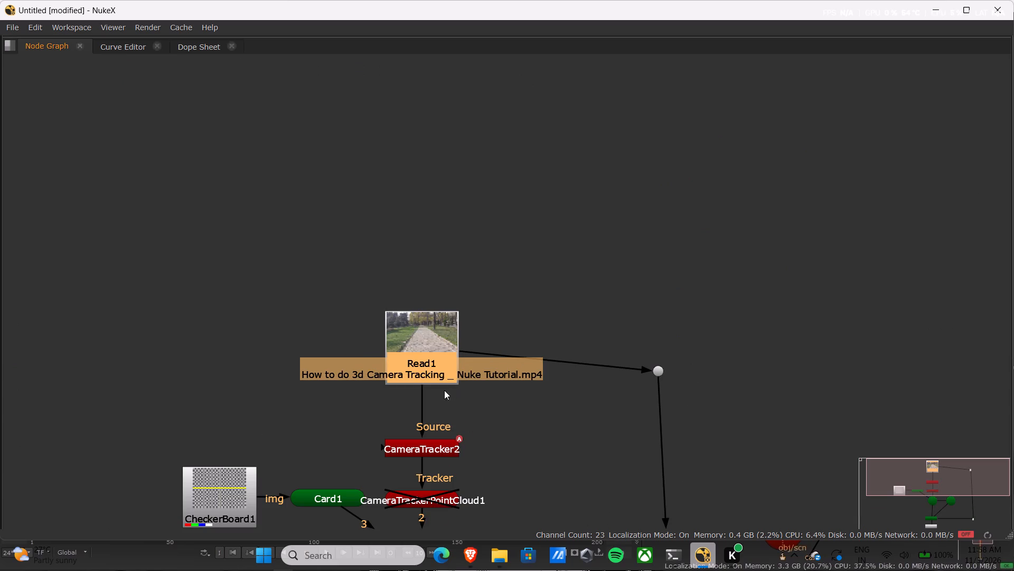
shift+middle_drag(502, 377, 503, 219)
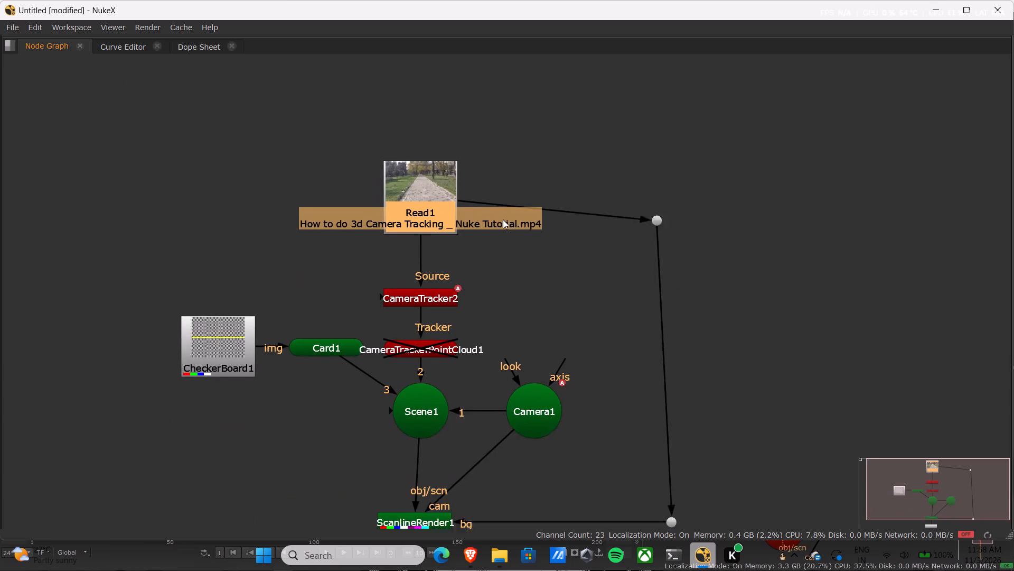
shift+middle_drag(503, 219, 519, 175)
click(437, 179)
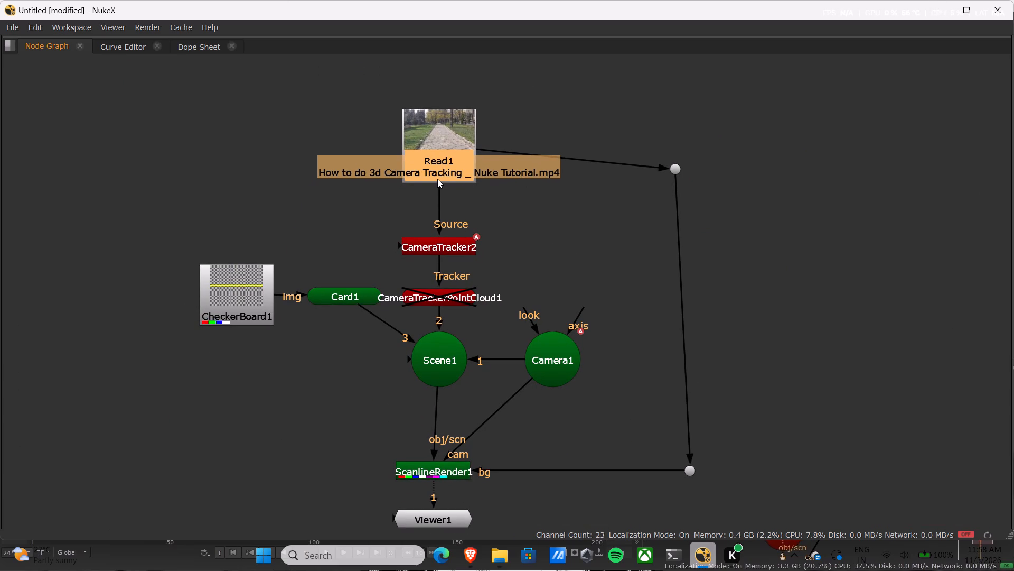
drag(438, 182, 443, 171)
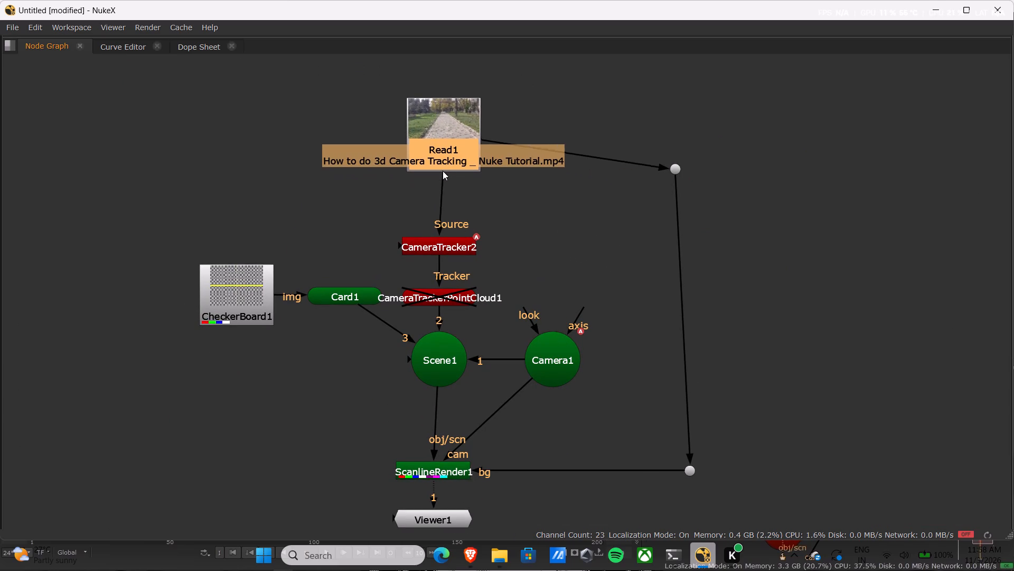
drag(443, 171, 437, 172)
Connect Read1 to Viewer1 as a second viewer input, with CameraTracker2's Source input reattached to Read1.
drag(435, 220, 461, 562)
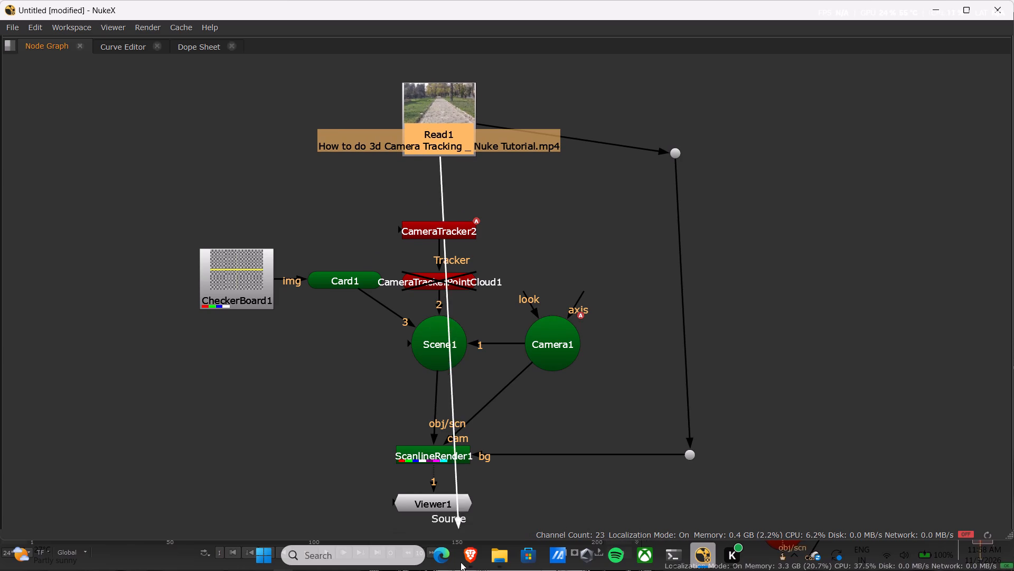
drag(461, 562, 430, 471)
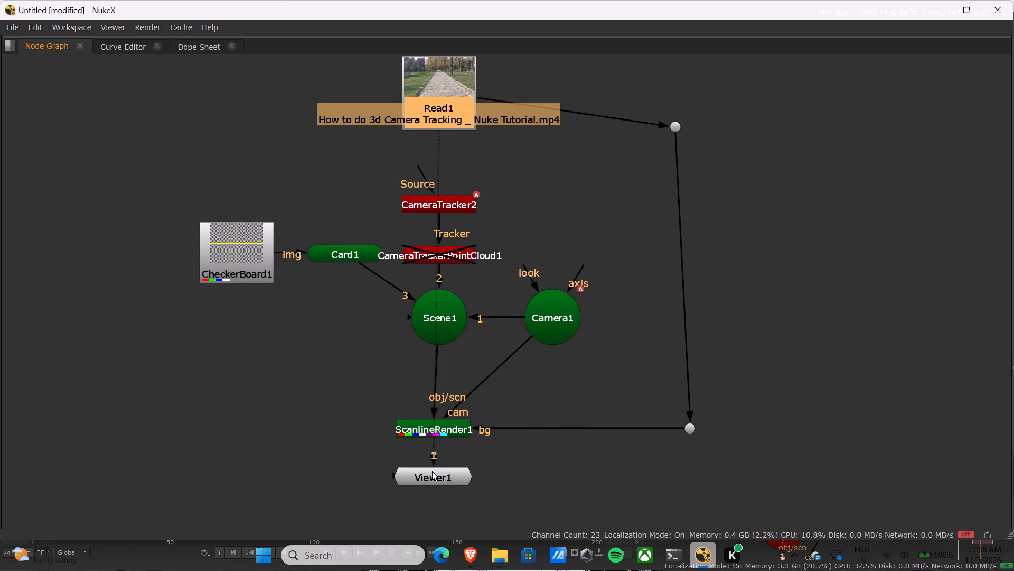
click(528, 471)
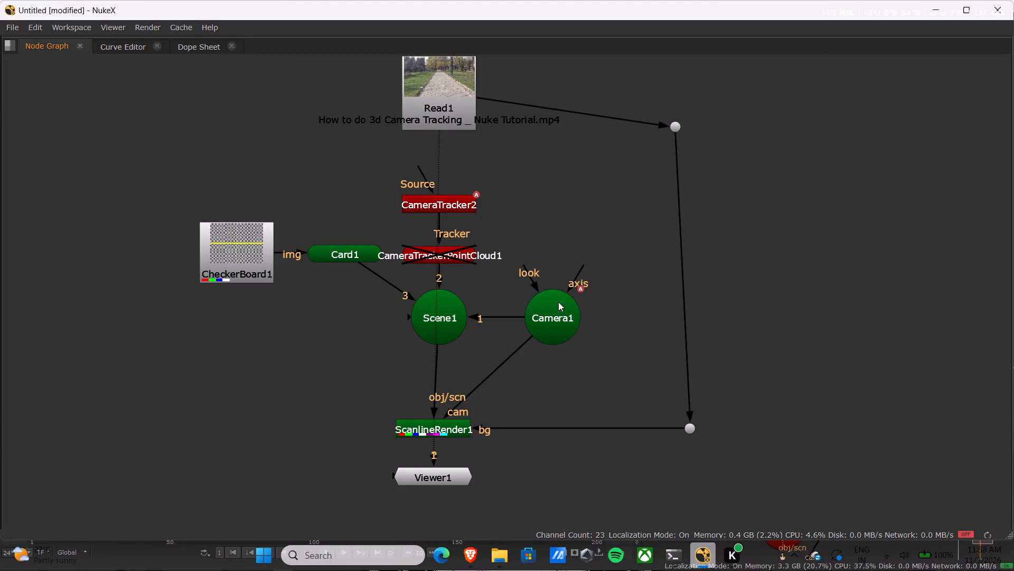
drag(416, 161, 407, 124)
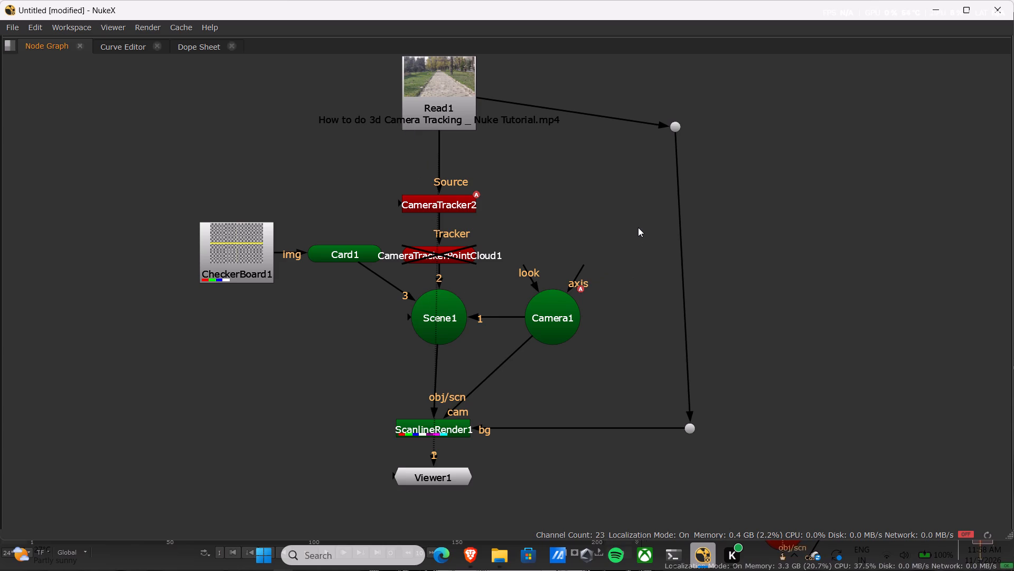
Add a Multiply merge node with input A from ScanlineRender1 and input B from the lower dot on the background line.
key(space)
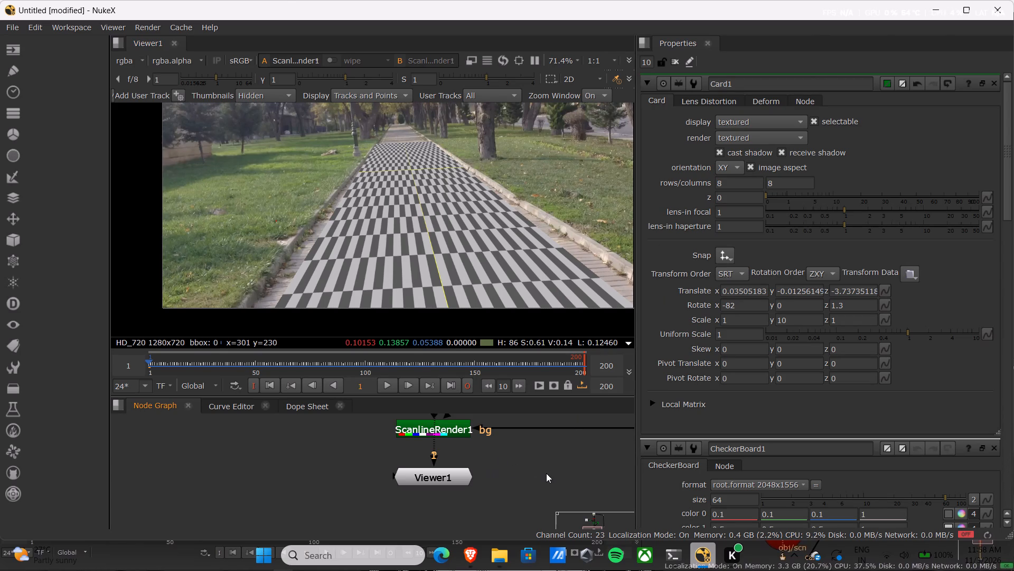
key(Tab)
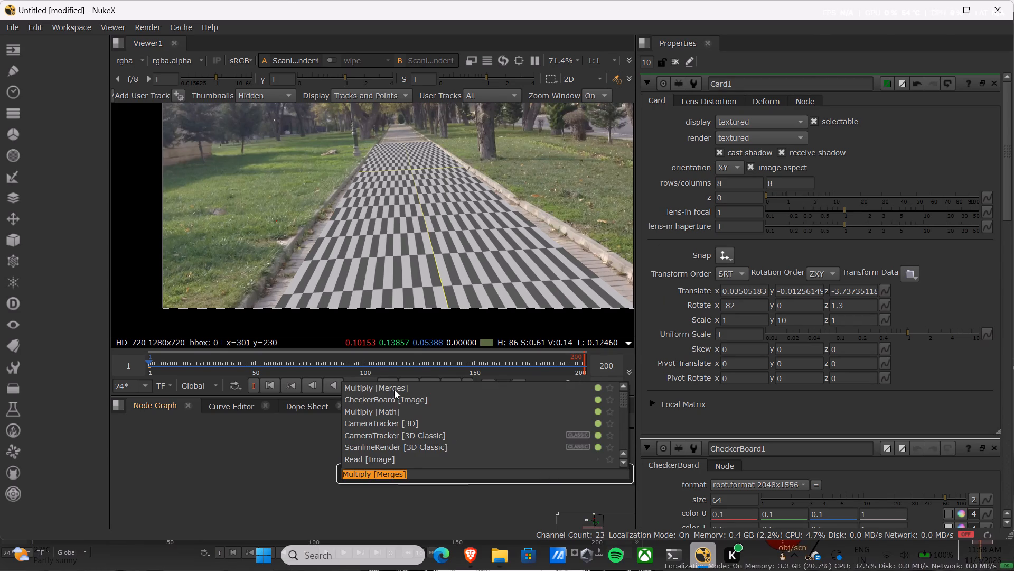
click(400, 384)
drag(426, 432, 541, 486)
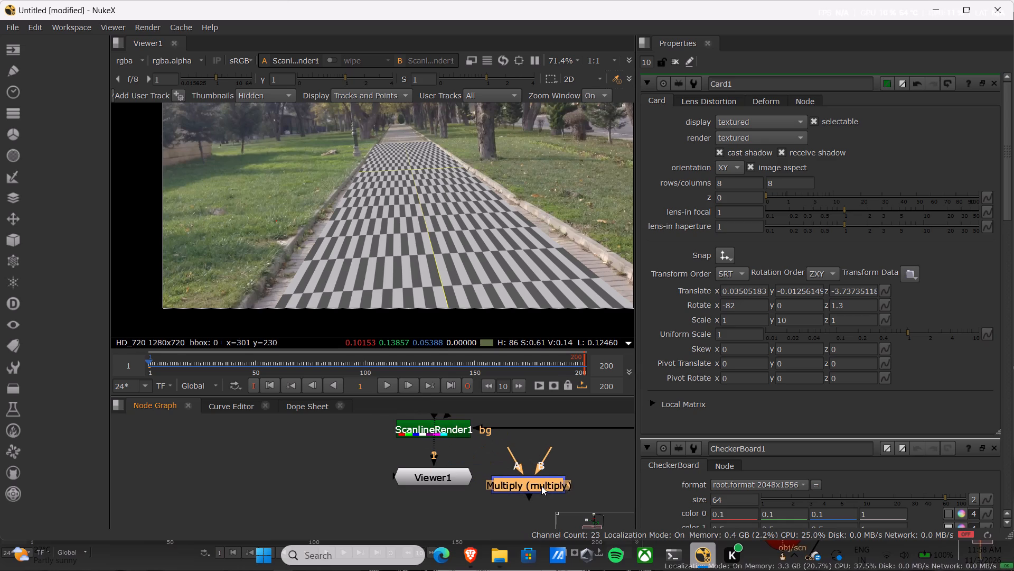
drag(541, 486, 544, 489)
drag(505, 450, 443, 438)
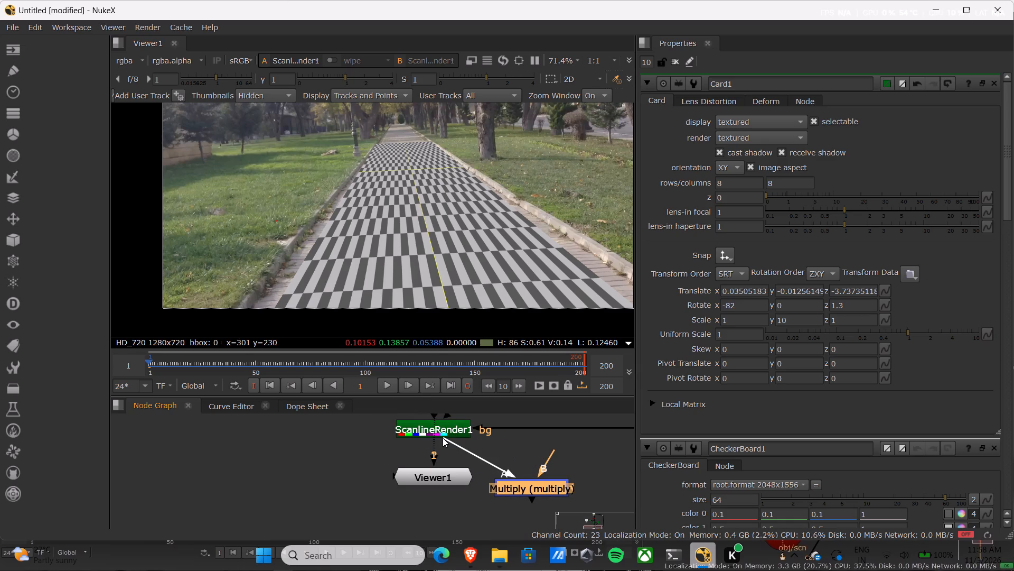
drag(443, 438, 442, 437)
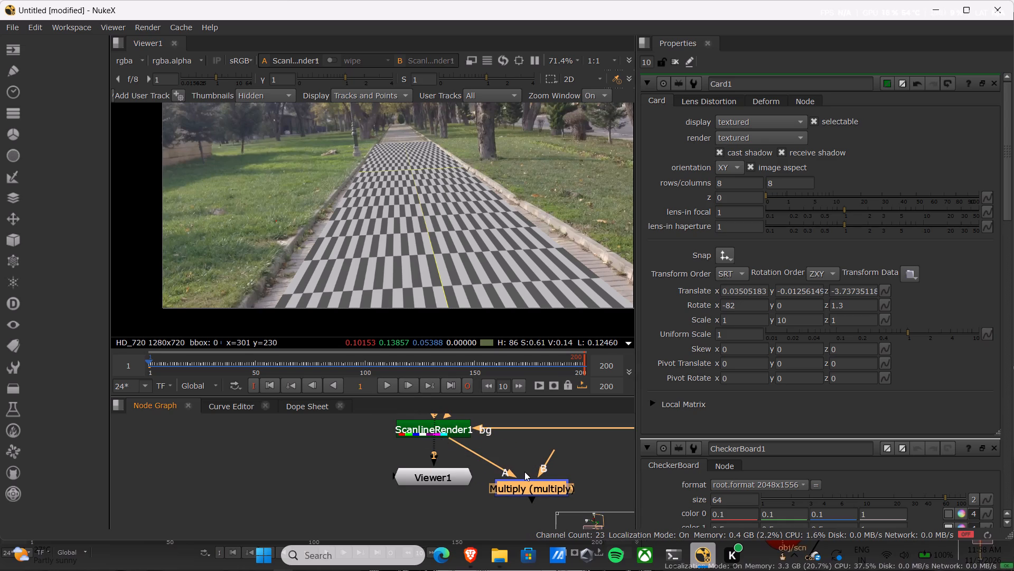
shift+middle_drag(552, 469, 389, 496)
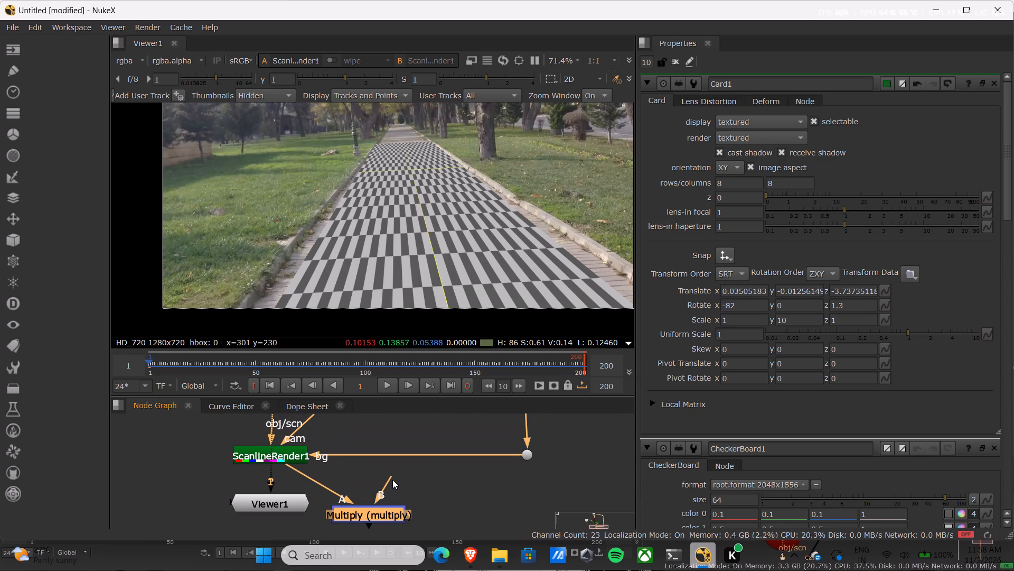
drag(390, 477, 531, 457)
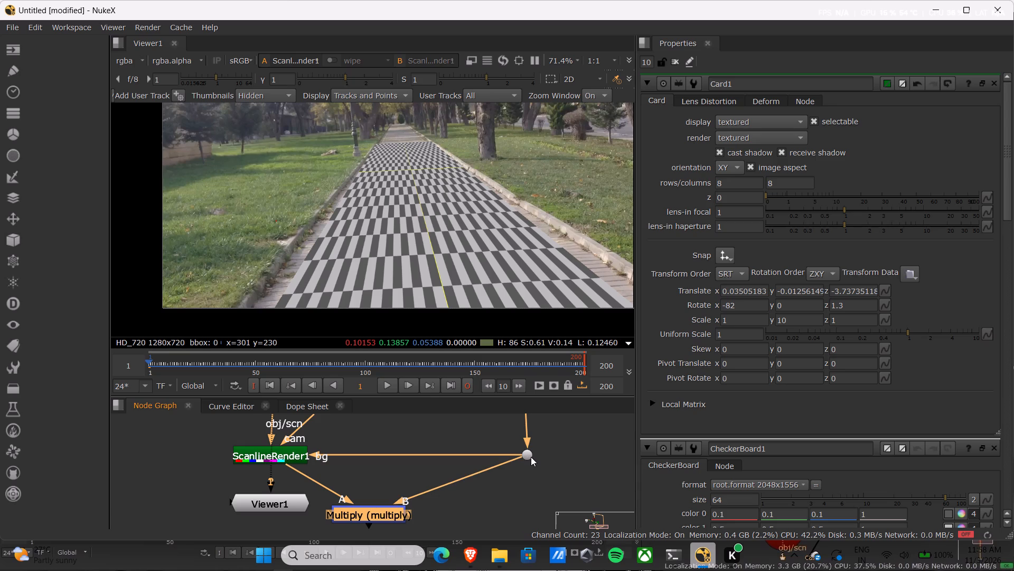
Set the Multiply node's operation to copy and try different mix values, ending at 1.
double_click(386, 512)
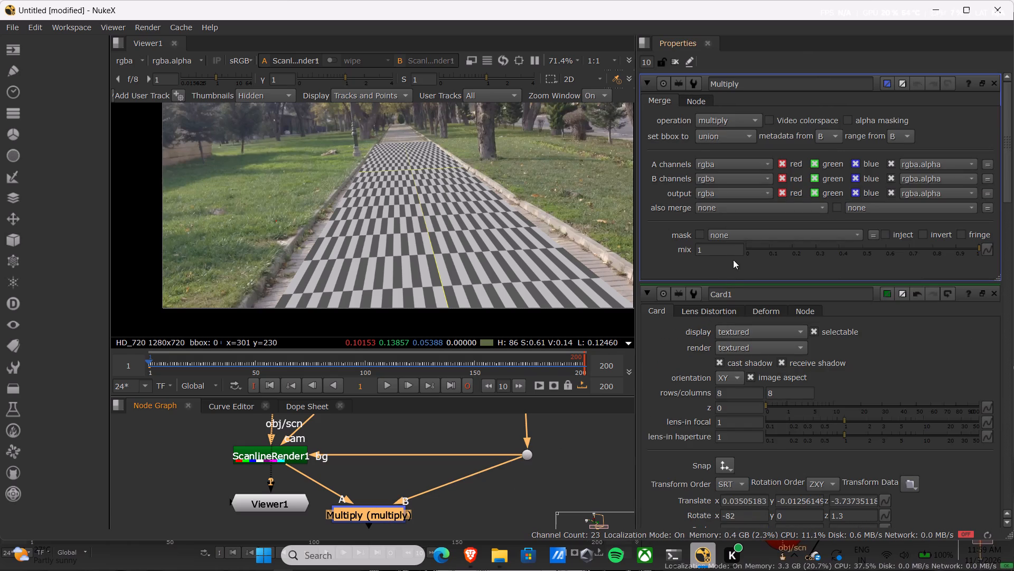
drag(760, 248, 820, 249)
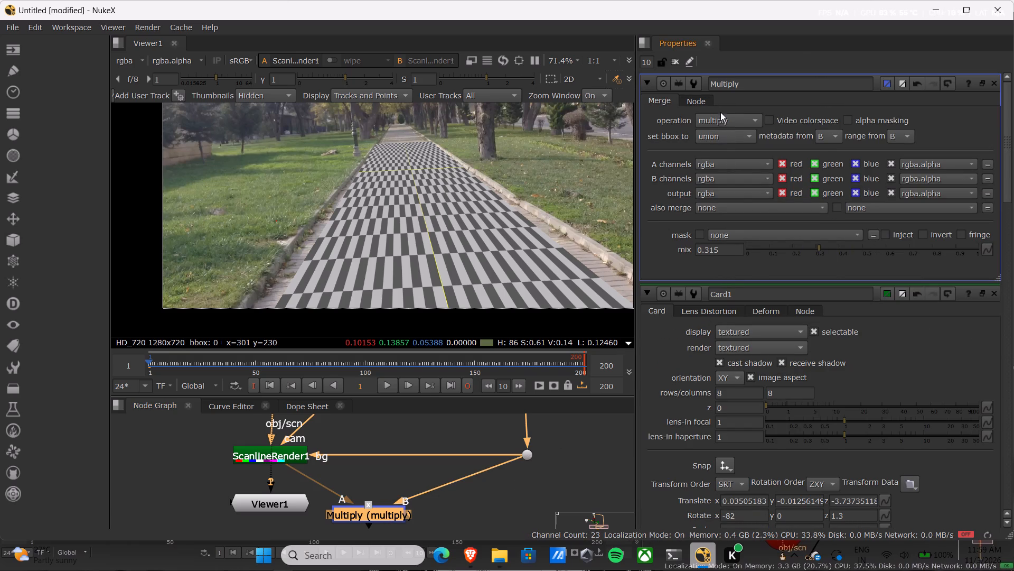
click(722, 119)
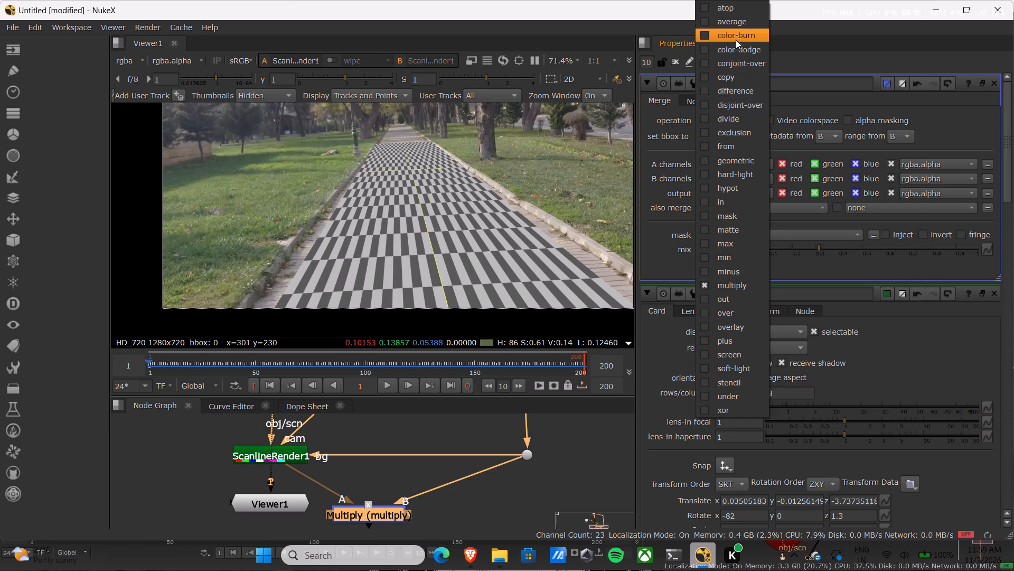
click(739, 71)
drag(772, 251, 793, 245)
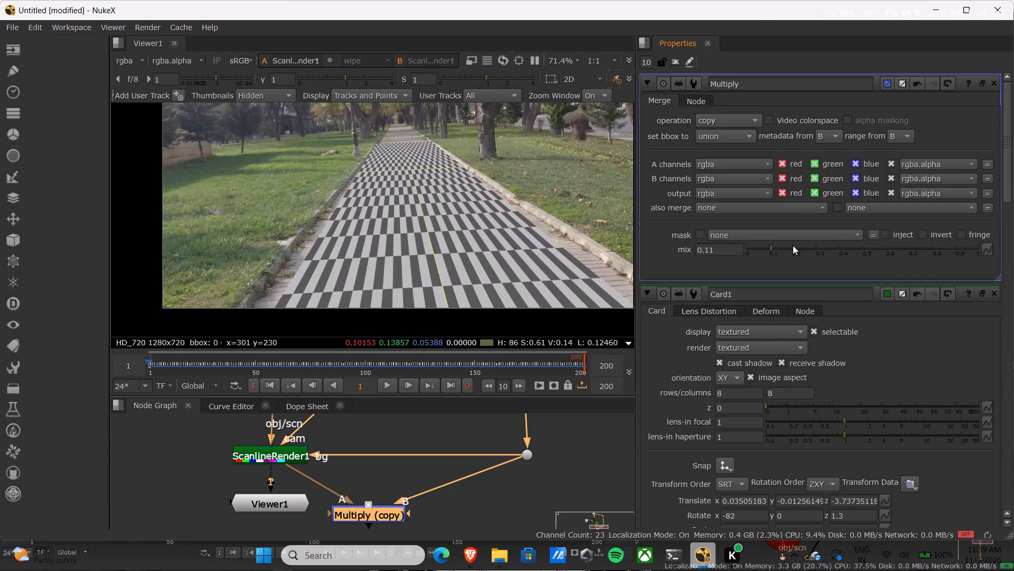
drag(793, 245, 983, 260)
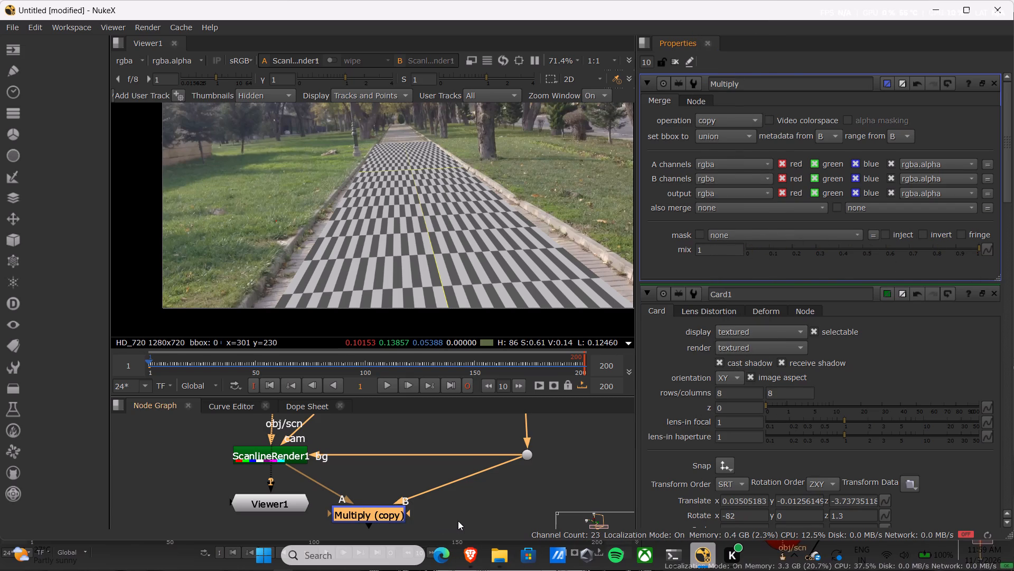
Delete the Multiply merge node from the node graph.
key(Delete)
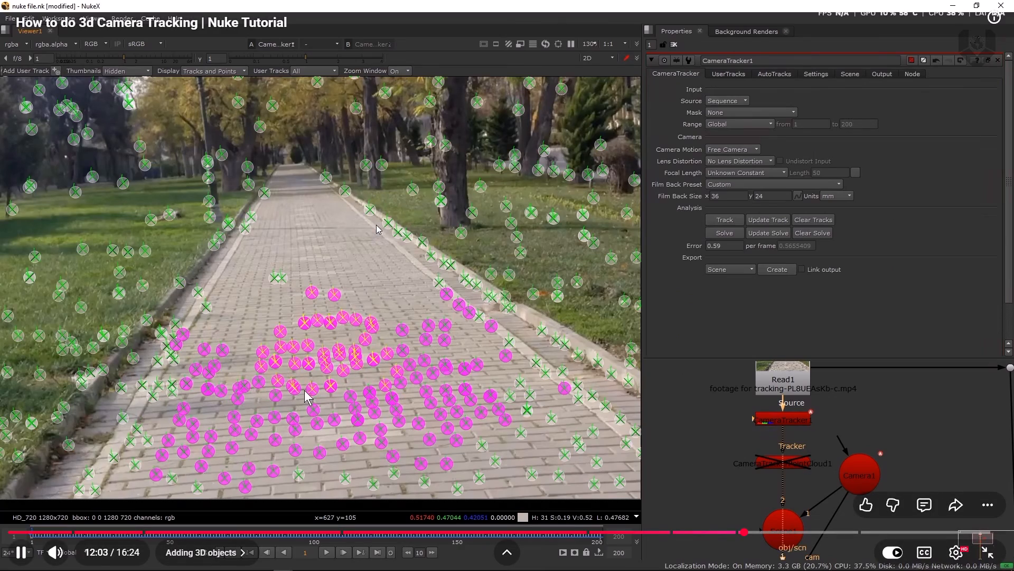
key(Right)
key(Right)
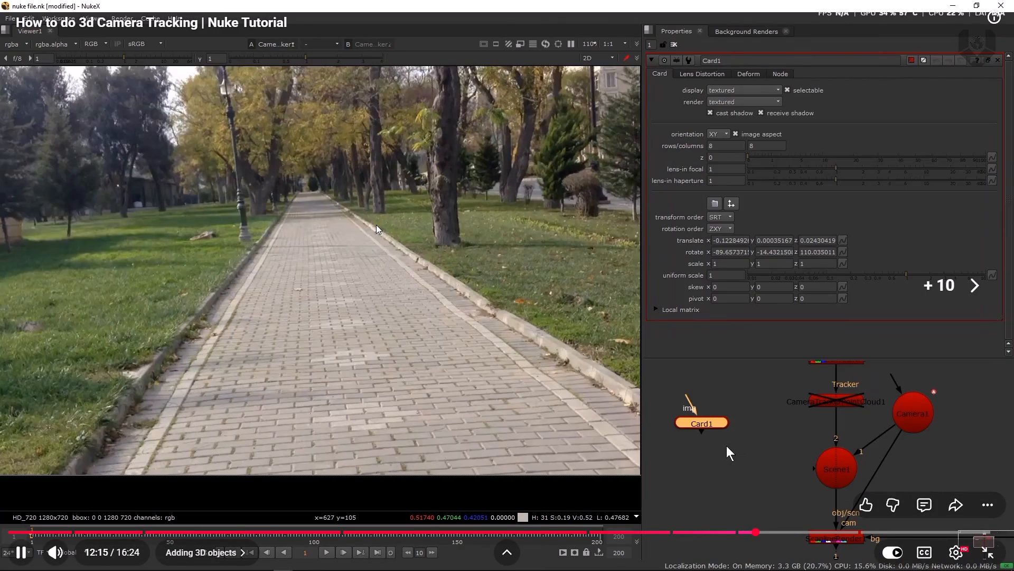
key(Right)
key(Right)
key(Right)
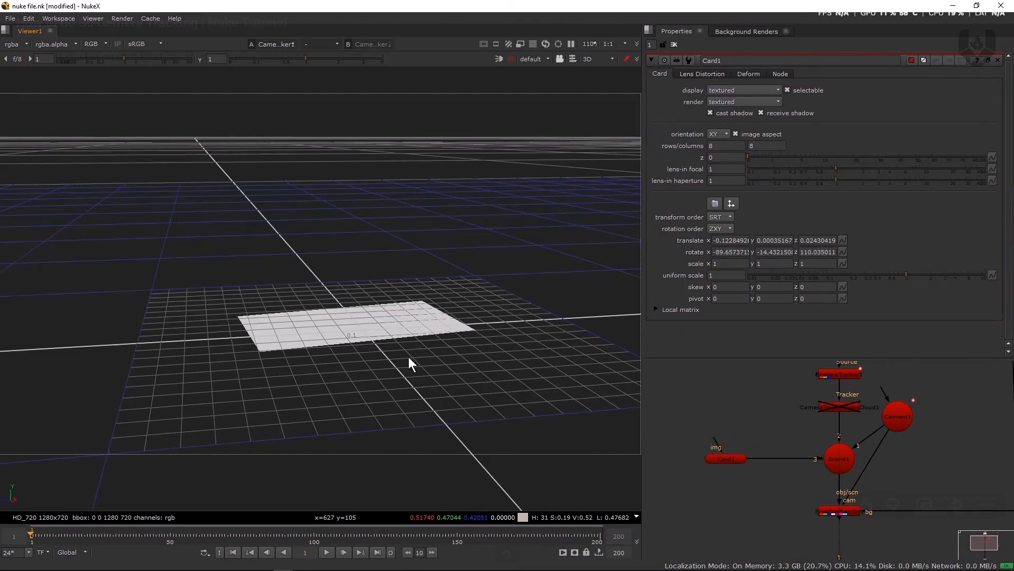
Set the tutorial video's quality to 1080p and resume playback.
click(658, 297)
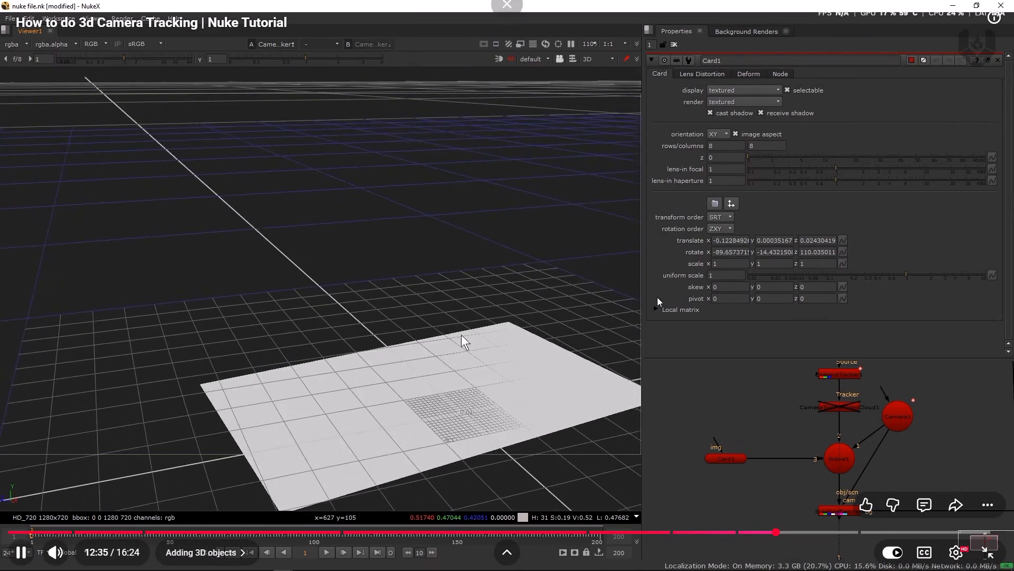
click(961, 553)
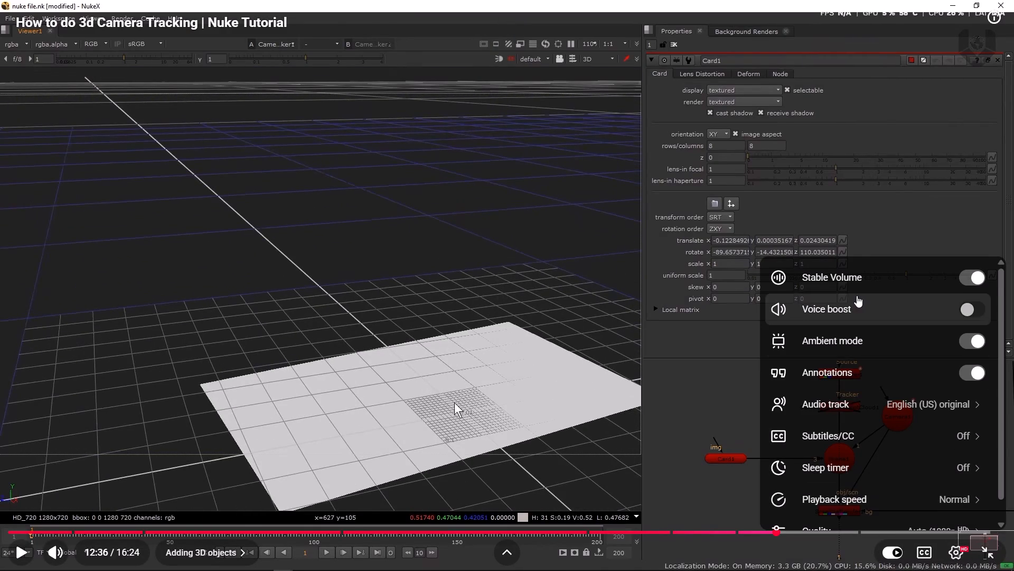
scroll(857, 296, down, 2)
click(848, 506)
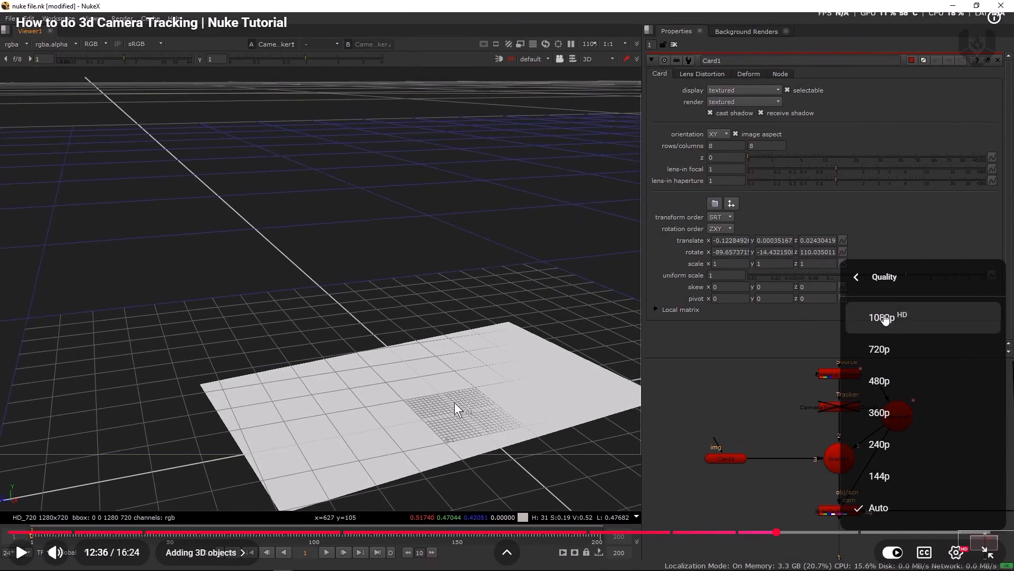
click(888, 315)
click(861, 407)
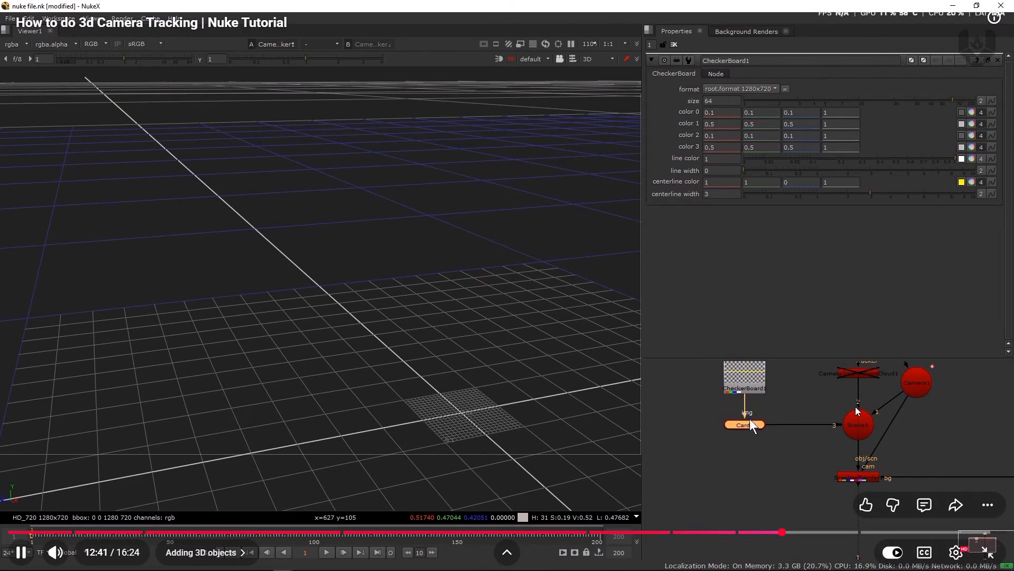
Skip through the tutorial to the Multiply merge setup in "Final compositing and output" and pause at about 15:04.
key(Right)
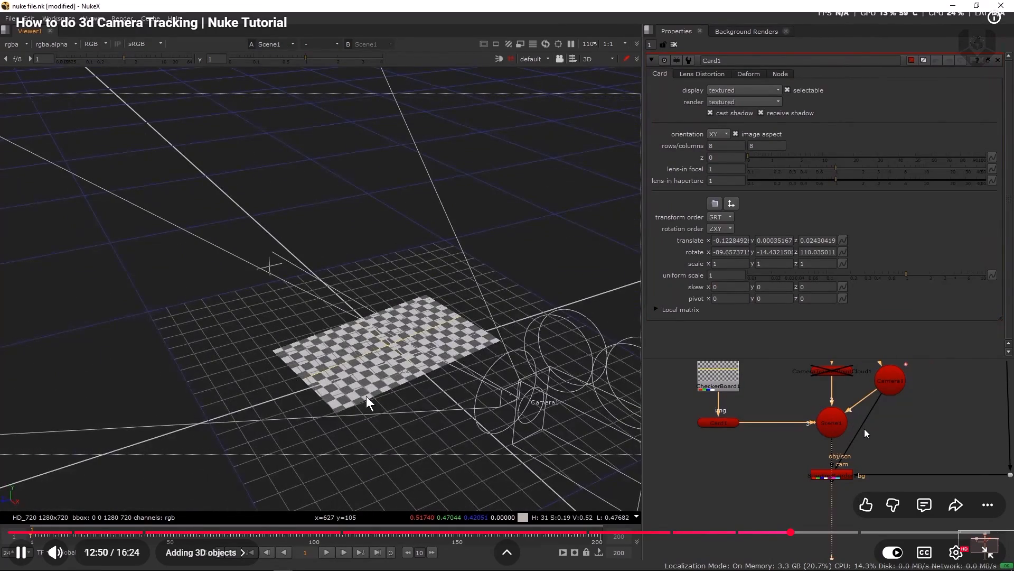
key(Right)
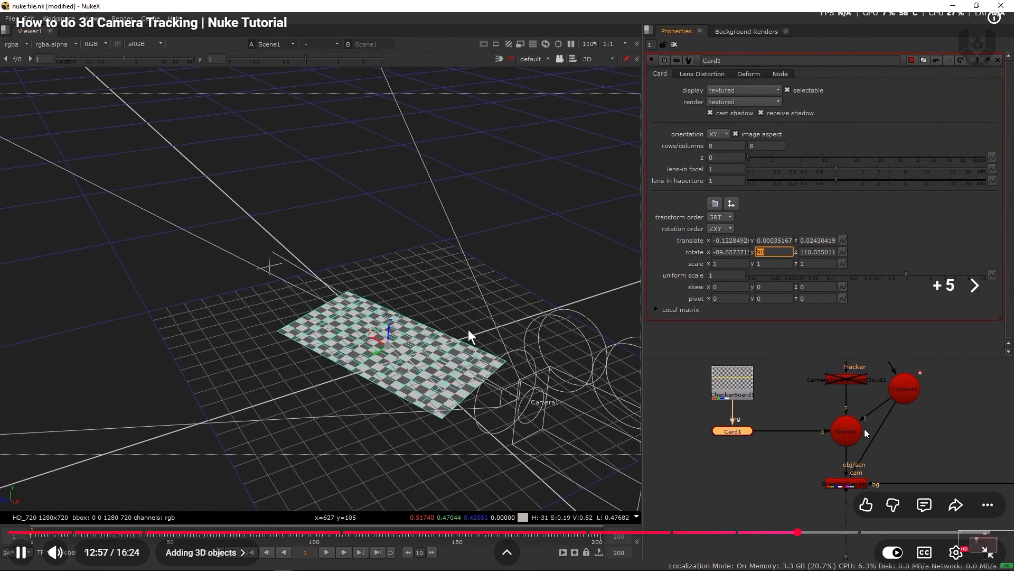
key(Right)
key(Right)
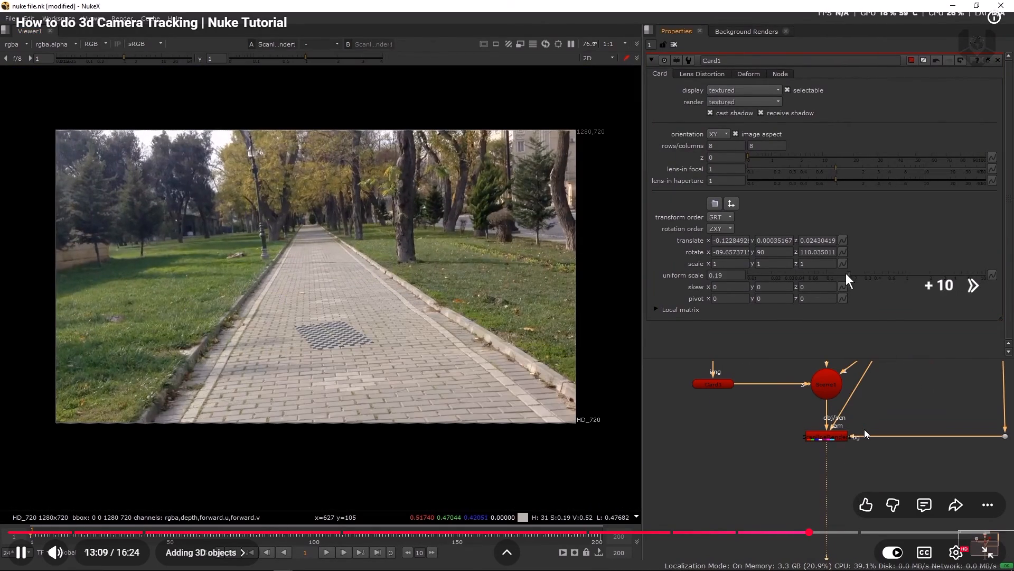
key(Right)
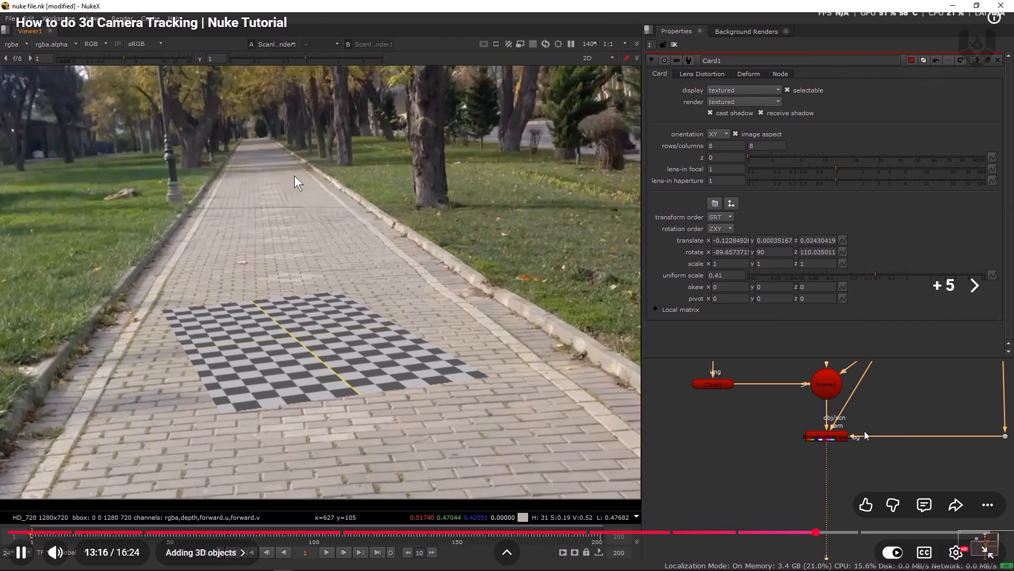
key(Right)
key(Right)
key(Right)
key(Right)
key(Right)
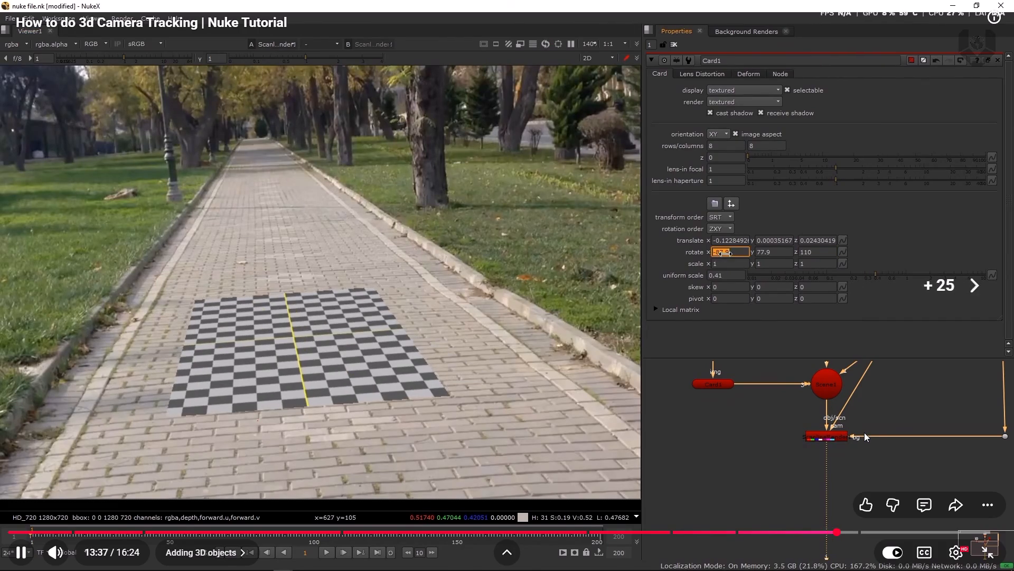
key(Right)
key(Right)
key(Right)
key(Right)
key(Right)
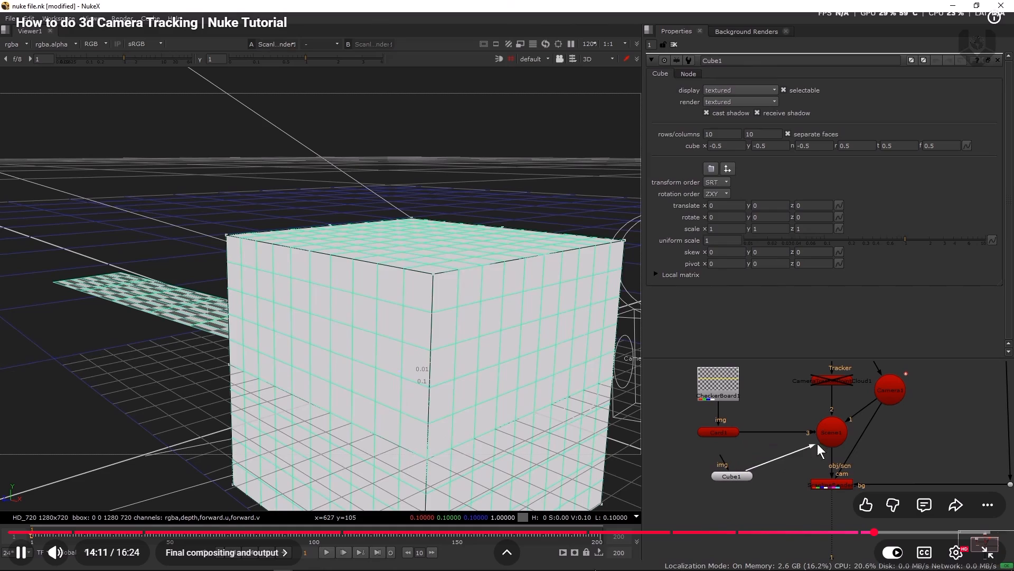
key(Right)
key(Right)
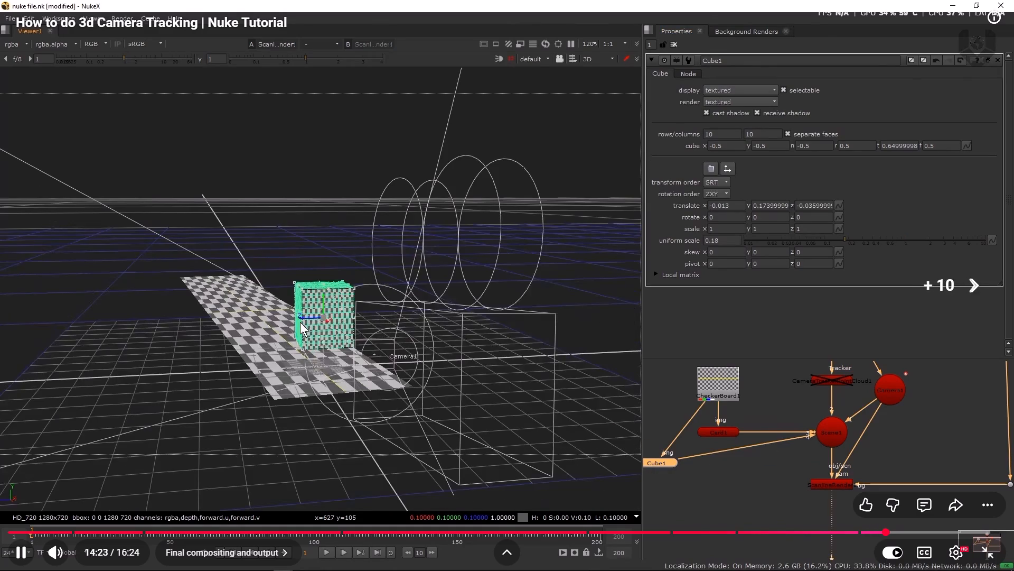
key(Right)
key(Right)
key(Right)
key(Right)
key(Right)
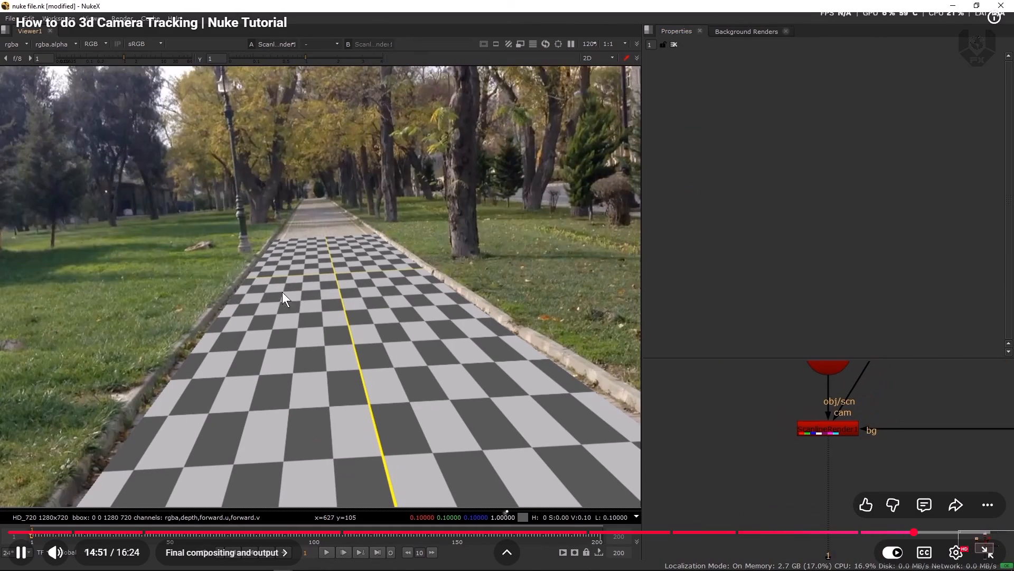
key(Right)
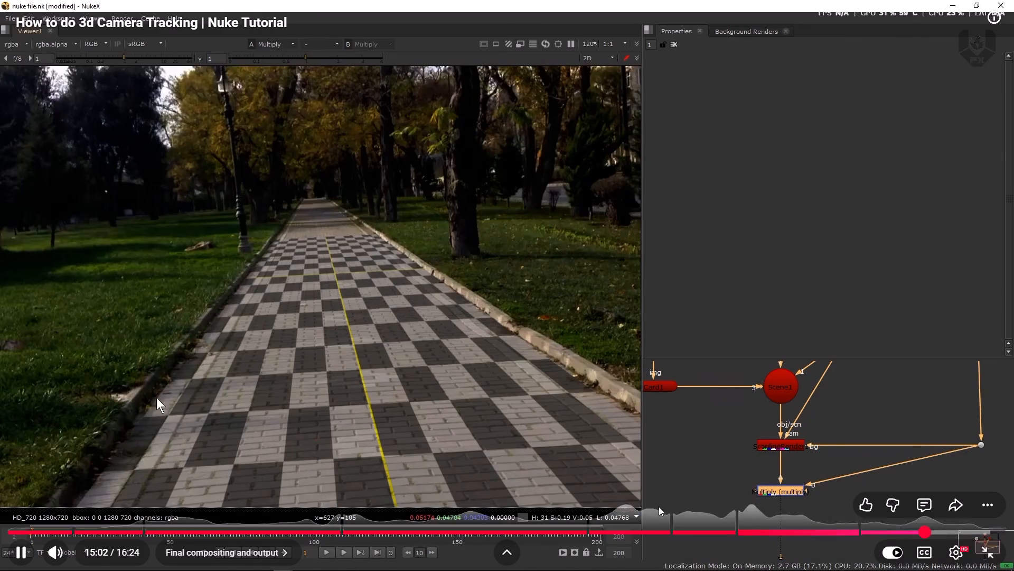
click(386, 151)
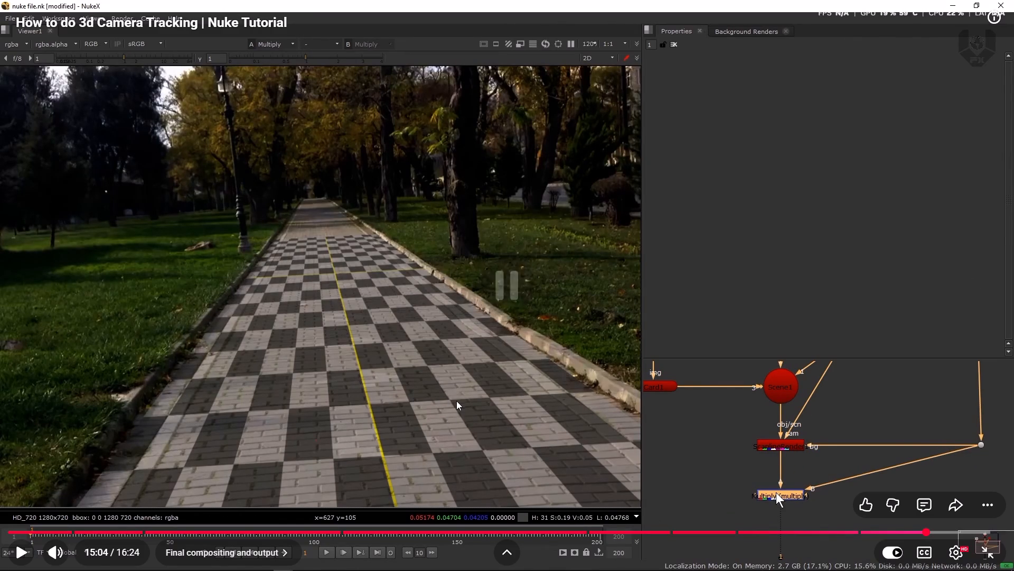
Switch to Nuke, make room above Viewer1, and place a new Multiply merge node on the pipe between ScanlineRender1 and Viewer1.
click(505, 122)
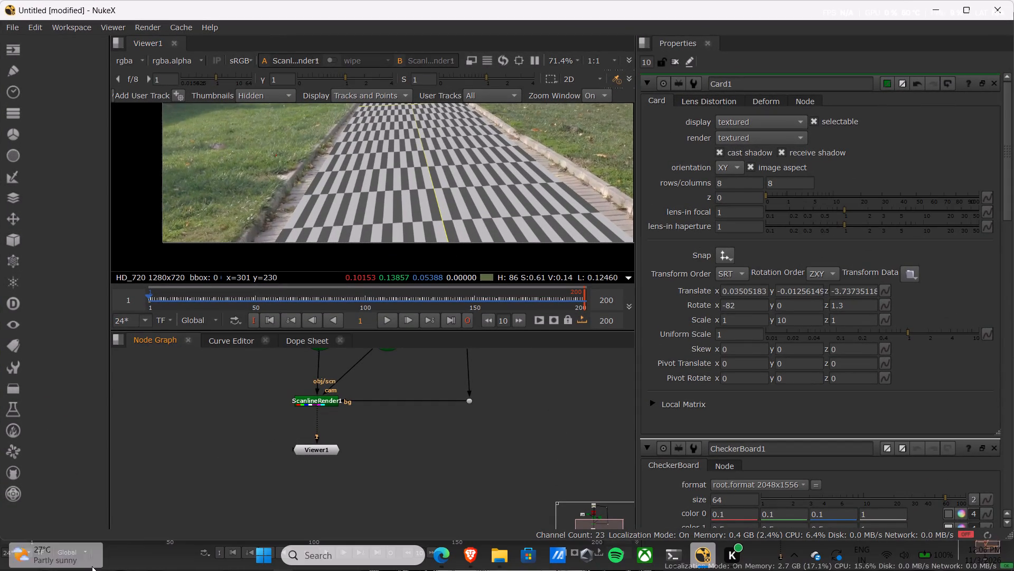
drag(326, 444, 326, 472)
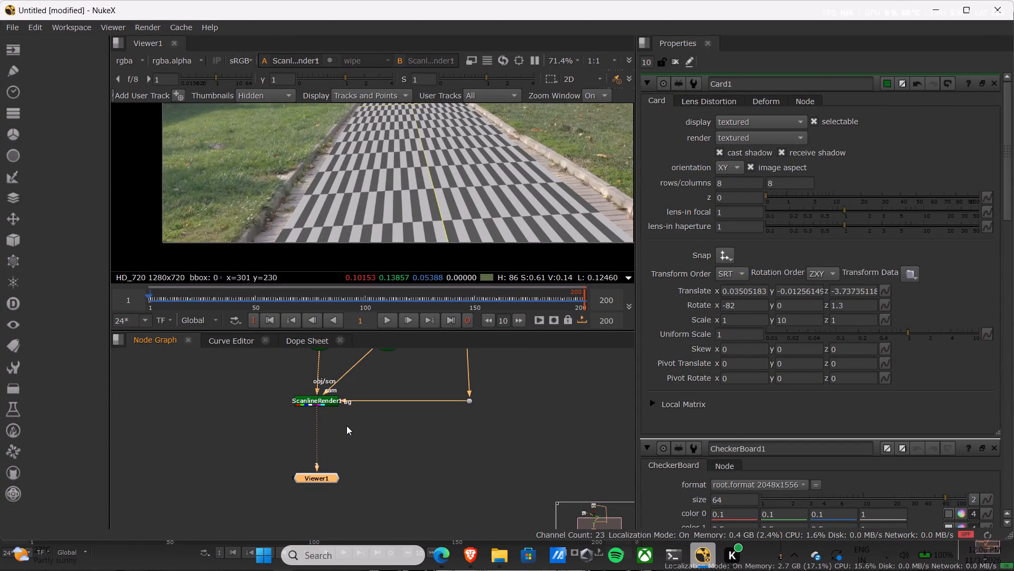
click(315, 431)
click(367, 443)
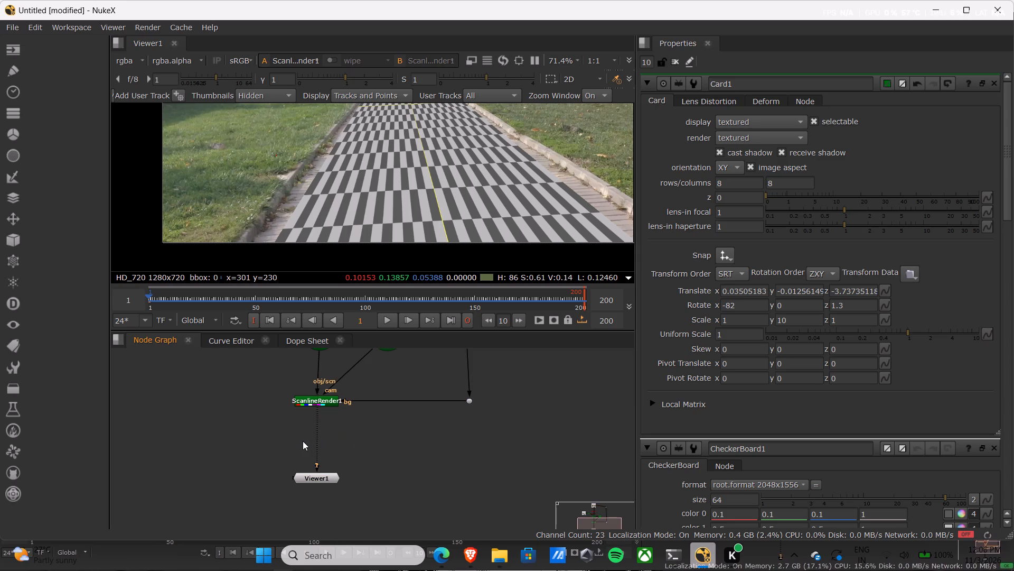
key(Tab)
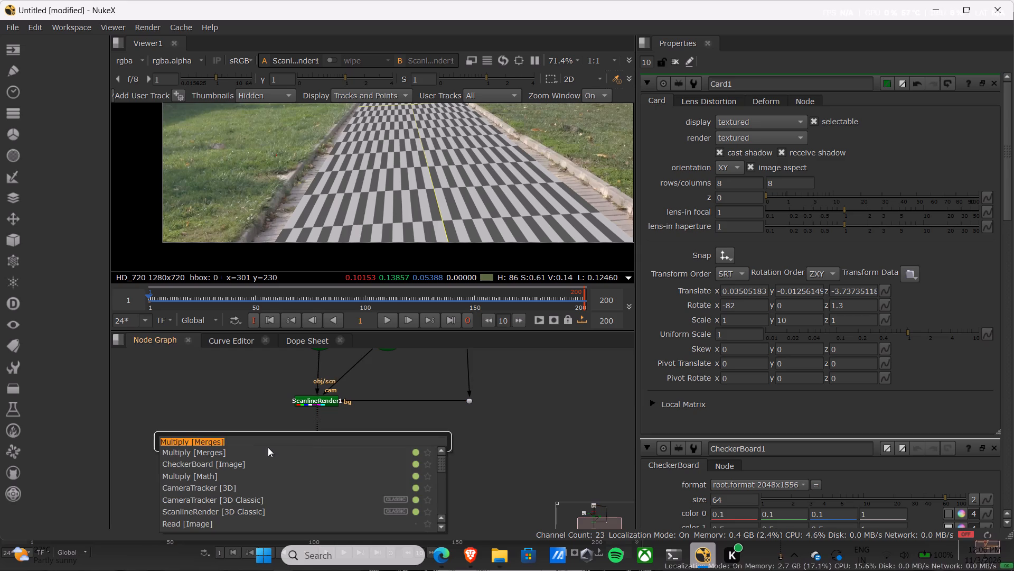
click(256, 453)
drag(368, 440, 344, 440)
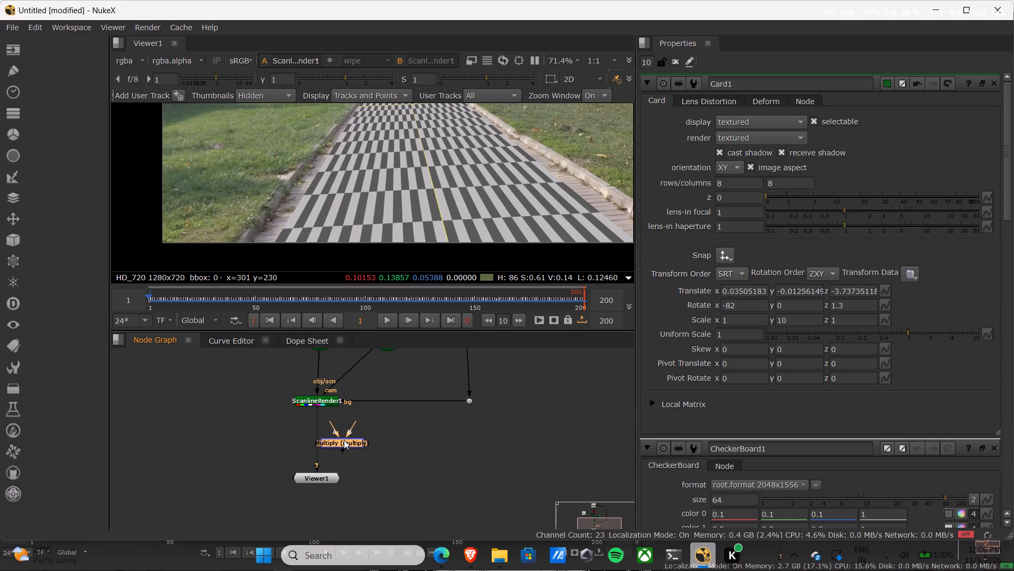
drag(344, 440, 321, 435)
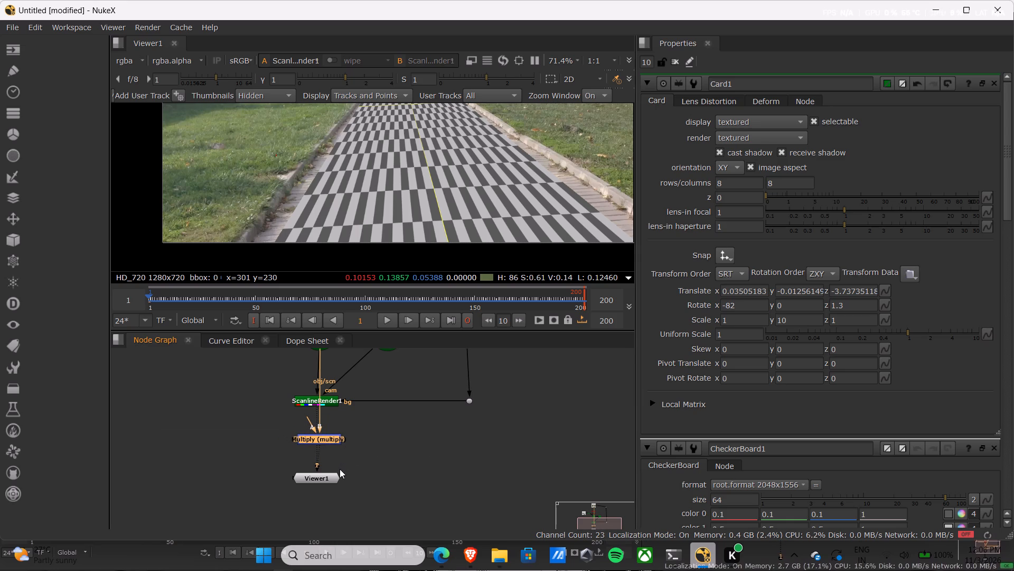
Detach the Multiply node's B input and reconnect it to the dot feeding ScanlineRender1's bg input.
scroll(319, 467, up, 3)
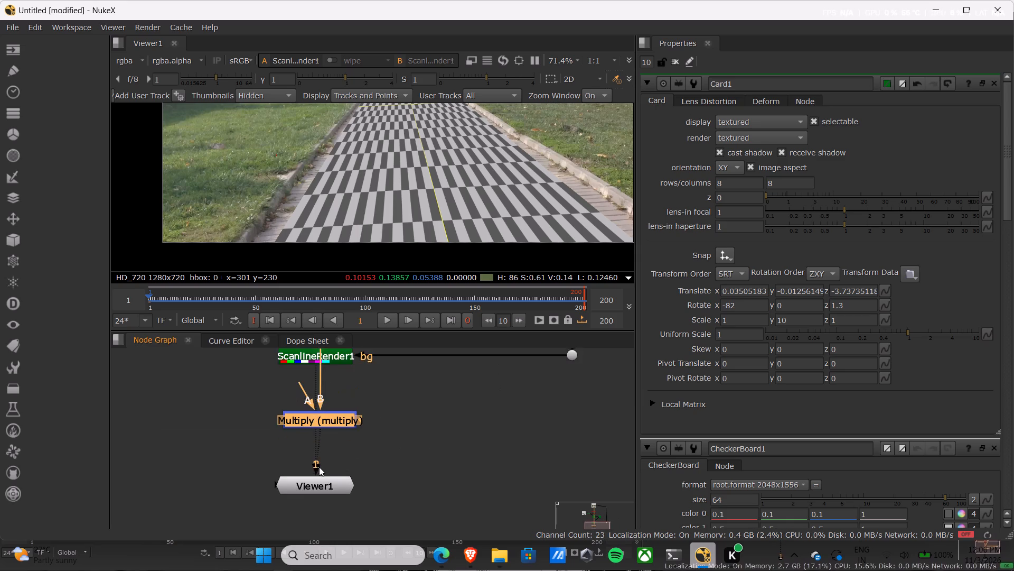
scroll(319, 467, up, 3)
drag(312, 442, 297, 442)
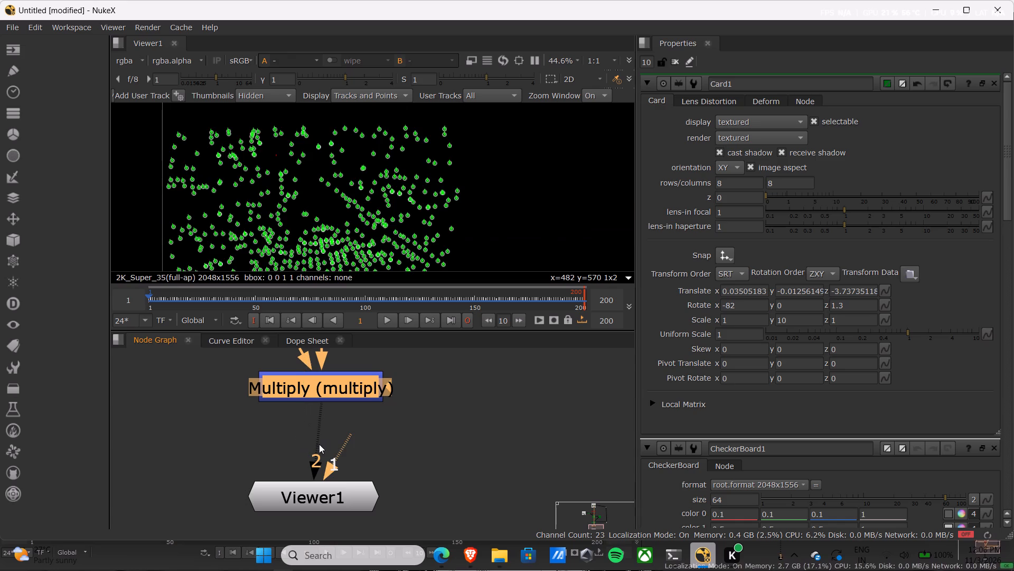
scroll(320, 447, down, 3)
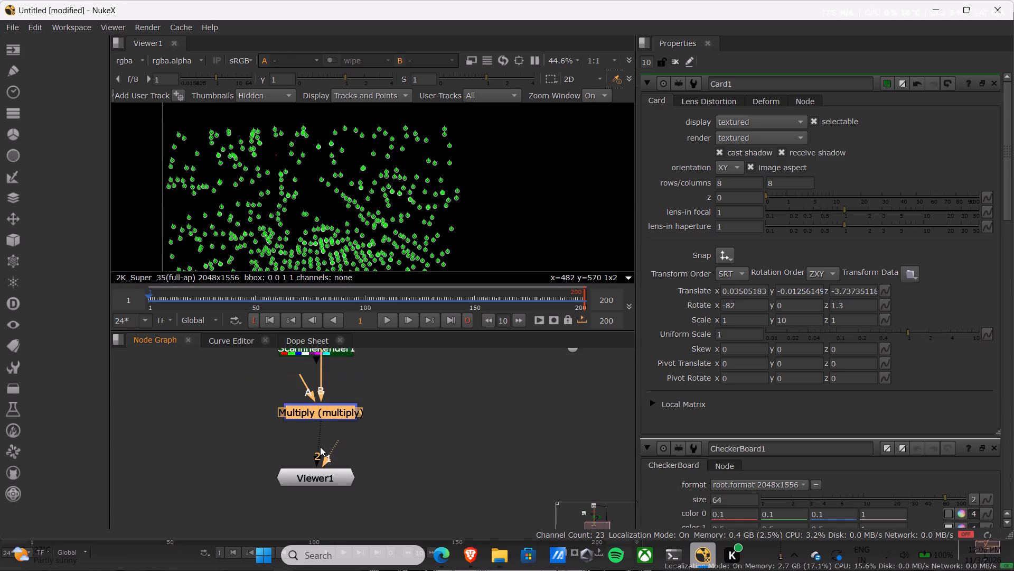
scroll(320, 447, down, 1)
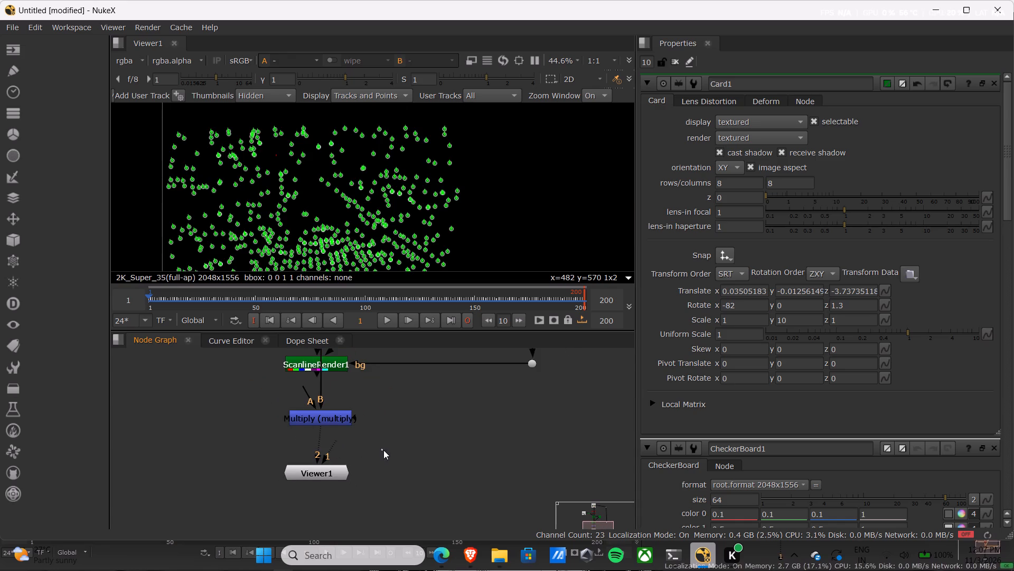
click(383, 450)
click(332, 419)
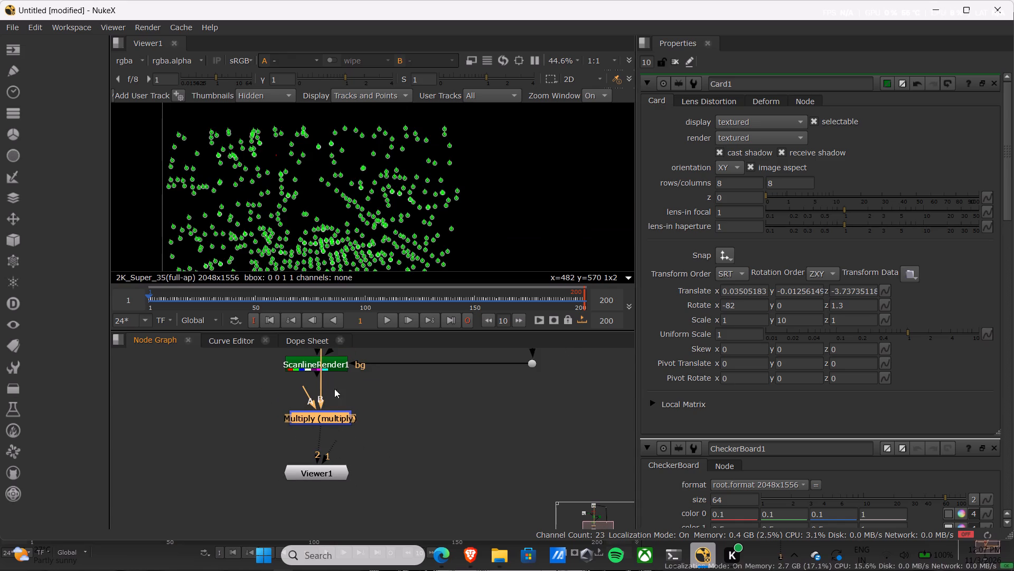
scroll(372, 403, down, 4)
scroll(372, 403, up, 2)
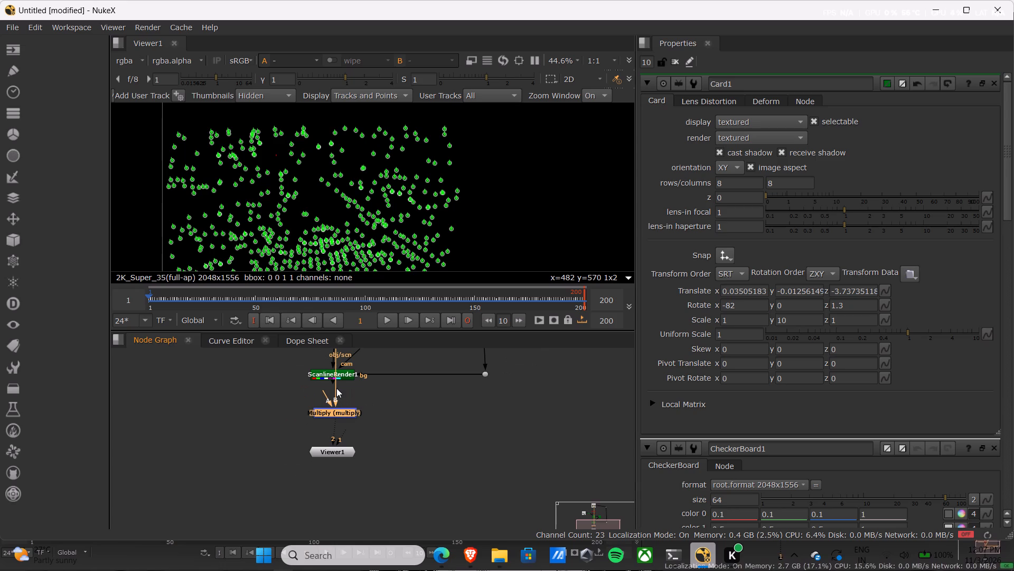
drag(335, 388, 421, 419)
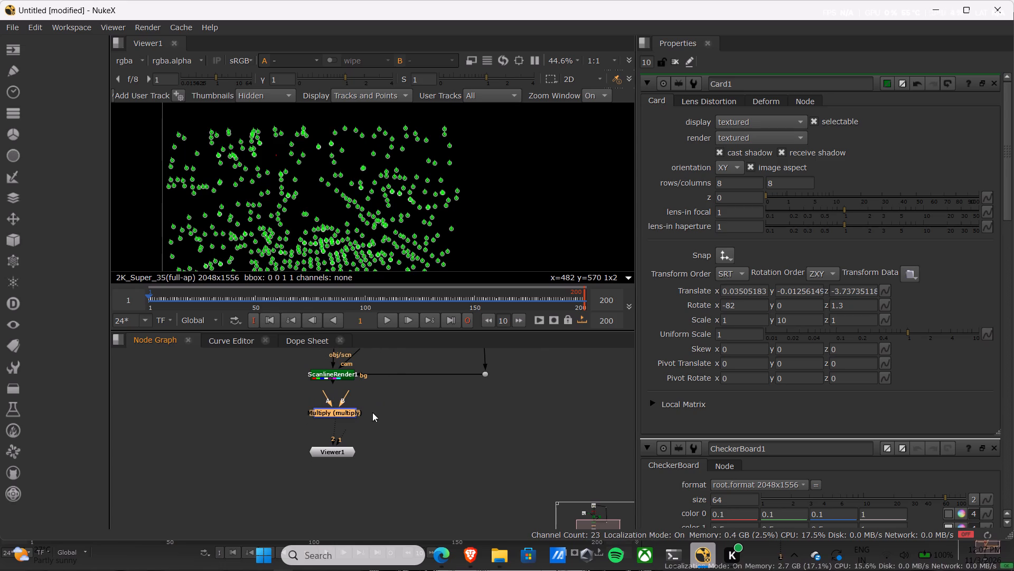
drag(344, 392, 387, 392)
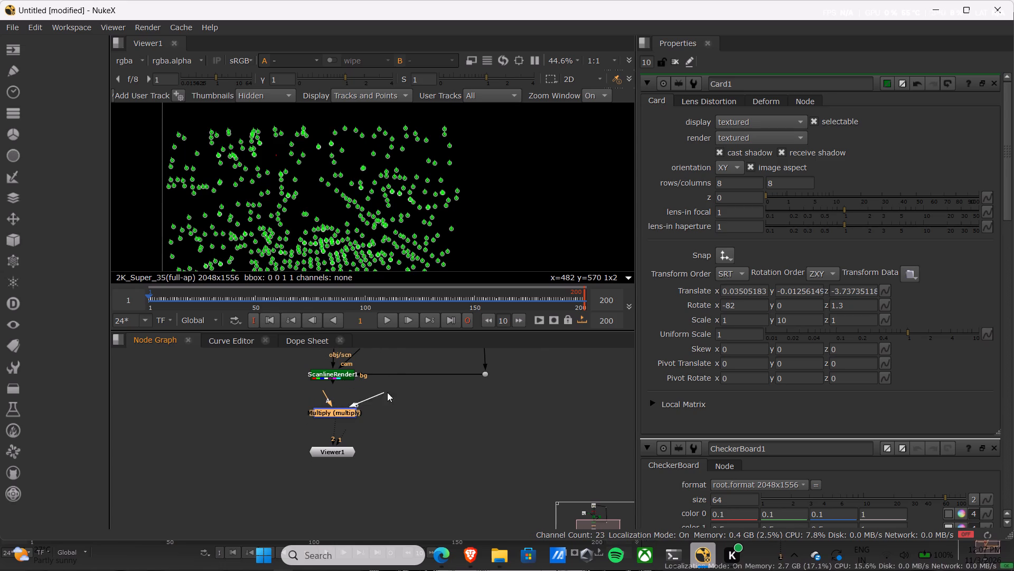
drag(387, 392, 472, 382)
click(472, 381)
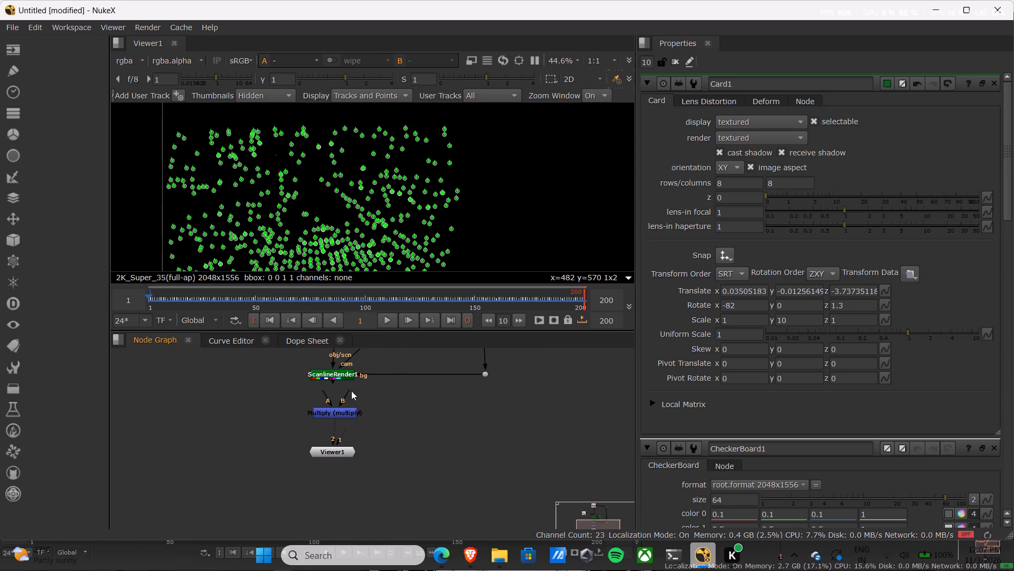
drag(346, 396, 485, 374)
Connect the Multiply node's A input to ScanlineRender1.
drag(323, 392, 338, 376)
drag(338, 376, 335, 376)
click(469, 471)
Reconnect Viewer1's input to the Multiply node's output.
scroll(422, 433, down, 9)
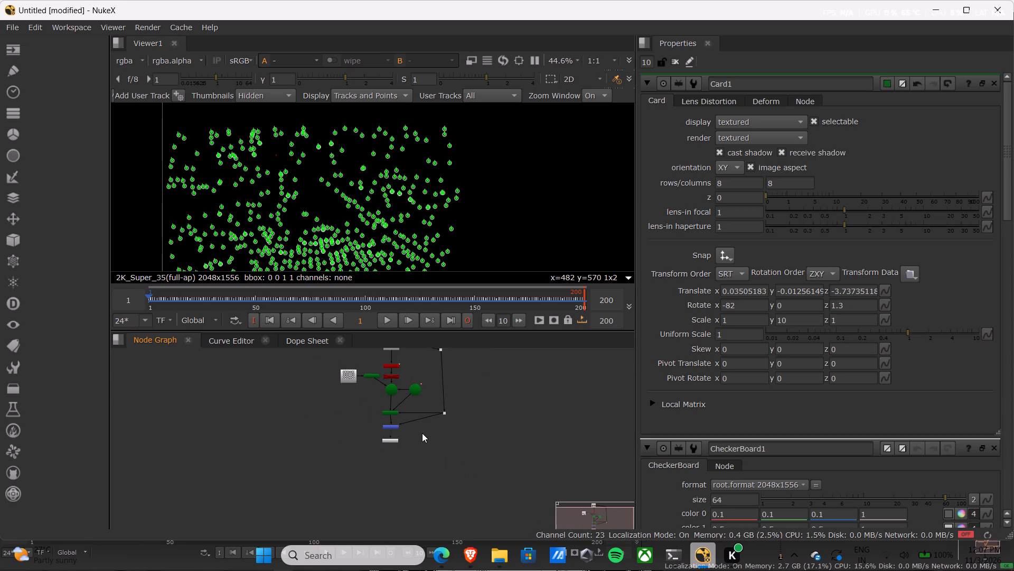
scroll(422, 433, down, 2)
scroll(422, 433, up, 8)
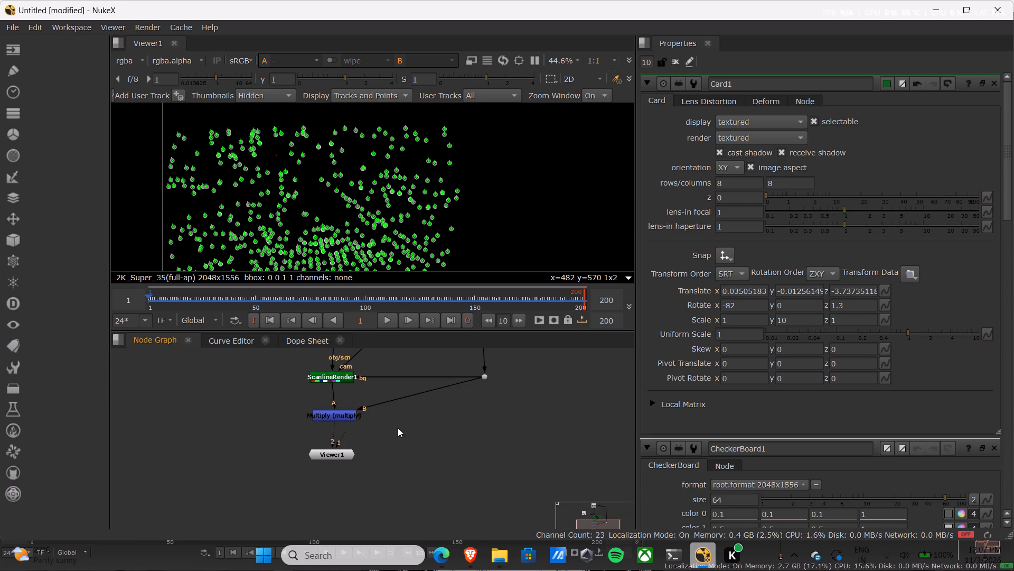
drag(345, 432, 369, 439)
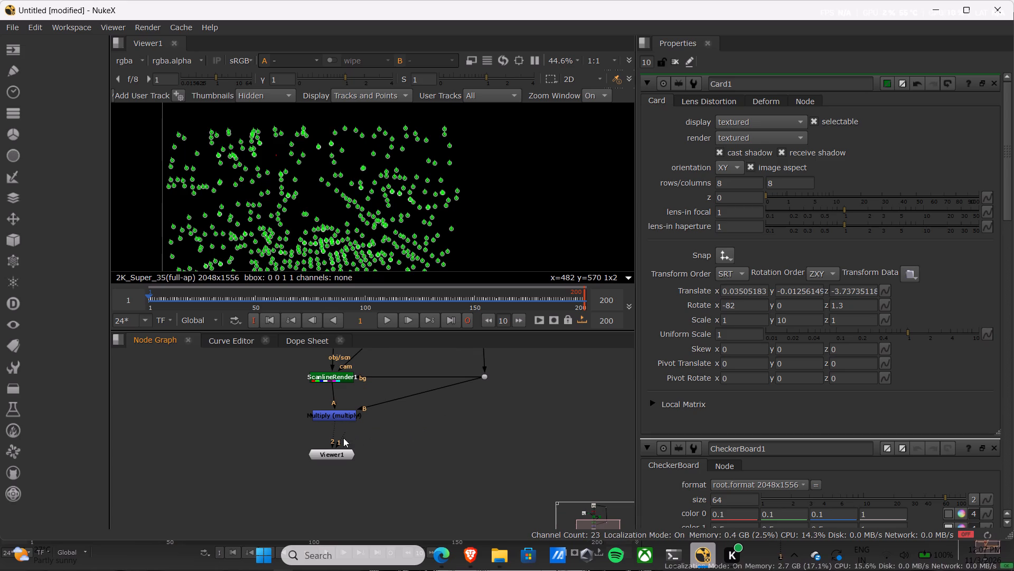
drag(346, 429, 333, 419)
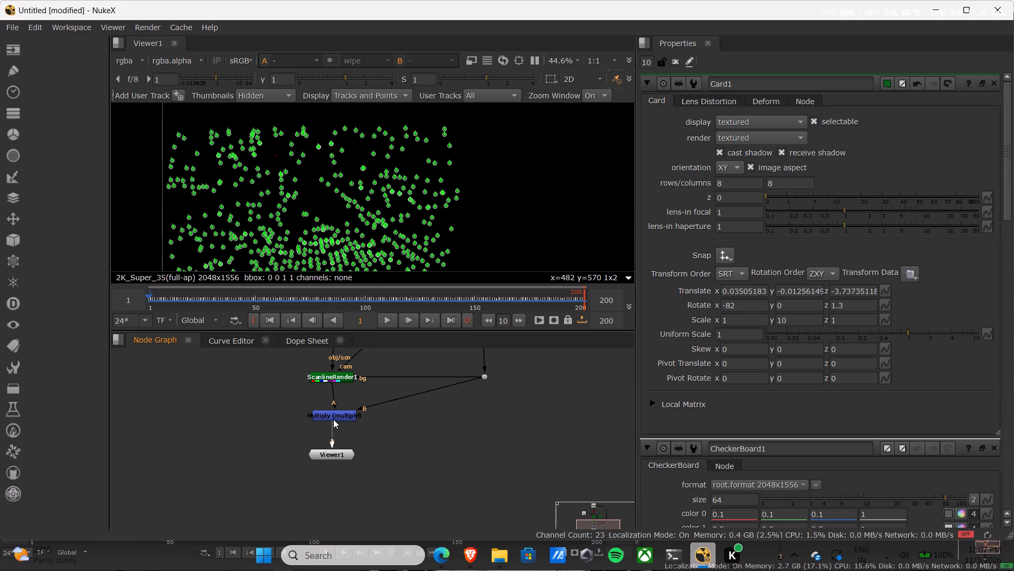
drag(333, 419, 333, 414)
click(368, 428)
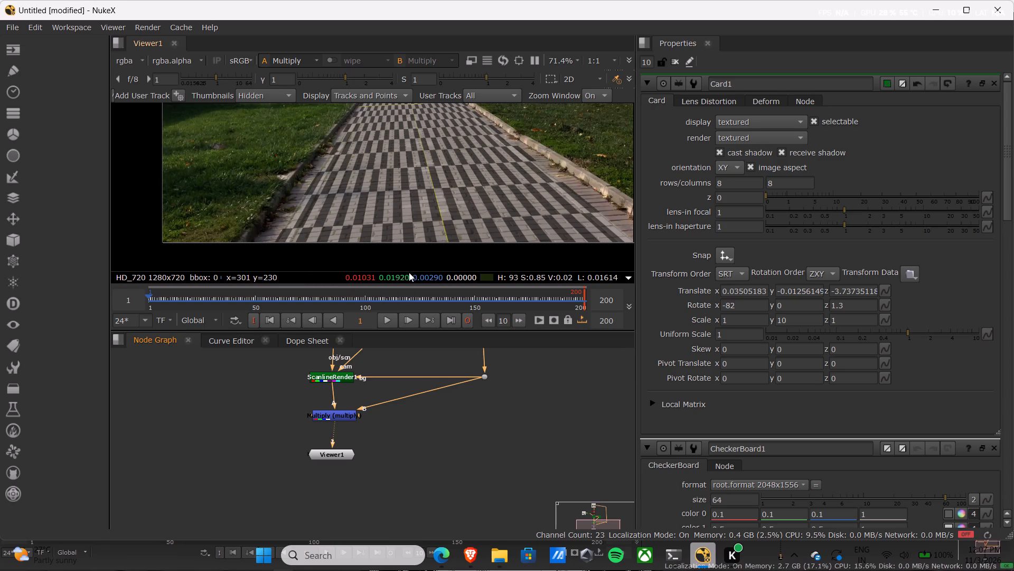
Enlarge the viewer pane over the node graph and frame the full path image in it.
scroll(401, 159, down, 2)
middle_drag(415, 161, 386, 227)
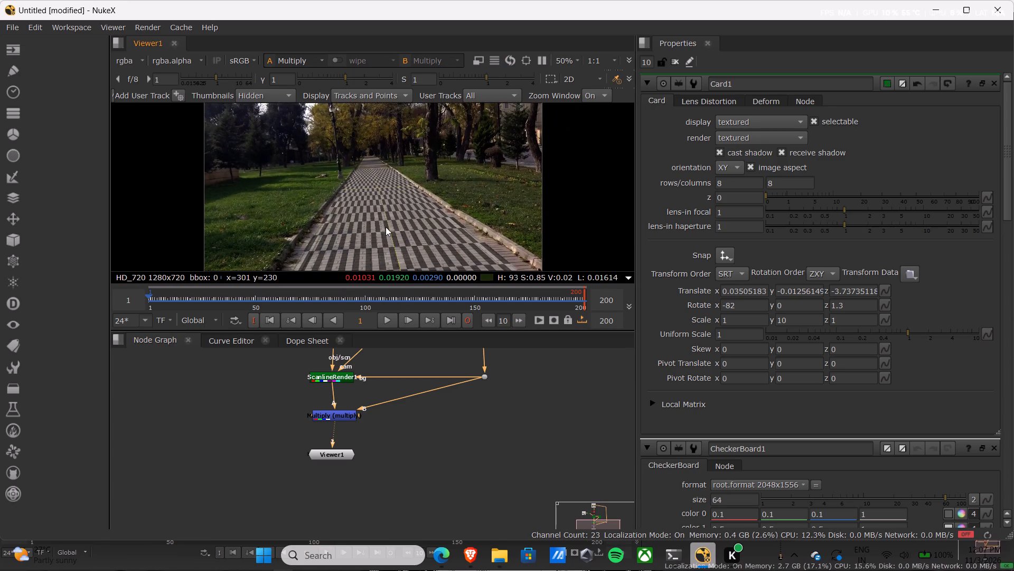
middle_drag(386, 227, 386, 223)
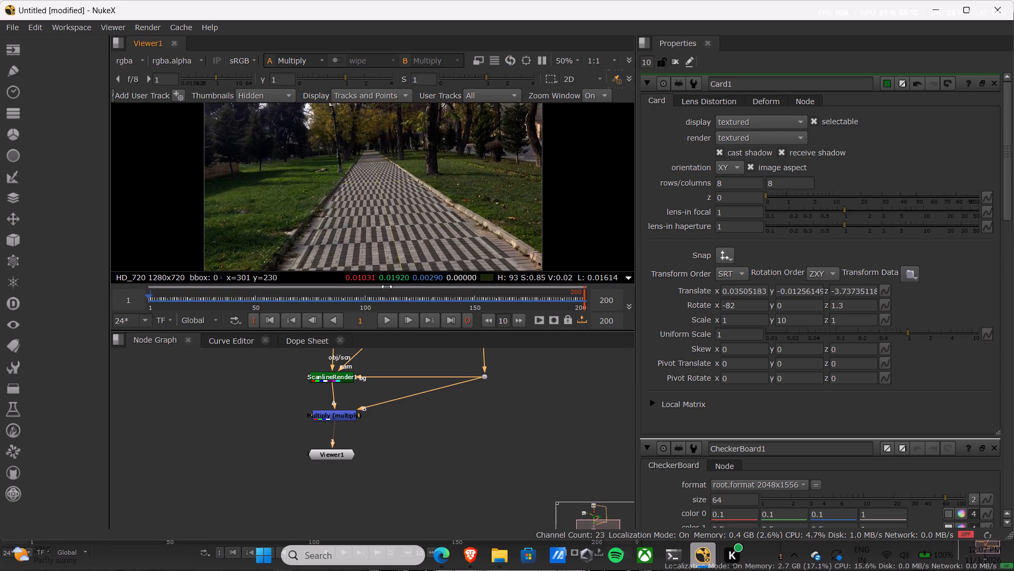
drag(372, 329, 363, 400)
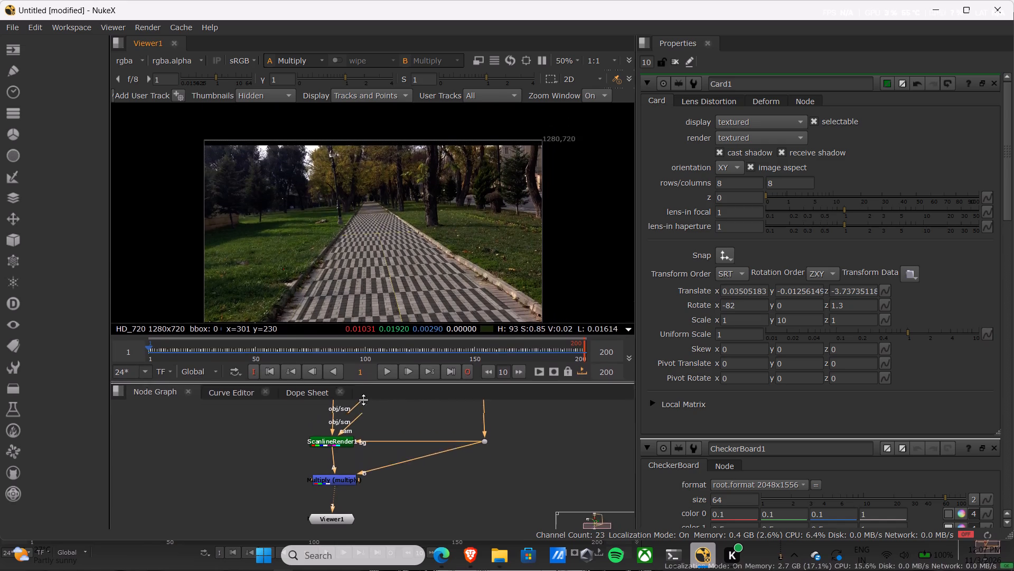
drag(363, 400, 364, 472)
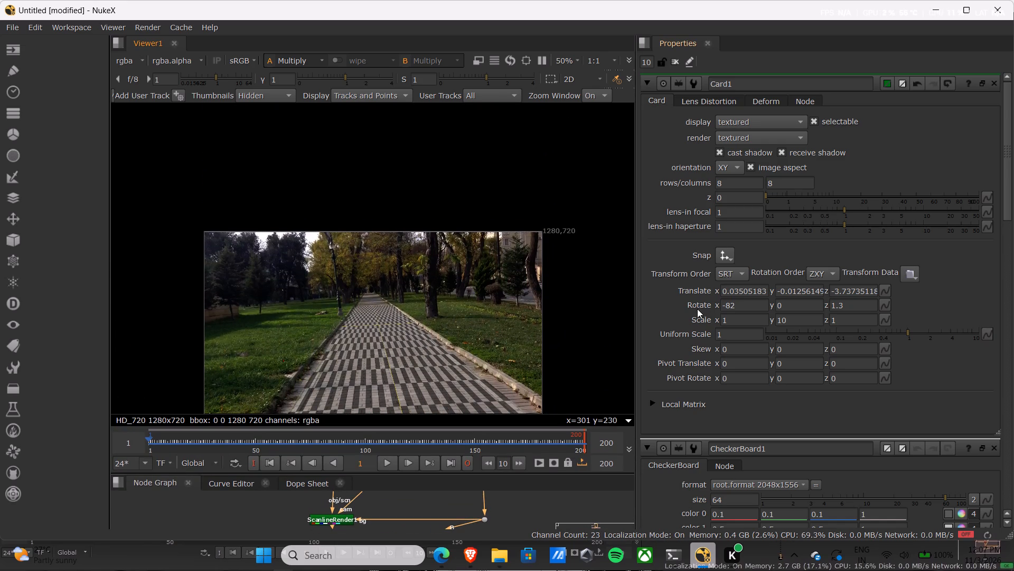
Open the Multiply node's properties and change its merge operation to copy.
scroll(433, 480, down, 1)
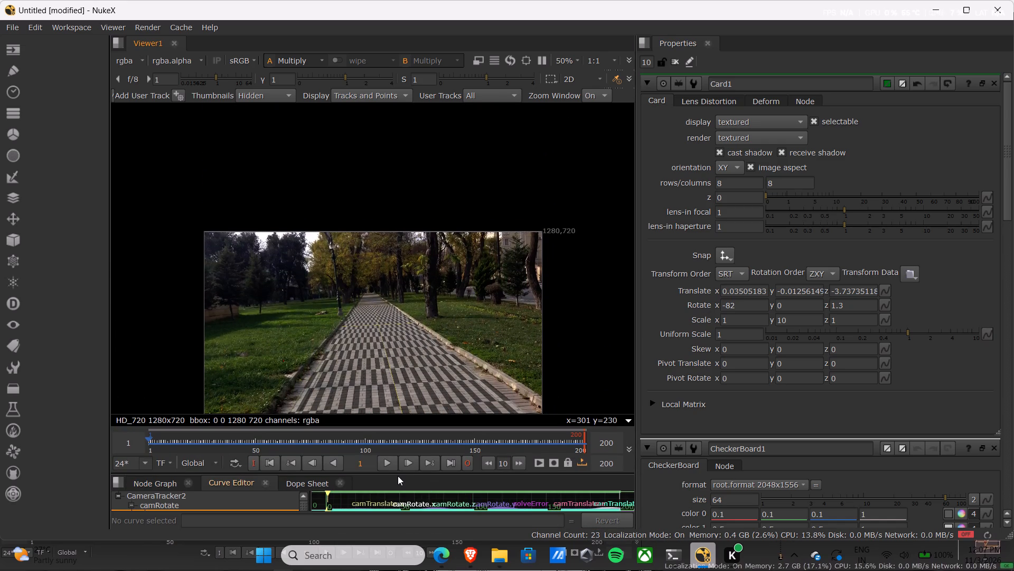
scroll(398, 476, up, 1)
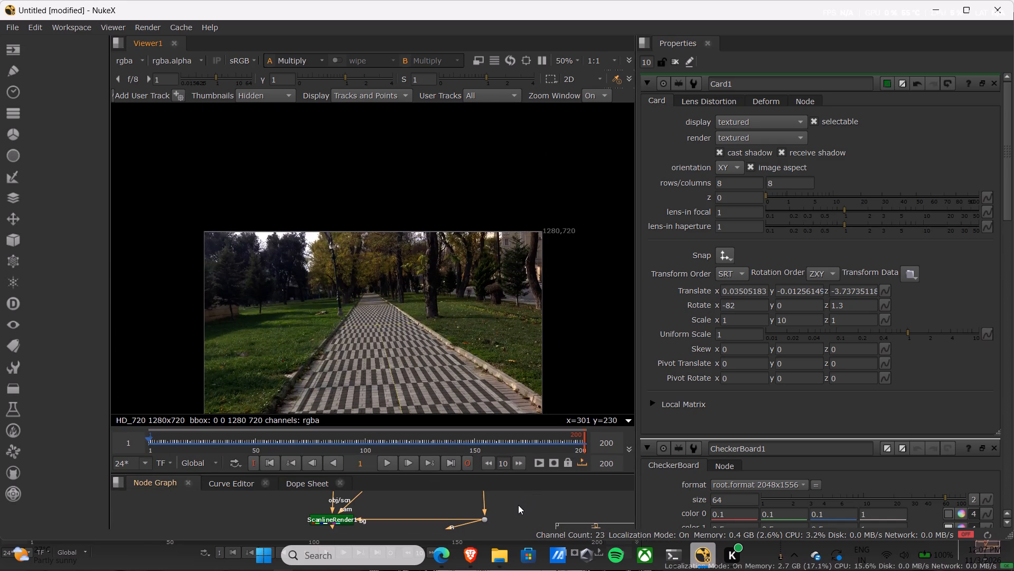
scroll(518, 505, down, 1)
middle_drag(518, 505, 518, 488)
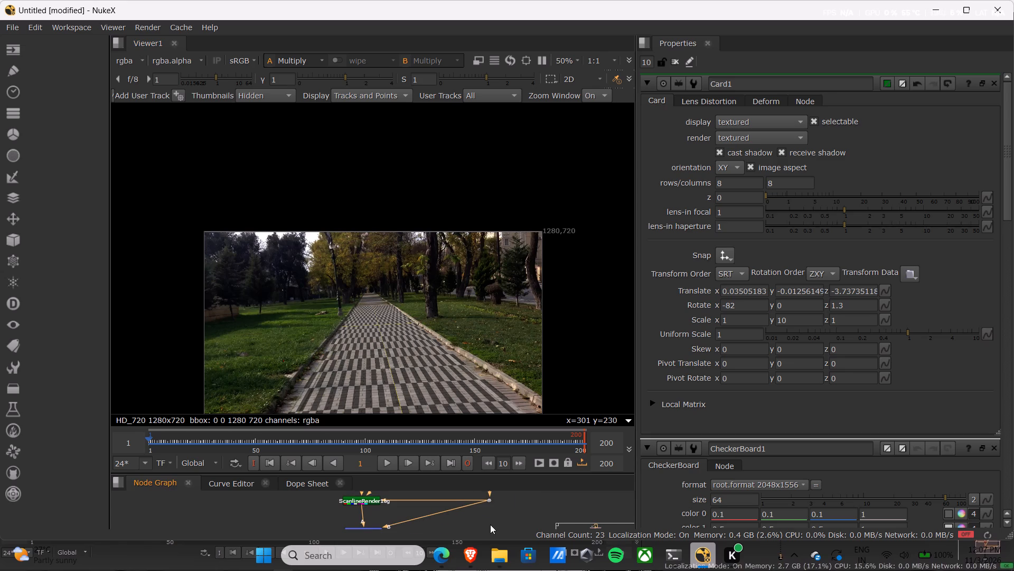
middle_drag(490, 524, 496, 504)
double_click(365, 508)
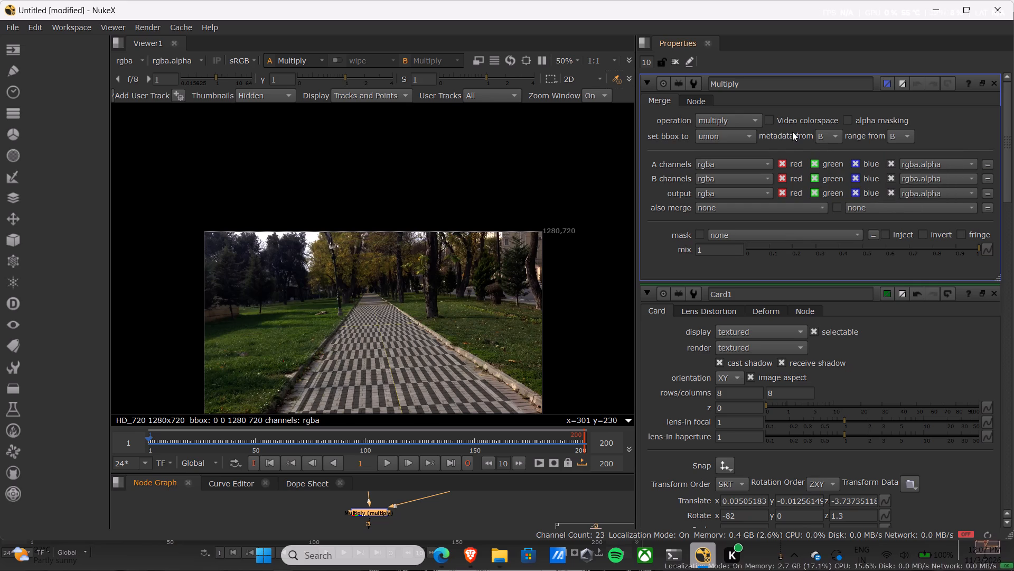
click(720, 121)
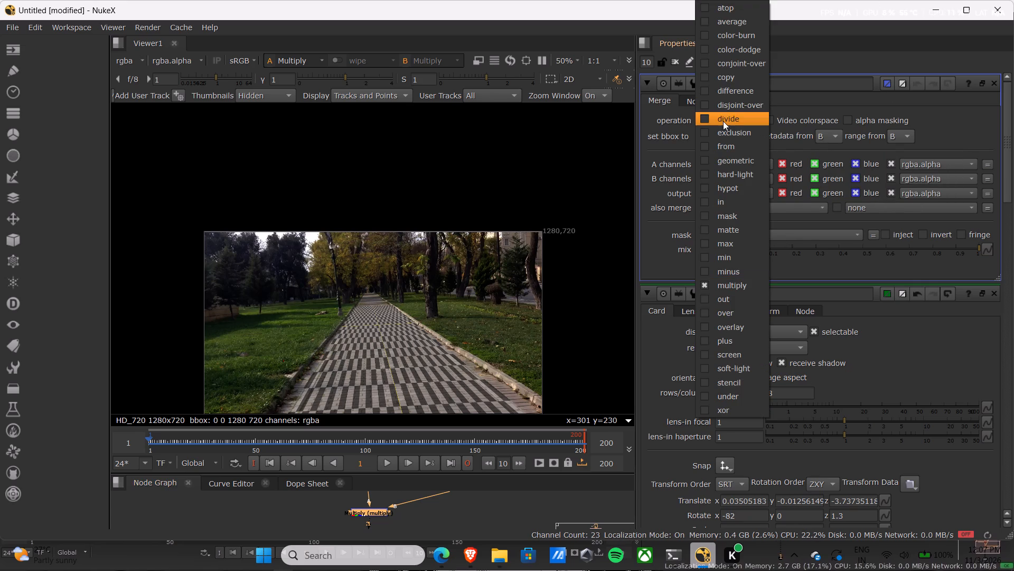
click(755, 73)
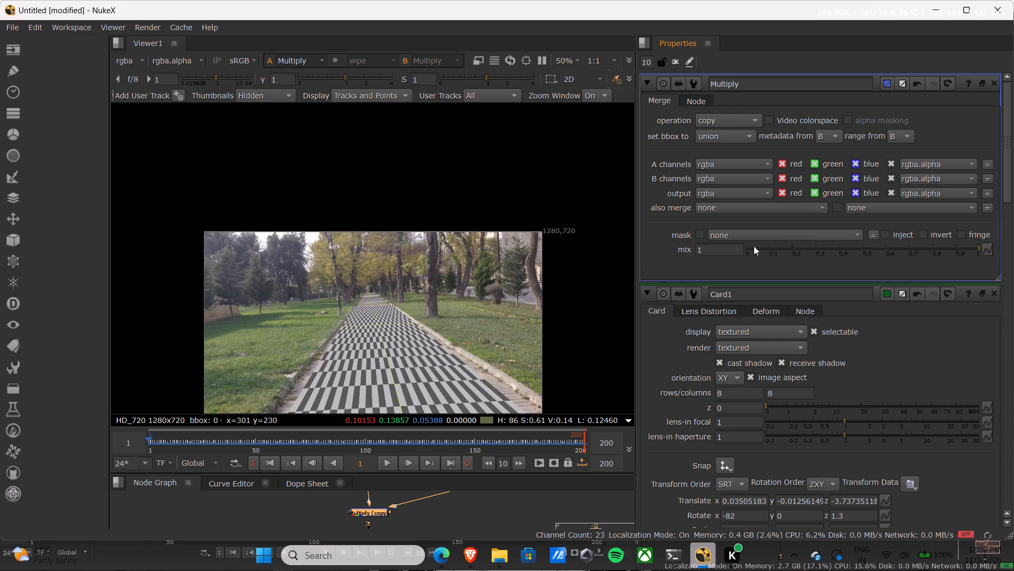
Adjust the merge node's mix to 0.52 and centre the blended image in the viewer.
drag(754, 246, 766, 248)
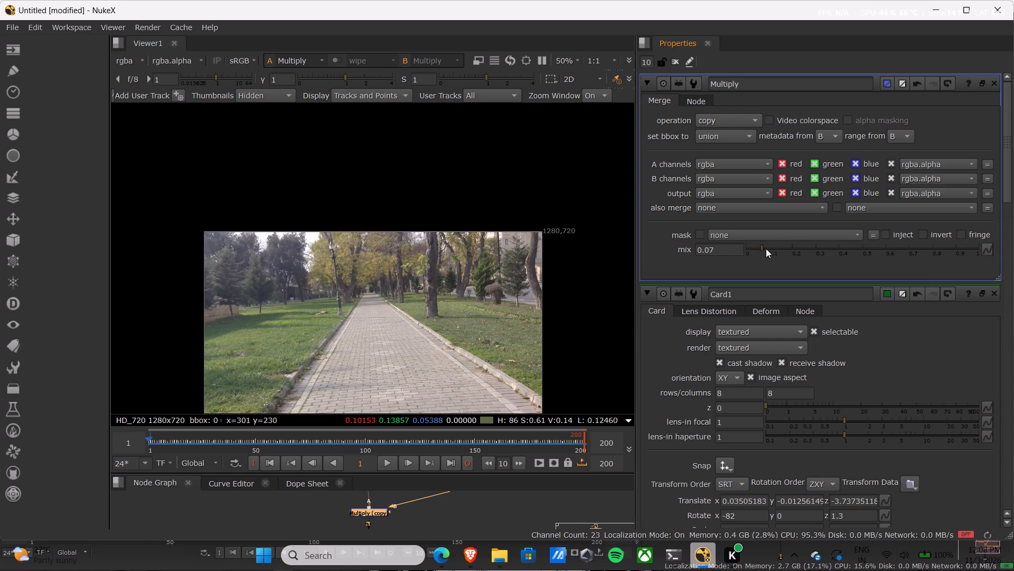
drag(766, 248, 866, 248)
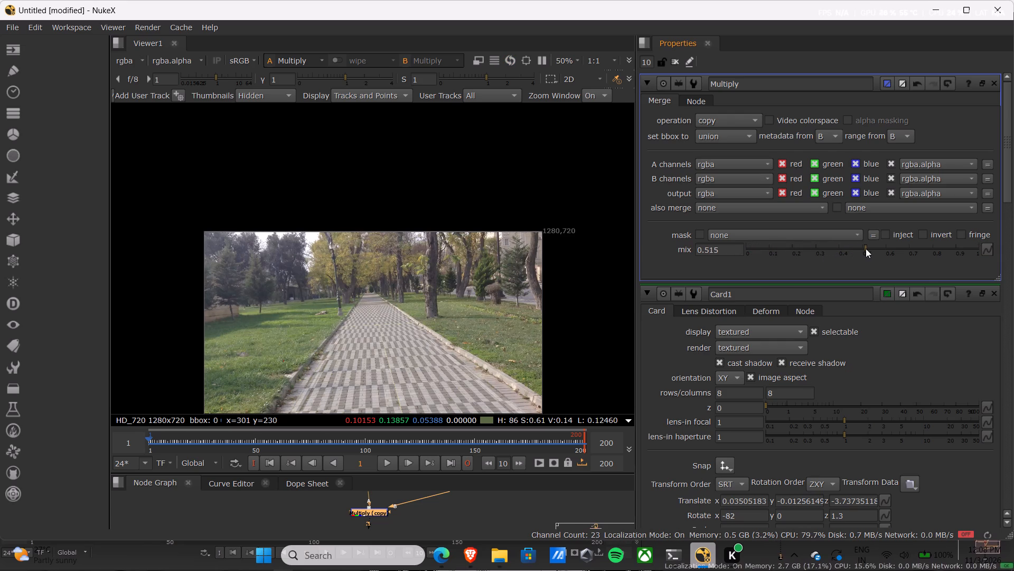
drag(866, 248, 843, 247)
drag(843, 247, 865, 246)
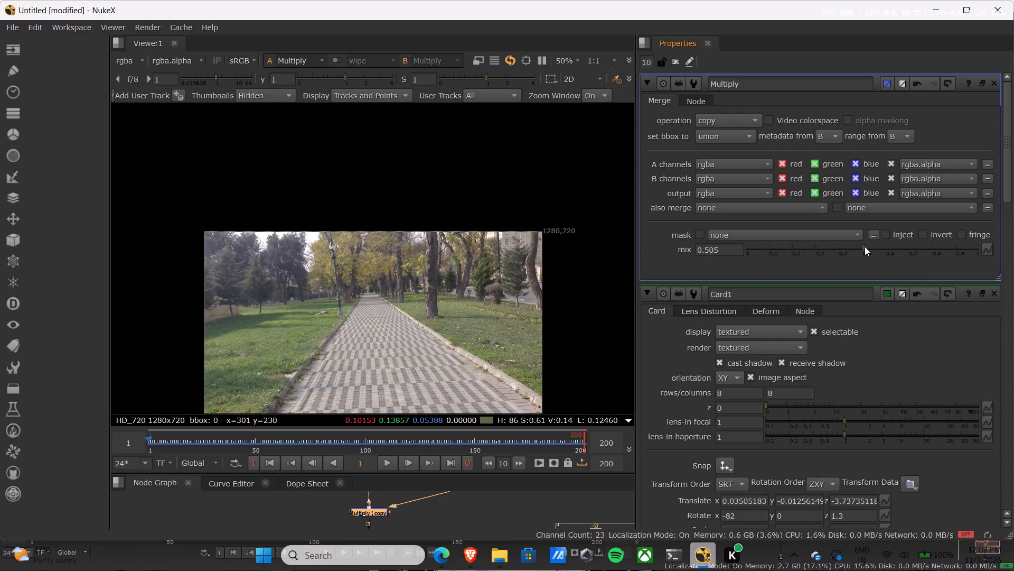
drag(865, 246, 868, 246)
scroll(384, 285, down, 2)
scroll(385, 285, up, 2)
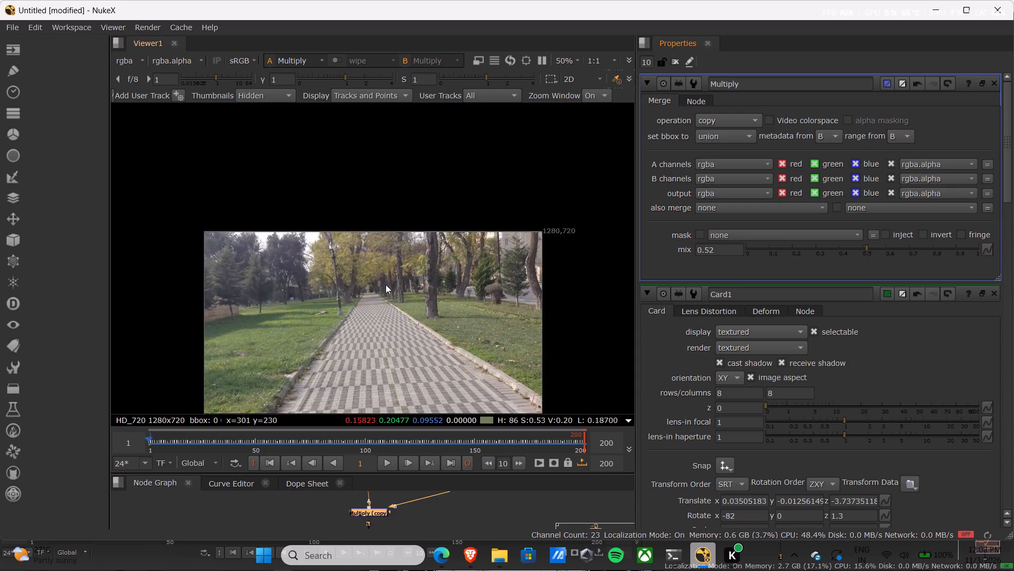
middle_drag(396, 281, 375, 226)
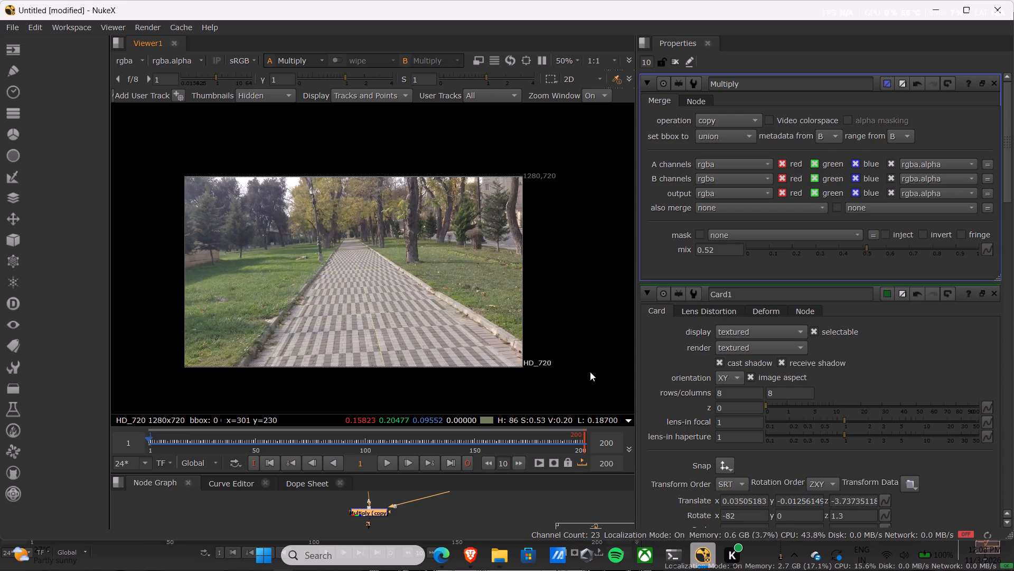
Switch to the tutorial in Brave and watch the final composite section from 15:04 to about 15:46.
click(478, 558)
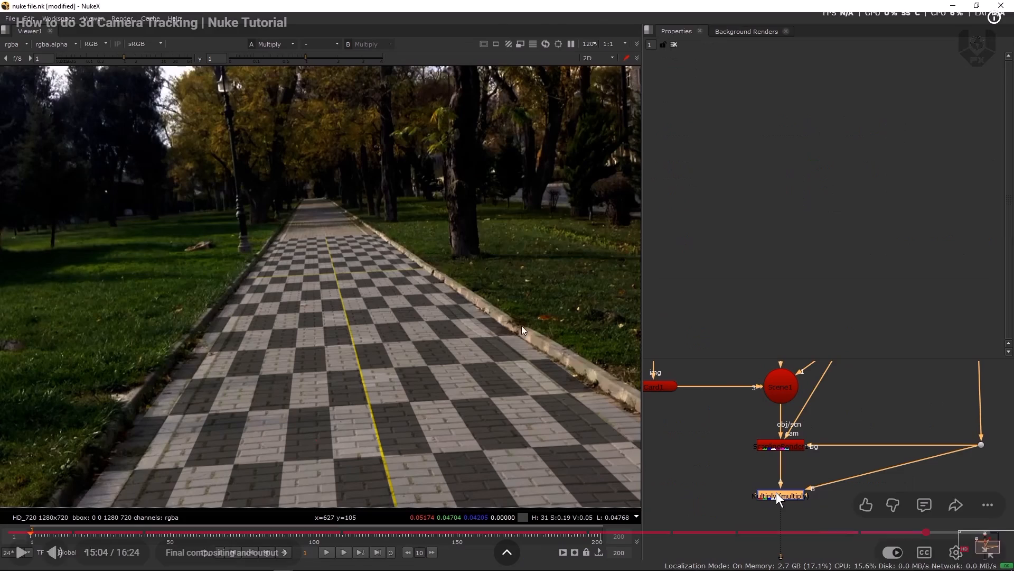
click(466, 148)
key(Right)
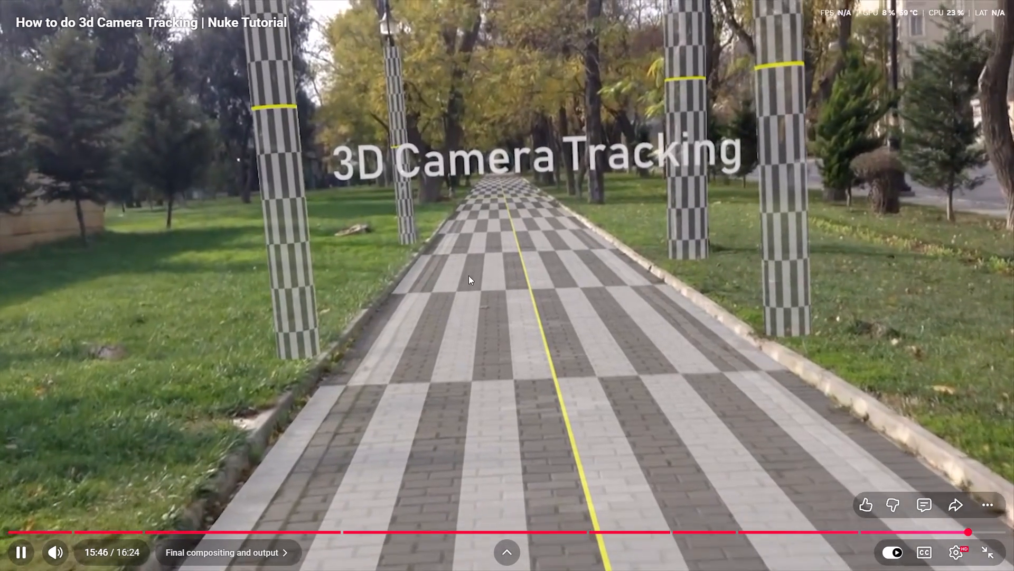
click(341, 244)
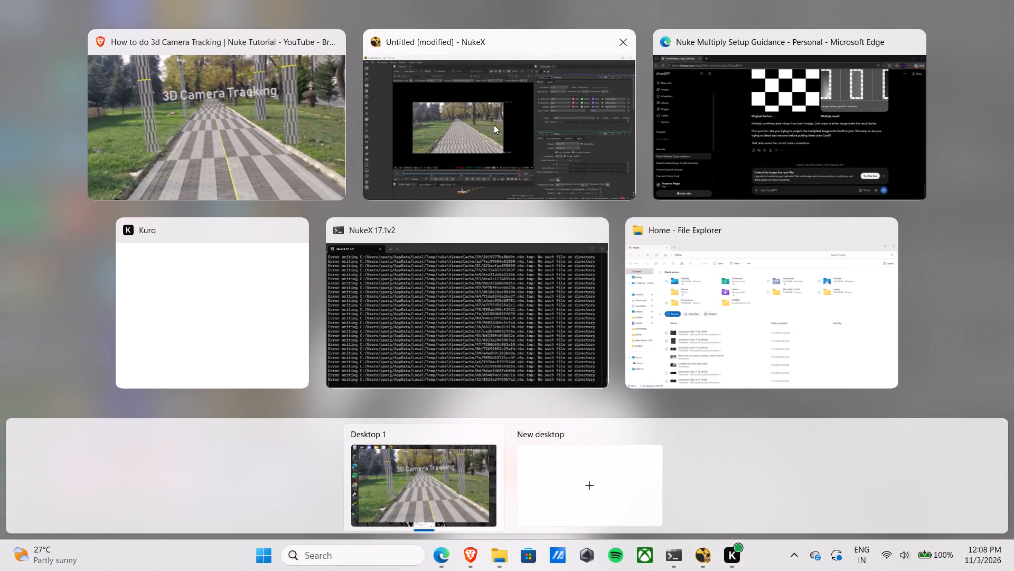
Switch back to Nuke, enlarge the node graph, and insert a MotionBlur node directly below the Multiply (copy) node.
click(494, 125)
scroll(446, 478, down, 2)
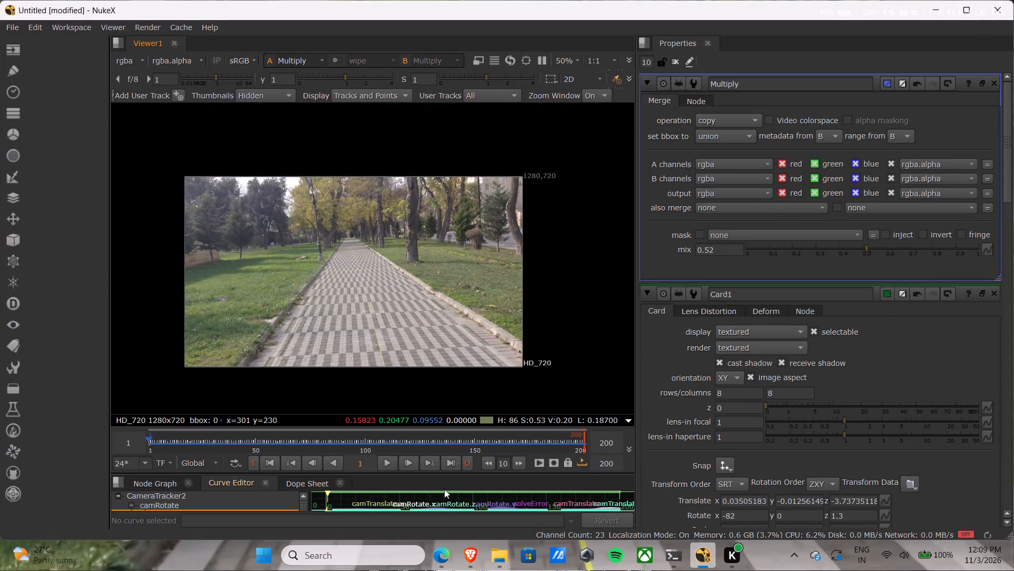
scroll(437, 489, up, 3)
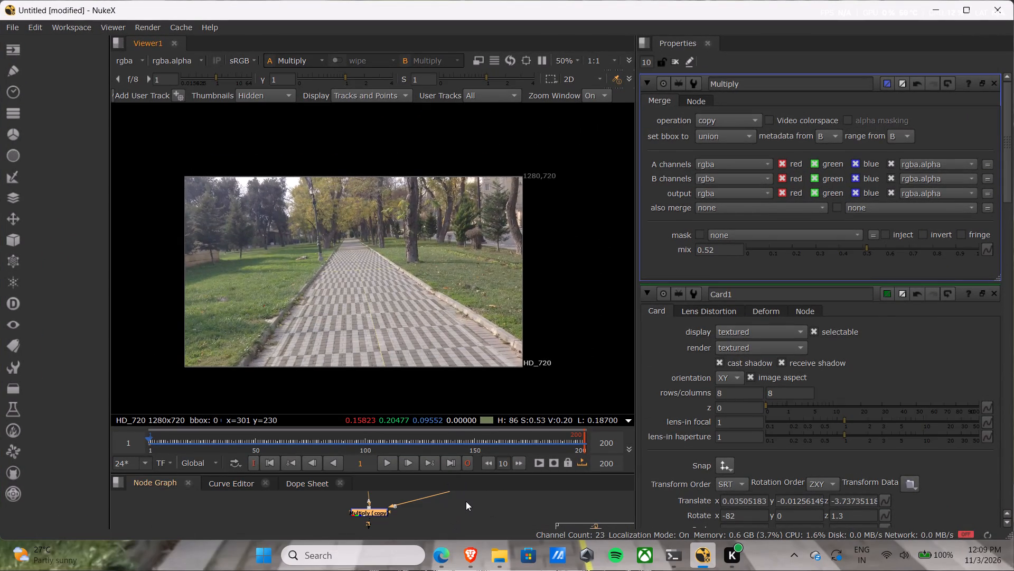
key(space)
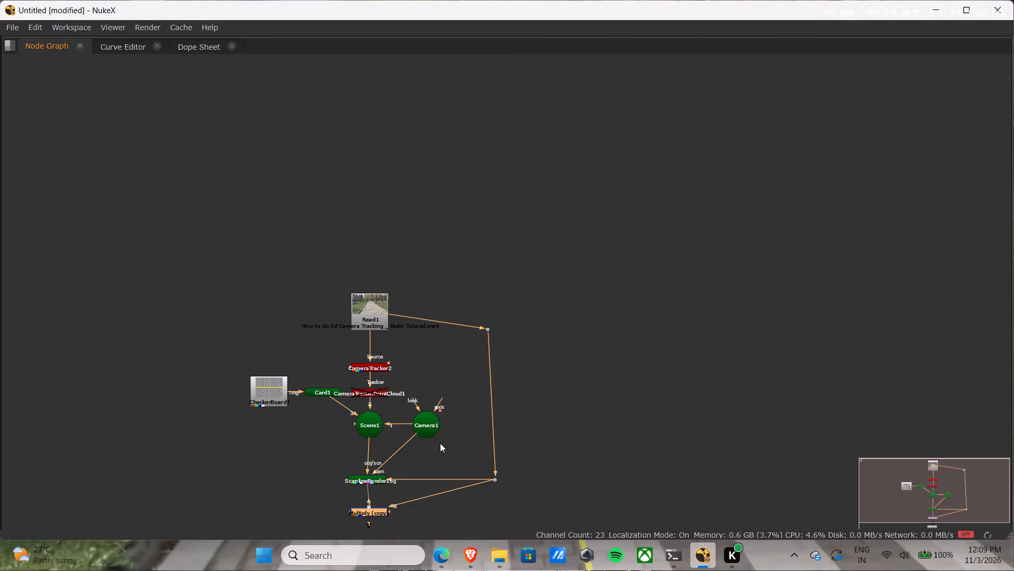
middle_drag(440, 443, 542, 281)
scroll(526, 372, up, 6)
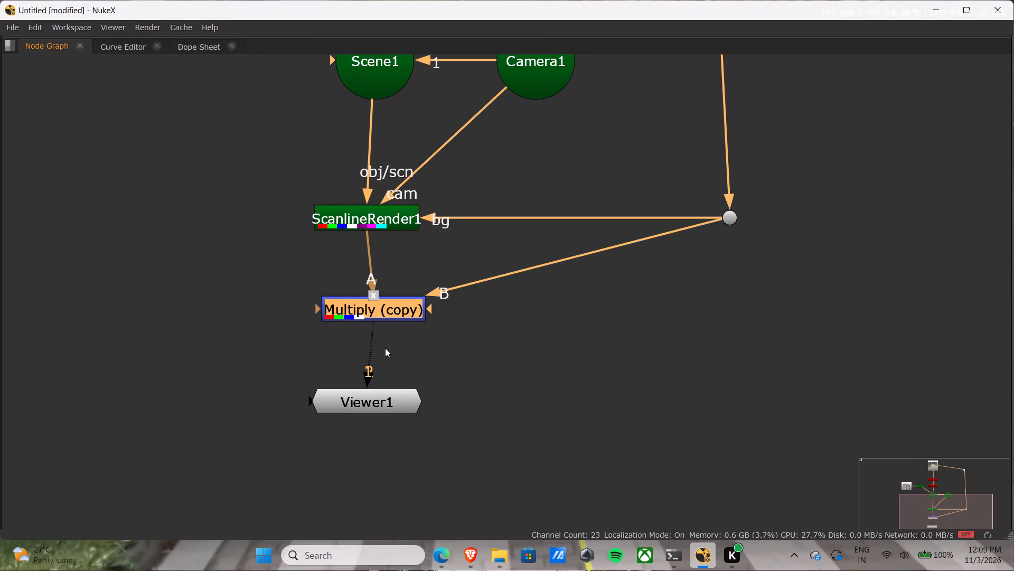
click(441, 363)
key(Tab)
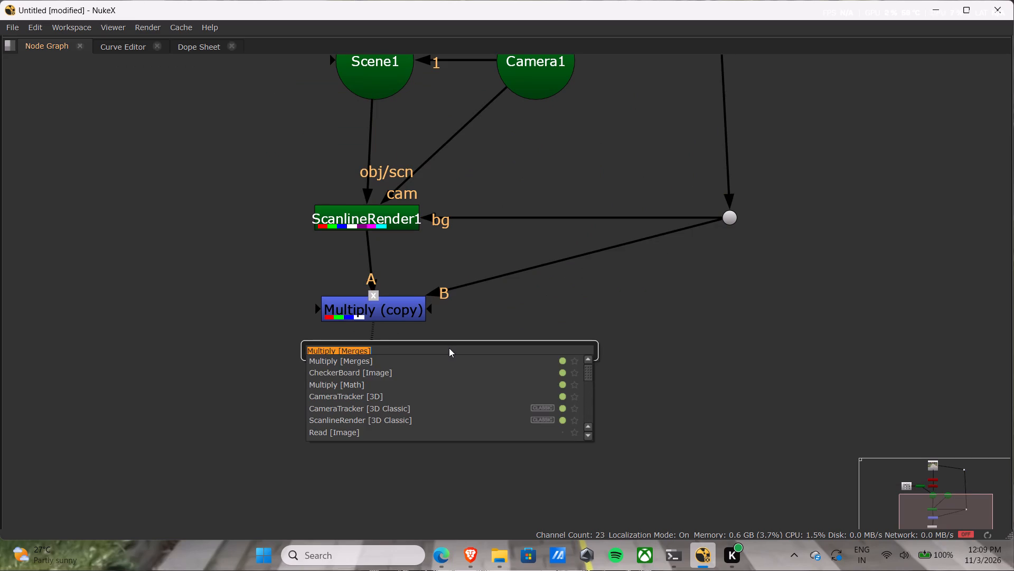
key(BackSpace)
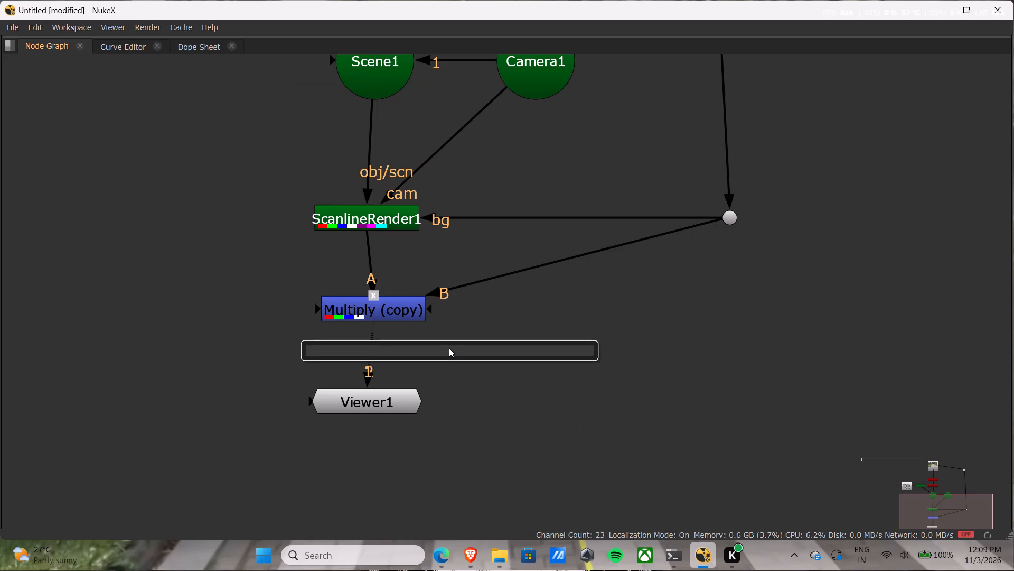
text(mo)
text(to)
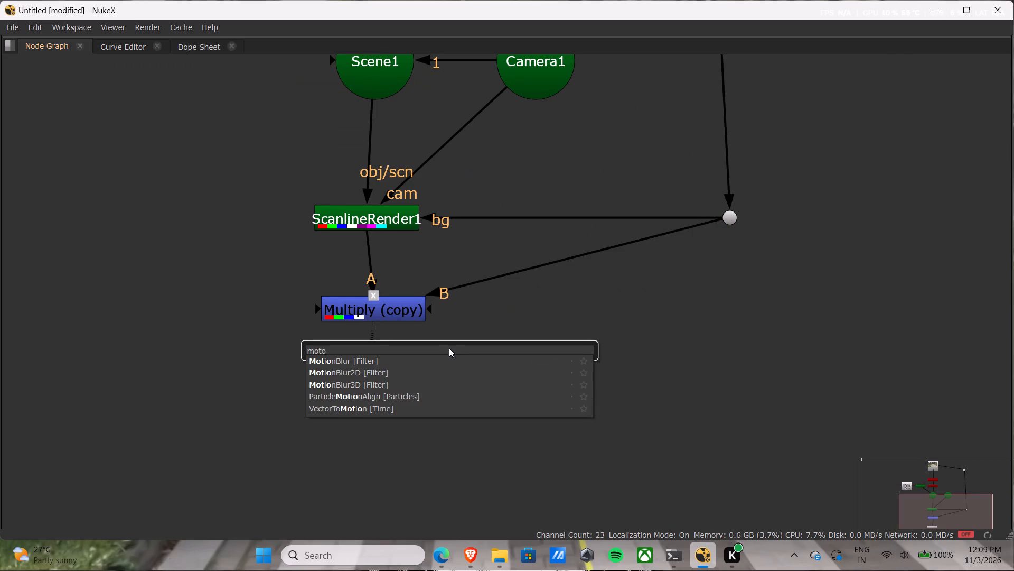
click(389, 358)
drag(489, 363, 416, 349)
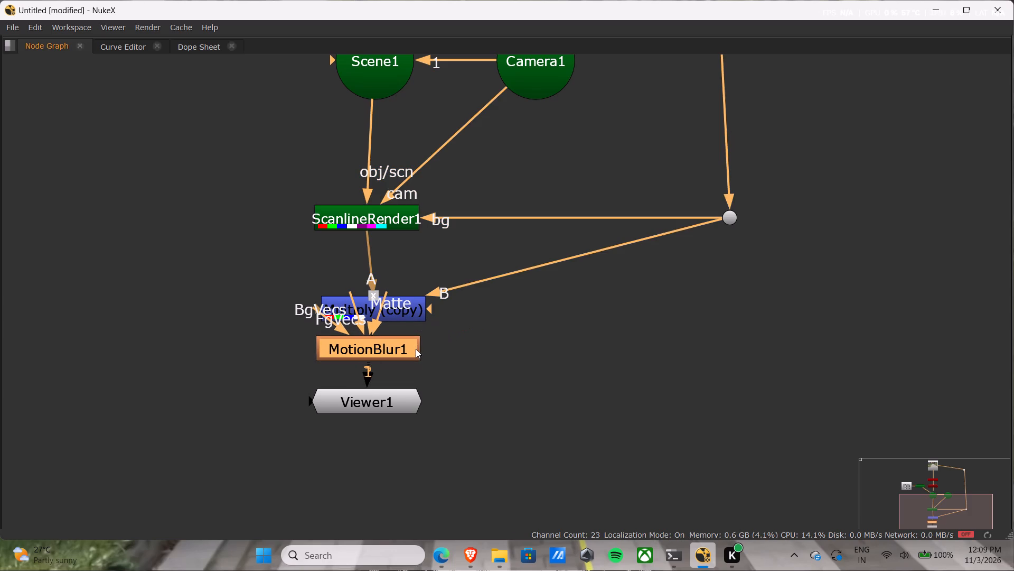
Space out MotionBlur1 and Viewer1 below the Multiply (copy) node.
drag(346, 408, 333, 468)
drag(391, 345, 392, 385)
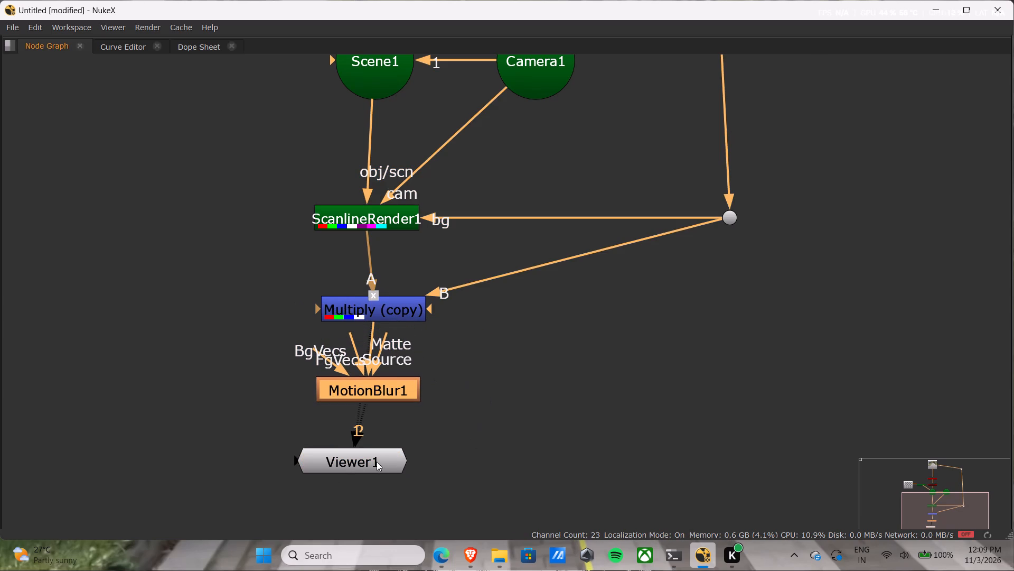
drag(353, 457, 415, 480)
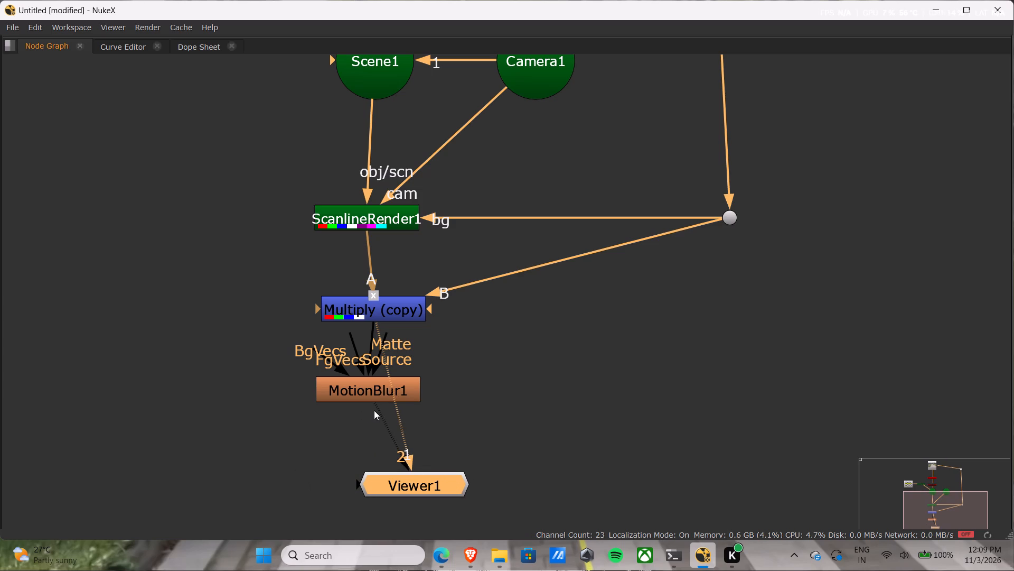
Rewire Viewer1 so its only input comes from MotionBlur1 instead of the Multiply node.
drag(376, 409, 340, 435)
drag(398, 414, 373, 426)
drag(391, 421, 434, 421)
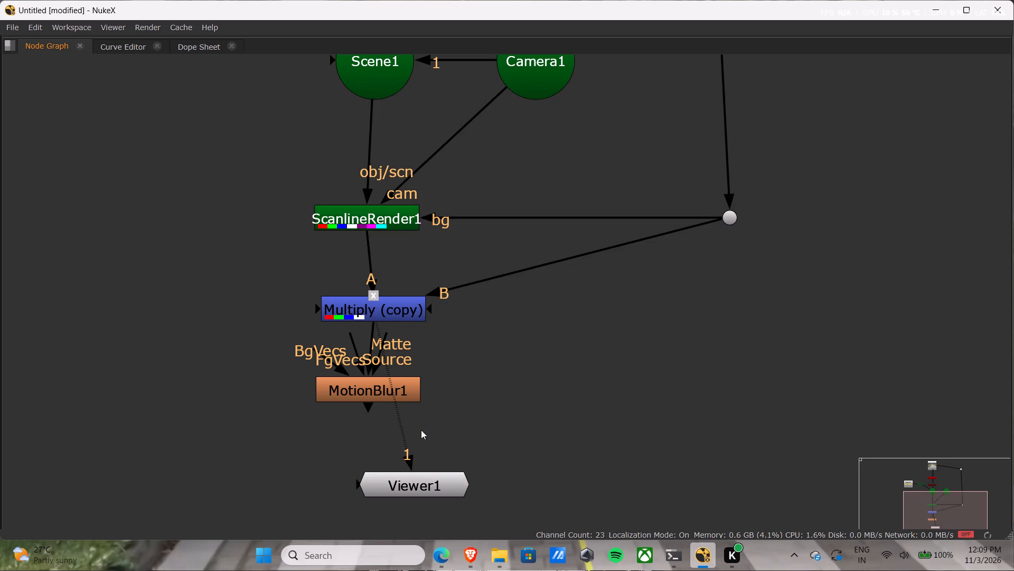
drag(406, 456, 437, 446)
drag(381, 395, 408, 403)
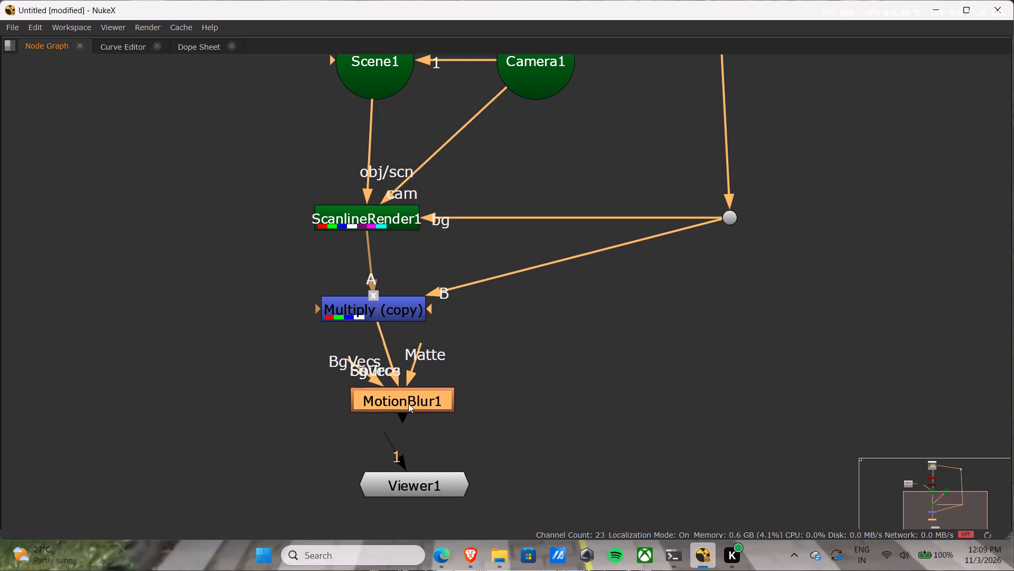
drag(408, 403, 386, 399)
drag(388, 438, 371, 403)
click(554, 385)
Arrange CameraTracker2 and CameraTrackerPointCloud1 side by side in one row beneath Read1.
scroll(557, 381, down, 4)
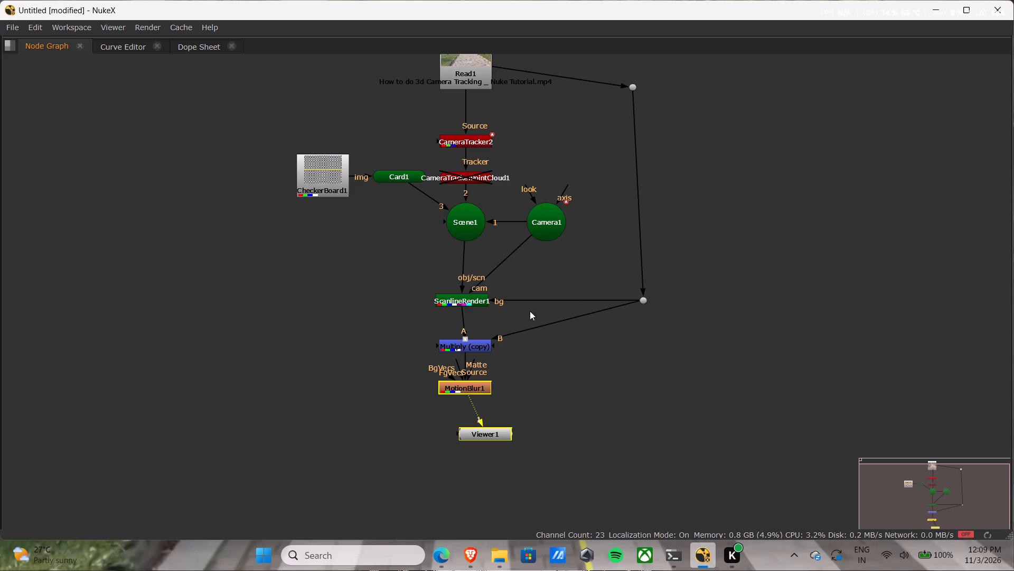
scroll(469, 175, up, 3)
middle_drag(519, 128, 495, 206)
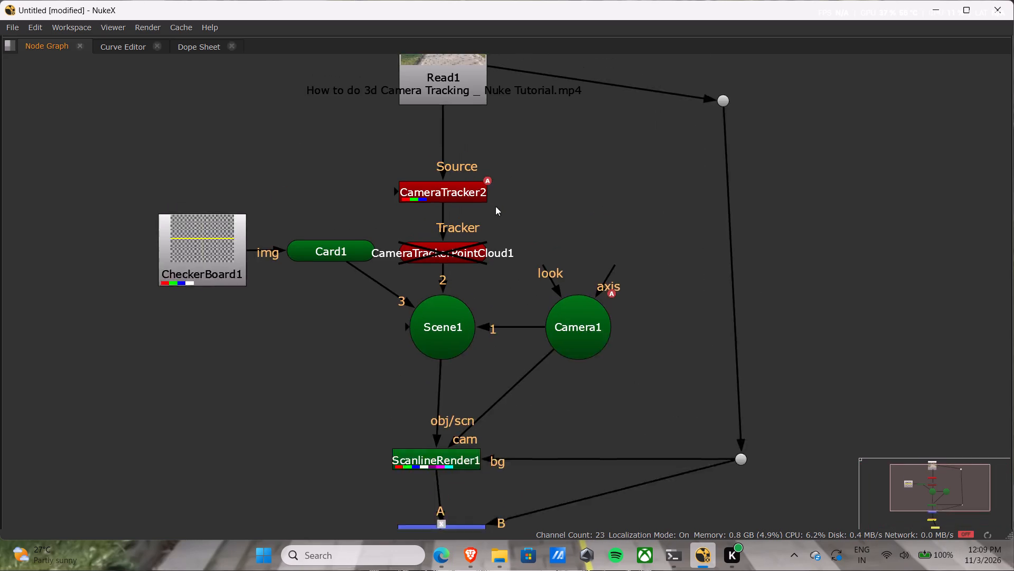
middle_drag(495, 206, 488, 253)
drag(444, 241, 354, 229)
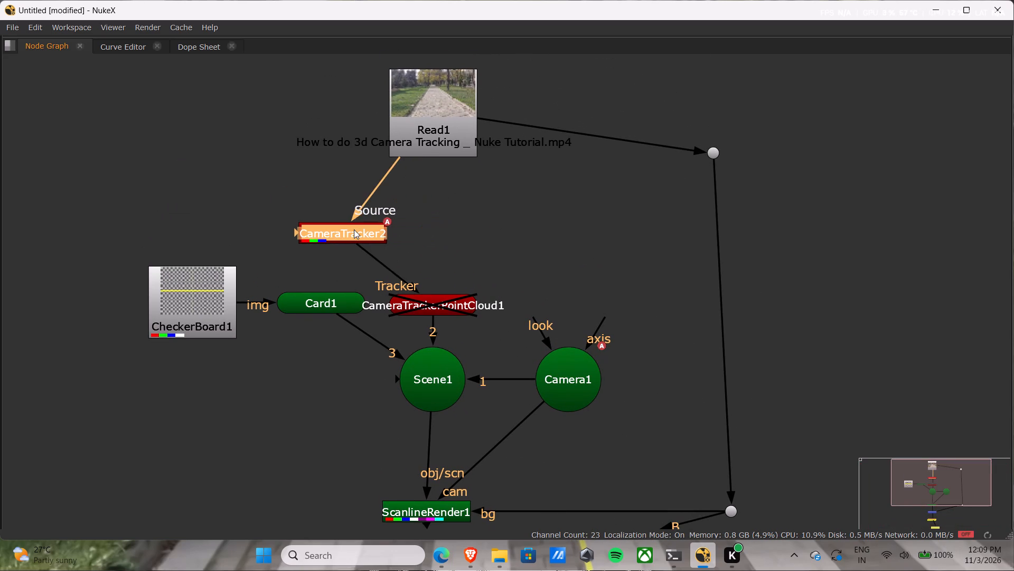
drag(354, 229, 349, 229)
drag(444, 306, 508, 234)
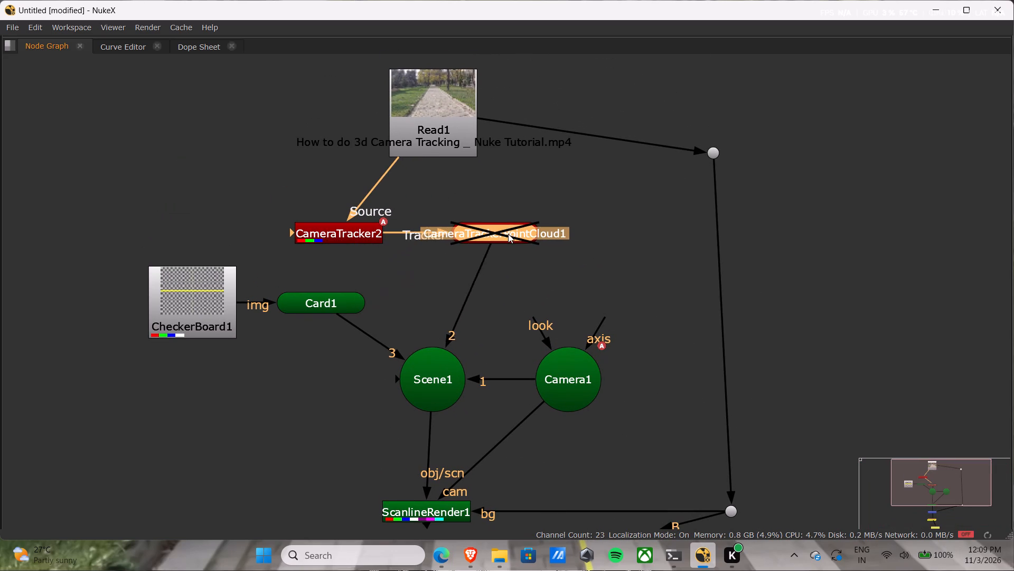
drag(508, 234, 520, 232)
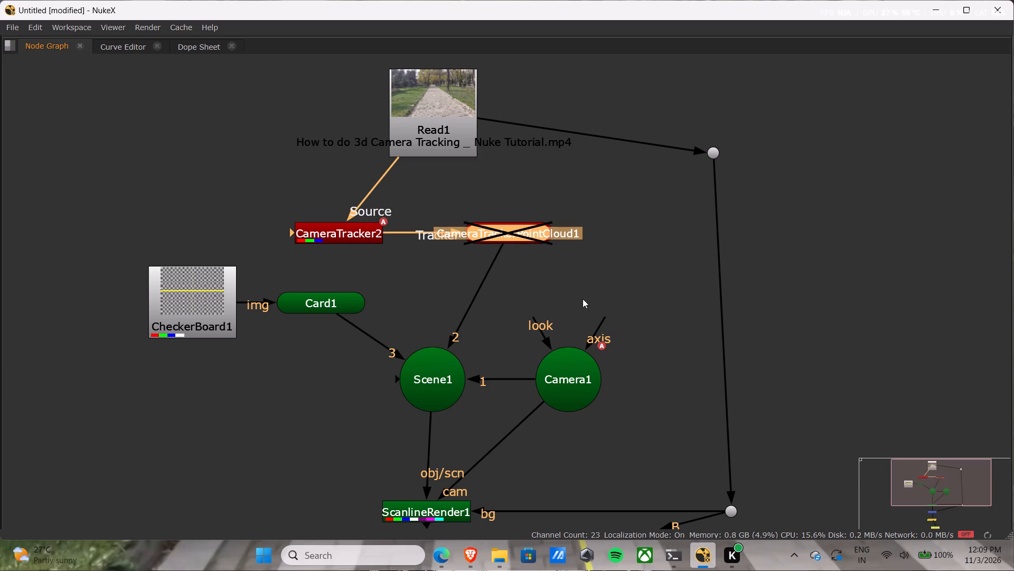
Shift Camera1 away from Scene1 and place Scene1 straight below CameraTrackerPointCloud1.
drag(571, 380, 625, 380)
drag(431, 375, 468, 376)
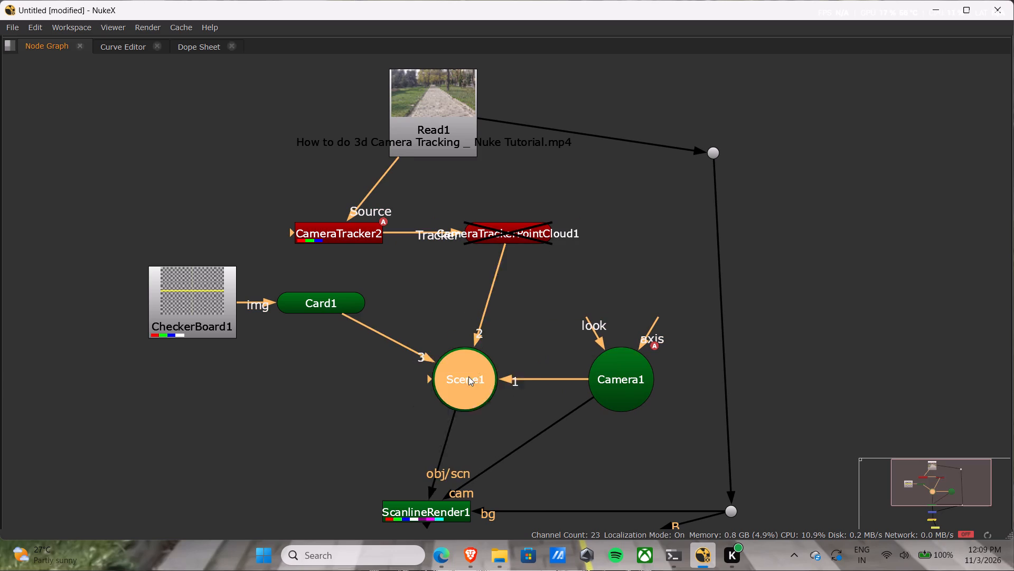
drag(468, 376, 508, 374)
Align the two dots on the Read1 background branch so its pipe runs level from Read1, then vertically down.
drag(713, 151, 710, 114)
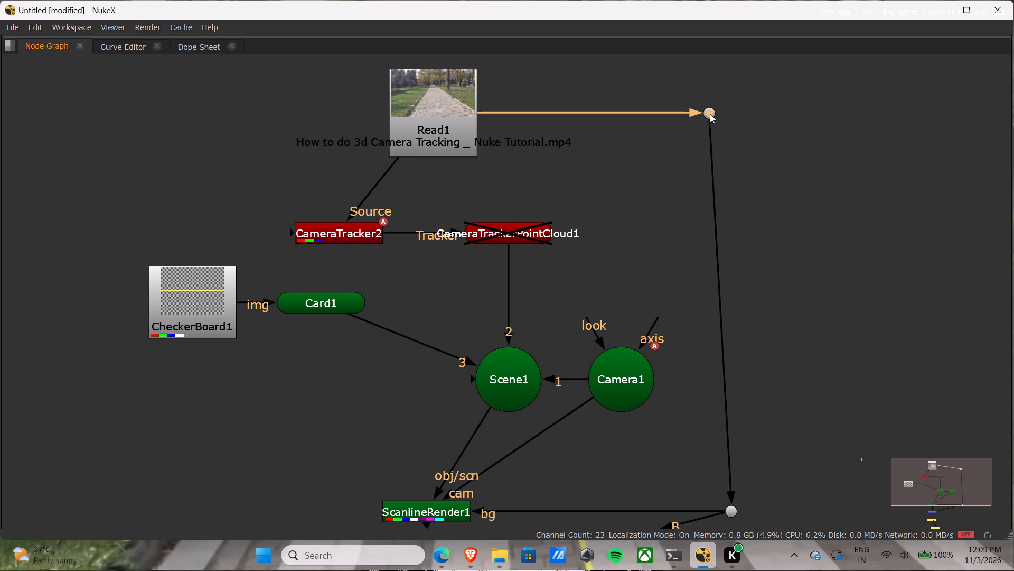
drag(710, 114, 711, 110)
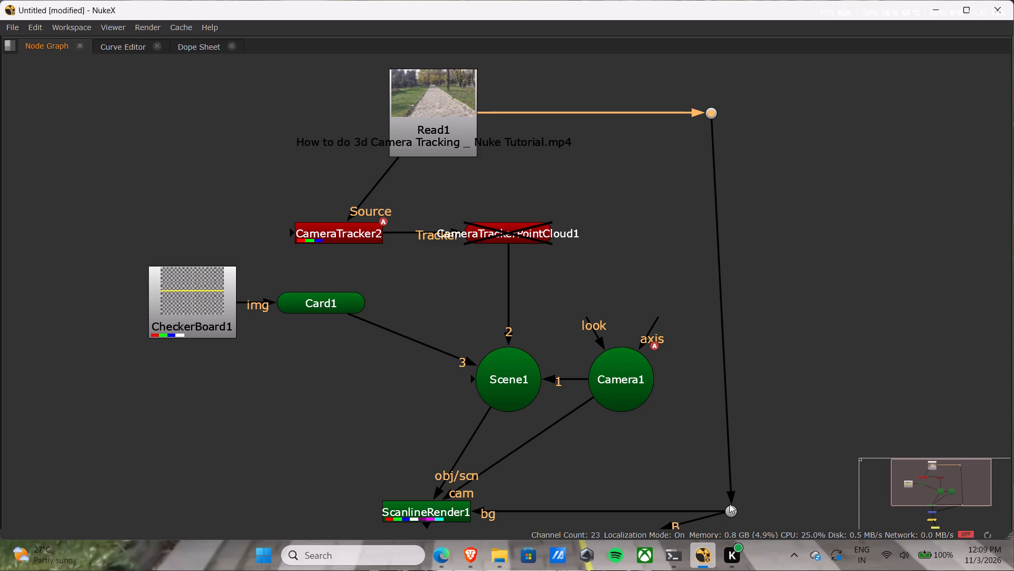
drag(729, 510, 713, 503)
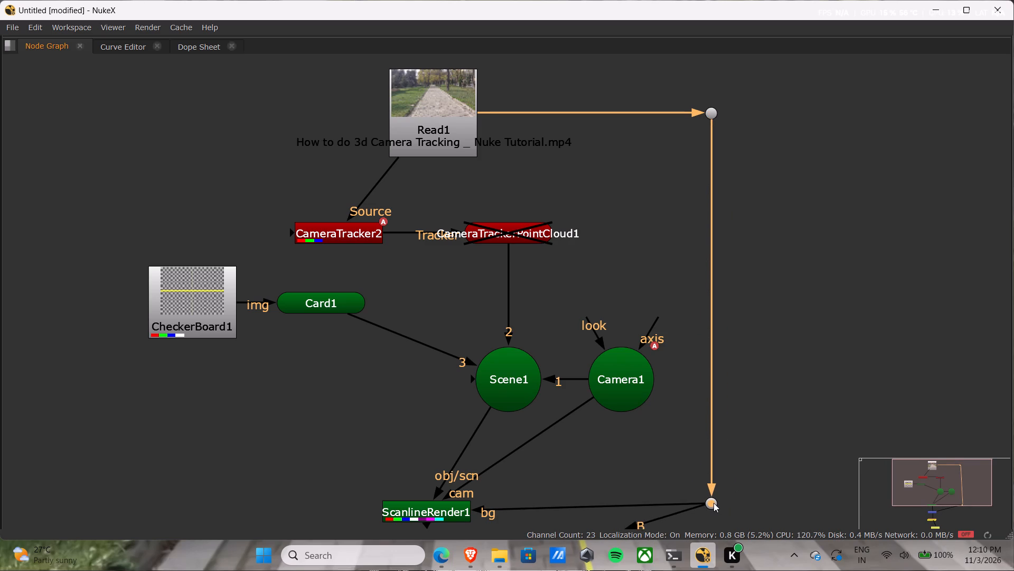
drag(713, 503, 707, 503)
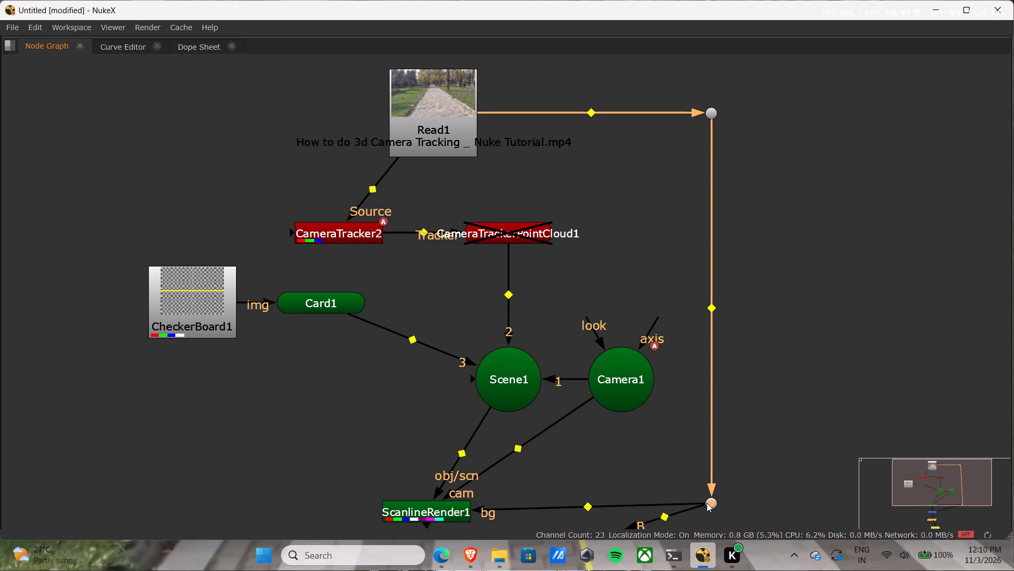
drag(707, 503, 706, 493)
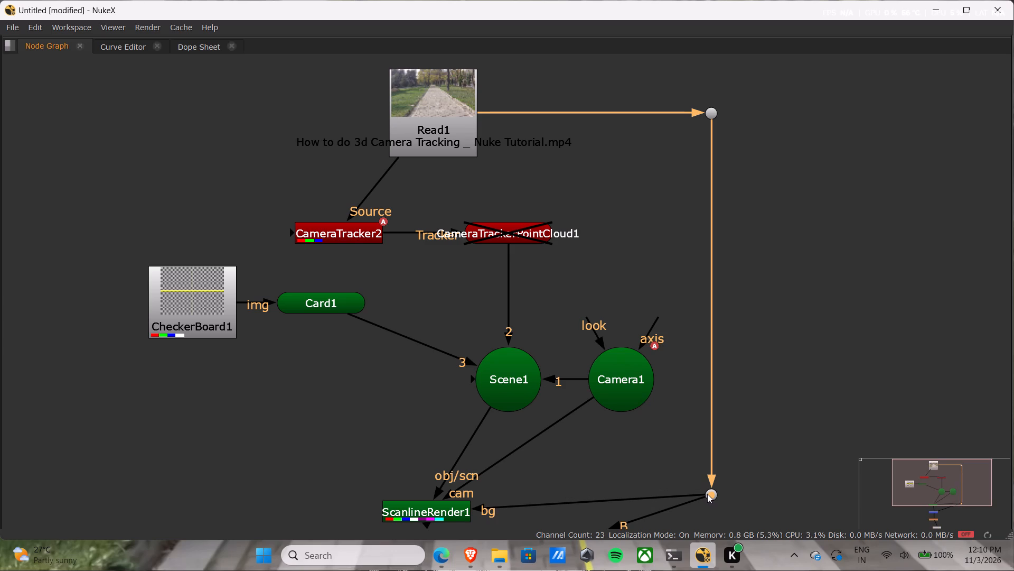
click(708, 495)
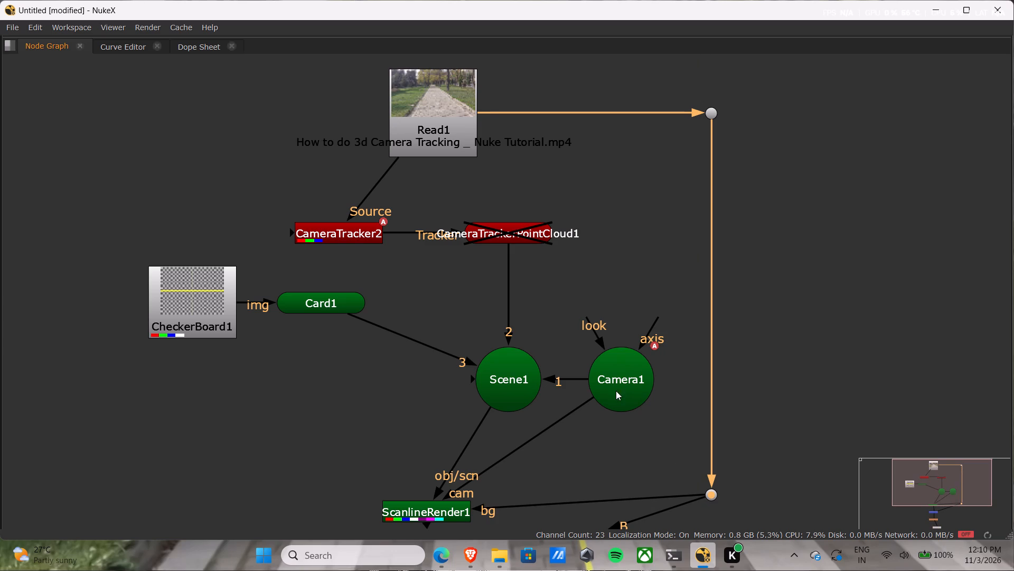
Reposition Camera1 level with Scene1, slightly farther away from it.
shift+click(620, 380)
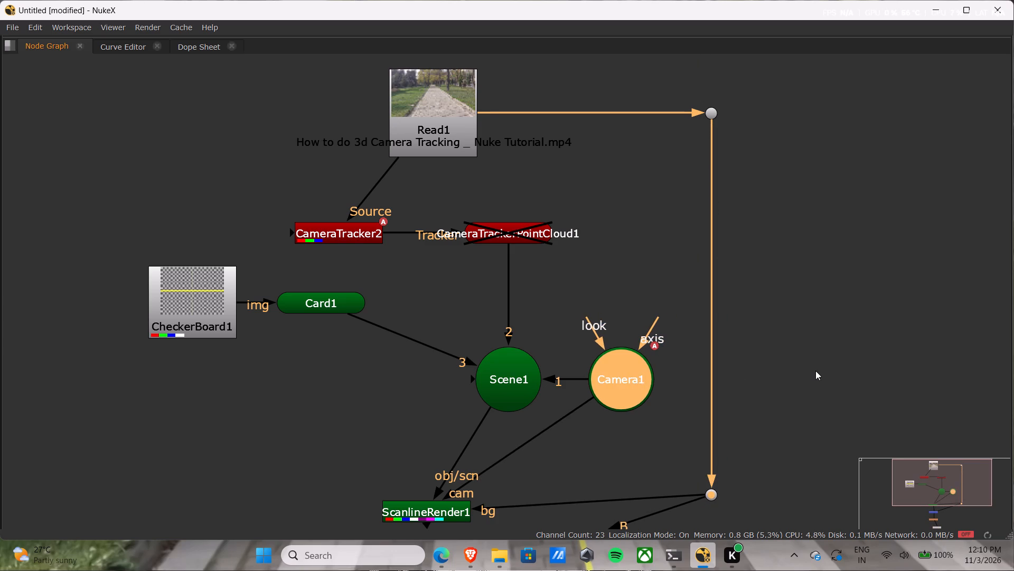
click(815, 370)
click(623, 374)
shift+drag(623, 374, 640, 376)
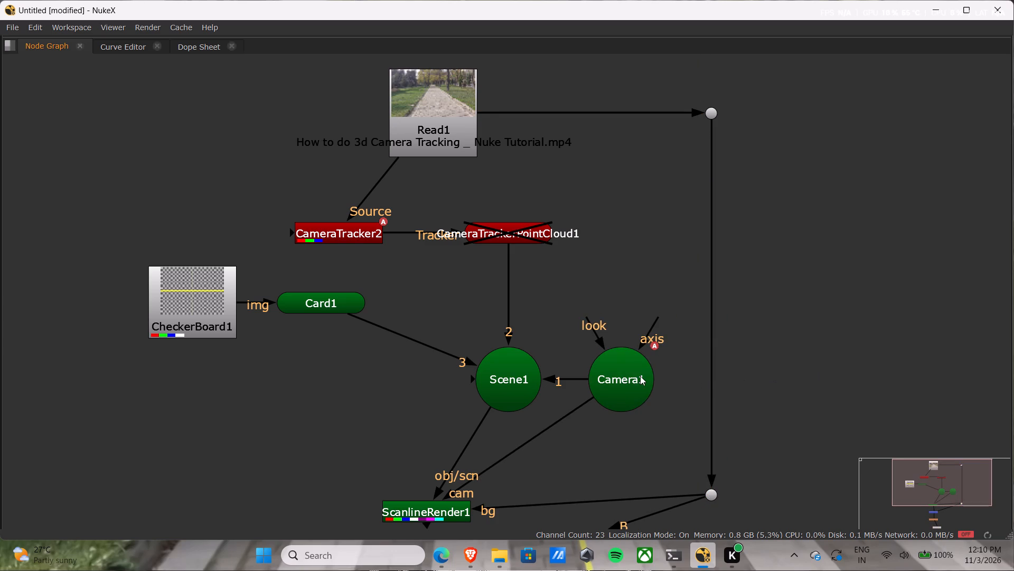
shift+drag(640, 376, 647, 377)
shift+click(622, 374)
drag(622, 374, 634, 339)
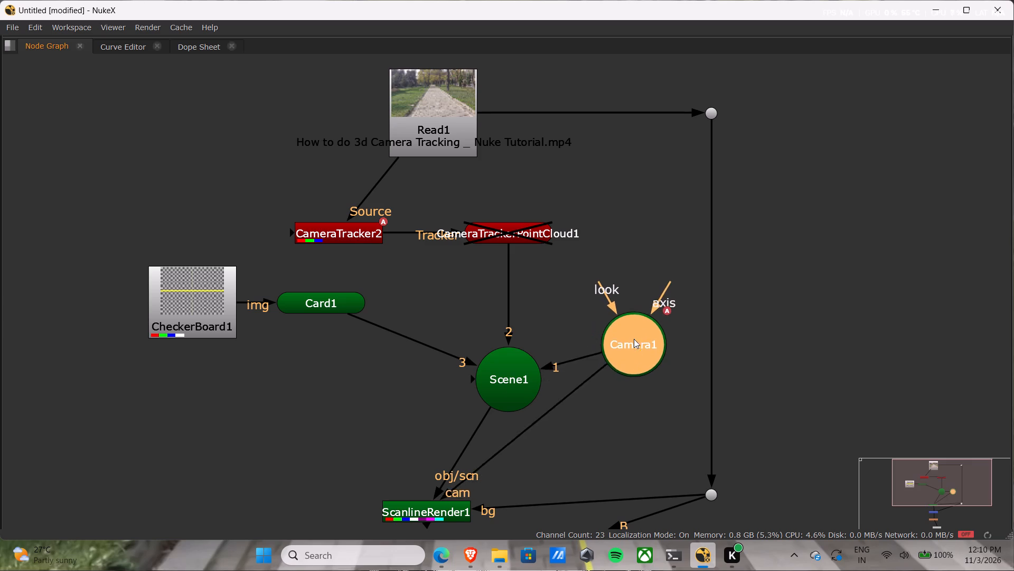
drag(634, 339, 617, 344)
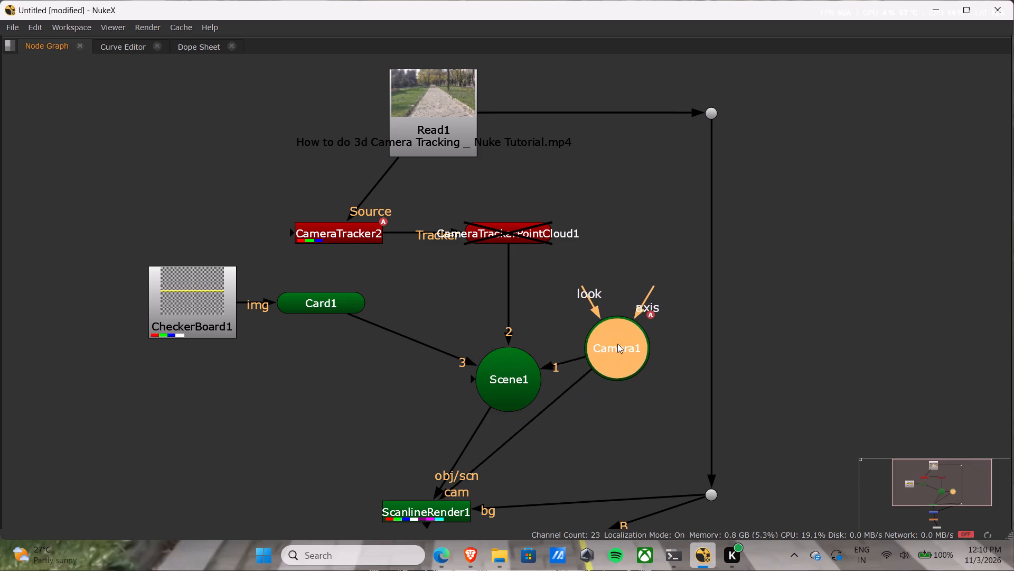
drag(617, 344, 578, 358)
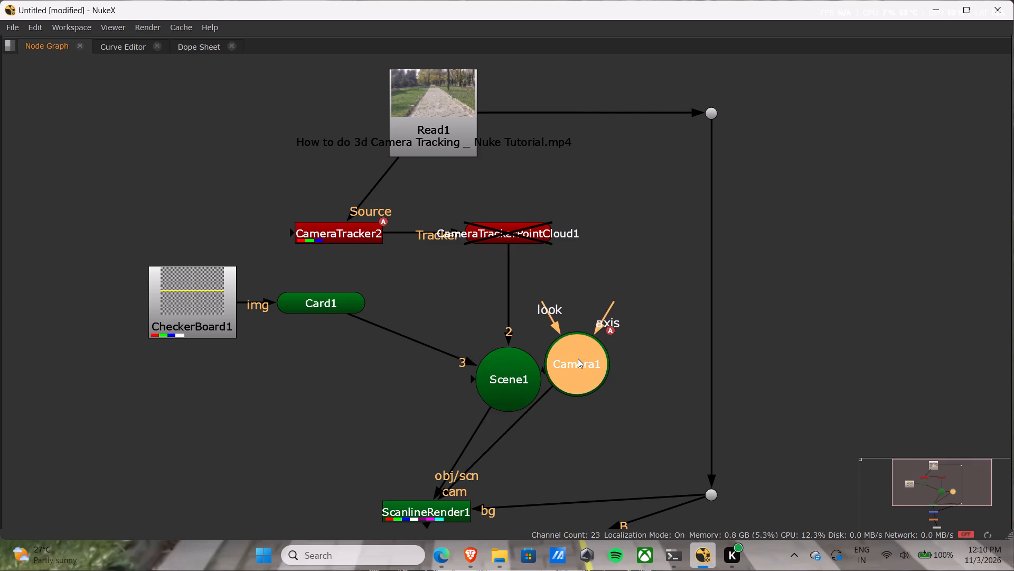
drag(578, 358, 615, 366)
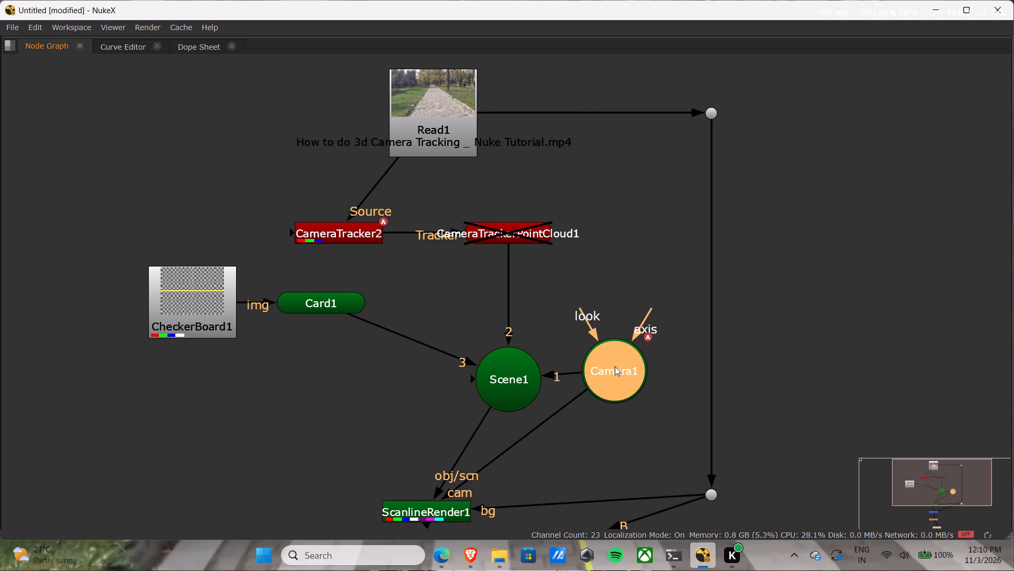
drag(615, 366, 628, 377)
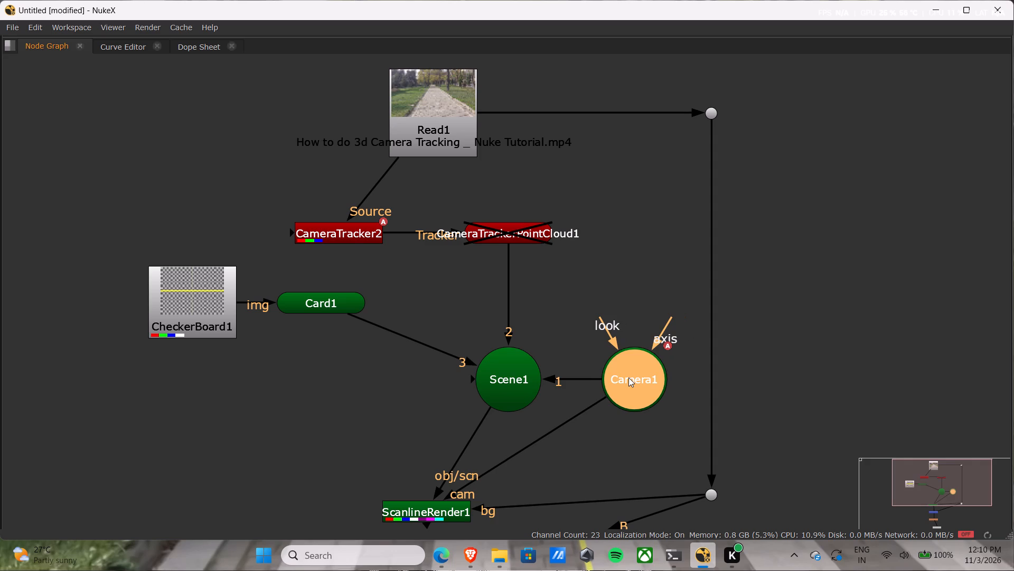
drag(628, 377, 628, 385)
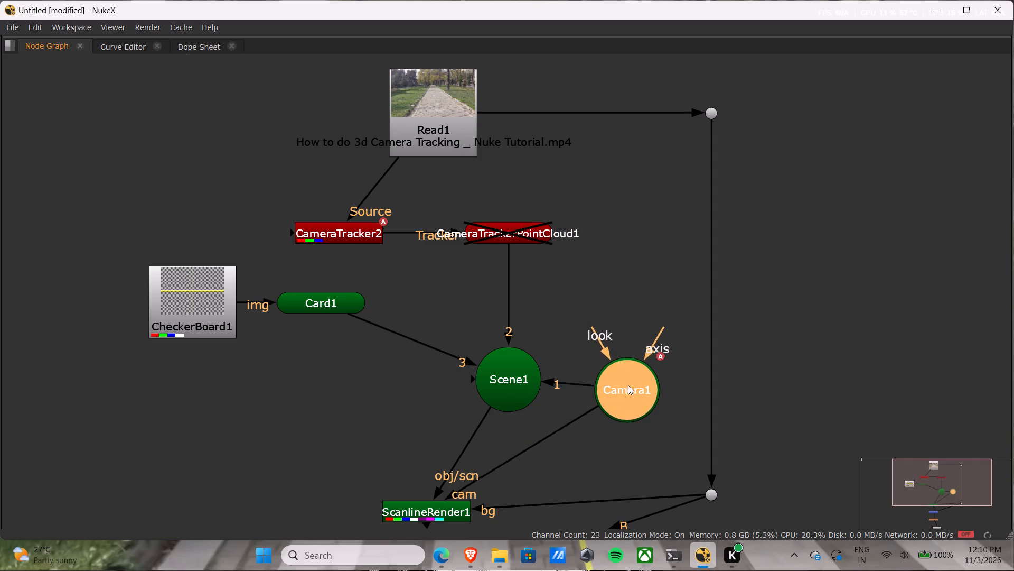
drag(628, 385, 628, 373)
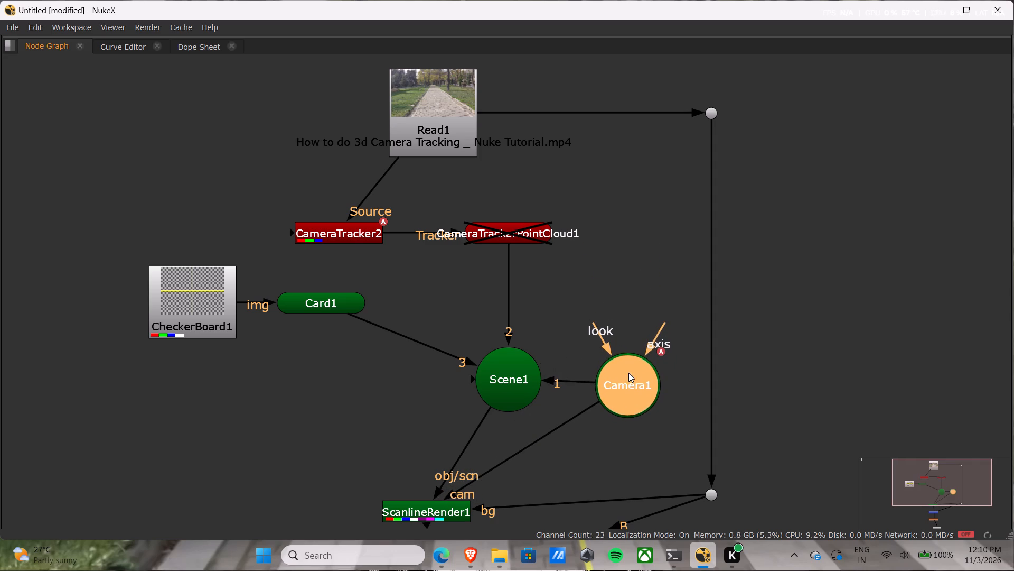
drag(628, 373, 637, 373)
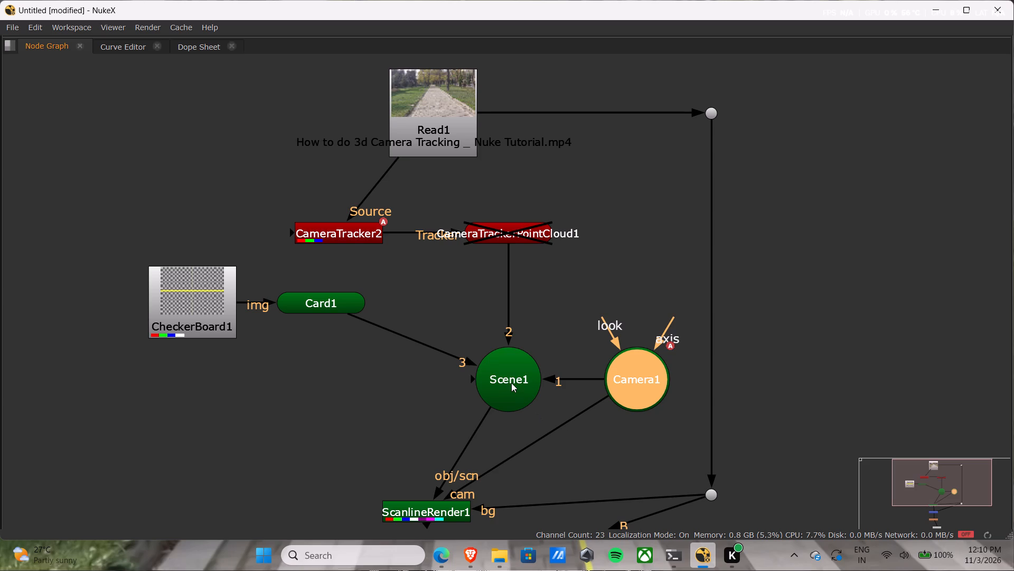
Move Scene1 sideways away from Camera1 to a spot above ScanlineRender1, and raise Camera1 higher than Scene1.
drag(498, 373, 381, 376)
drag(639, 379, 590, 309)
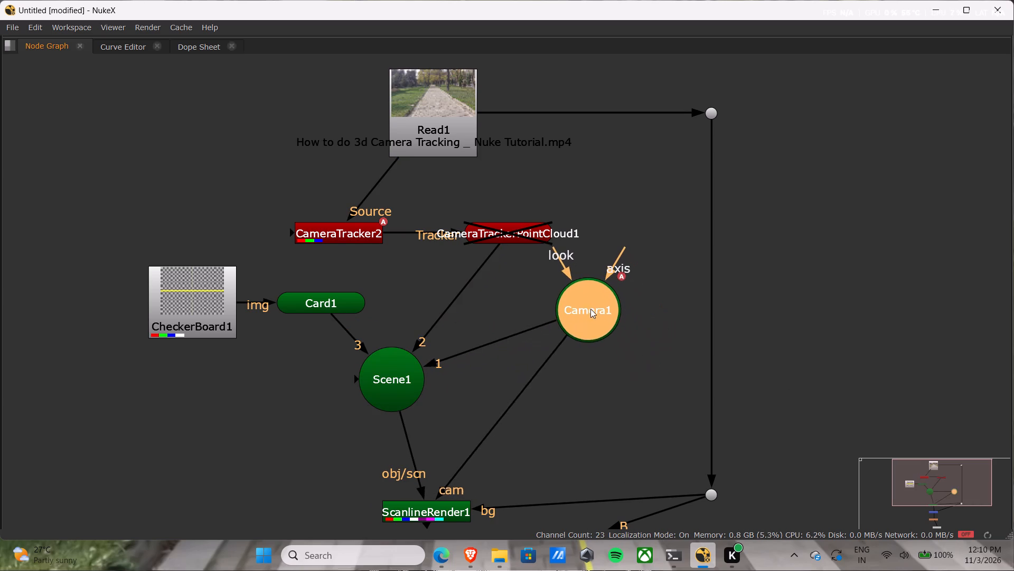
drag(590, 309, 634, 309)
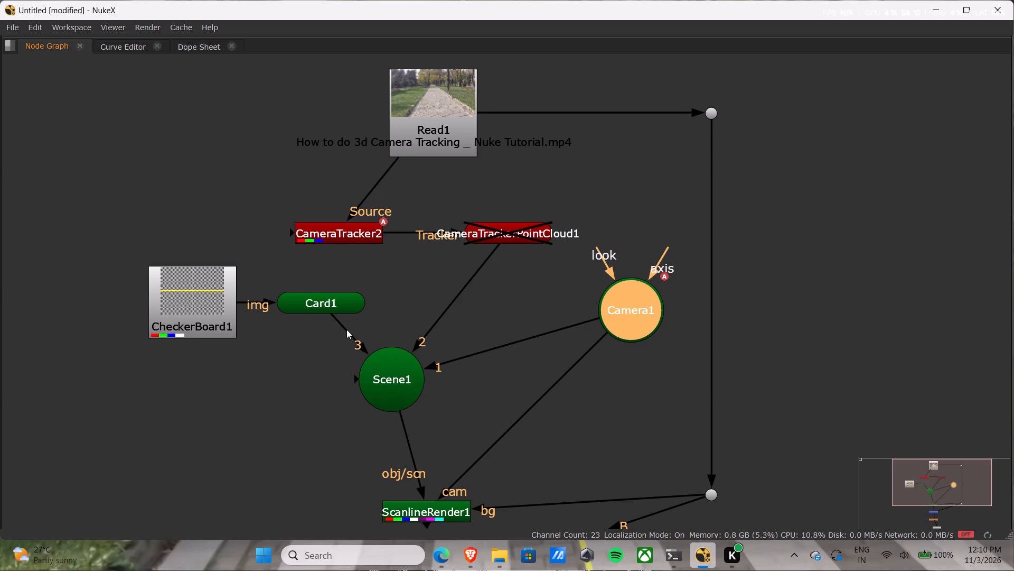
Place Card1 level beside Scene1 and route the CheckerBoard1 pipe through a dot directly above Card1.
drag(329, 302, 301, 382)
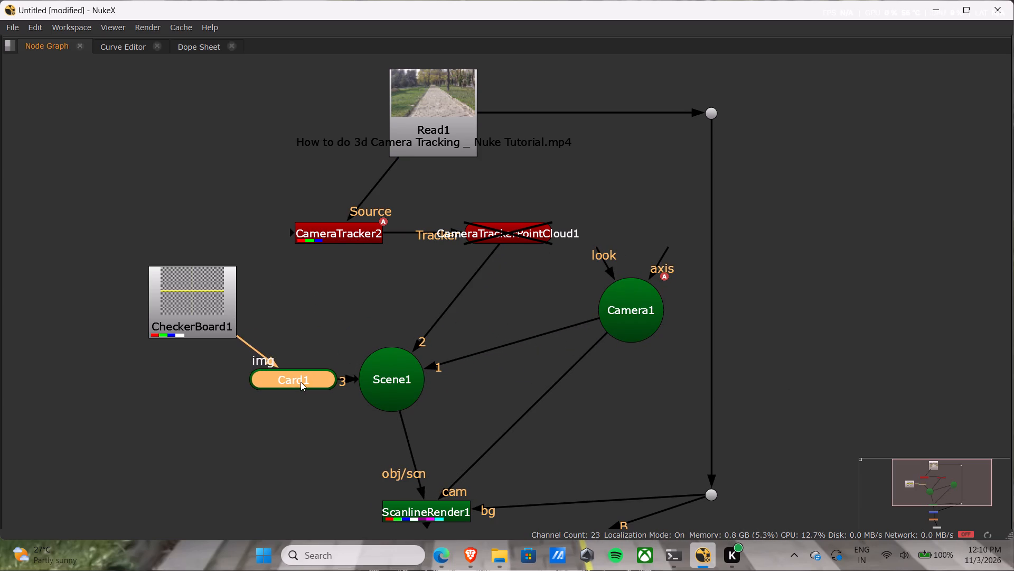
drag(301, 382, 298, 383)
drag(177, 290, 161, 290)
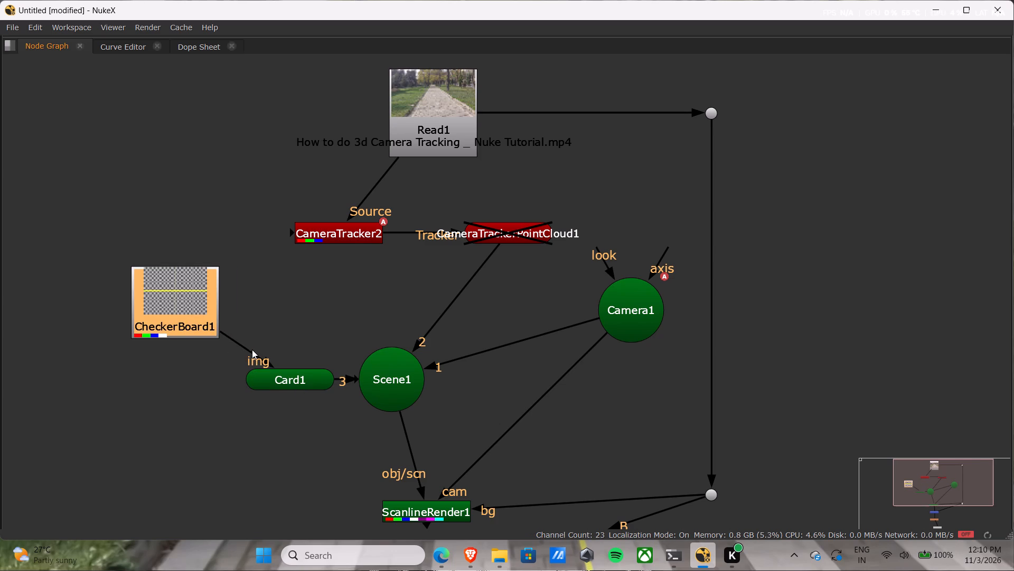
ctrl+drag(250, 349, 291, 302)
Add a dot on the pipe from CameraTrackerPointCloud1 to Scene1 and align it straight below CameraTrackerPointCloud1.
ctrl+drag(455, 298, 397, 295)
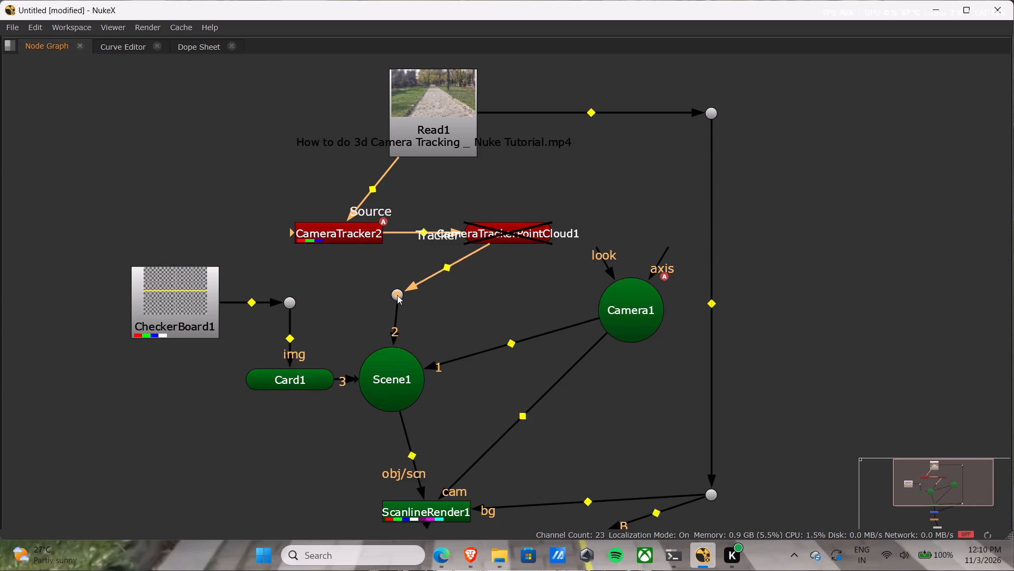
ctrl+drag(397, 295, 382, 289)
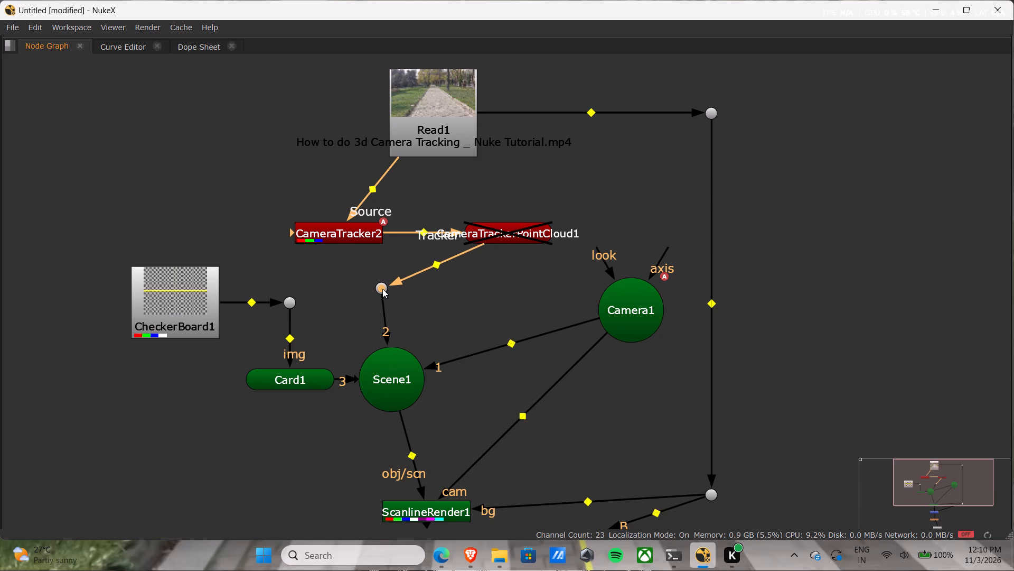
ctrl+drag(382, 289, 511, 302)
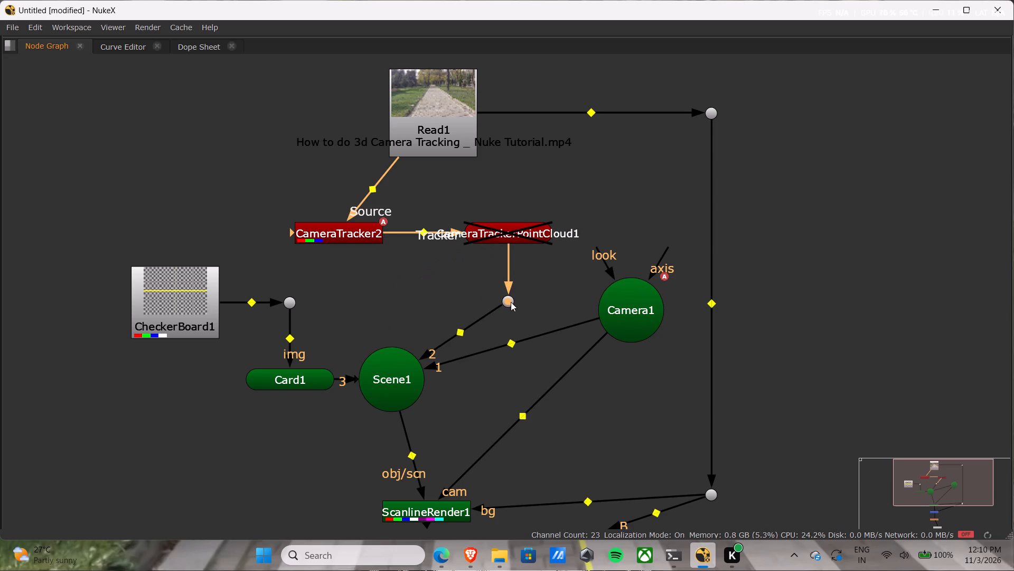
ctrl+drag(511, 302, 511, 300)
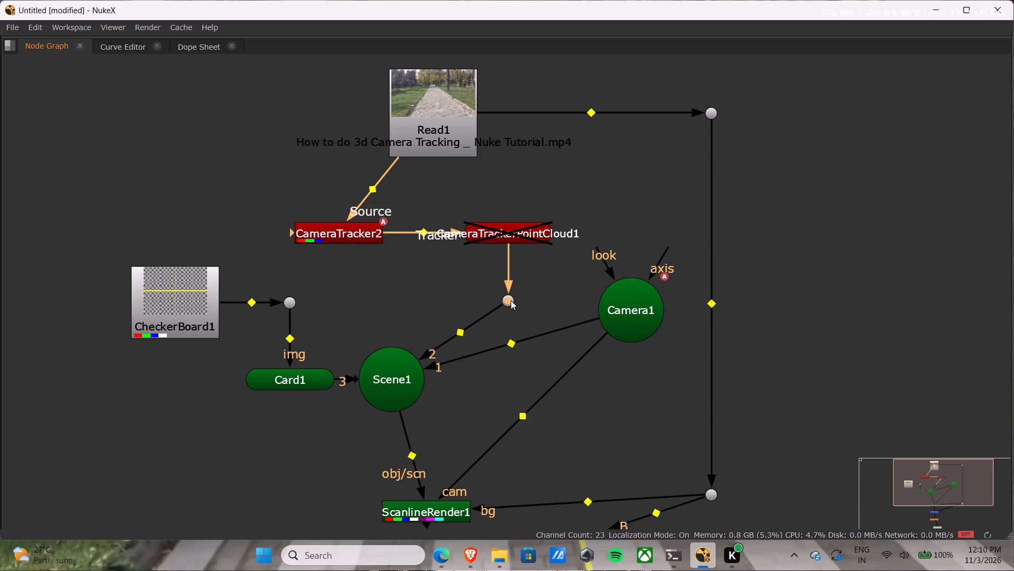
ctrl+drag(511, 300, 507, 294)
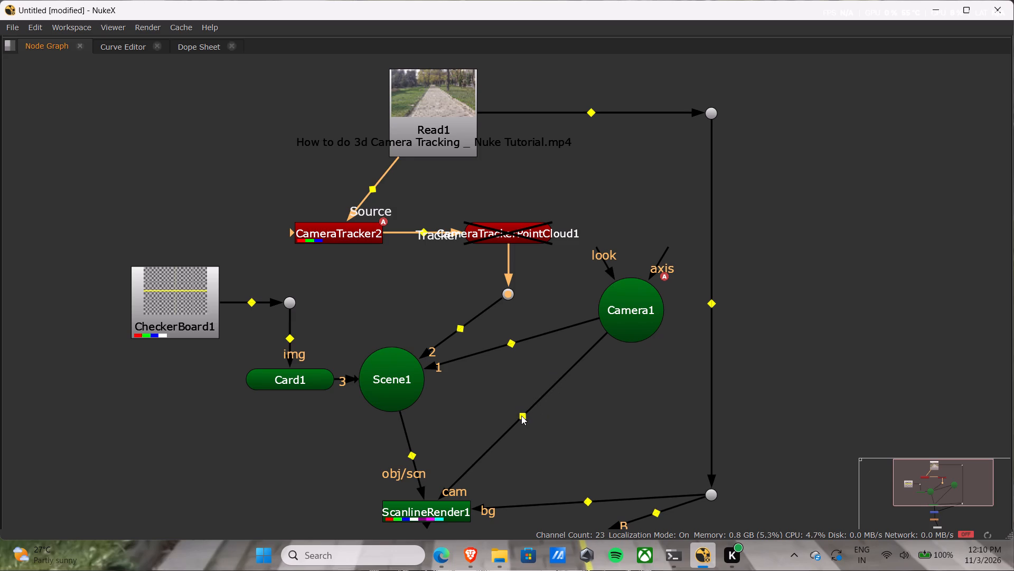
Route Camera1's pipe to ScanlineRender1's cam input through two level dots, one below Camera1 and one above ScanlineRender1.
ctrl+drag(521, 416, 661, 464)
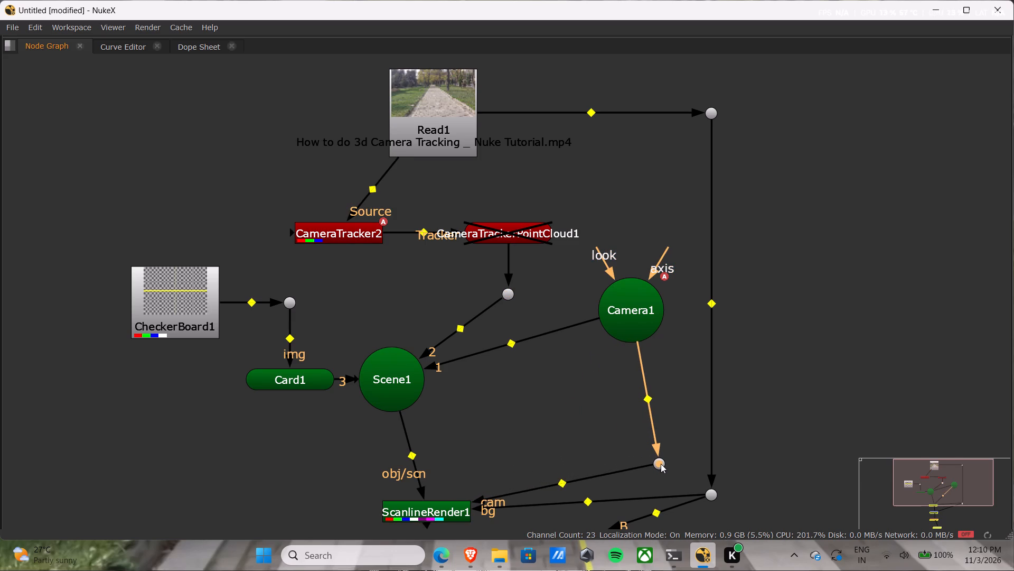
ctrl+drag(661, 464, 626, 464)
ctrl+drag(545, 482, 477, 440)
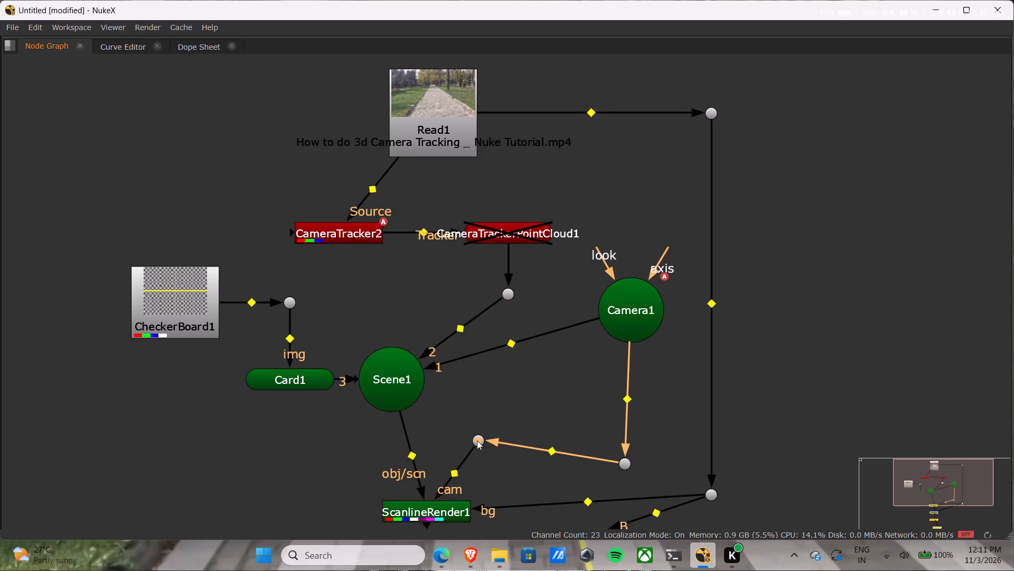
ctrl+drag(477, 440, 425, 443)
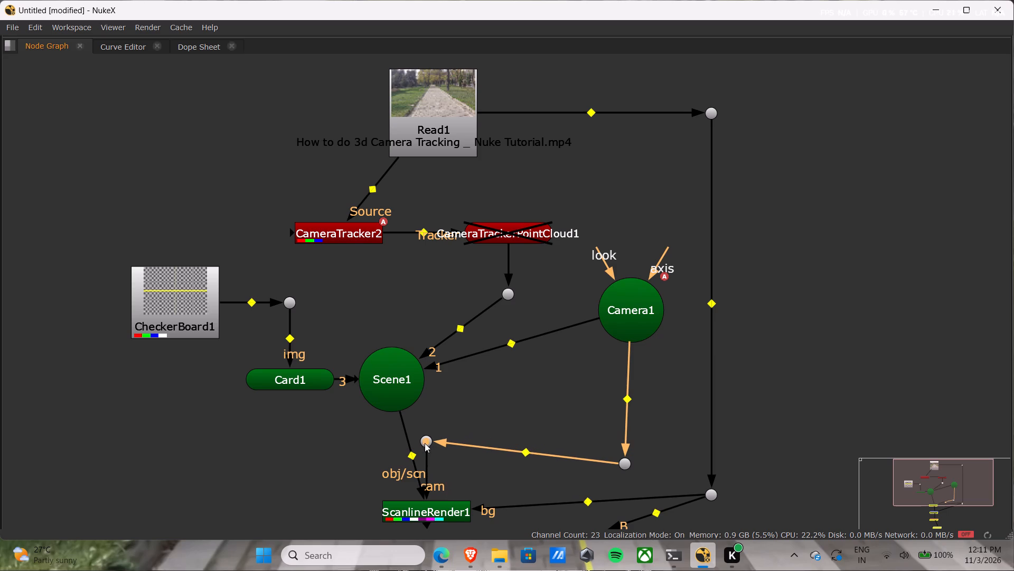
ctrl+drag(425, 443, 435, 465)
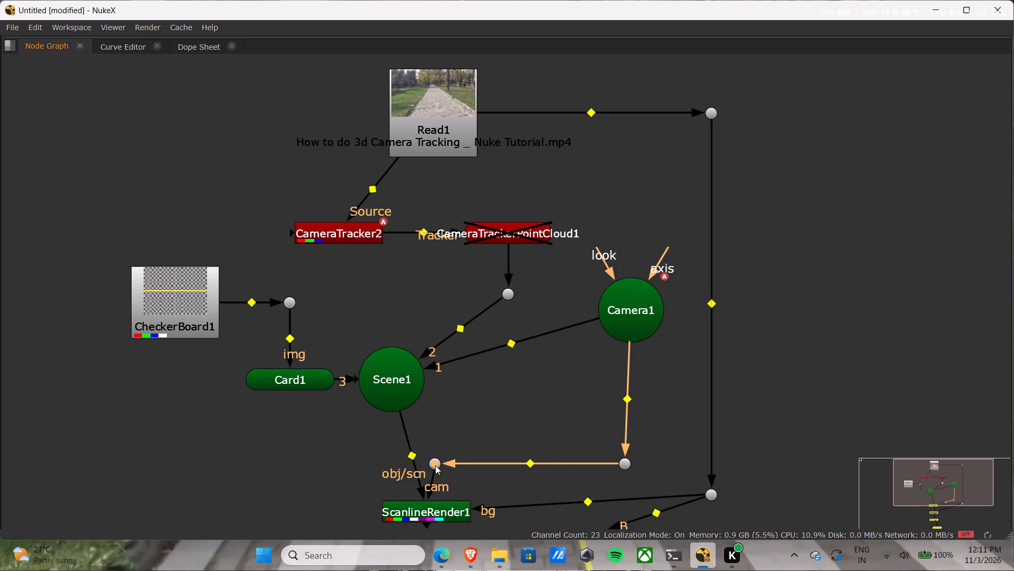
ctrl+drag(435, 465, 435, 467)
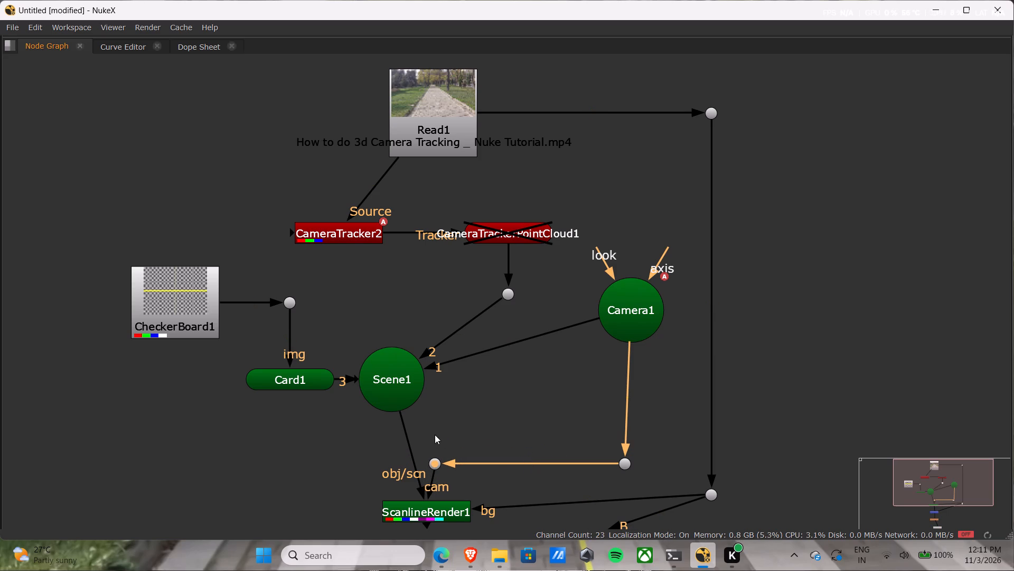
click(564, 410)
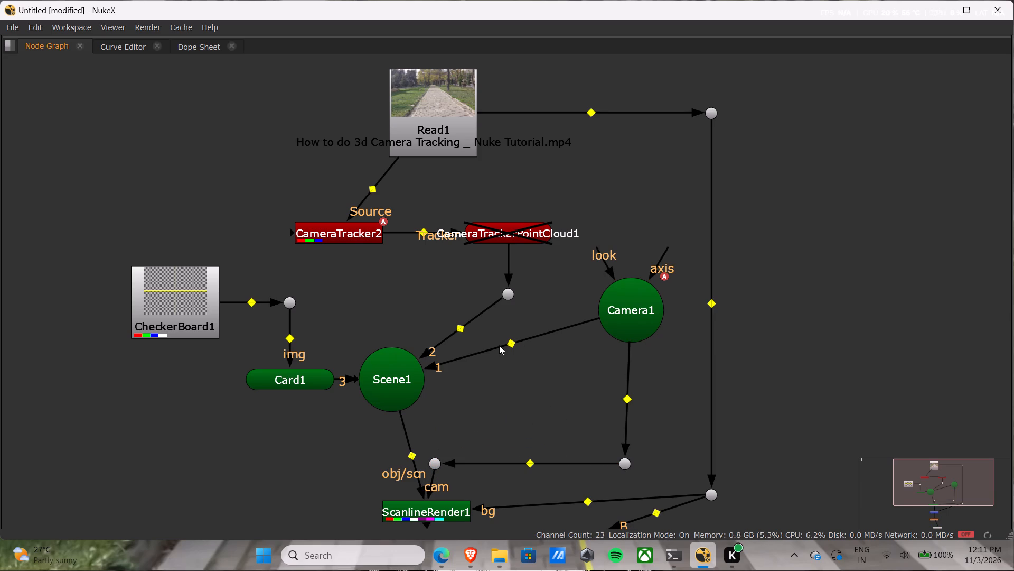
Add a dot on the Camera1 to Scene1 pipe and place it level with Scene1, near Camera1.
ctrl+drag(511, 342, 519, 372)
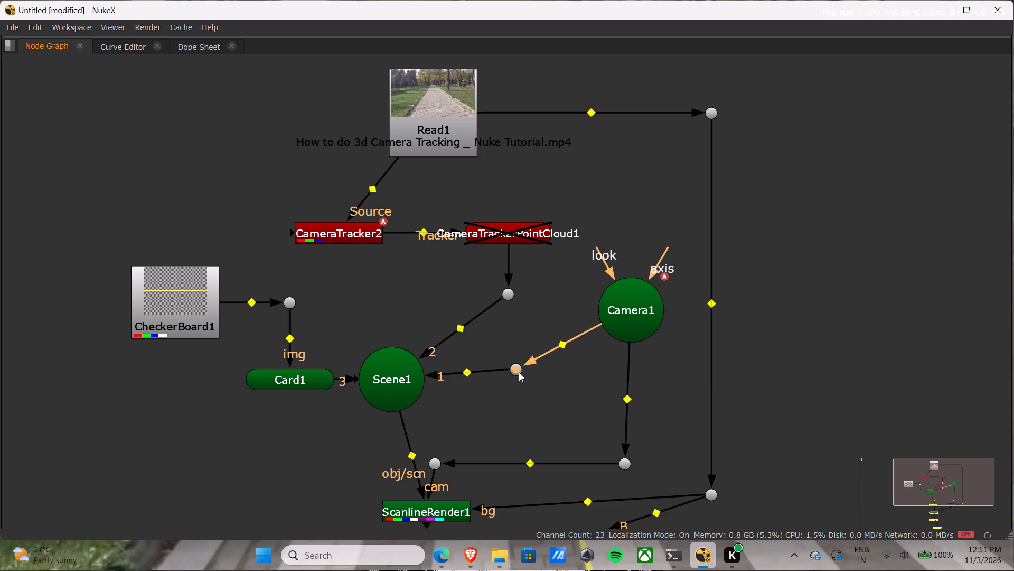
ctrl+drag(519, 372, 577, 383)
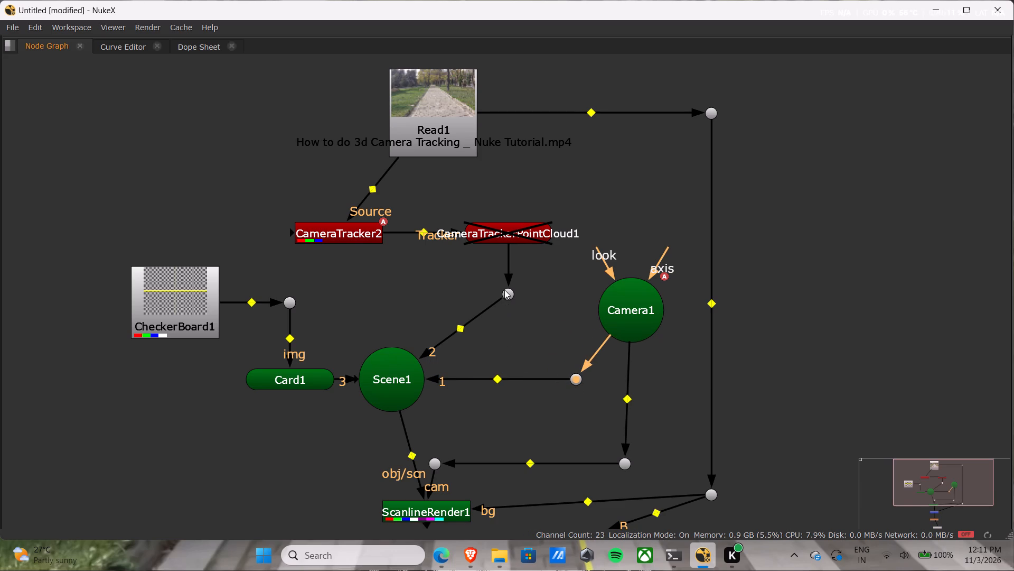
Lower the dot between CameraTrackerPointCloud1 and Scene1 to just above the pipe coming from Camera1.
ctrl+drag(509, 292, 501, 291)
click(502, 295)
ctrl+drag(502, 295, 500, 319)
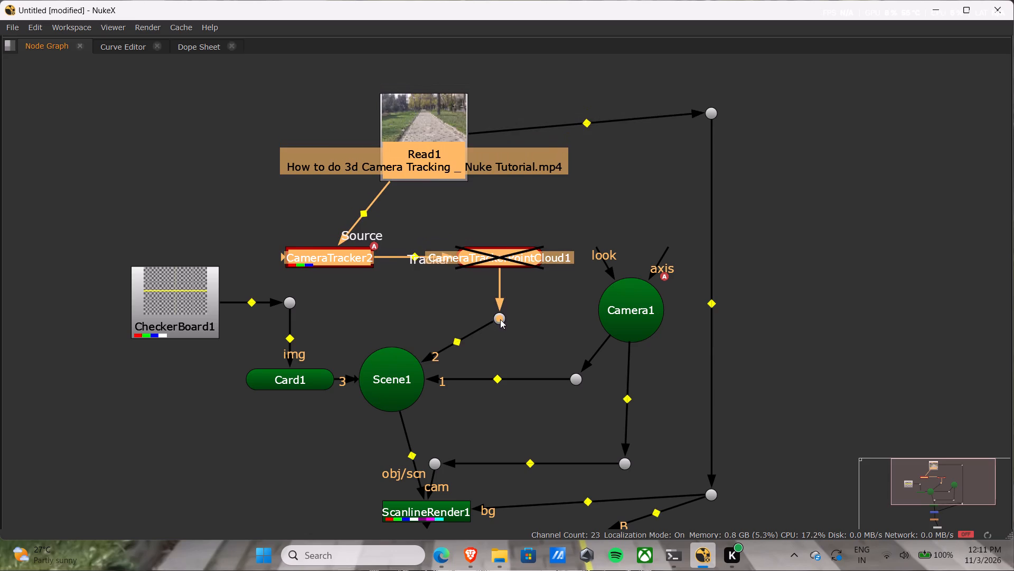
ctrl+drag(500, 319, 505, 282)
click(526, 299)
click(510, 283)
drag(510, 283, 509, 291)
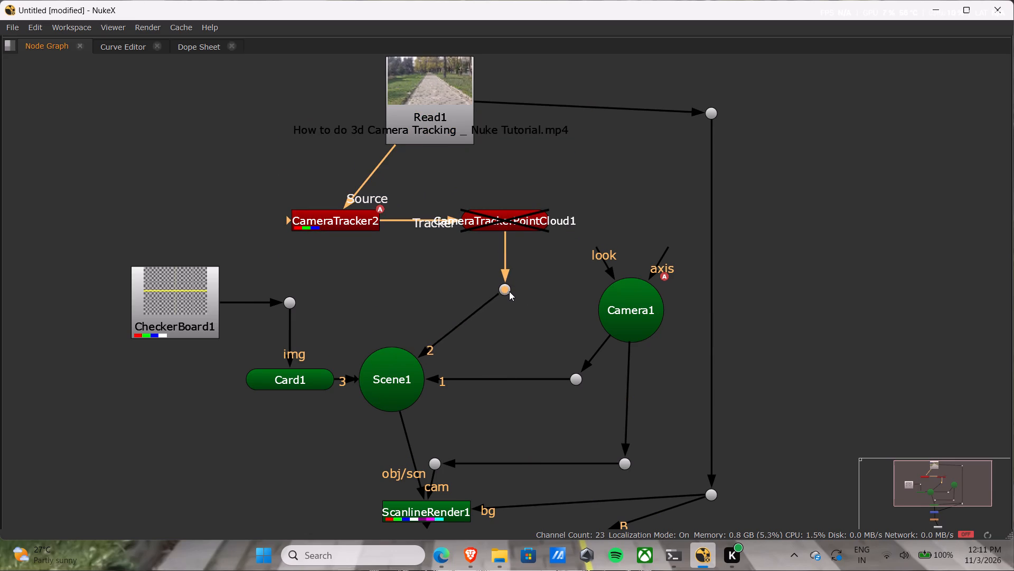
drag(509, 291, 520, 344)
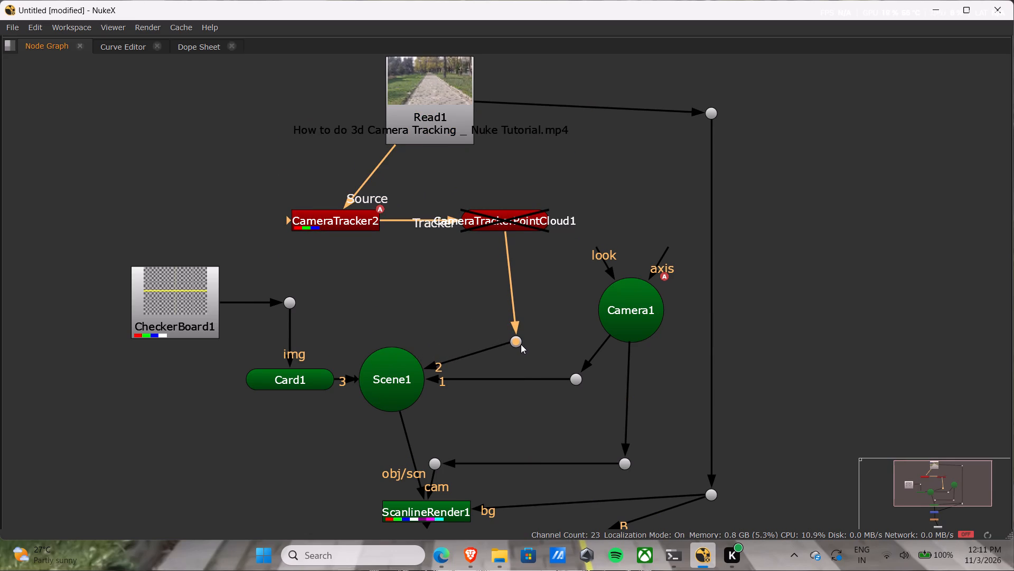
Add a dot on the Scene1 to ScanlineRender1 pipe and place it straight below Scene1, just above ScanlineRender1.
shift+middle_drag(527, 414, 525, 345)
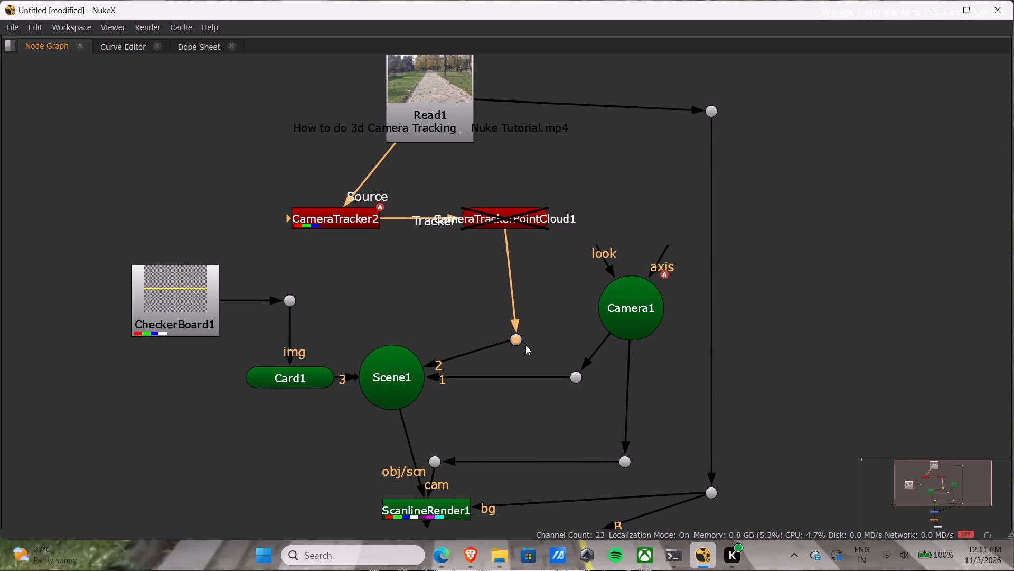
shift+middle_drag(525, 345, 522, 290)
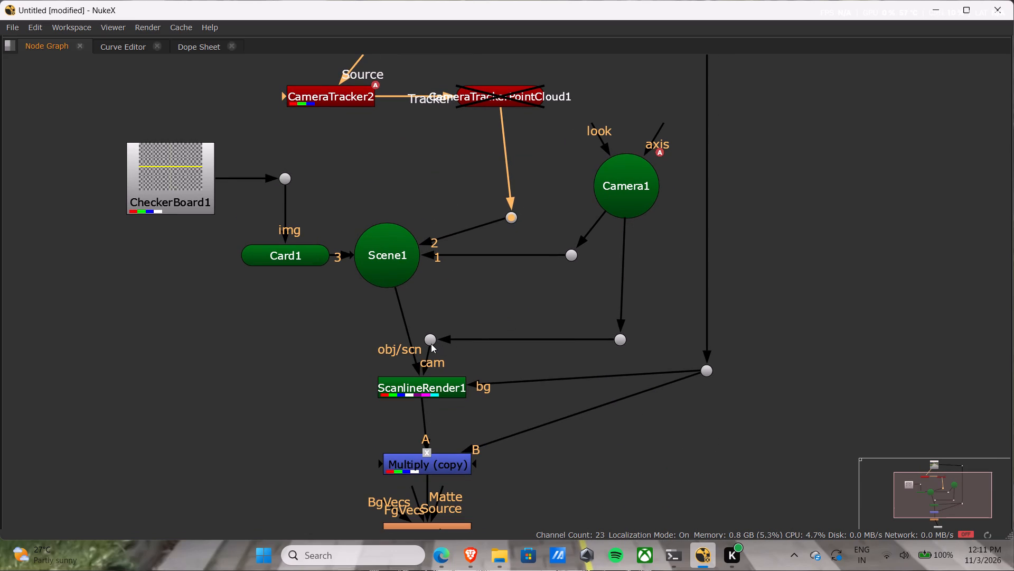
click(429, 338)
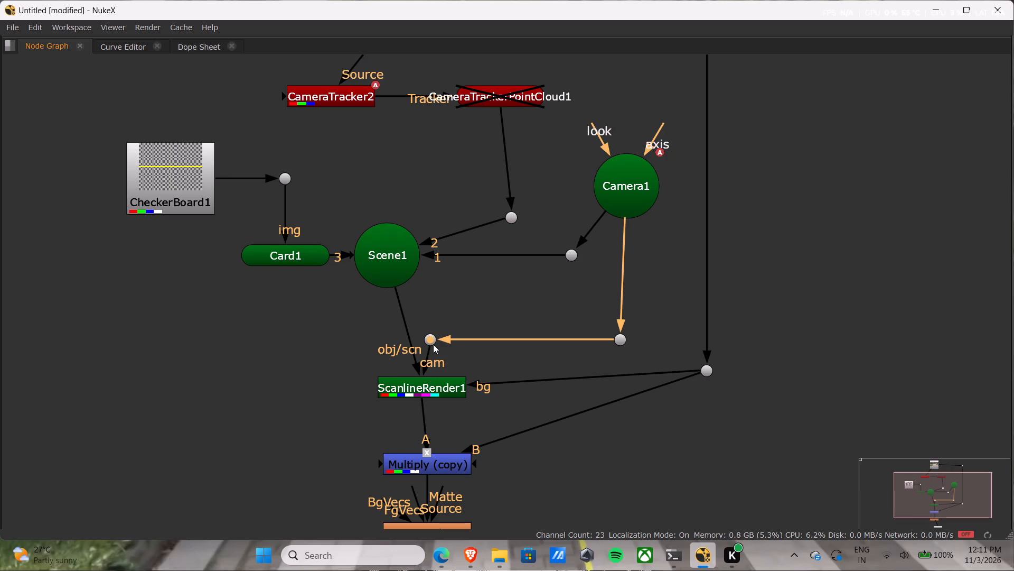
click(460, 348)
click(431, 343)
drag(425, 367, 433, 379)
click(478, 352)
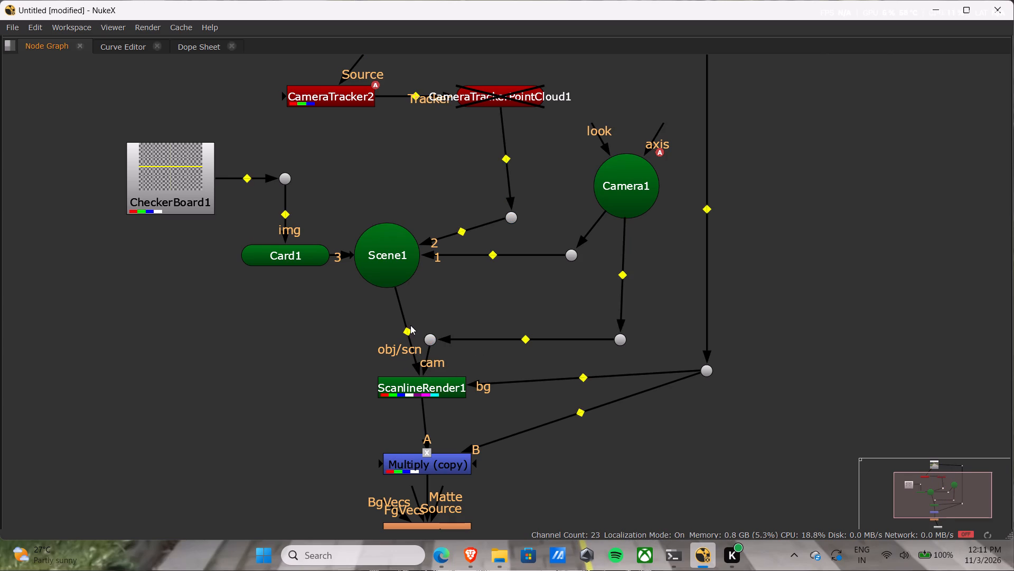
ctrl+drag(405, 330, 363, 359)
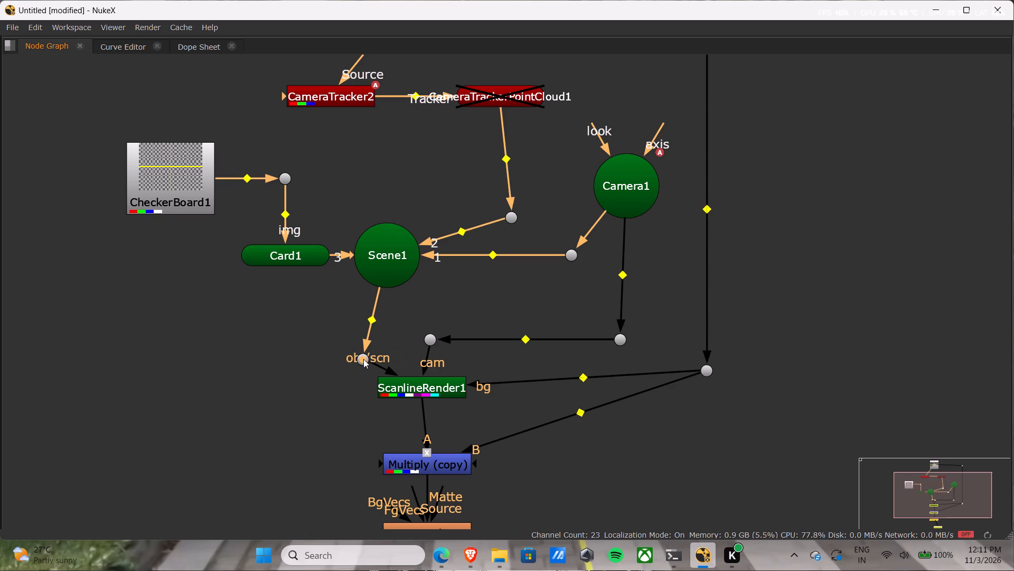
ctrl+drag(363, 359, 391, 347)
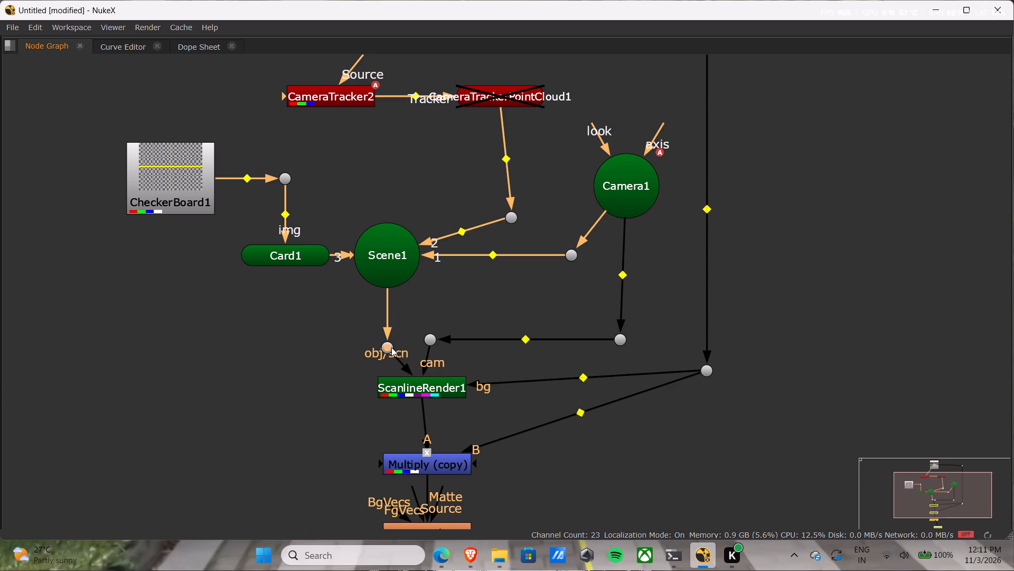
ctrl+drag(391, 347, 384, 359)
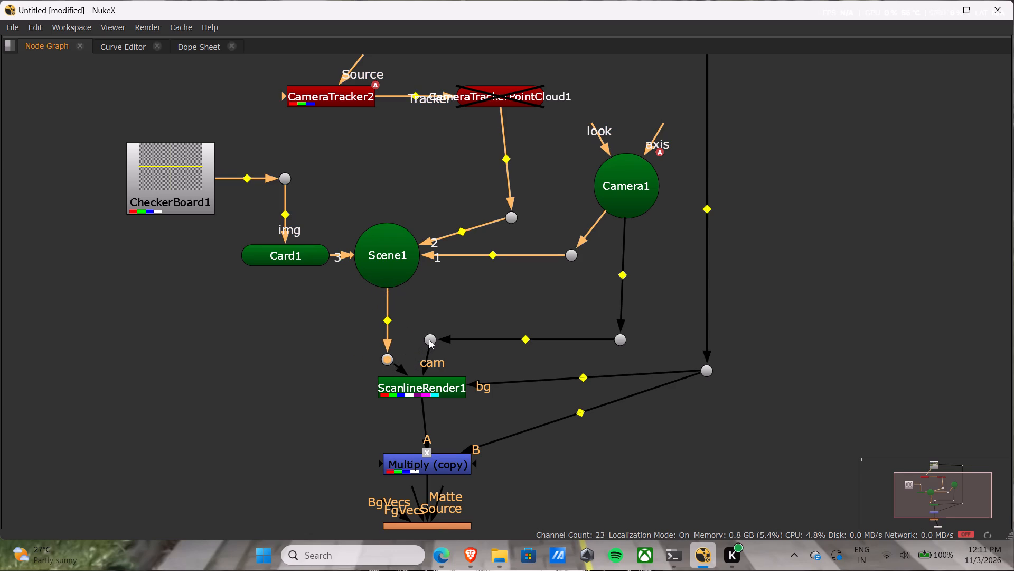
Lower the dot feeding ScanlineRender1's cam input together with its upstream dot and Camera1, keeping the two dots level.
click(429, 339)
ctrl+drag(430, 339, 430, 354)
click(666, 414)
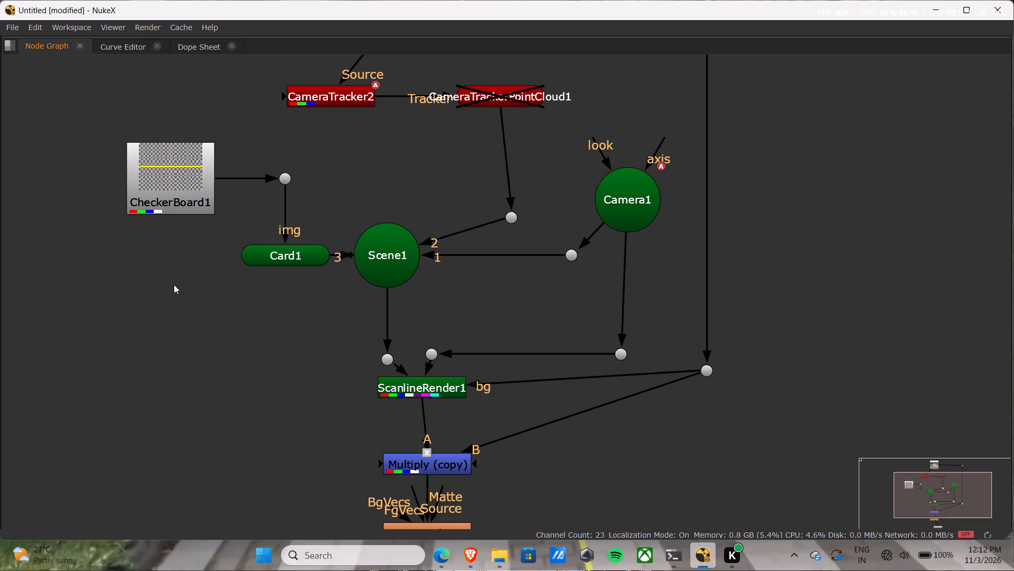
Add a classic Cylinder geometry node and place it below CheckerBoard1, lower than Card1.
key(Tab)
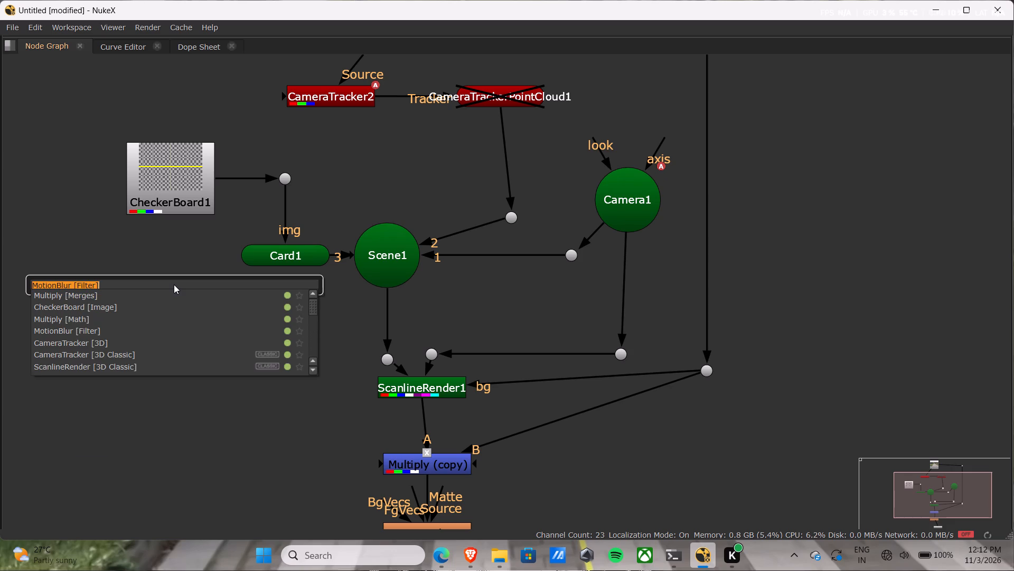
key(BackSpace)
text(cy)
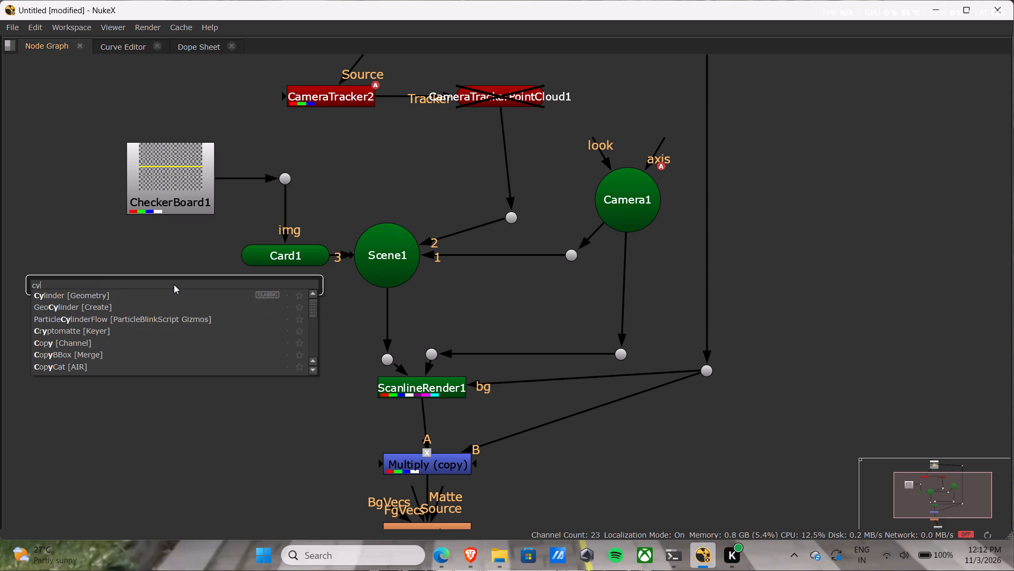
click(111, 290)
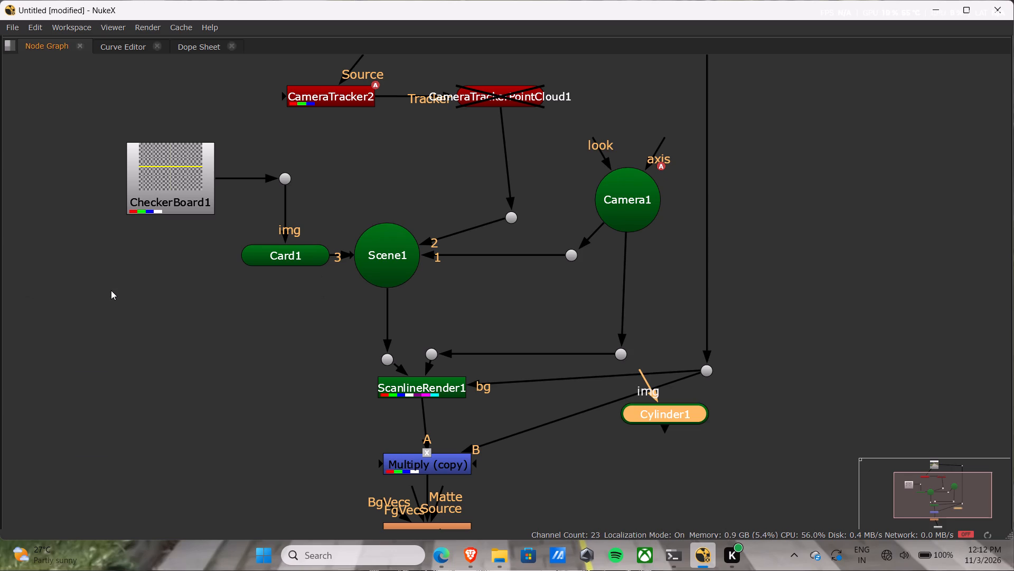
drag(703, 417, 196, 368)
drag(137, 320, 358, 280)
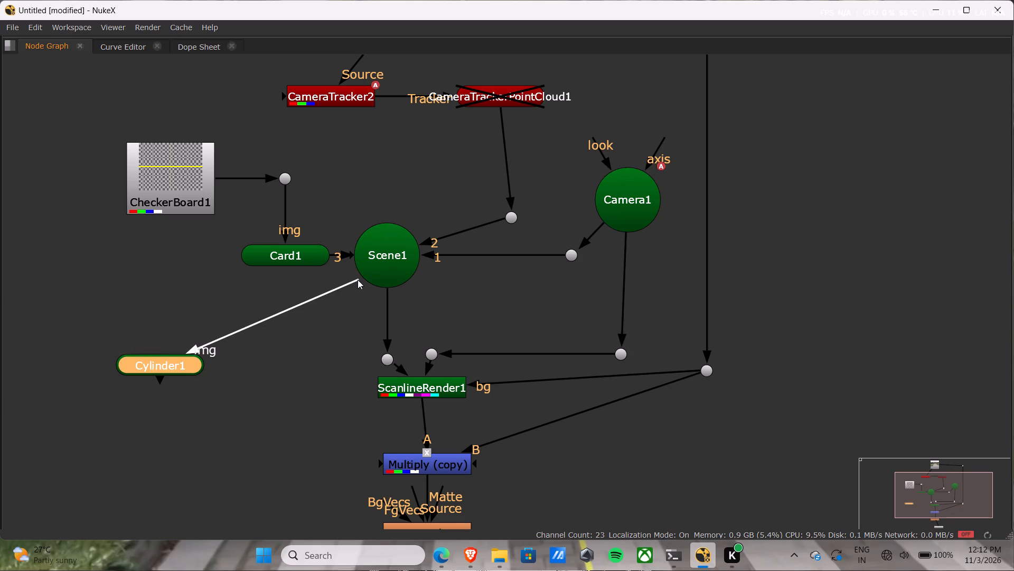
drag(358, 280, 381, 272)
drag(166, 365, 162, 348)
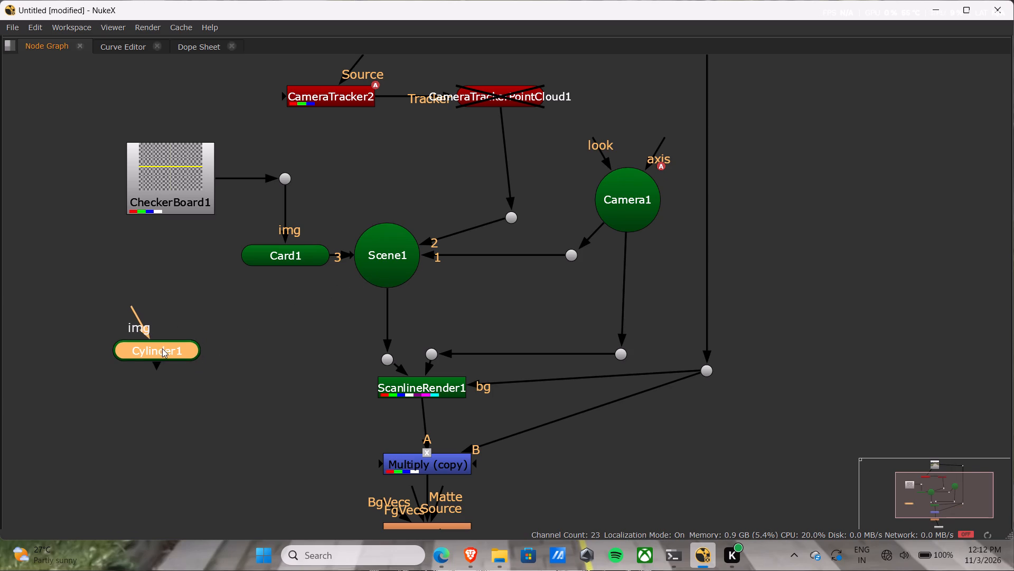
drag(162, 348, 160, 335)
click(199, 335)
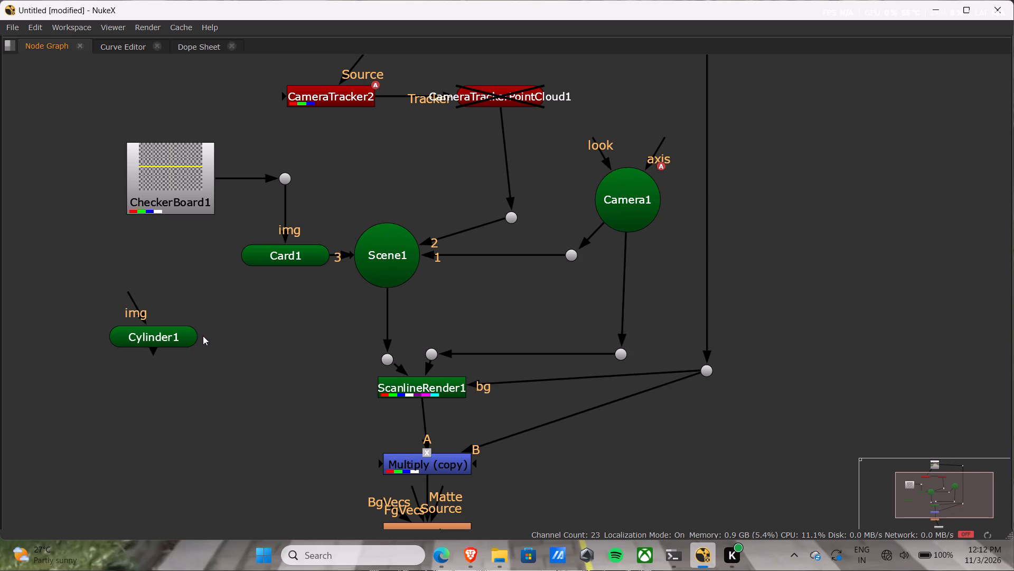
Connect Cylinder1's output to Scene1 as a new input, routed through a dot level with Cylinder1.
drag(152, 349, 380, 282)
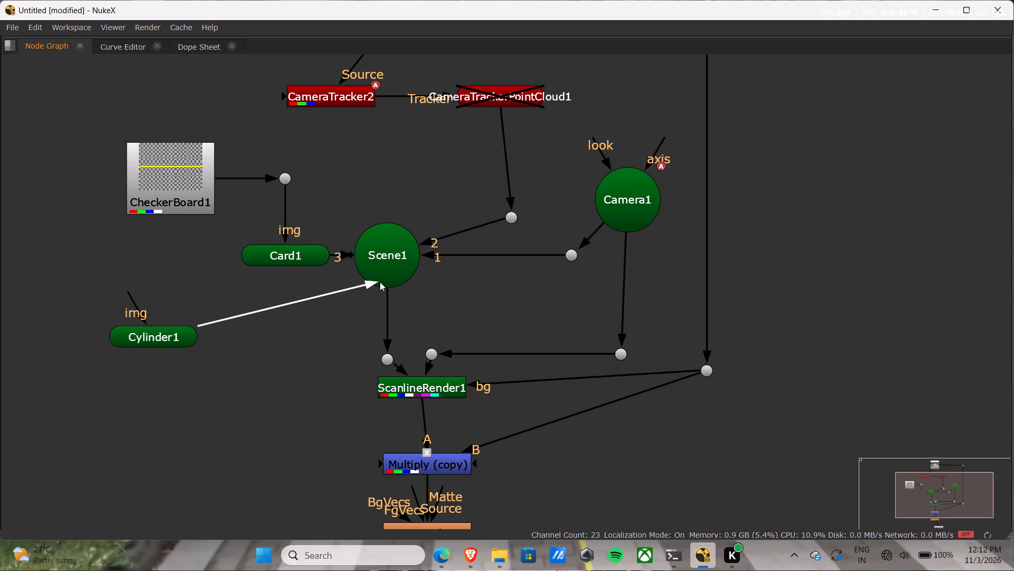
drag(380, 282, 380, 275)
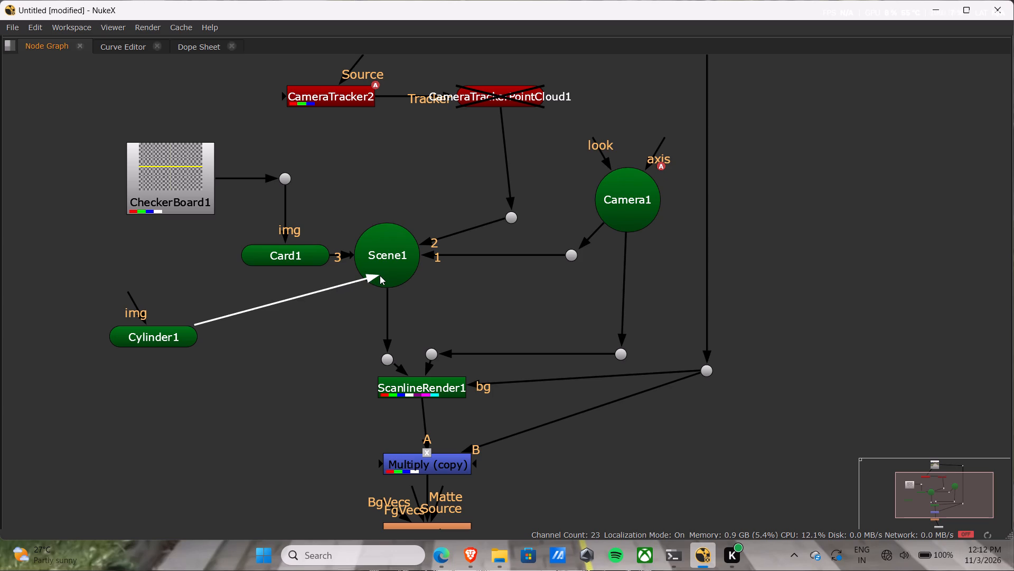
drag(380, 275, 303, 336)
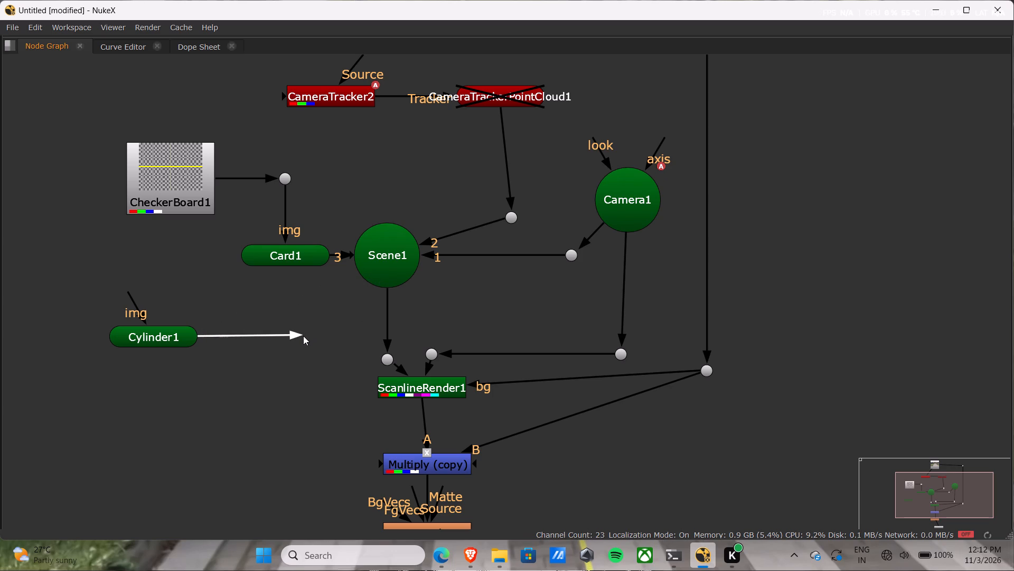
drag(303, 336, 375, 274)
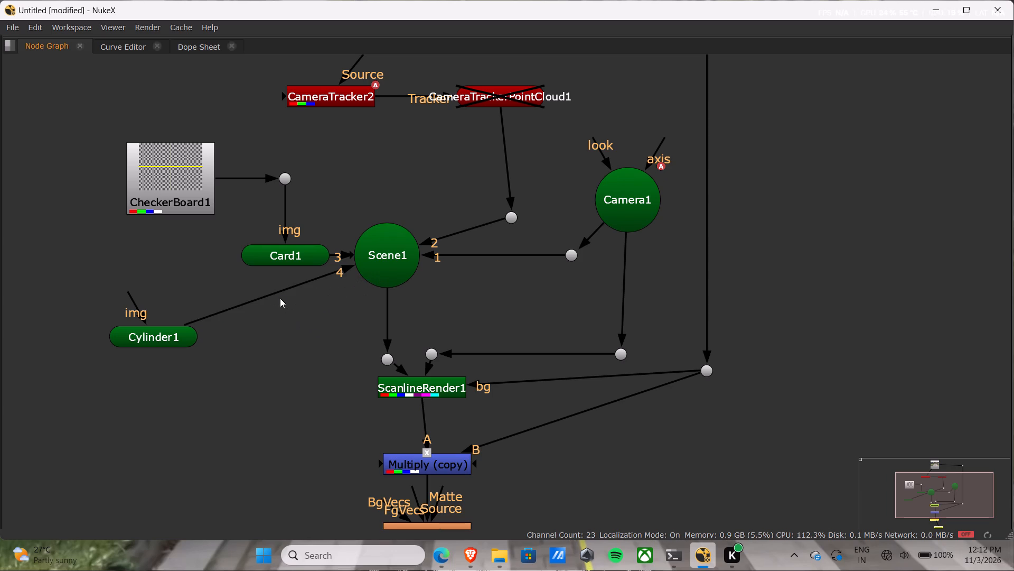
ctrl+drag(274, 292, 312, 348)
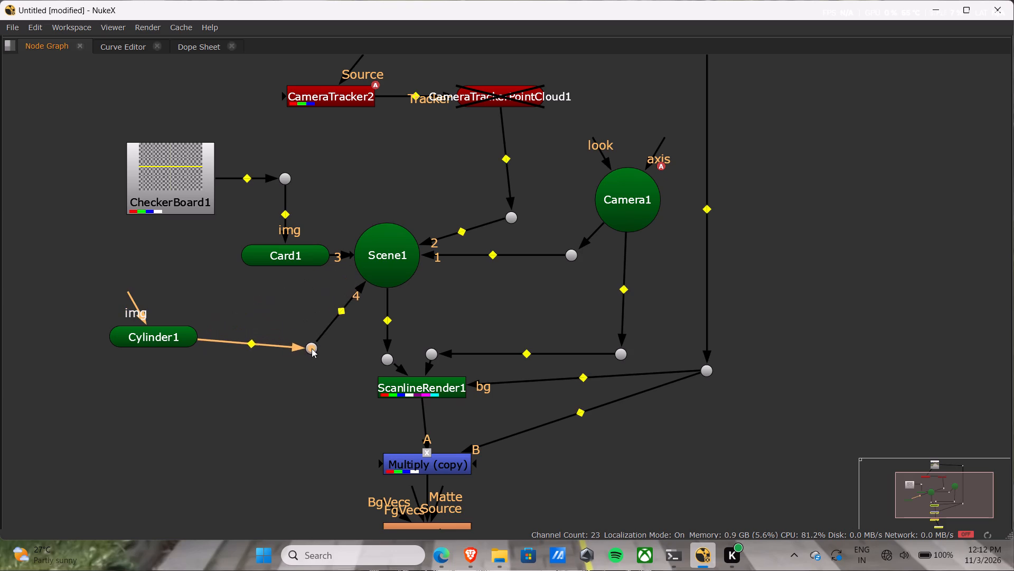
ctrl+drag(312, 348, 327, 336)
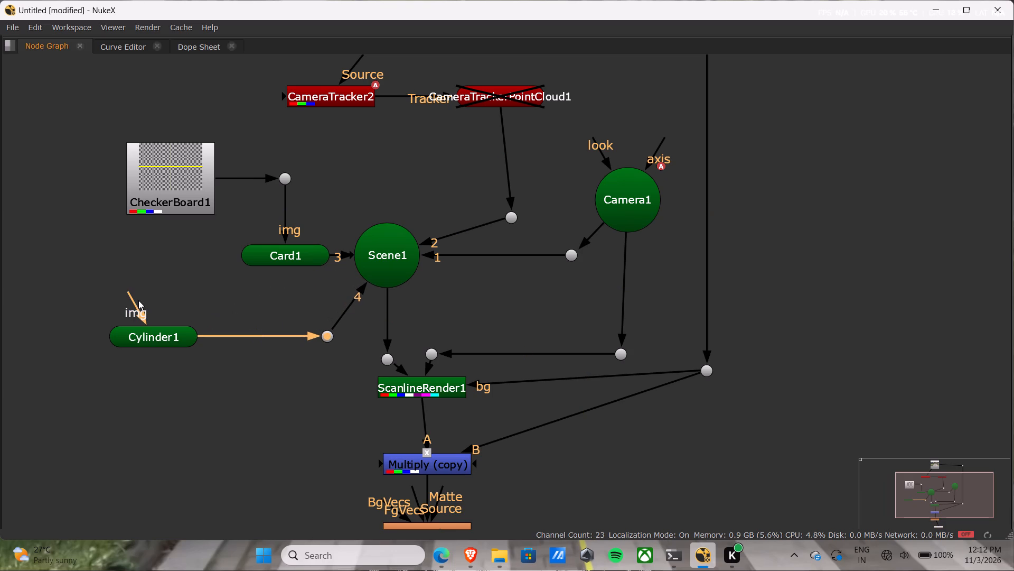
Connect Cylinder1's img input to CheckerBoard1 and align Cylinder1 straight below CheckerBoard1, level with its output dot.
drag(128, 294, 155, 205)
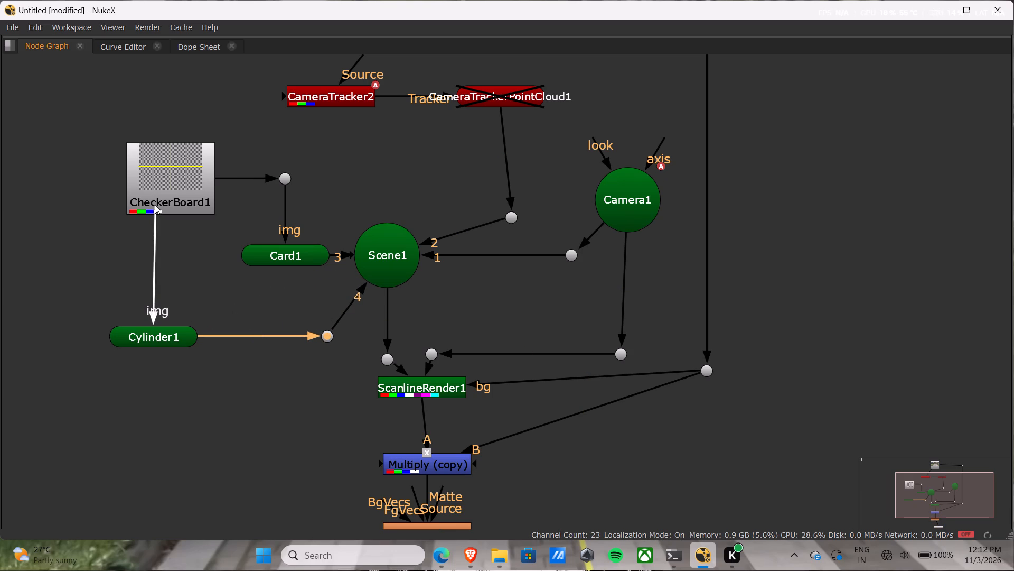
drag(155, 205, 153, 205)
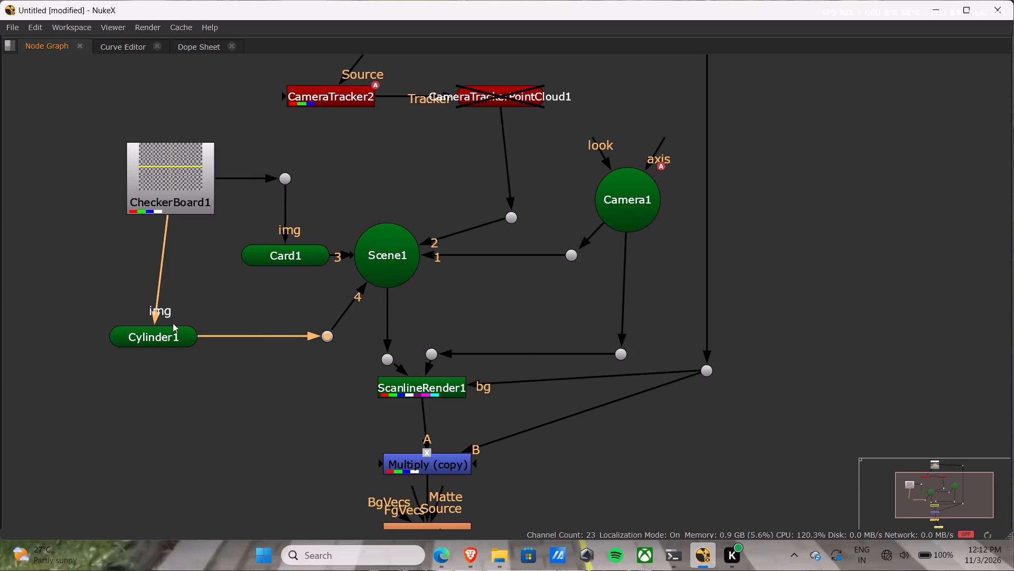
drag(162, 338, 183, 333)
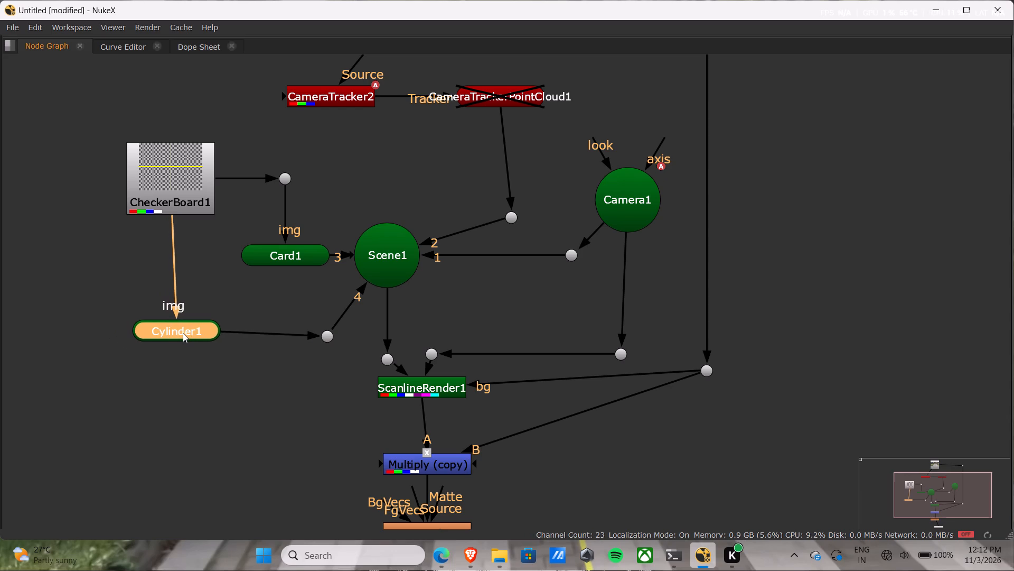
drag(183, 333, 180, 342)
click(190, 352)
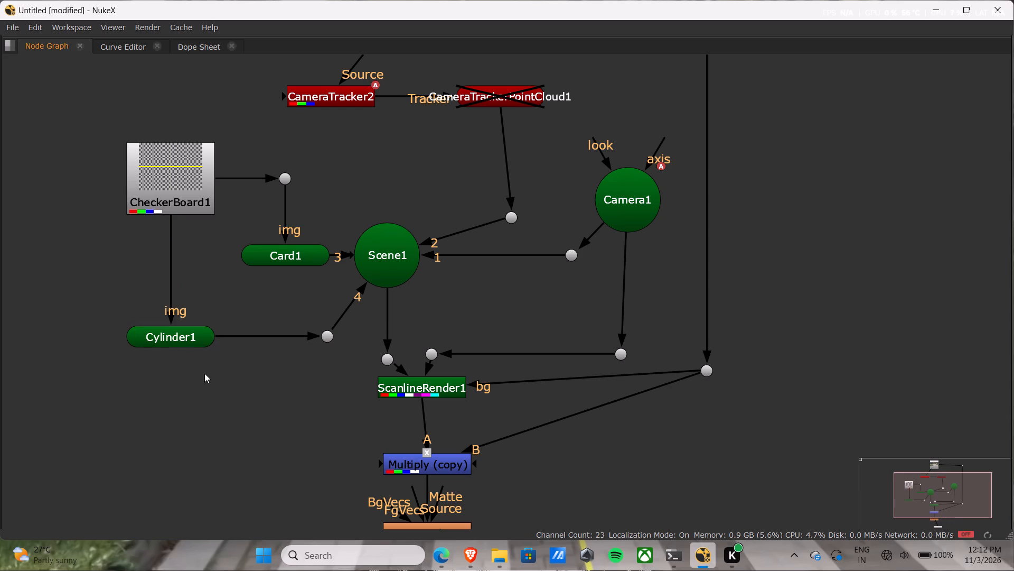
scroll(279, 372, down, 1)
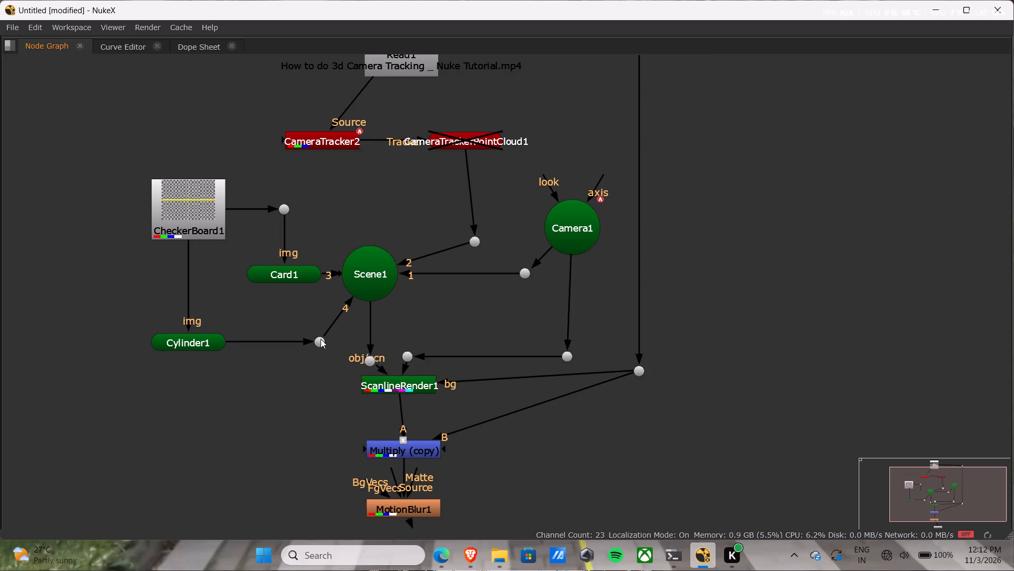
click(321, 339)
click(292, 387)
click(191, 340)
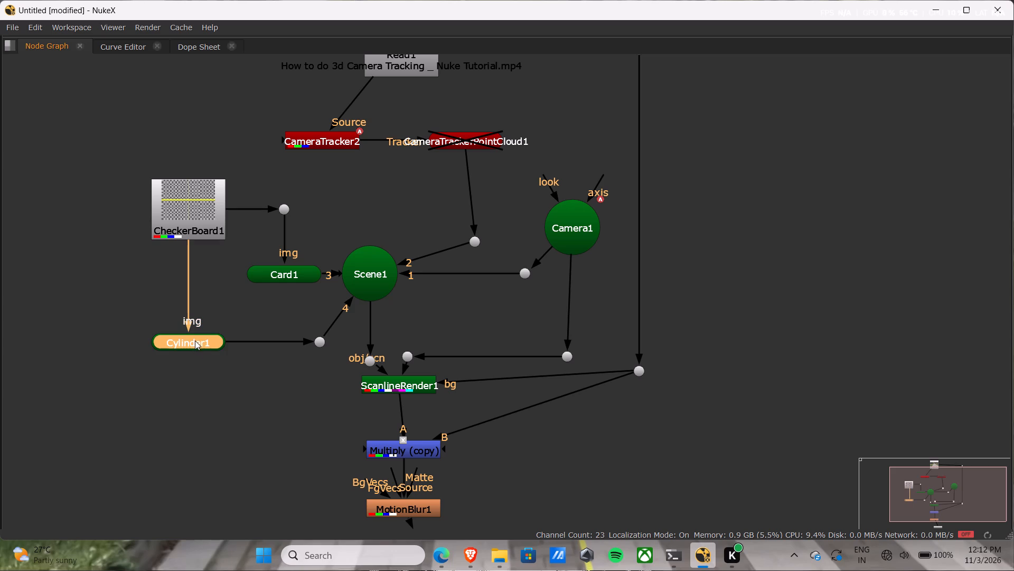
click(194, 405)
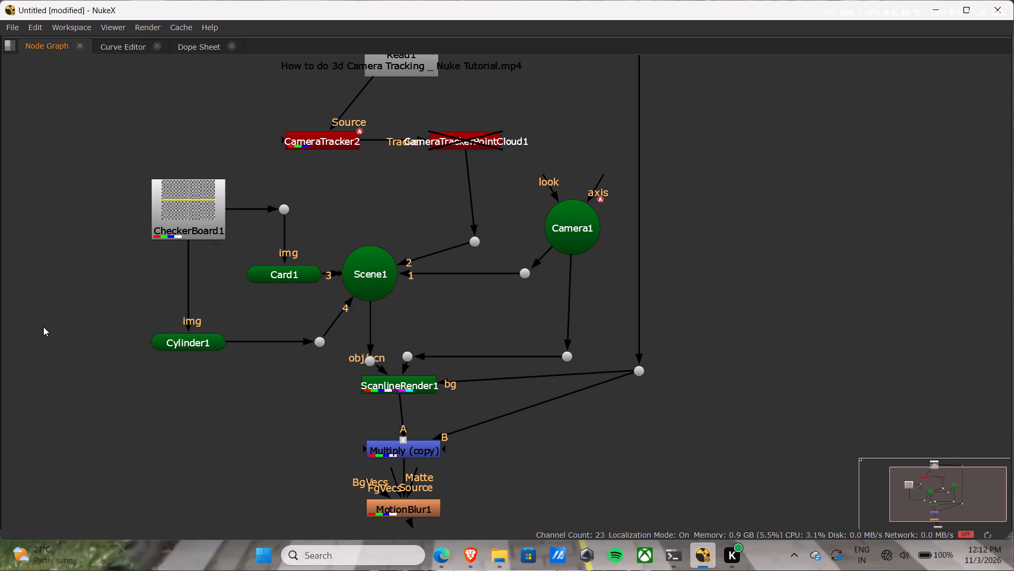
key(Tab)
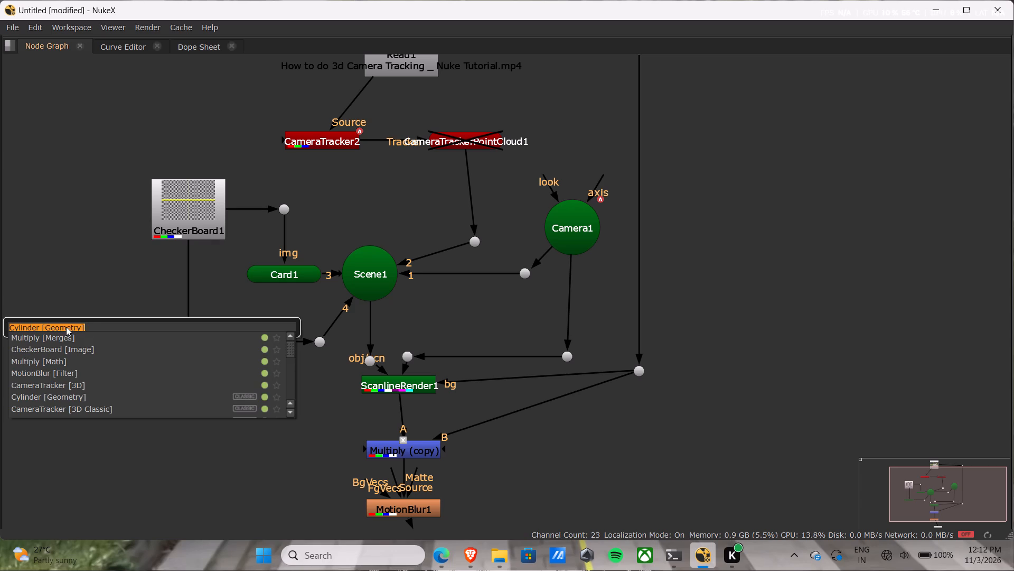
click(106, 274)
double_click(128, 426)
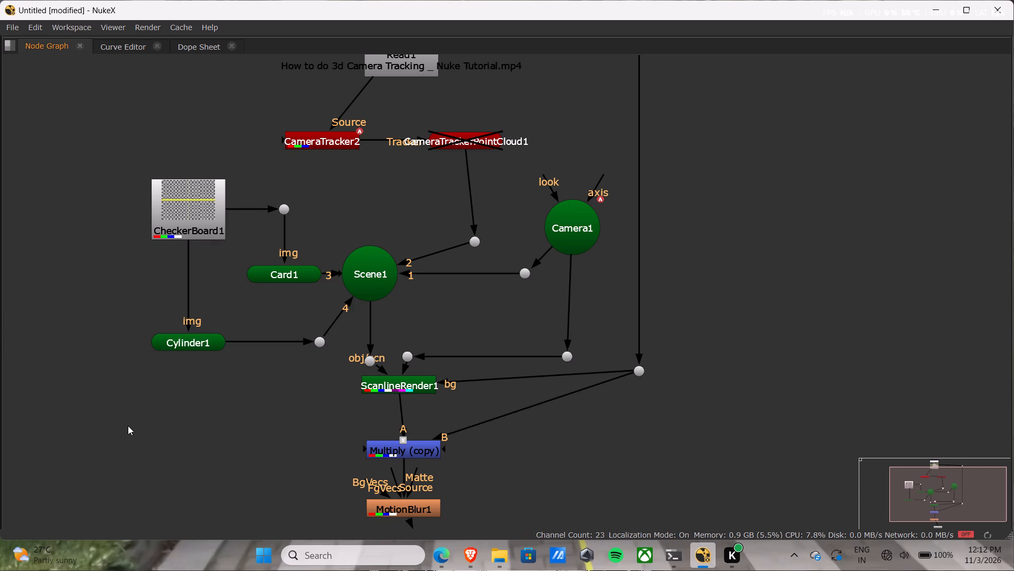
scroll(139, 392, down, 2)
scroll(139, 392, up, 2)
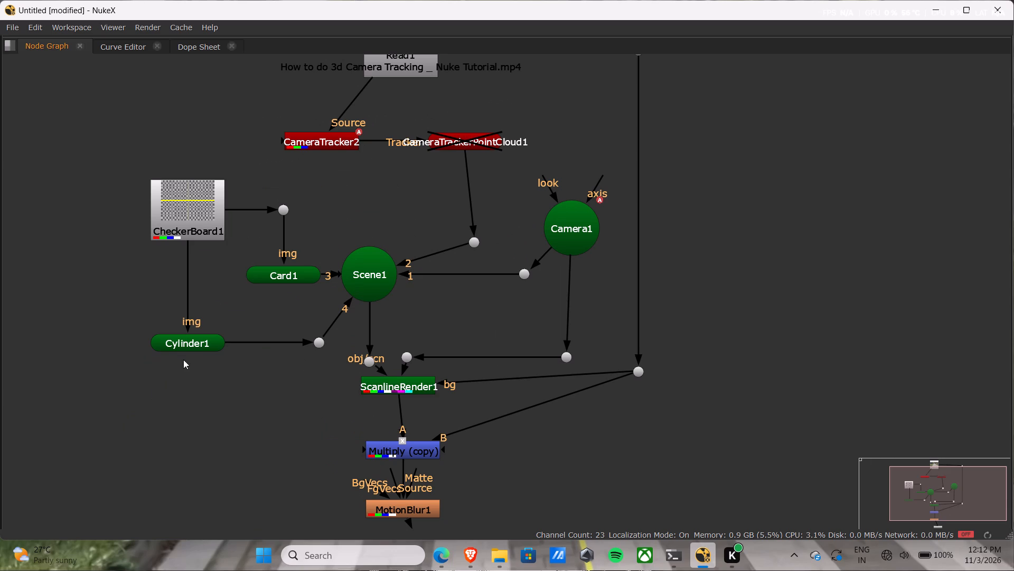
Restore the full workspace, switch the viewer to 3D and reduce Cylinder1's uniform scale to 0.095.
click(186, 343)
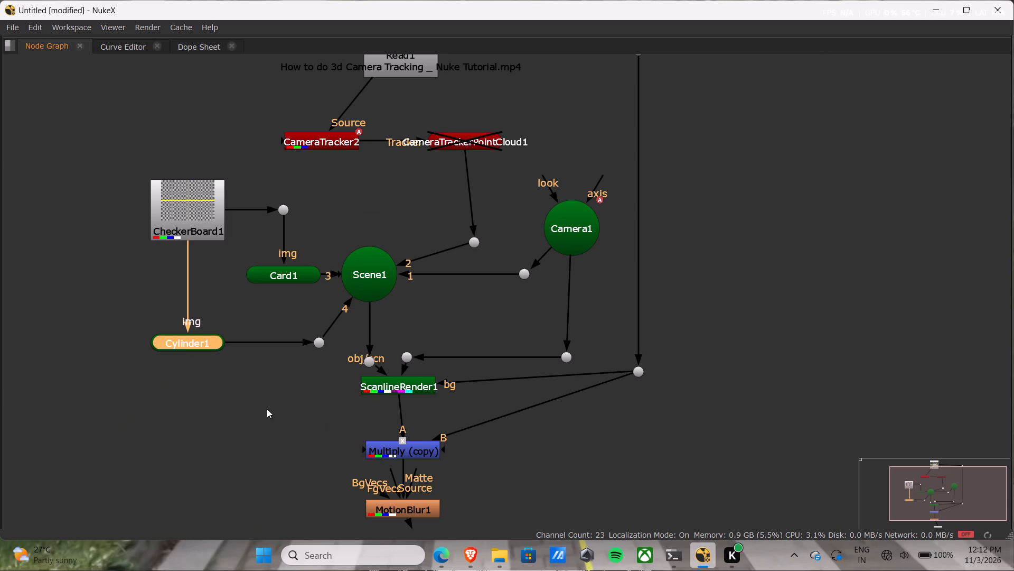
key(space)
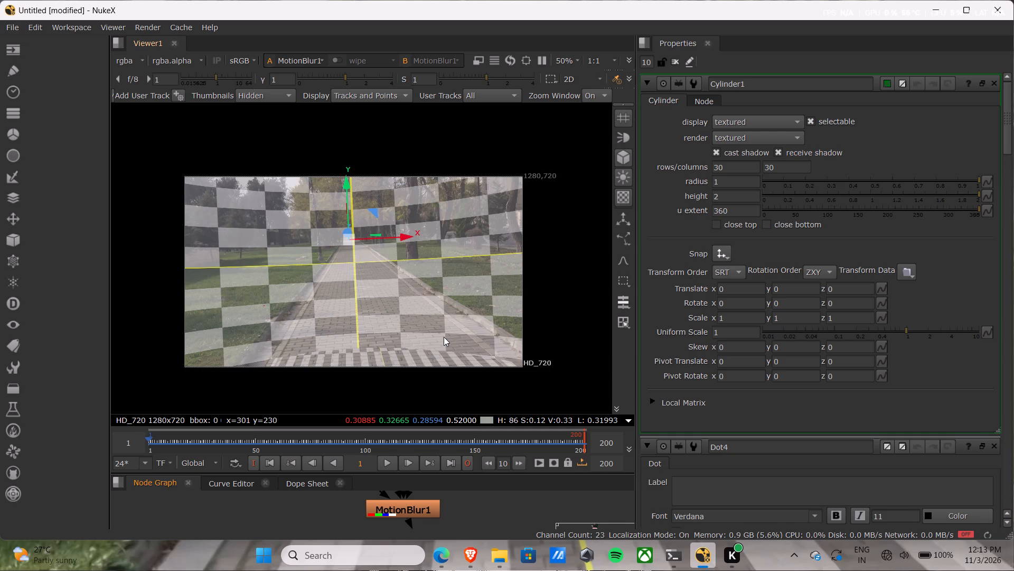
key(Tab)
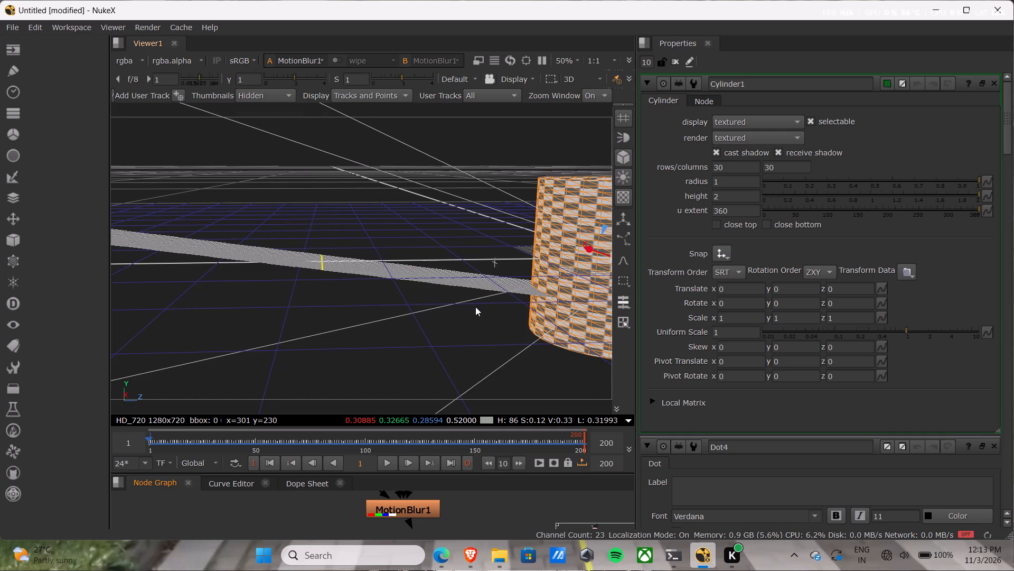
scroll(475, 307, down, 2)
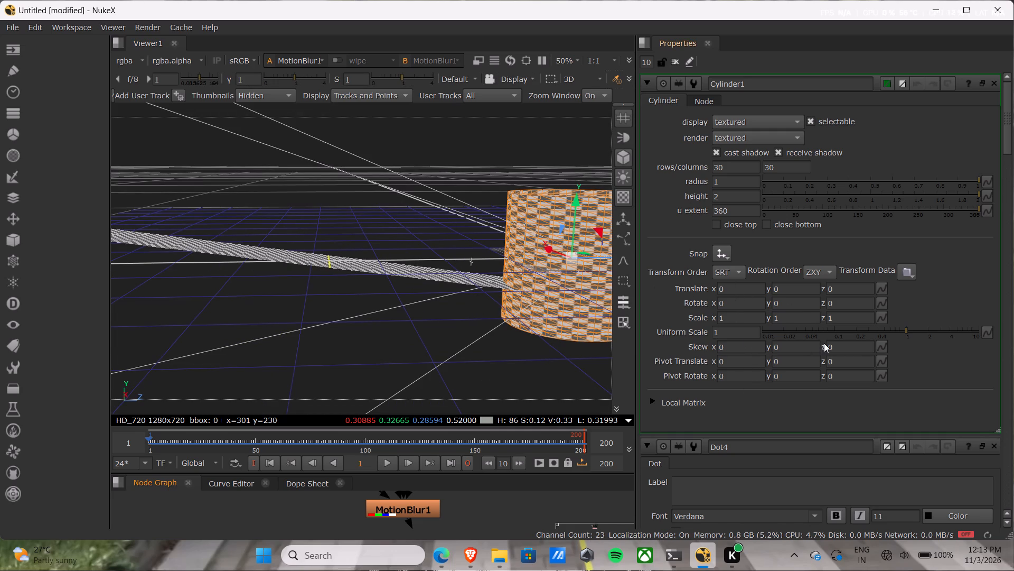
drag(895, 332, 846, 334)
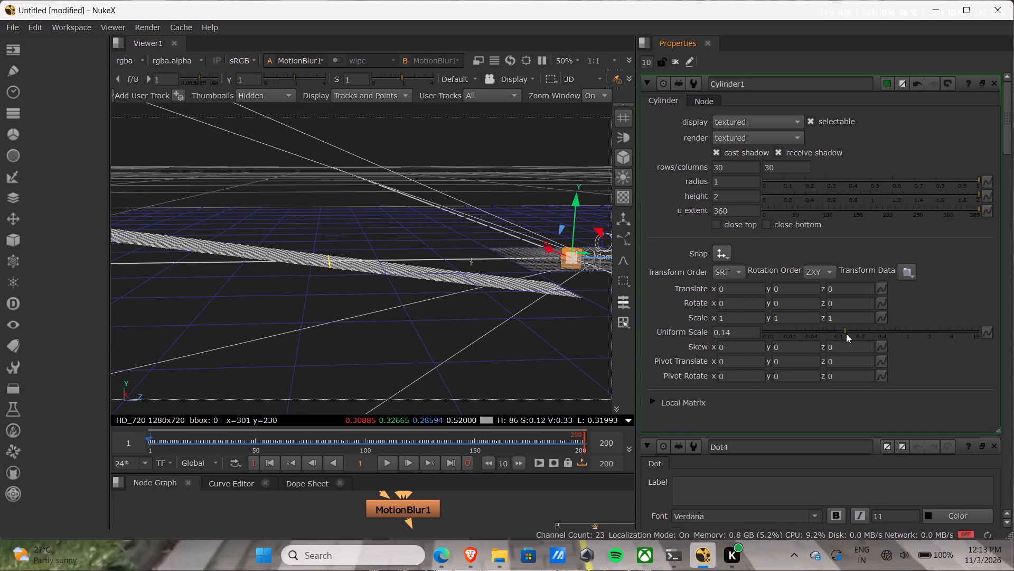
drag(846, 334, 834, 334)
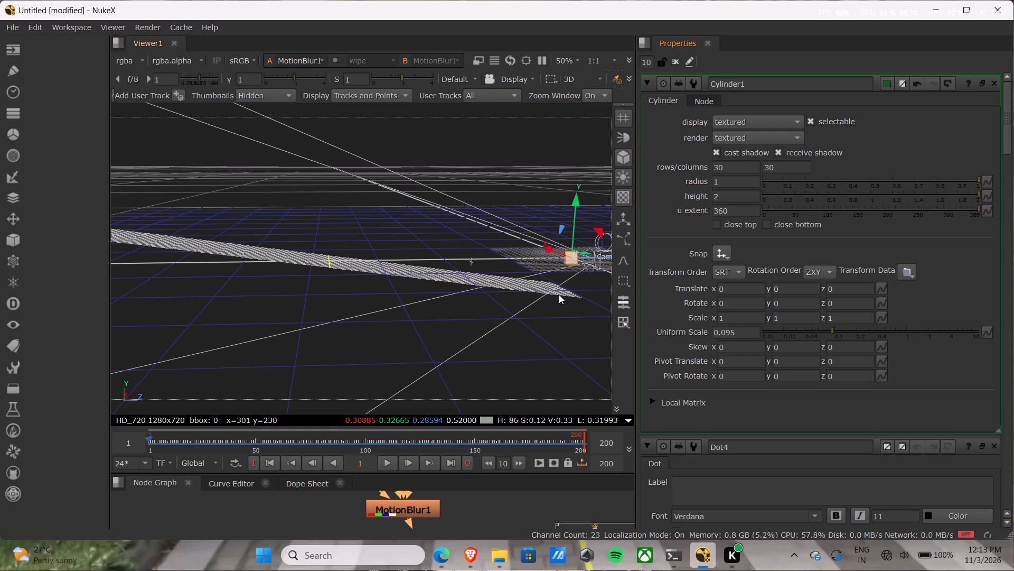
shift+middle_drag(557, 297, 433, 307)
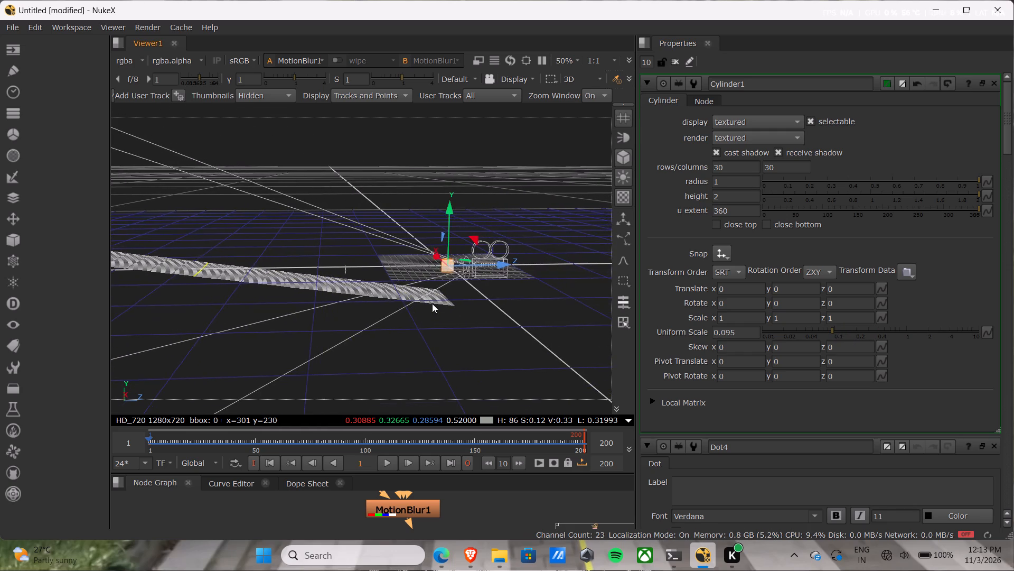
Move Cylinder1 in the 3D view down onto the card, to about Y -0.28 and Z -0.785.
scroll(432, 303, up, 3)
drag(540, 263, 470, 269)
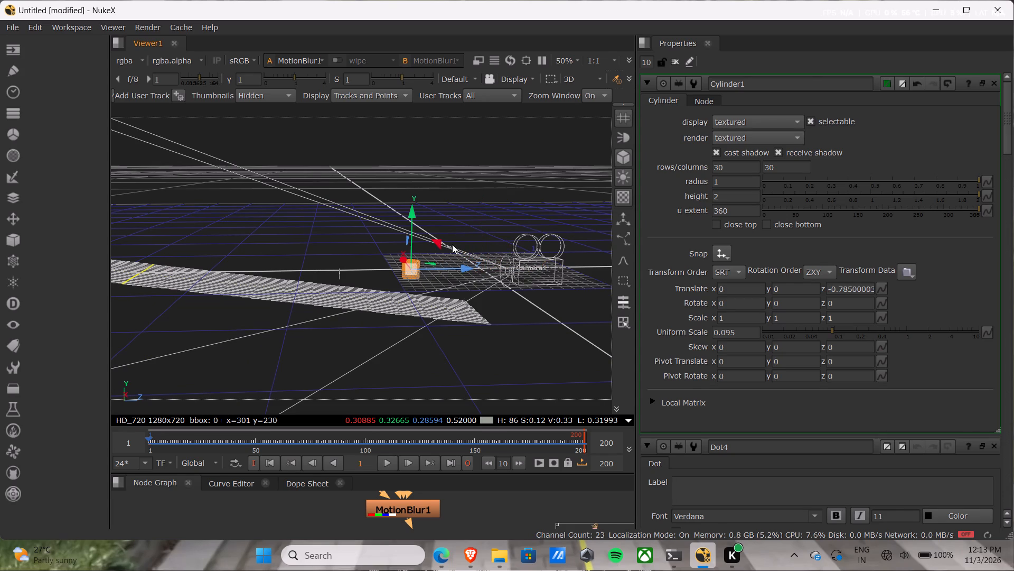
drag(414, 210, 410, 235)
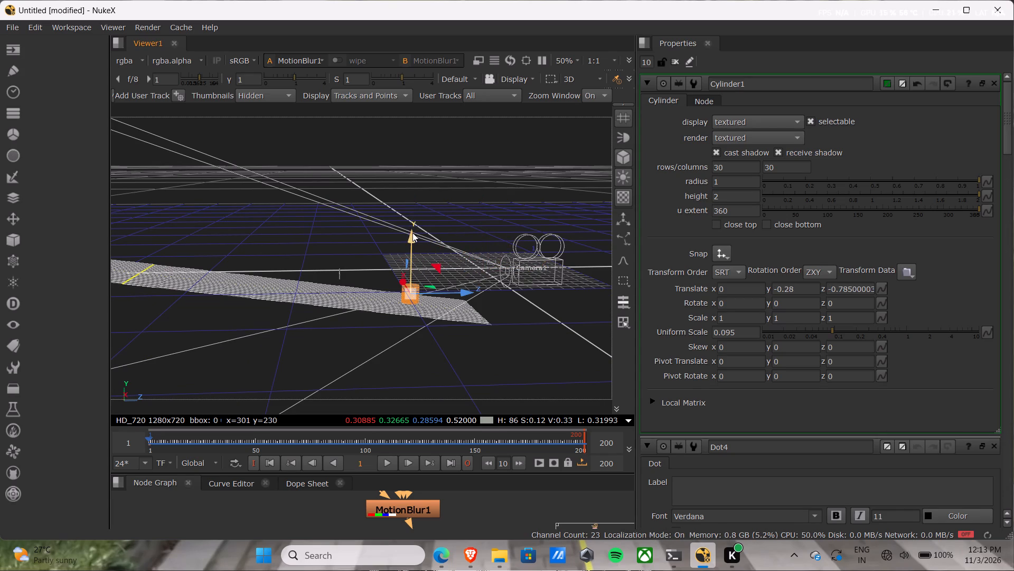
click(496, 338)
middle_drag(512, 371, 504, 338)
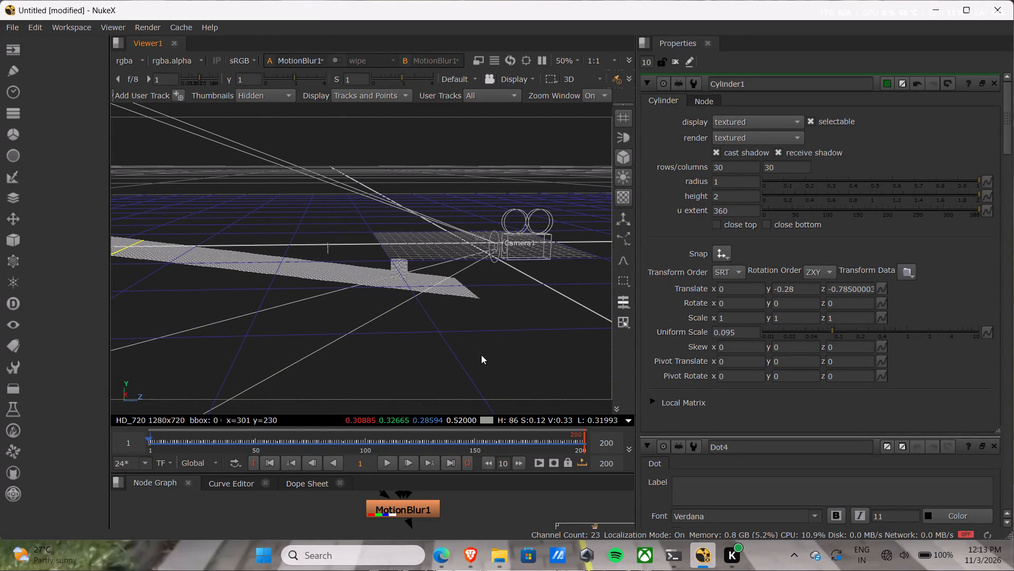
Resize the workspace so the viewer is wider and the node graph area is taller.
drag(635, 334, 735, 321)
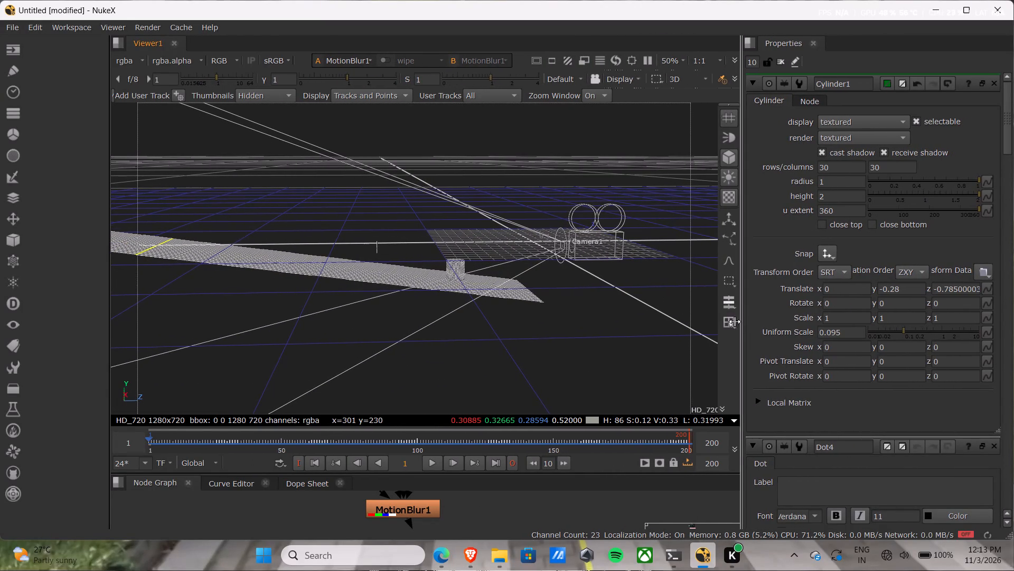
drag(735, 321, 733, 321)
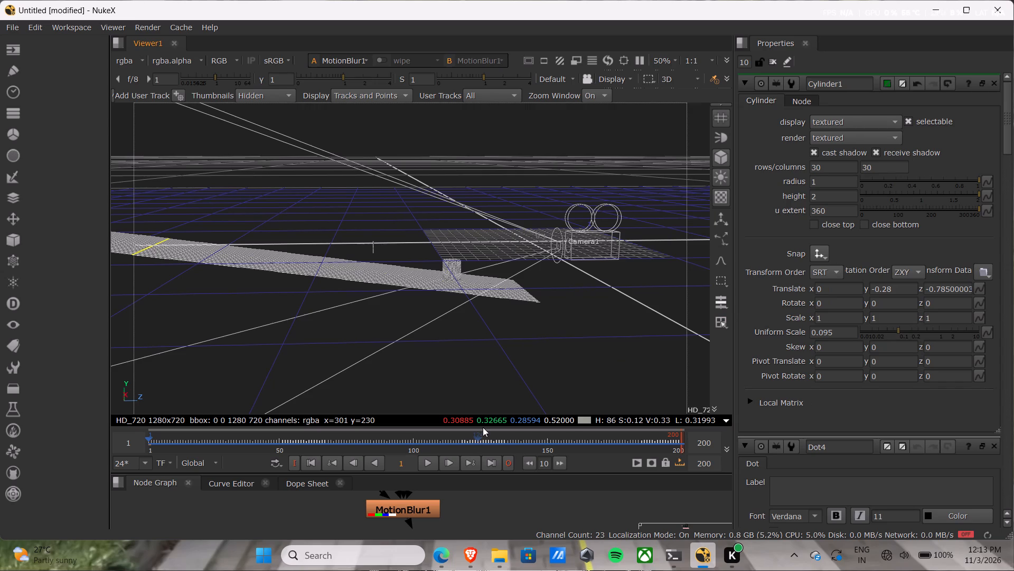
drag(483, 473, 470, 329)
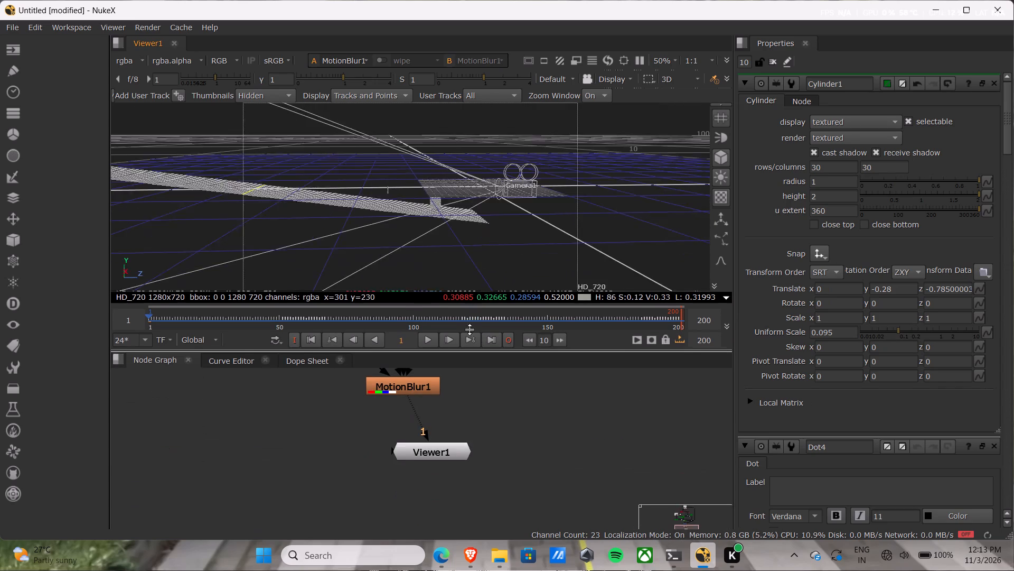
drag(470, 329, 460, 332)
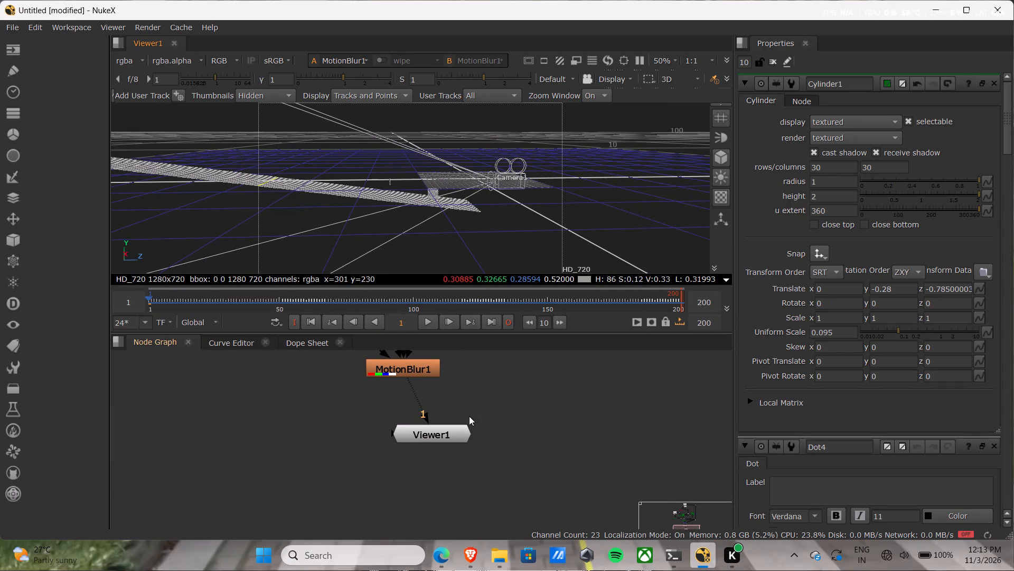
Find the Scene1 node in the node graph and view it in both 3D and 2D.
scroll(469, 416, down, 1)
middle_drag(469, 415, 463, 496)
middle_drag(482, 408, 471, 476)
middle_drag(471, 464, 468, 493)
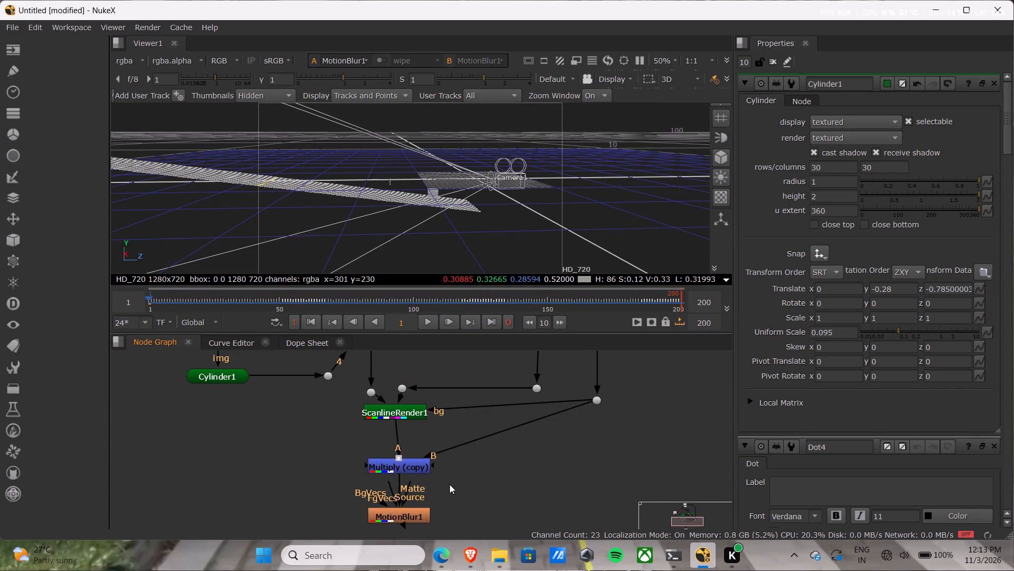
middle_drag(285, 426, 306, 452)
click(397, 382)
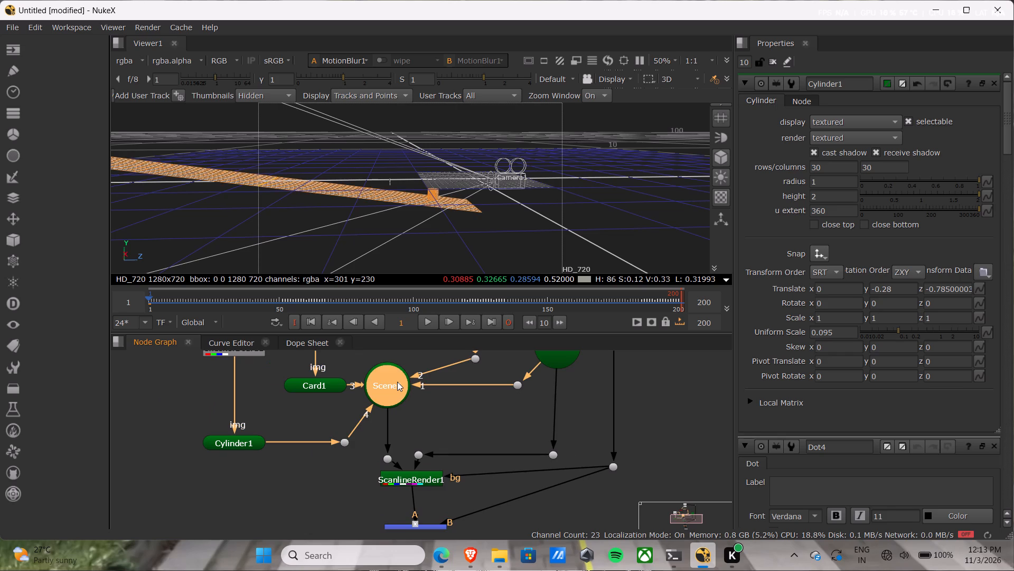
key(1)
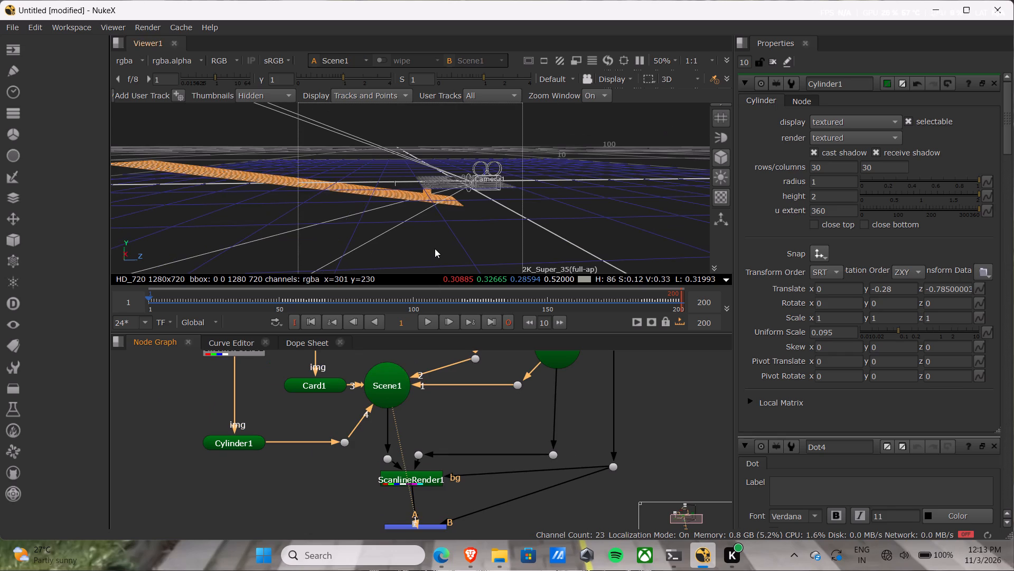
scroll(441, 205, up, 2)
click(467, 213)
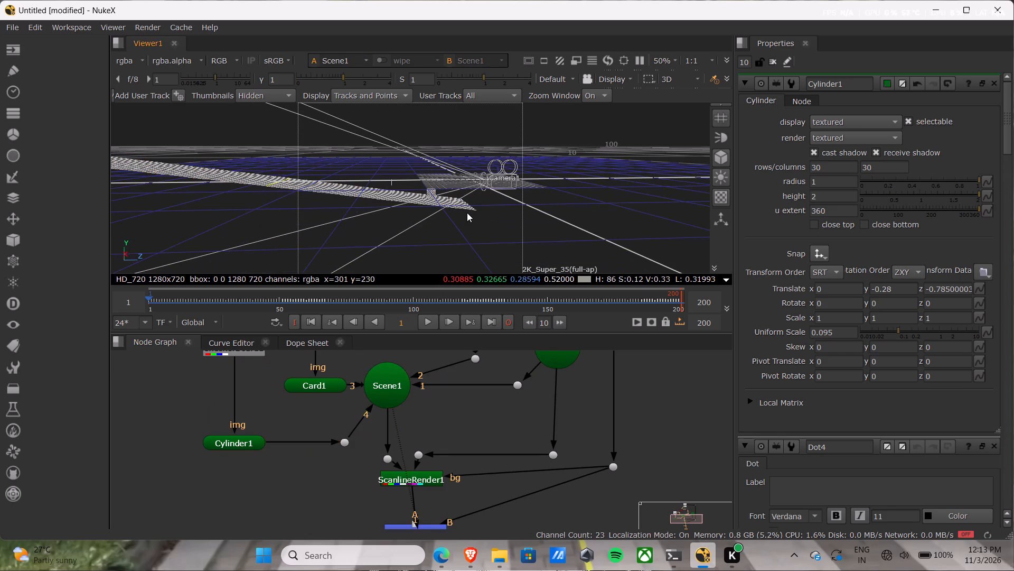
key(Tab)
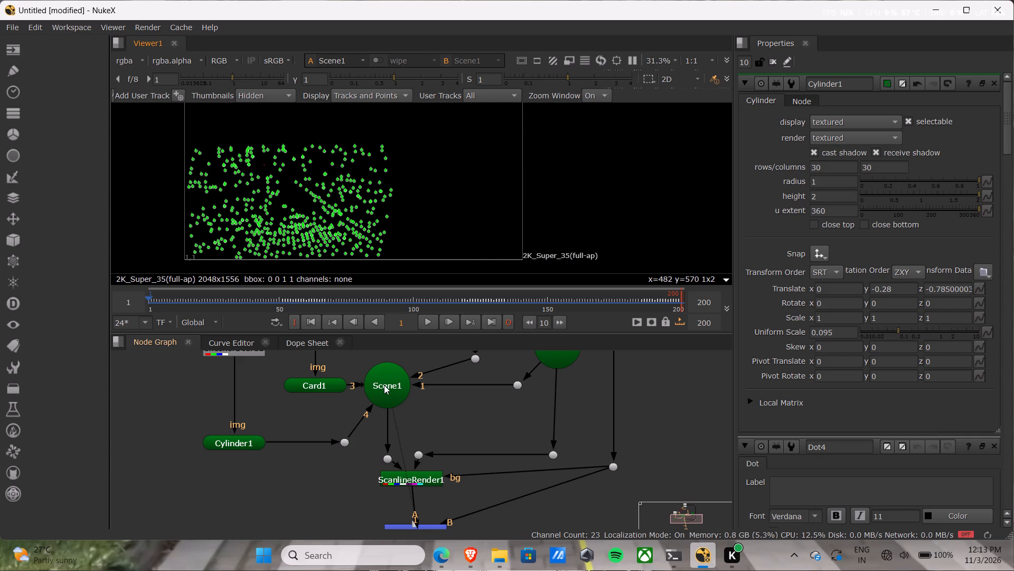
click(384, 385)
key(1)
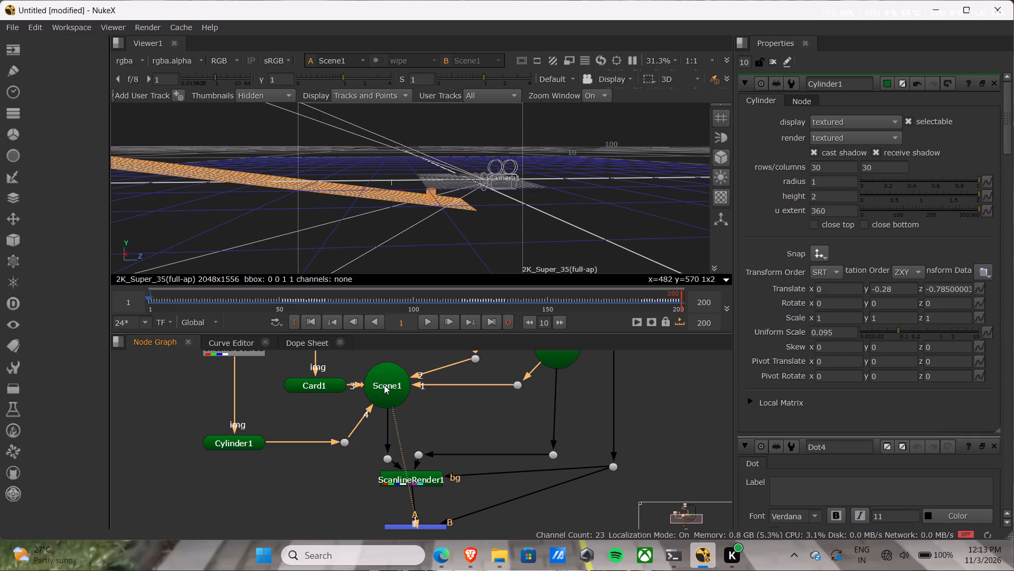
Display the ScanlineRender1 output in the viewer as a 2D image of the cylinder on the path.
click(417, 474)
key(1)
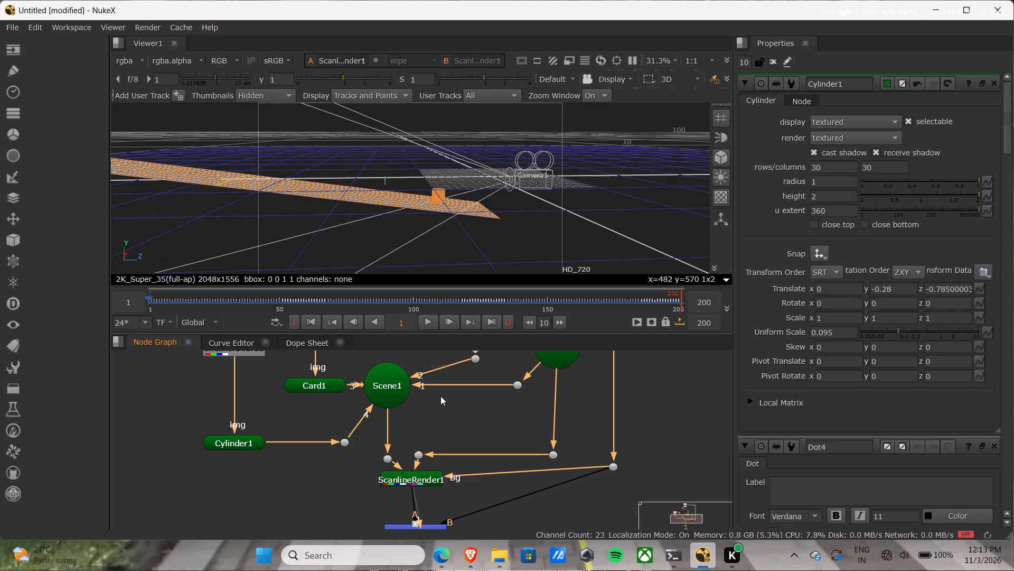
key(Tab)
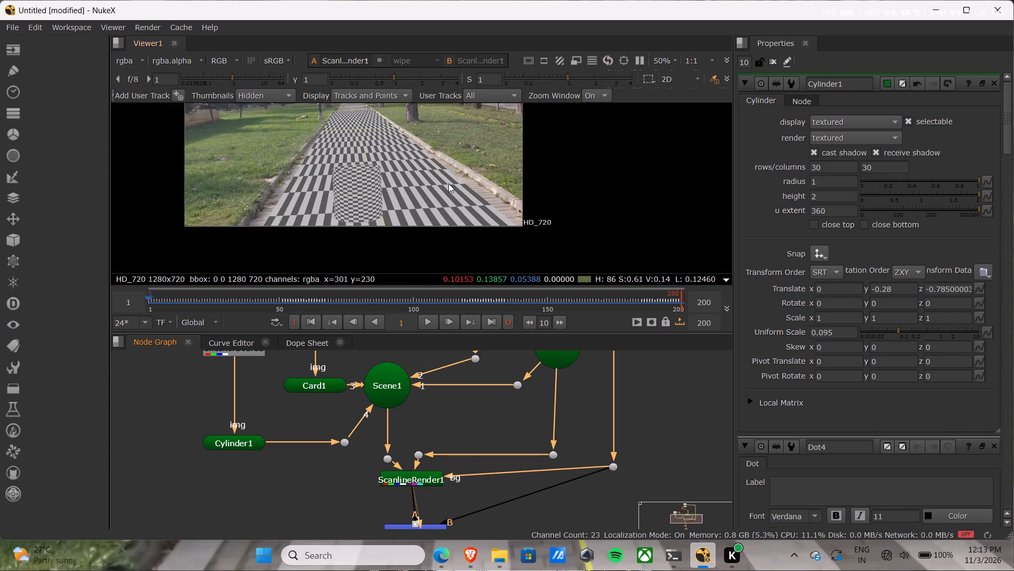
scroll(428, 190, up, 2)
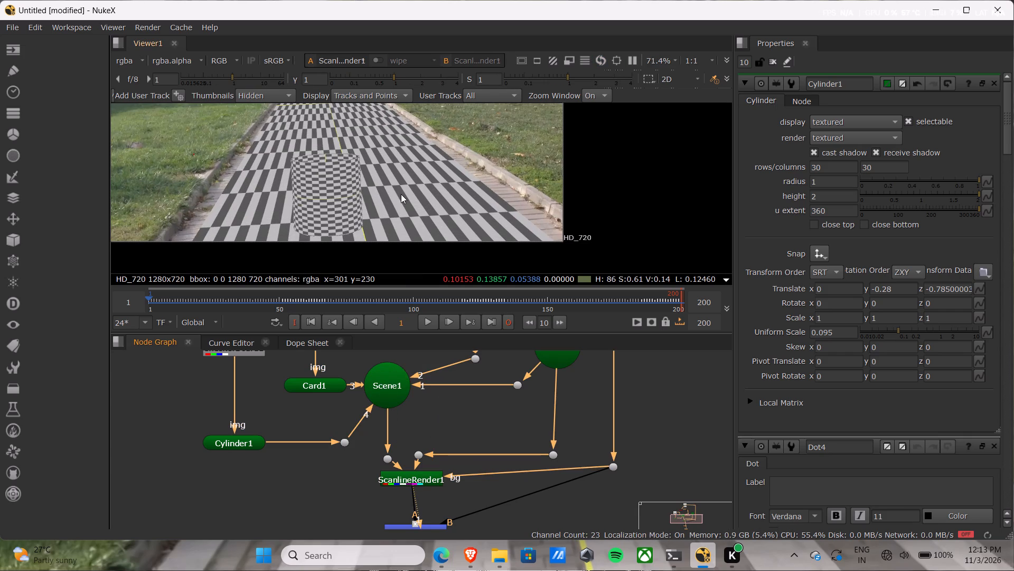
shift+middle_drag(404, 197, 436, 236)
click(365, 222)
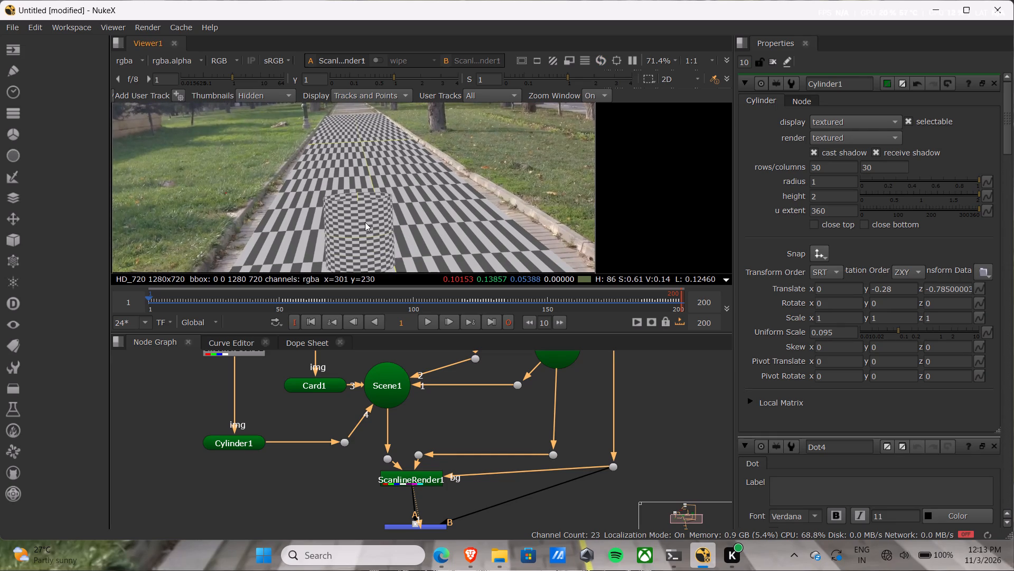
Move Cylinder1 to the right edge of the path, at about X 0.441, Y -0.132 and Z -0.781.
click(251, 436)
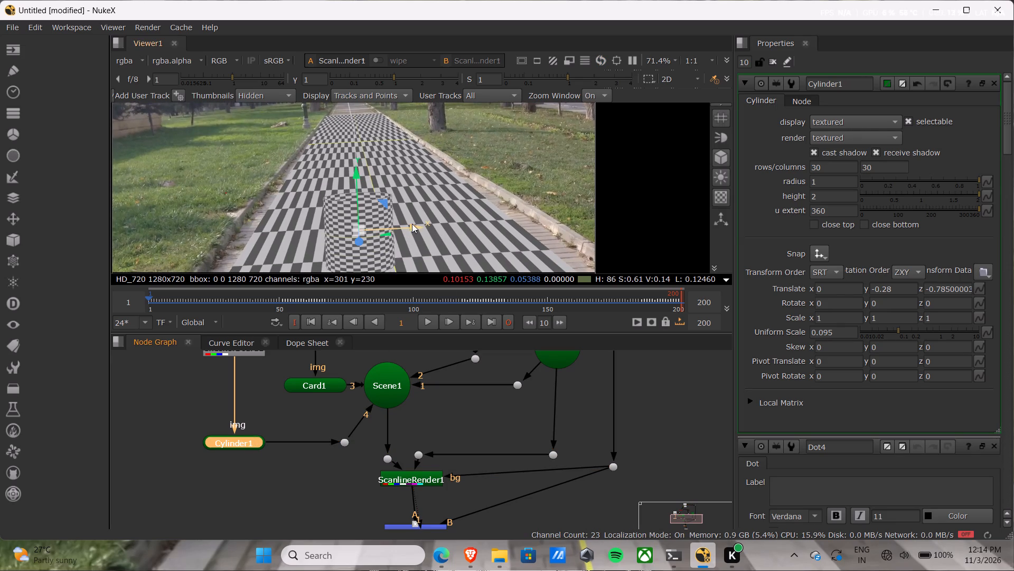
drag(412, 224, 570, 190)
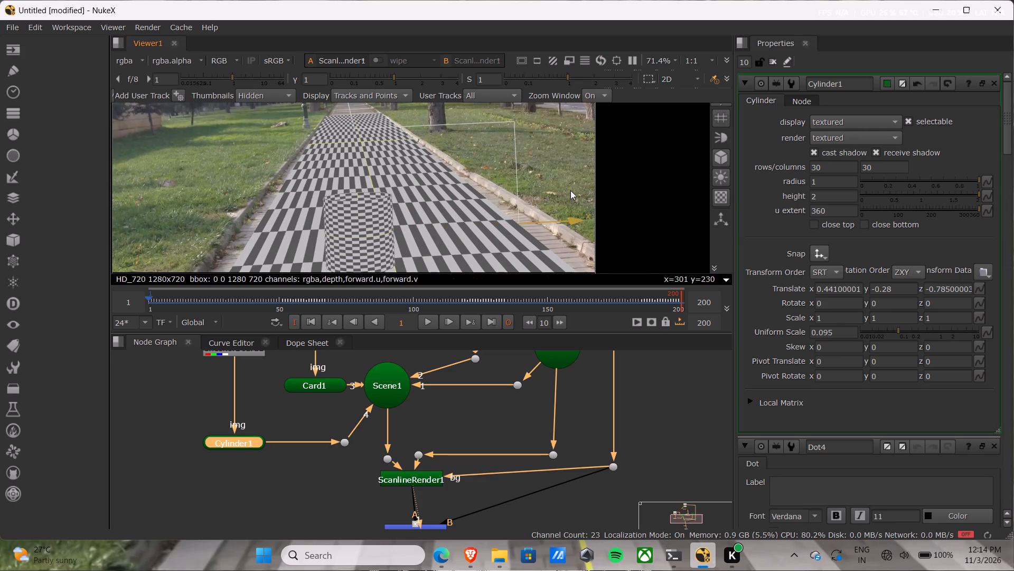
drag(520, 172, 501, 119)
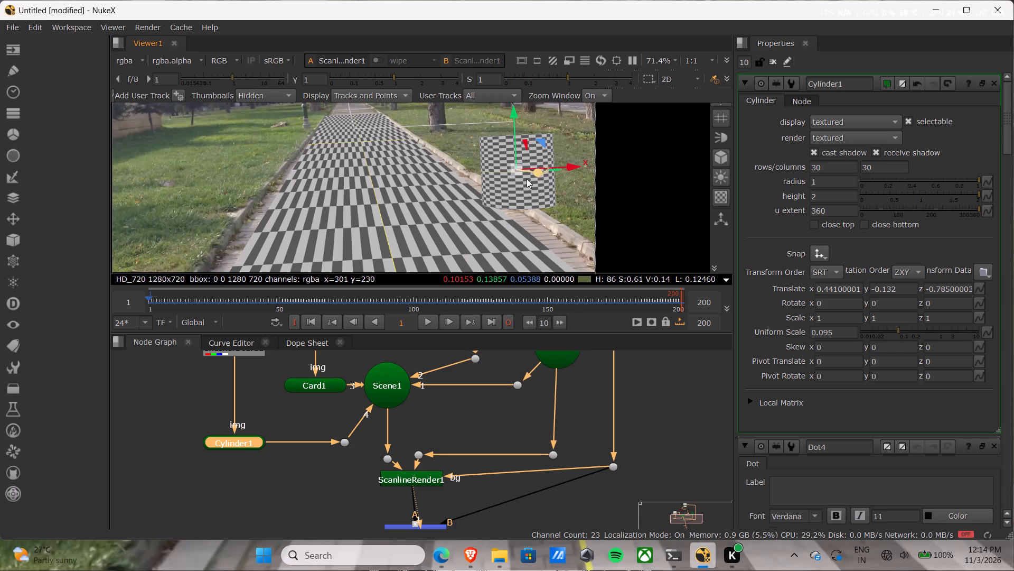
drag(536, 176, 486, 150)
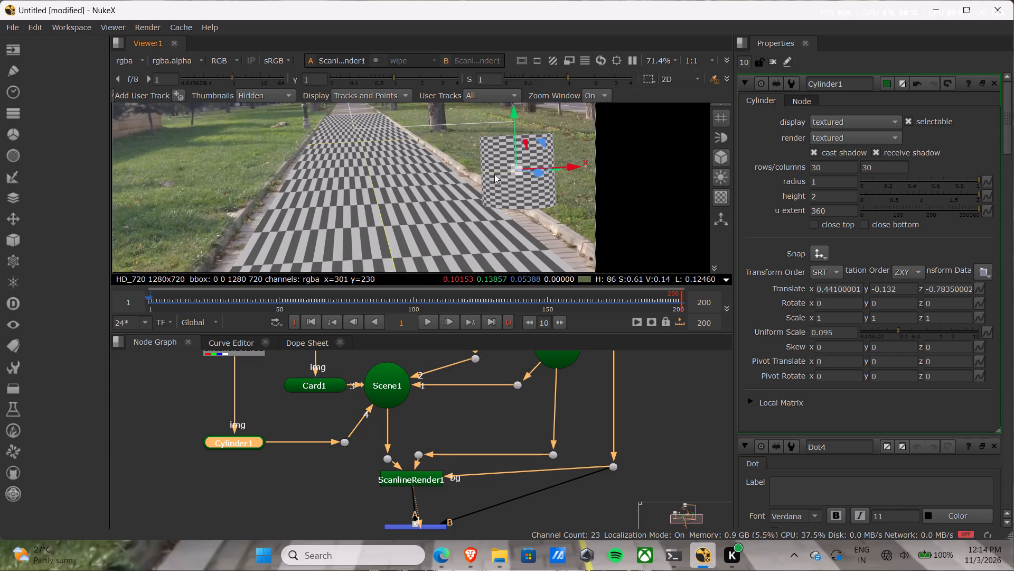
drag(543, 174, 490, 144)
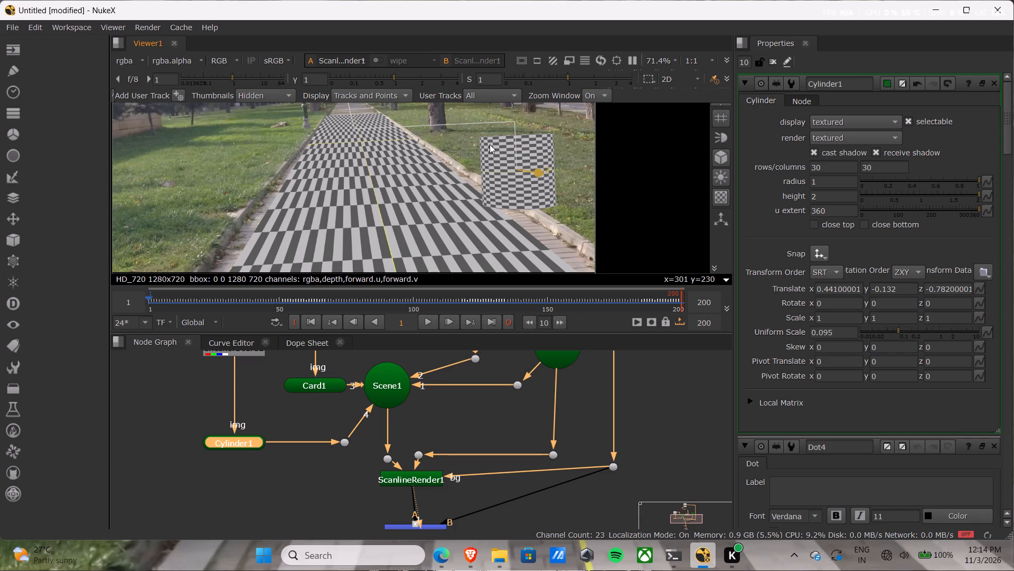
drag(490, 144, 474, 138)
Move Cylinder1 across to the left edge of the path, at about X -0.381 and Z -0.783.
drag(580, 164, 390, 190)
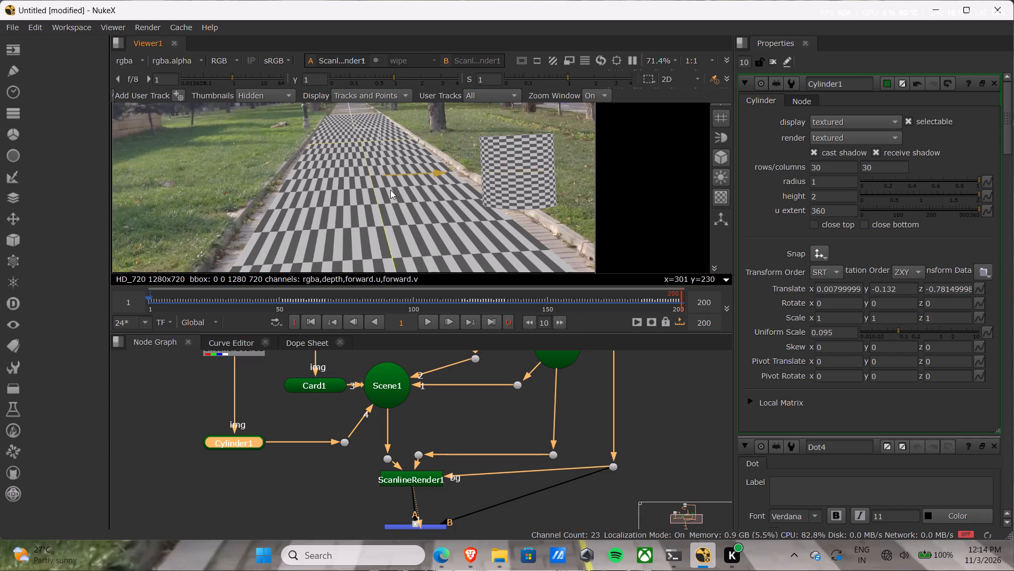
drag(390, 190, 271, 171)
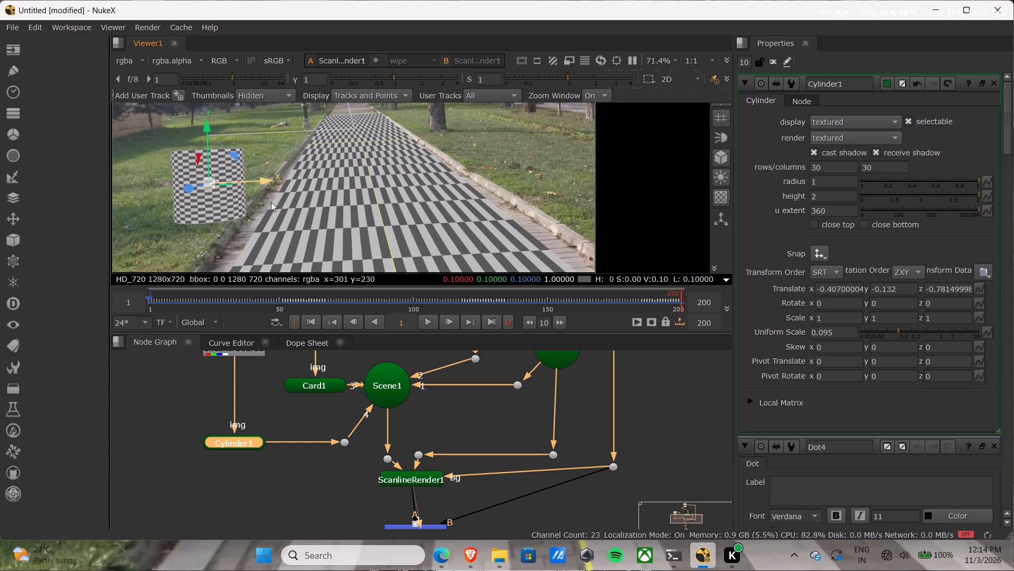
drag(184, 191, 263, 134)
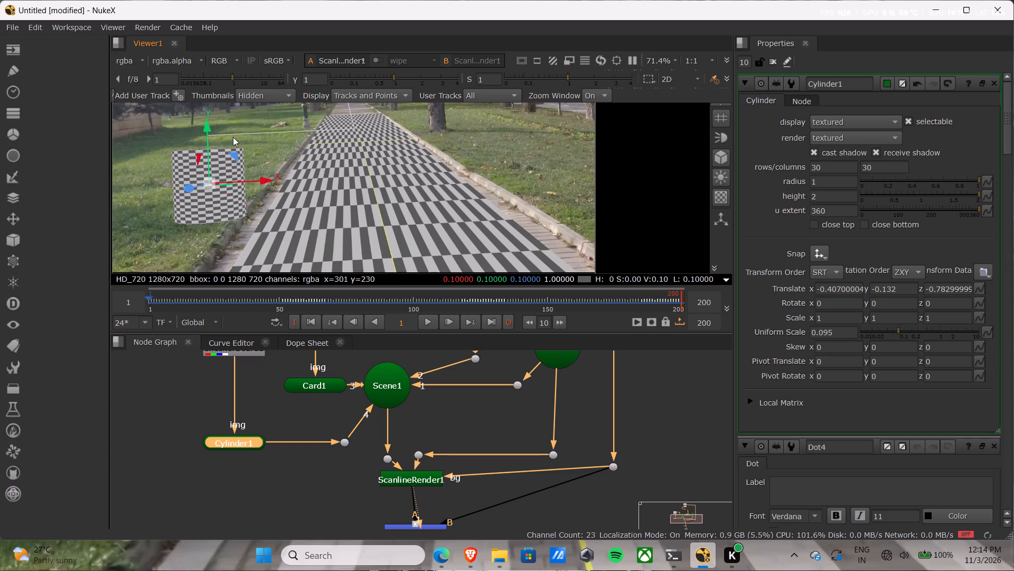
drag(262, 179, 272, 179)
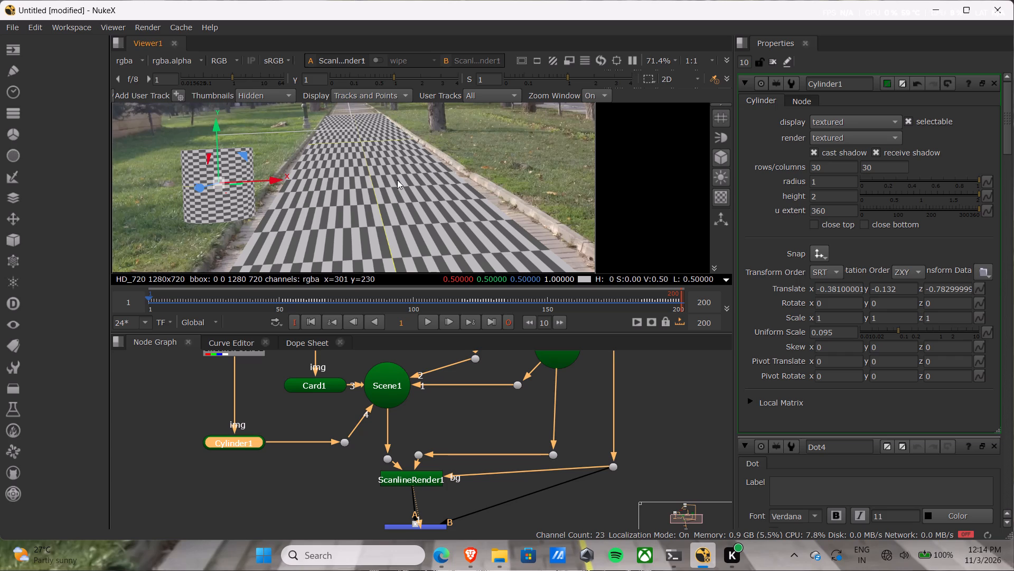
Push Cylinder1 farther from the camera in the 3D view, to about Z -1.23, and return to the 2D render.
key(Tab)
scroll(461, 204, up, 3)
drag(508, 186, 478, 186)
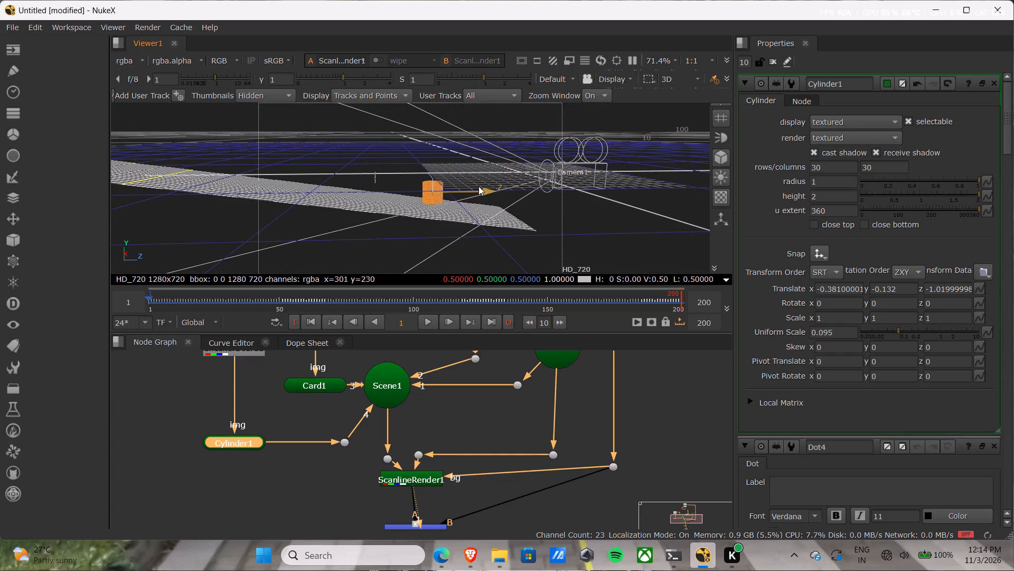
drag(478, 186, 462, 187)
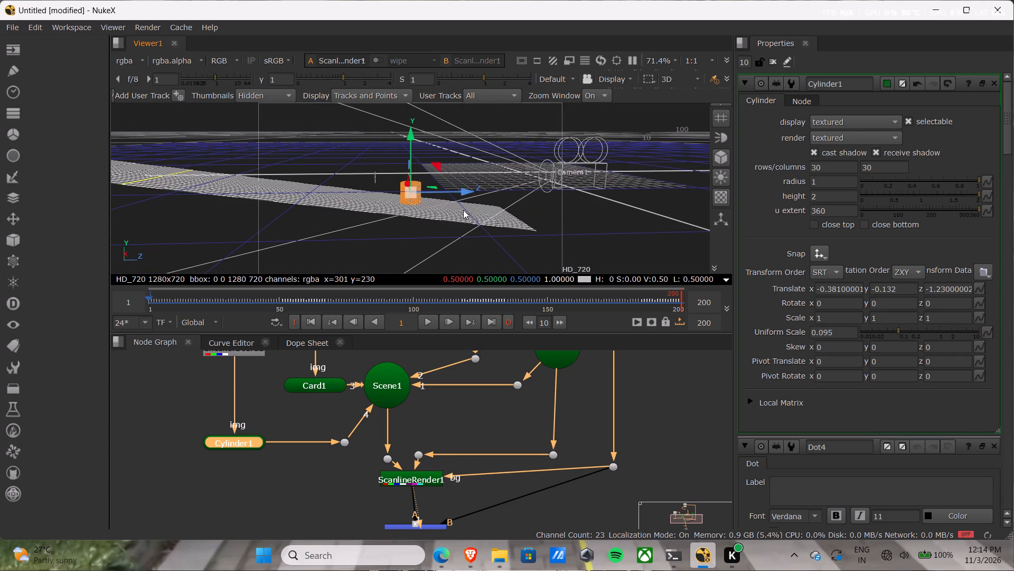
scroll(463, 210, up, 4)
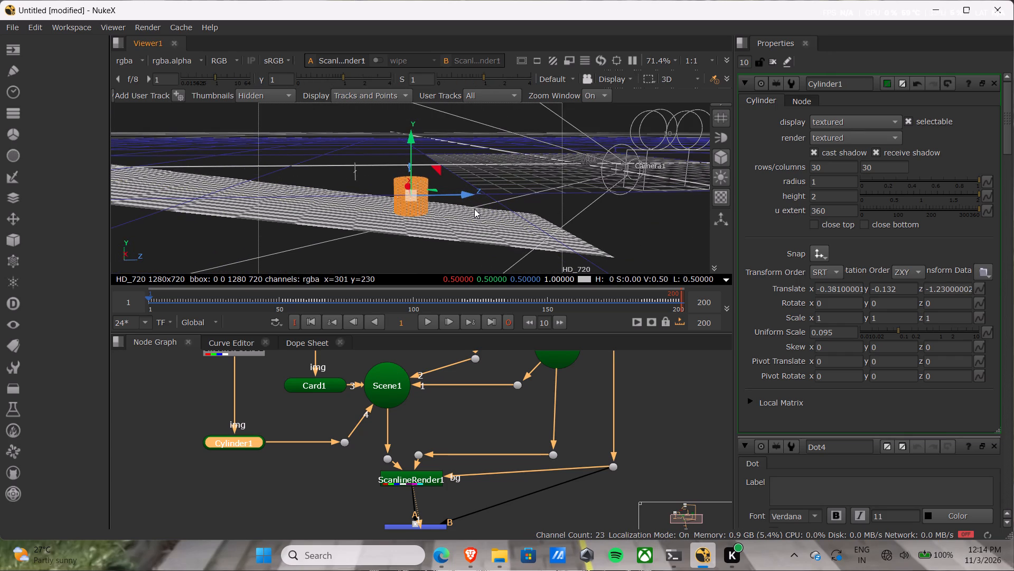
key(Tab)
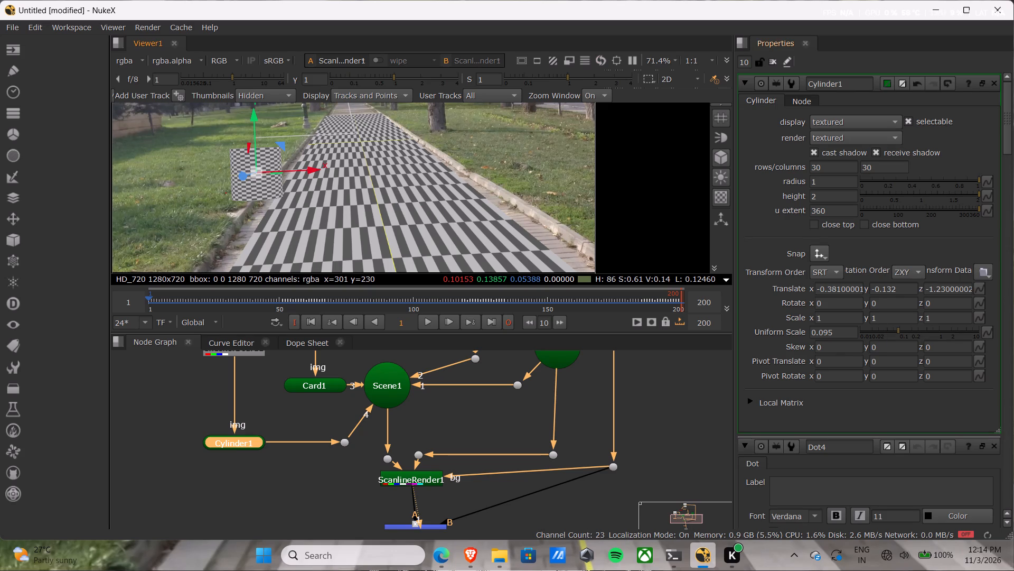
Set Cylinder1's X translation to about 0.681, placing it on the grass right of the path.
click(824, 289)
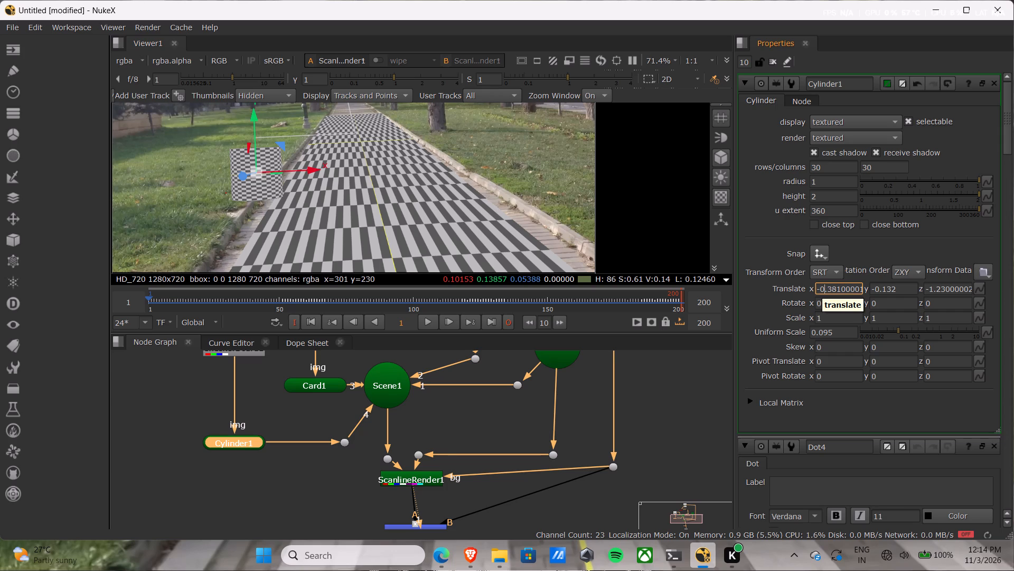
click(828, 289)
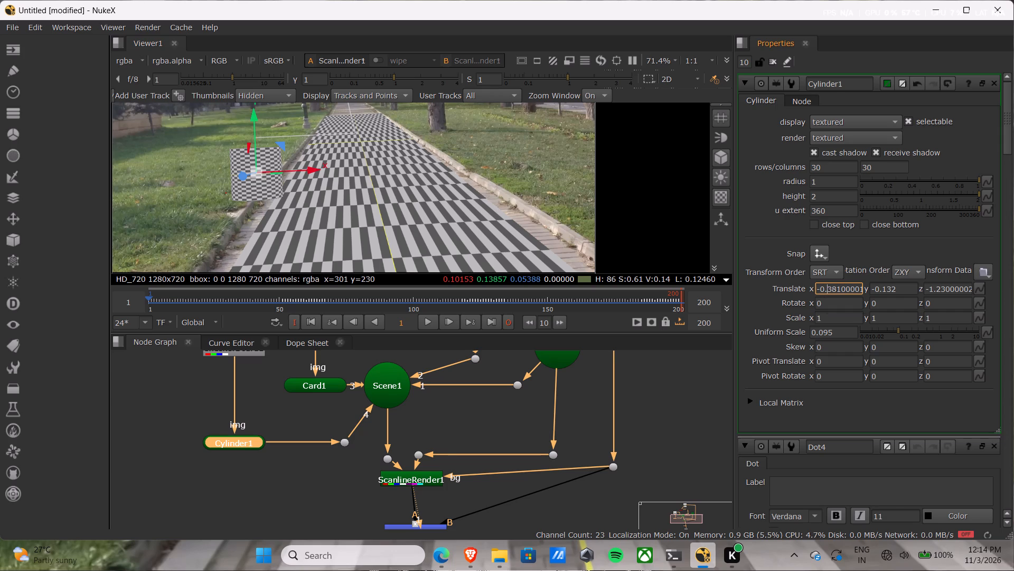
scroll(849, 289, up, 7)
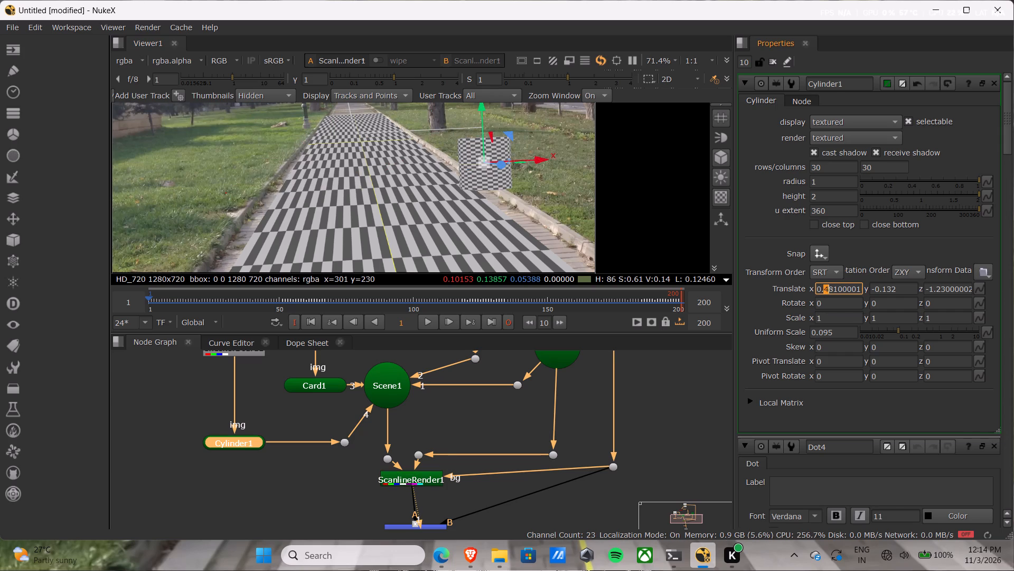
scroll(849, 289, up, 2)
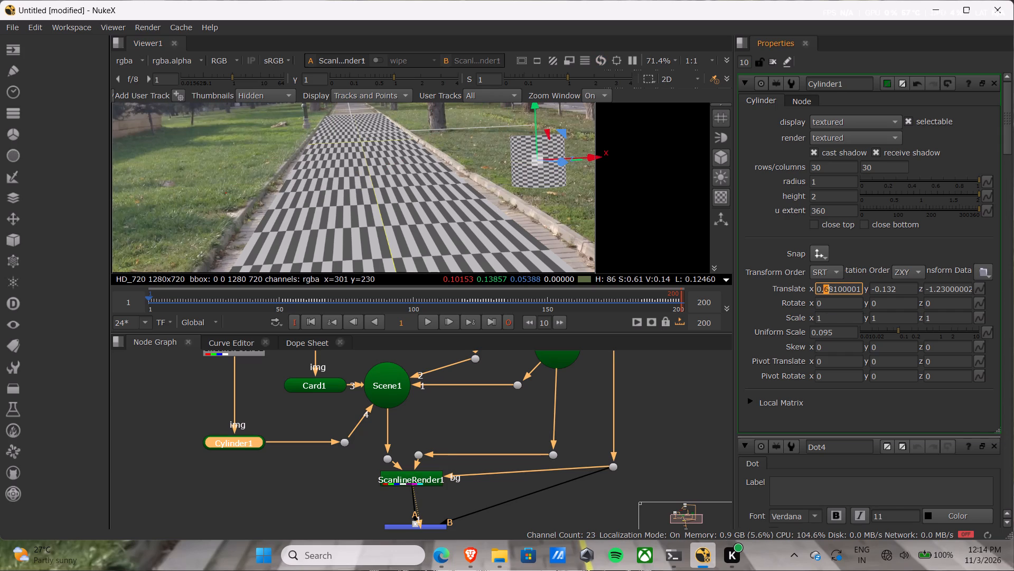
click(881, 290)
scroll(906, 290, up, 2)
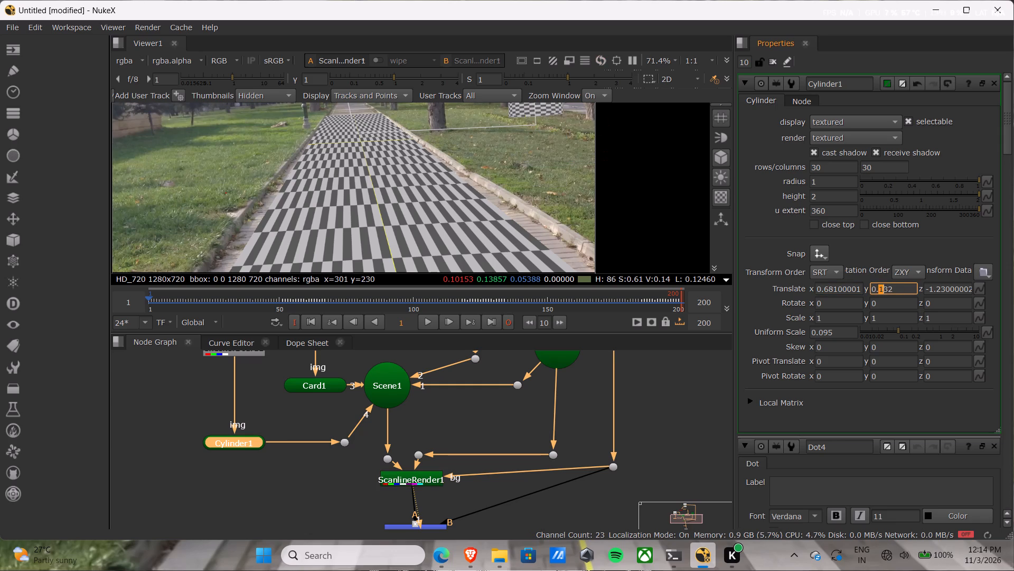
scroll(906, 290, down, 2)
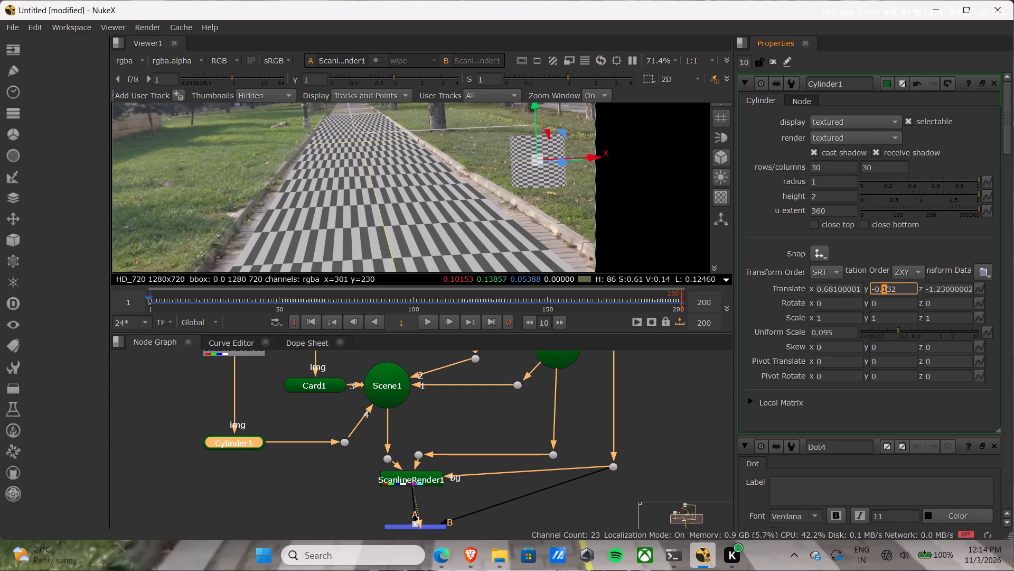
Push Cylinder1 away from the camera to Z about -2.83 and shift it sideways to X about 0.768.
click(935, 290)
scroll(957, 287, up, 2)
scroll(955, 287, down, 7)
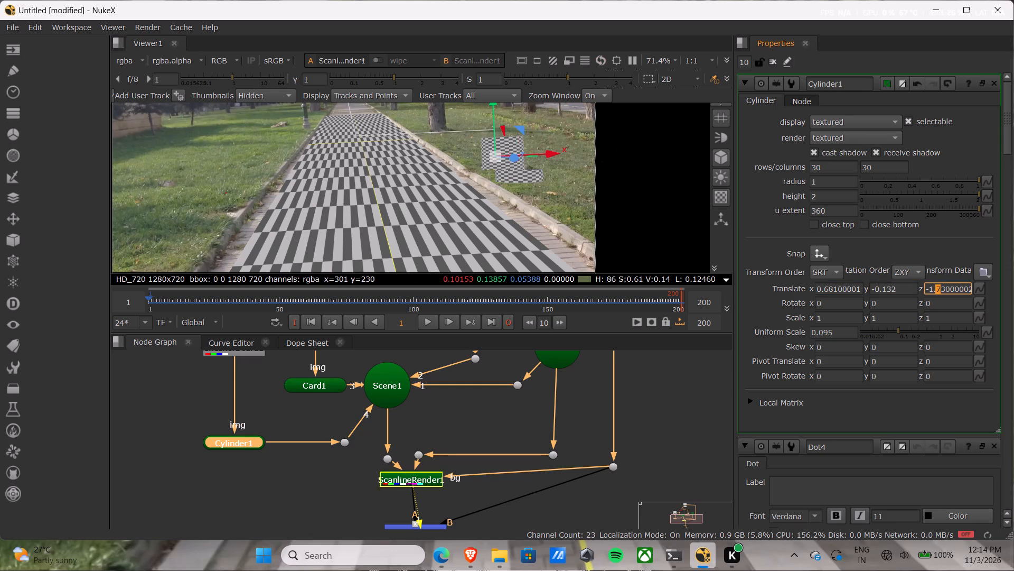
scroll(955, 287, down, 11)
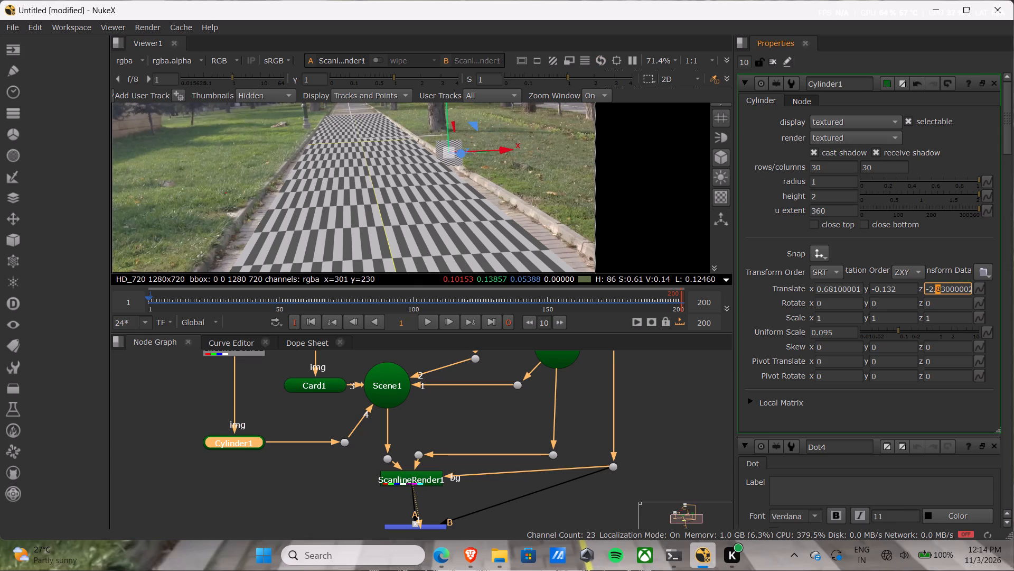
drag(502, 151, 514, 150)
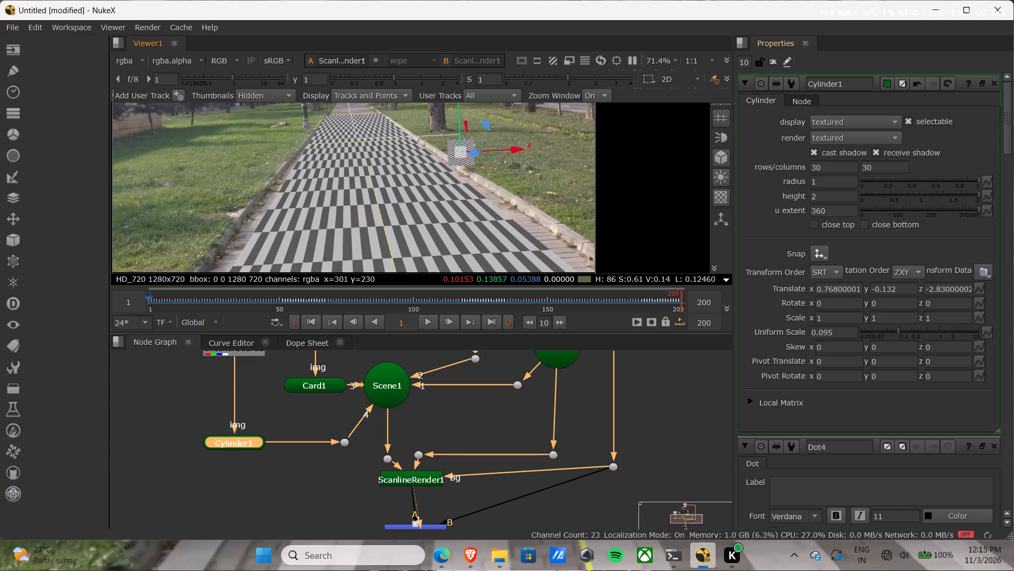
Raise Cylinder1 to a Y translation of about 0.032.
click(881, 289)
scroll(887, 288, up, 2)
scroll(887, 288, down, 1)
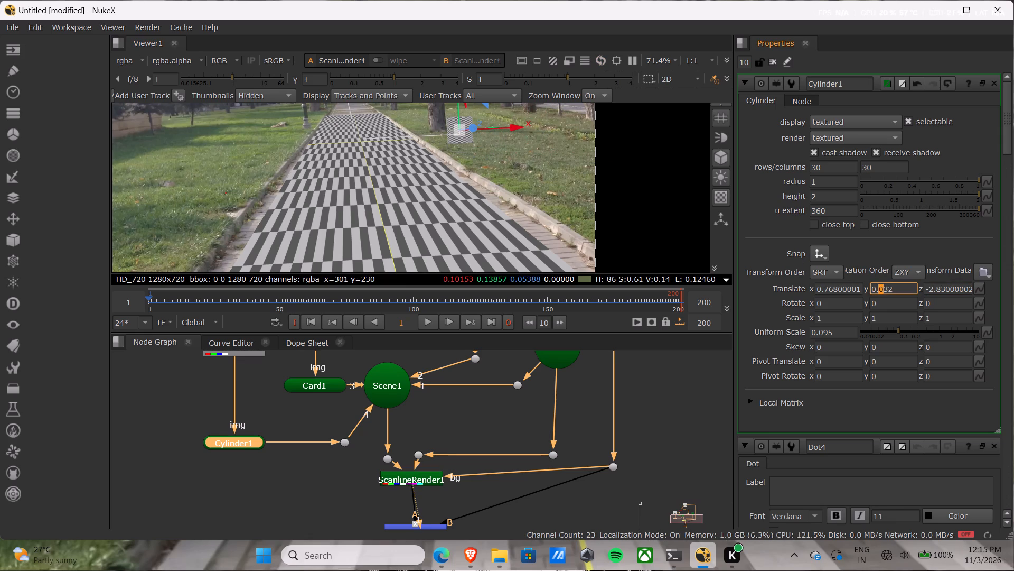
click(462, 126)
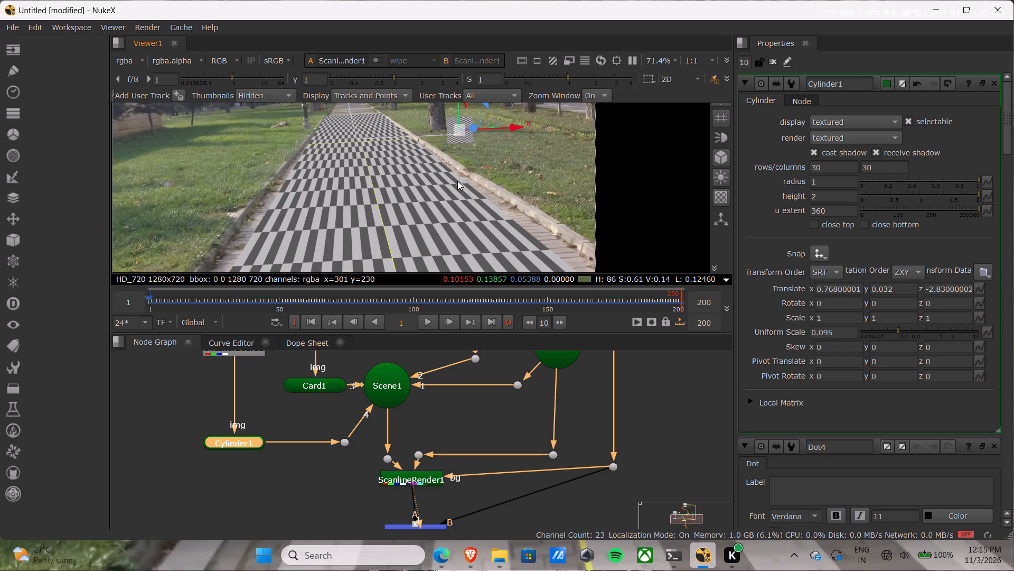
Enlarge Cylinder1 to a uniform scale of 0.28 while viewing it in the 3D scene.
key(Tab)
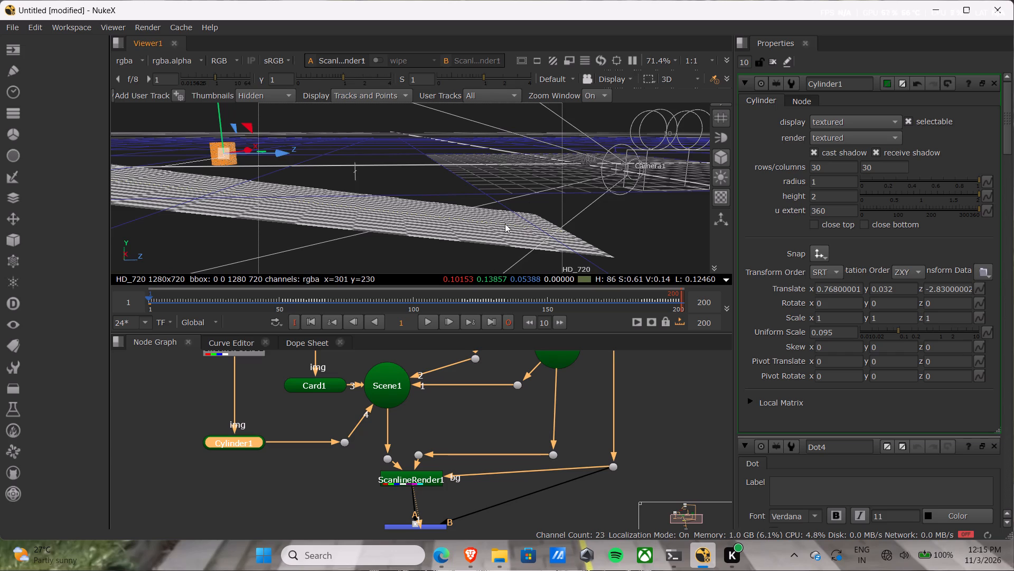
scroll(388, 197, up, 3)
shift+middle_drag(228, 205, 725, 265)
scroll(443, 223, up, 3)
shift+middle_drag(408, 179, 417, 208)
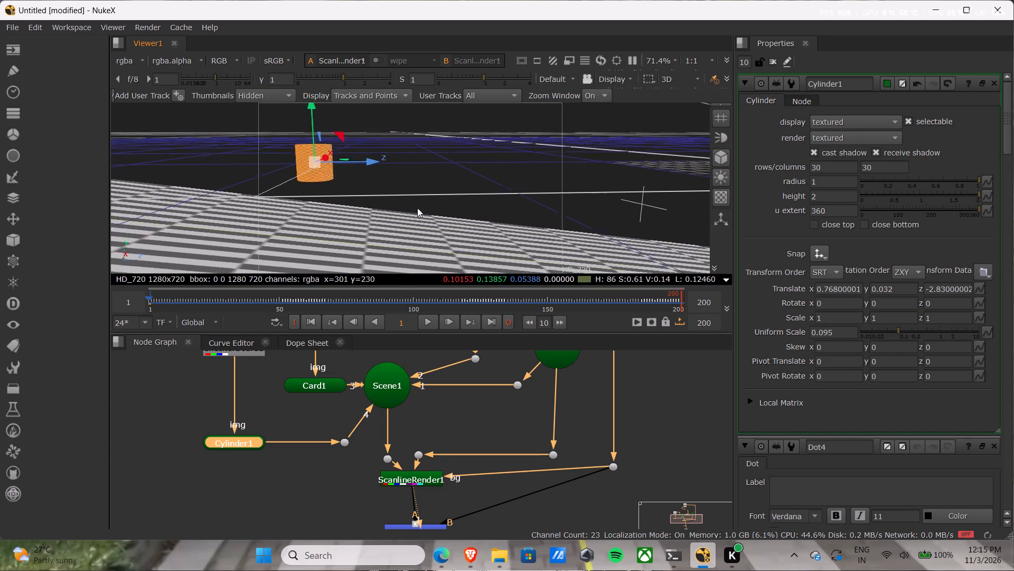
shift+middle_drag(417, 208, 420, 218)
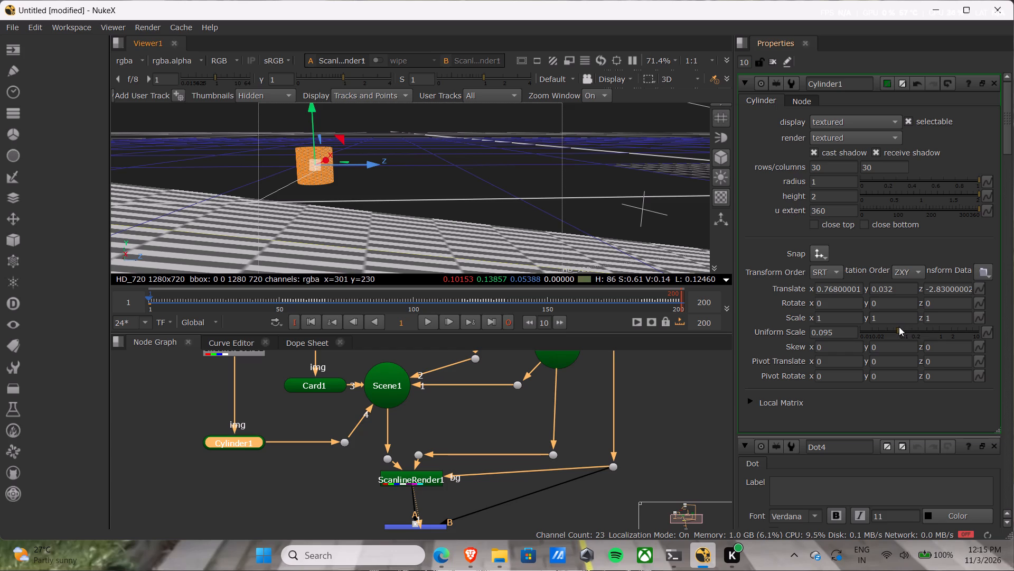
drag(899, 327, 917, 330)
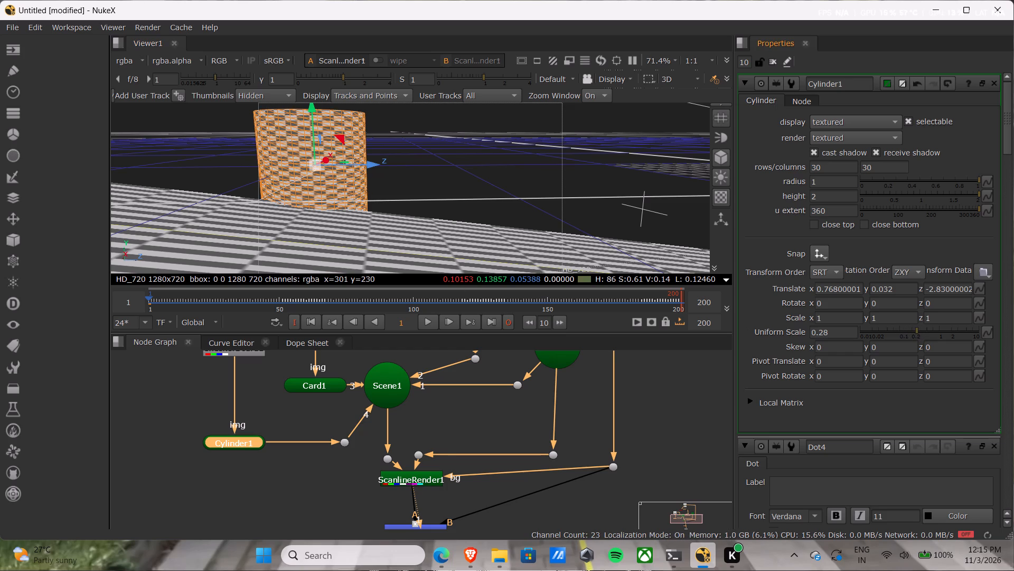
Set Cylinder1's Y scale to 2 to make it taller.
click(871, 317)
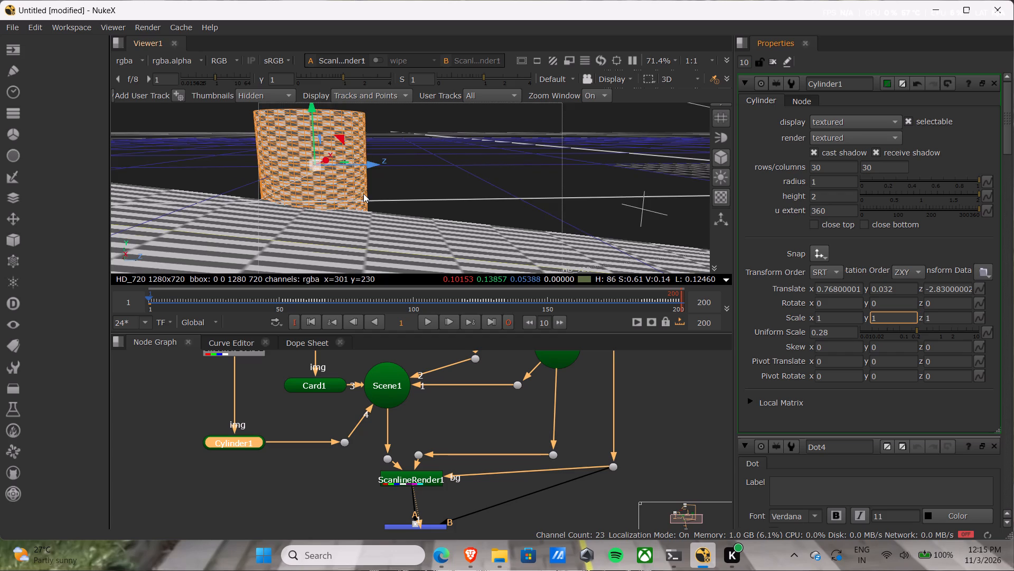
scroll(363, 194, up, 2)
scroll(363, 194, down, 1)
scroll(817, 302, down, 1)
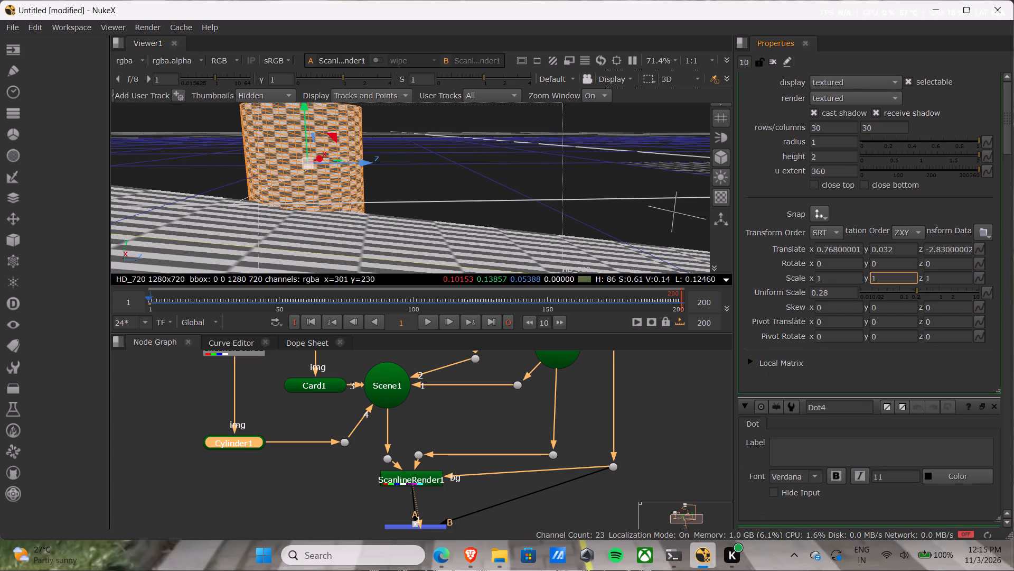
scroll(889, 279, up, 2)
scroll(889, 279, down, 3)
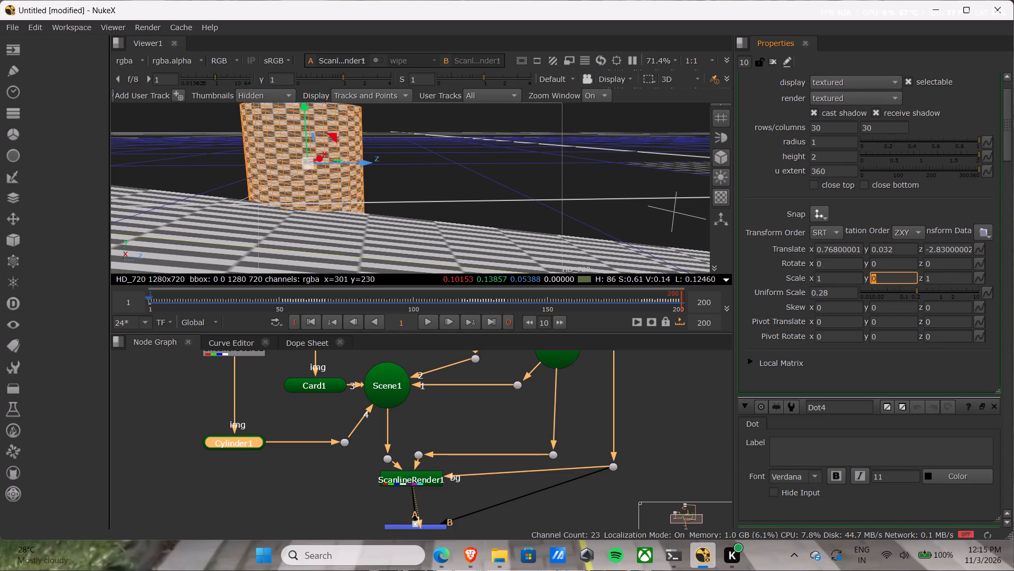
scroll(889, 279, up, 2)
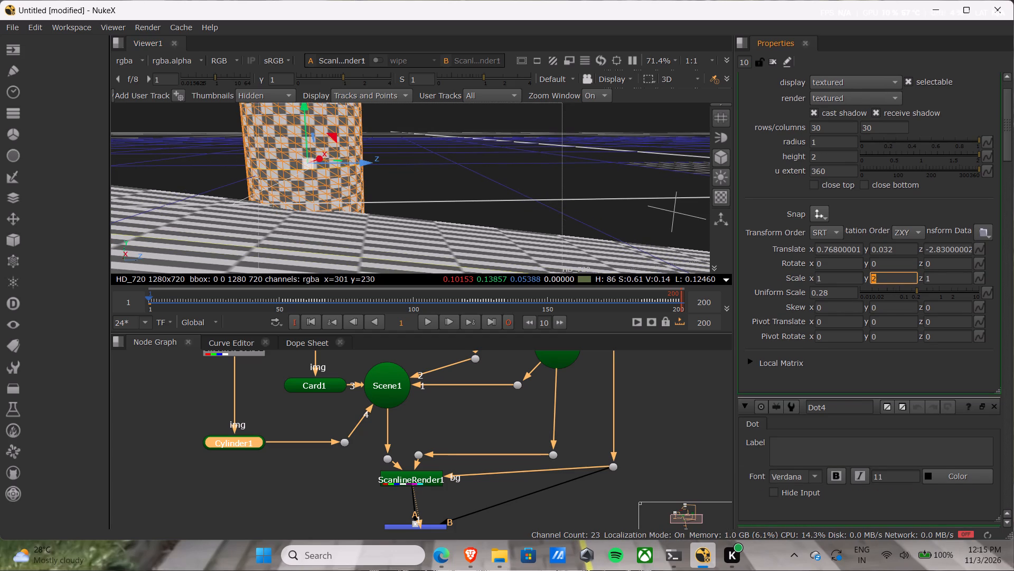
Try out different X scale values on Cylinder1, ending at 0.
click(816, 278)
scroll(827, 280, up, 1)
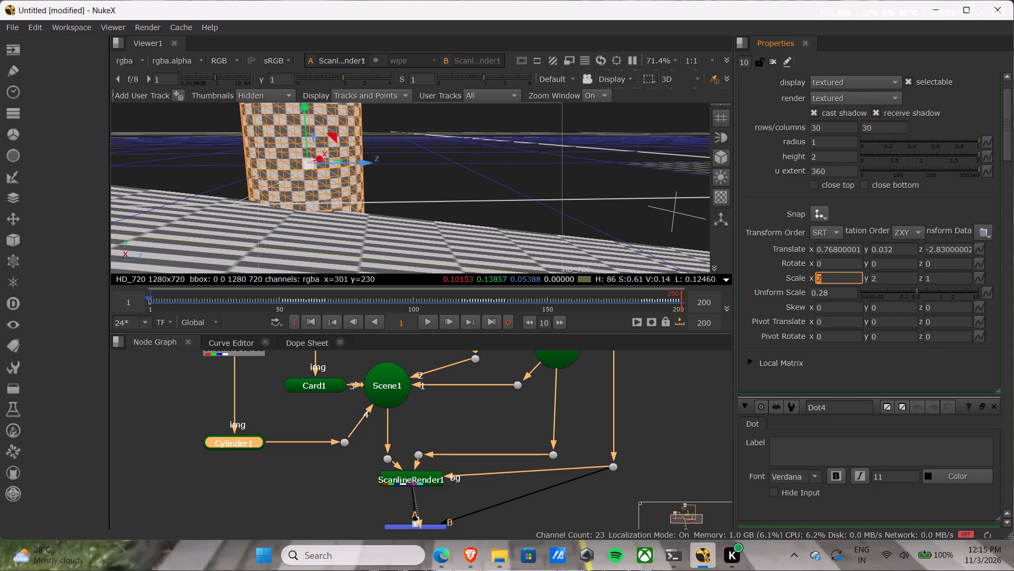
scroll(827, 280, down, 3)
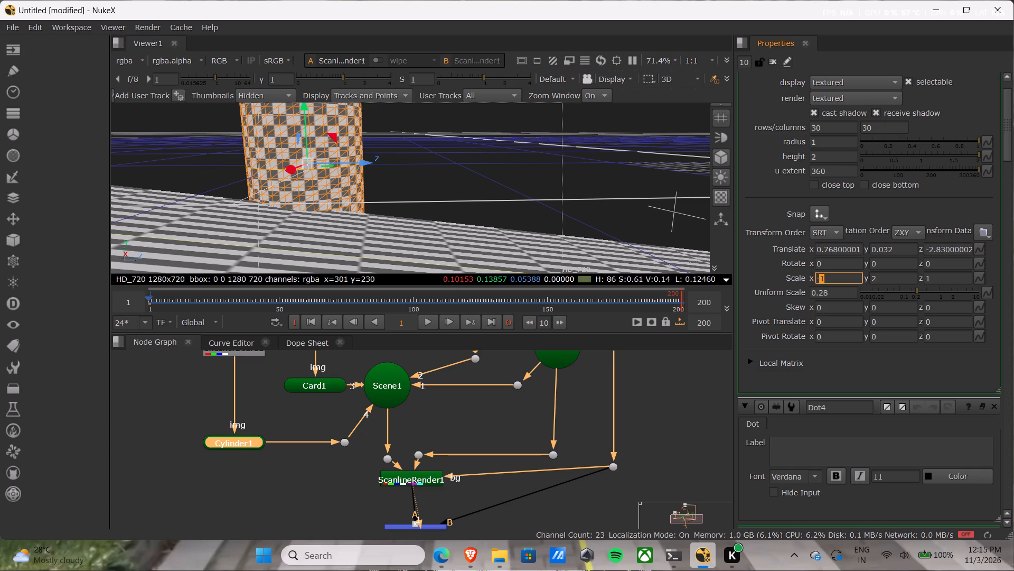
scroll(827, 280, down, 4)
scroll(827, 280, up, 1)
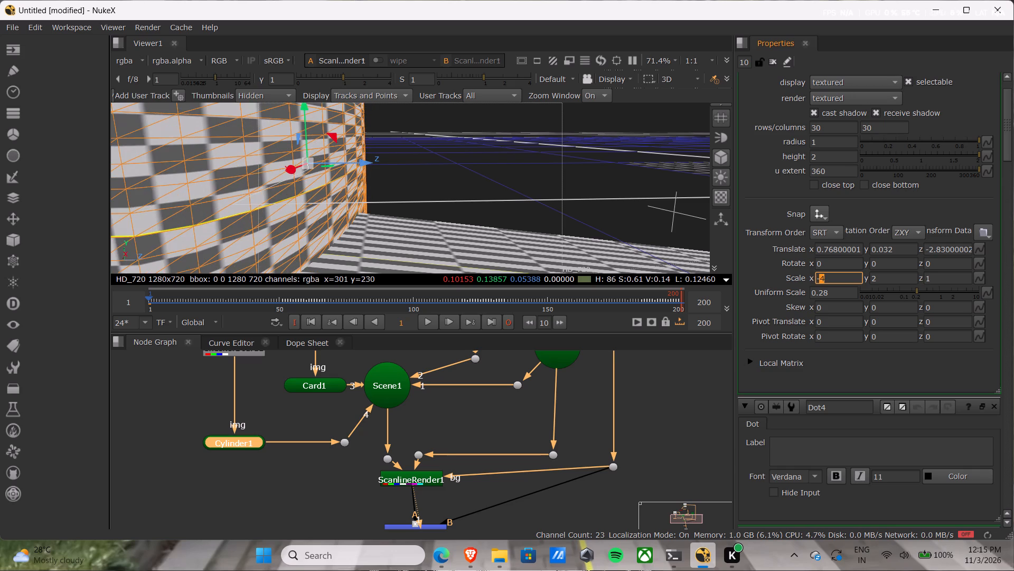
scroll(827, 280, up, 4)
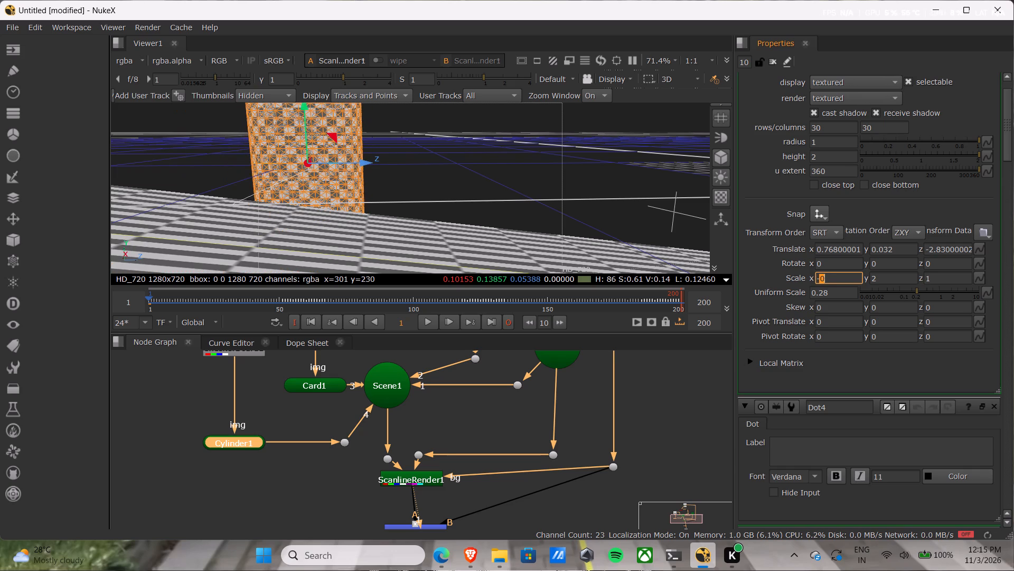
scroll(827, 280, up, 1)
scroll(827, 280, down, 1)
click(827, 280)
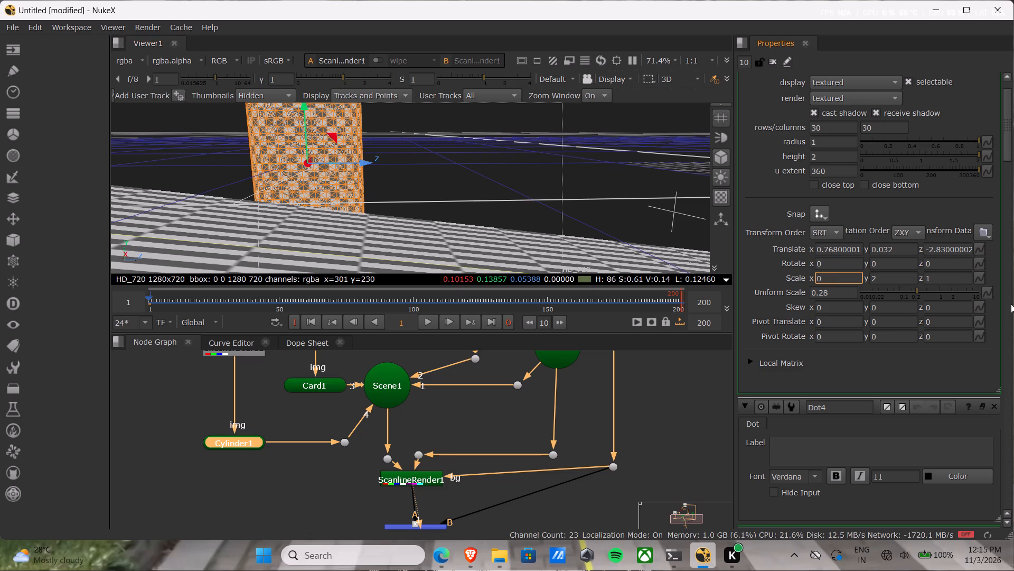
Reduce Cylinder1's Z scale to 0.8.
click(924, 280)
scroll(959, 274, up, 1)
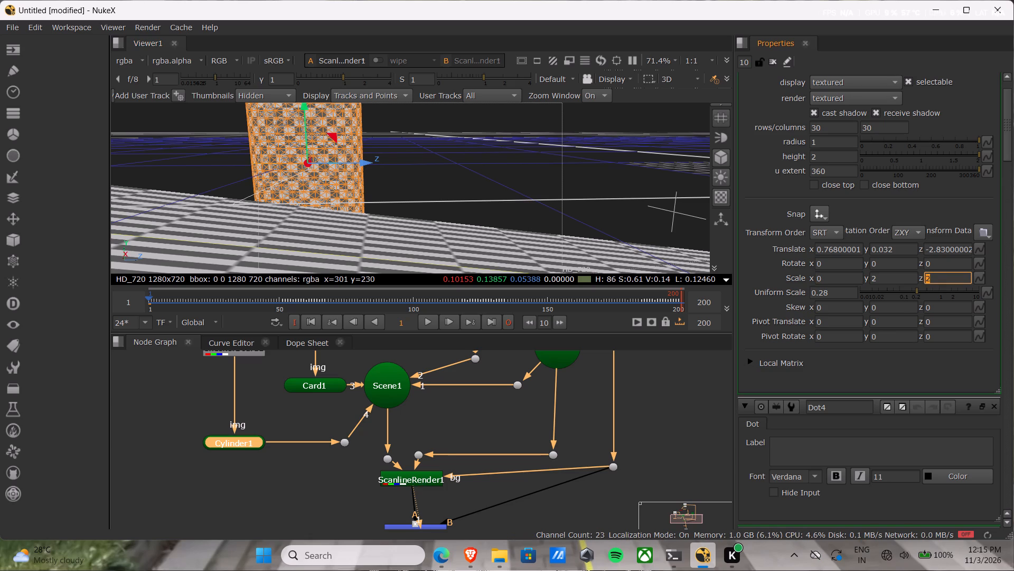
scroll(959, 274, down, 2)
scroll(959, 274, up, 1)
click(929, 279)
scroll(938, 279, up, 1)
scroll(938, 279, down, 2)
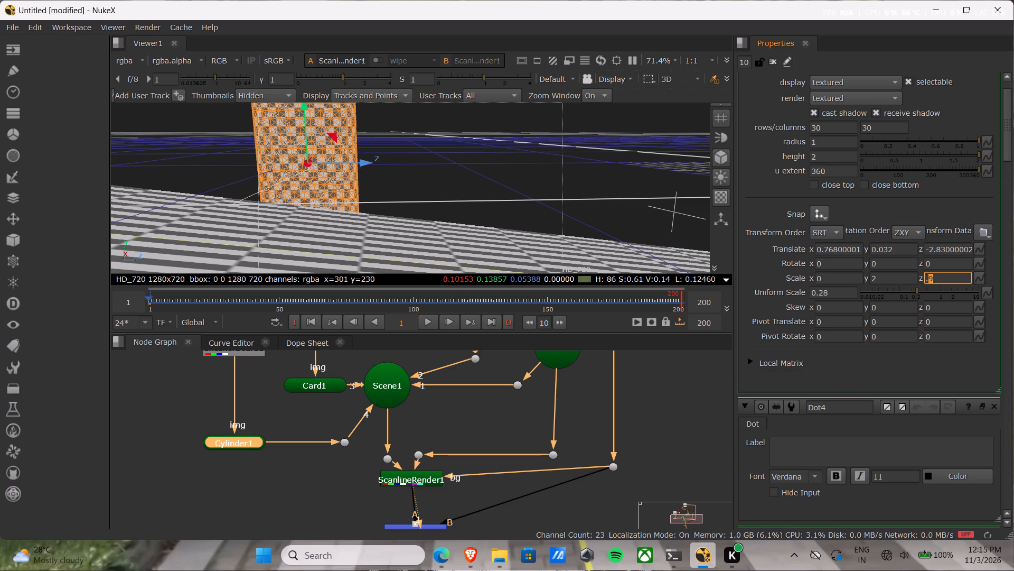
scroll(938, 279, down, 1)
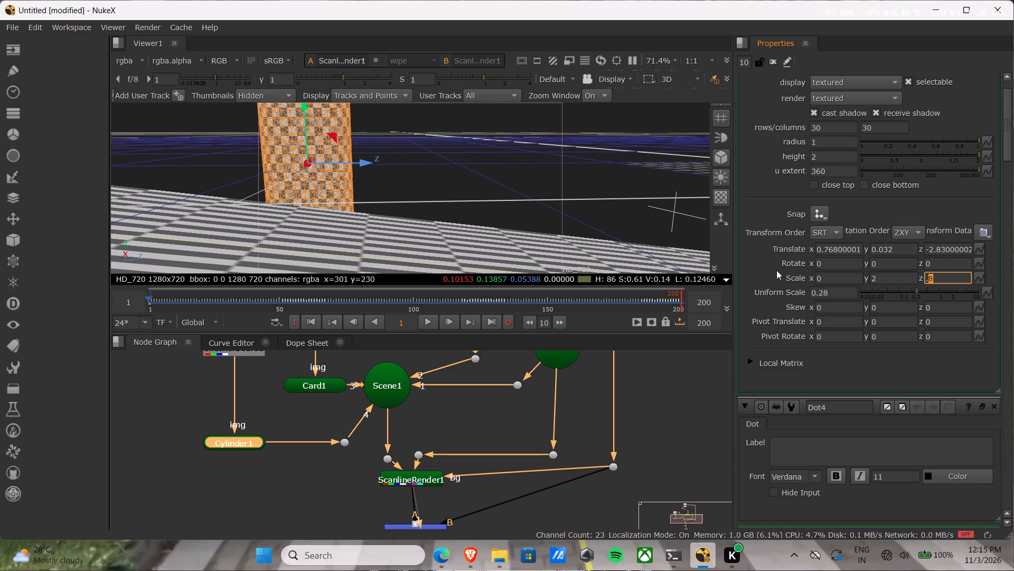
Examine the scaled cylinder beside the path in the 2D render.
click(617, 228)
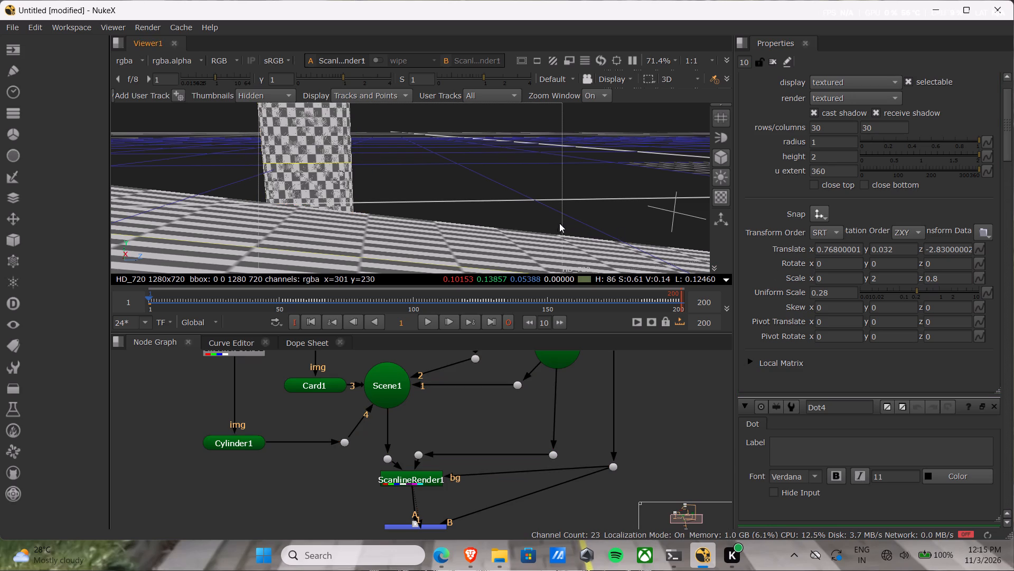
key(Tab)
scroll(522, 192, up, 1)
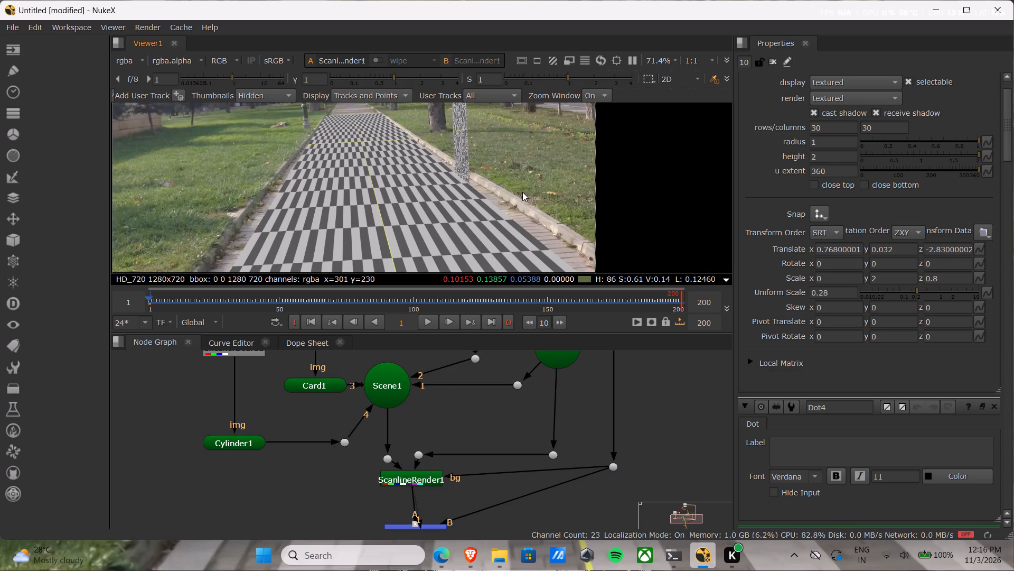
scroll(522, 192, up, 2)
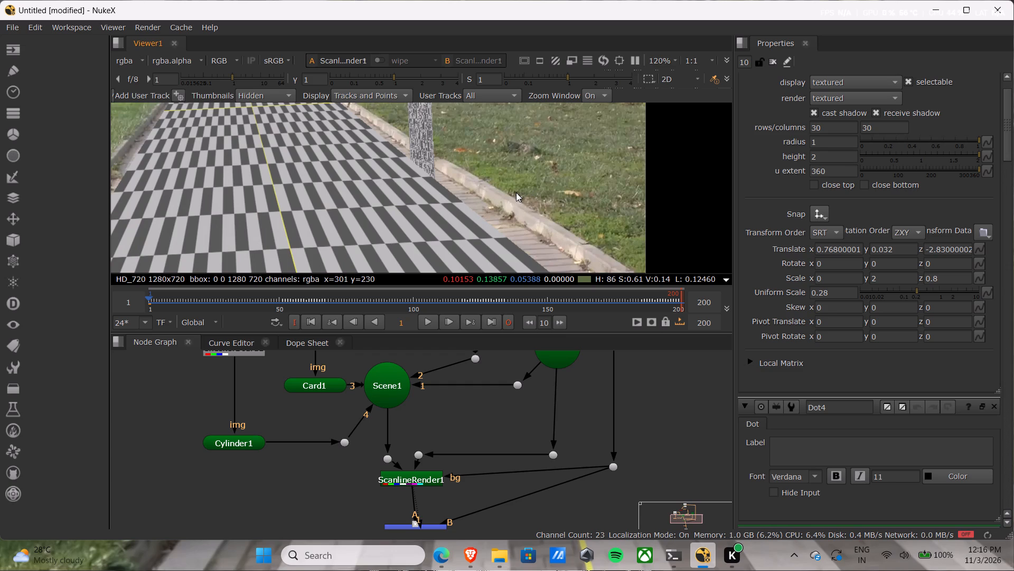
shift+middle_drag(516, 186, 518, 266)
click(416, 147)
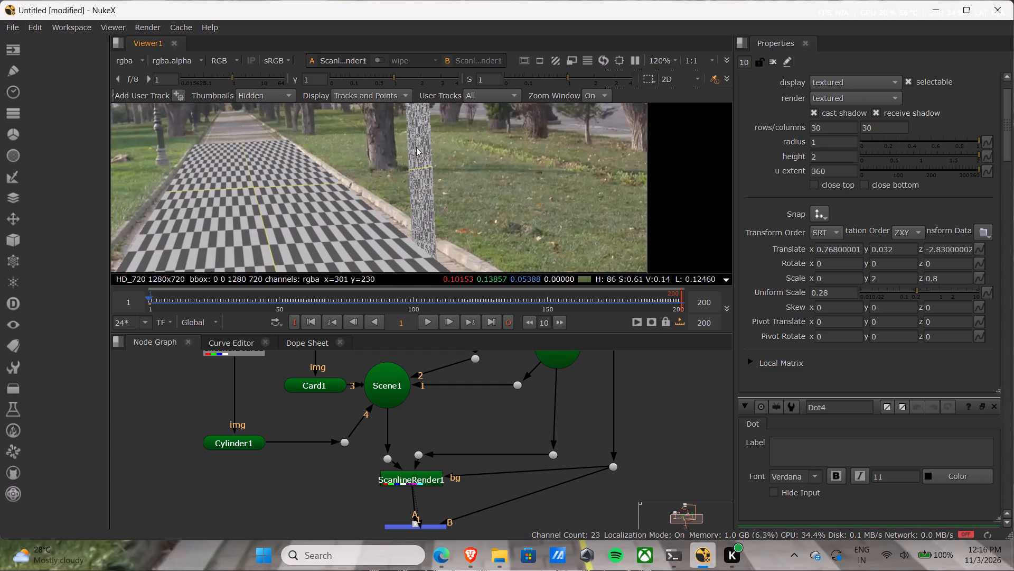
scroll(439, 170, down, 1)
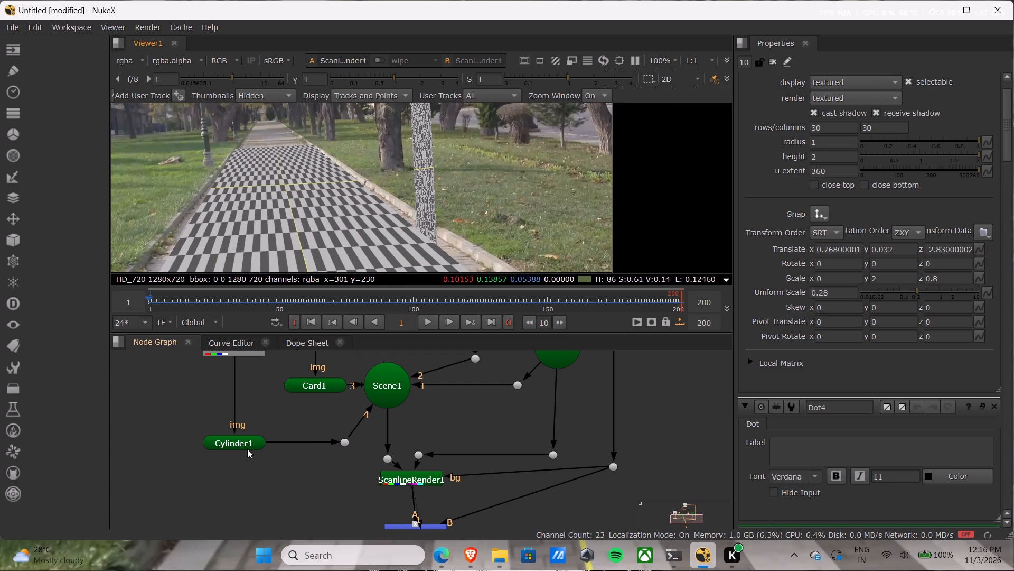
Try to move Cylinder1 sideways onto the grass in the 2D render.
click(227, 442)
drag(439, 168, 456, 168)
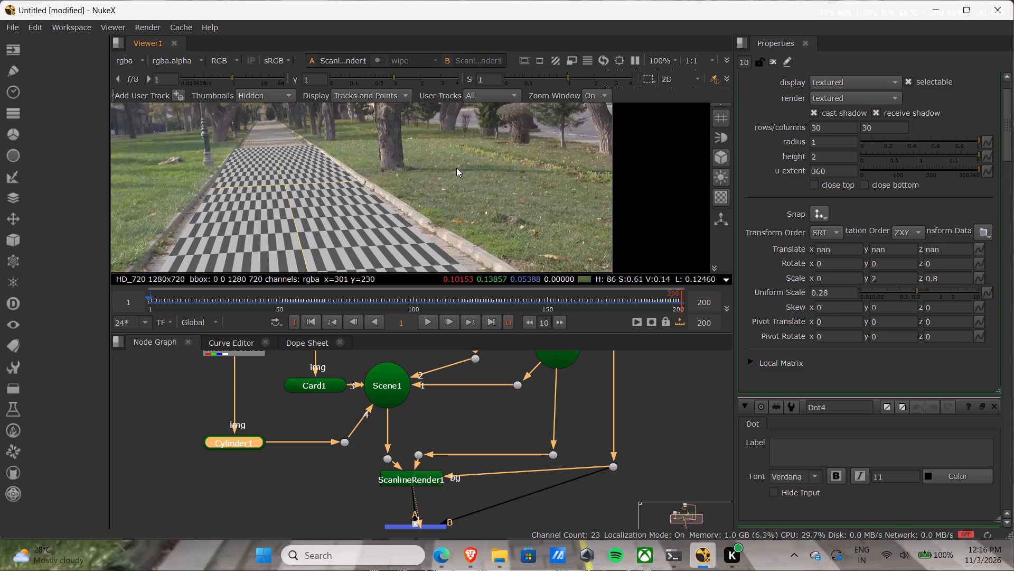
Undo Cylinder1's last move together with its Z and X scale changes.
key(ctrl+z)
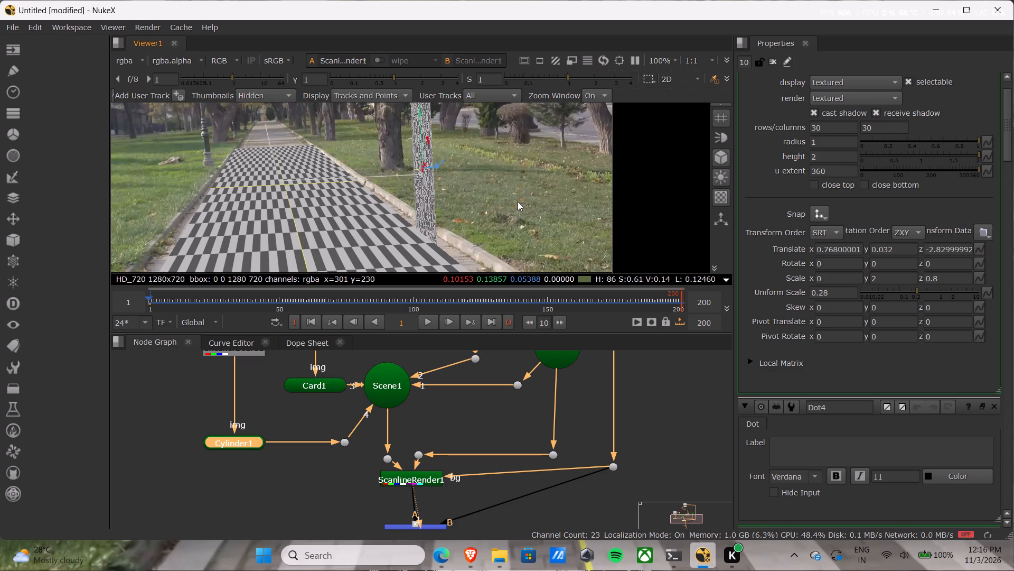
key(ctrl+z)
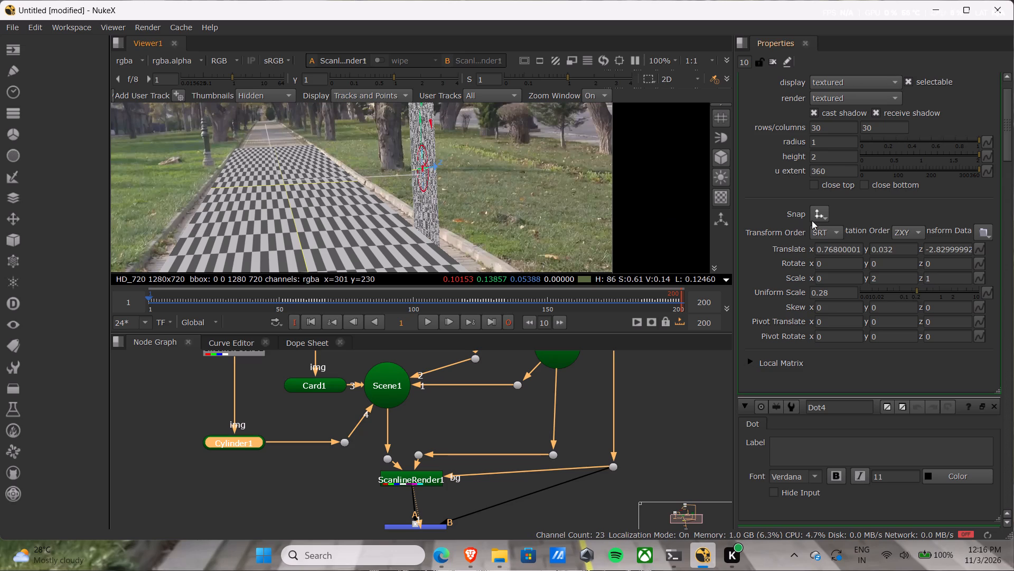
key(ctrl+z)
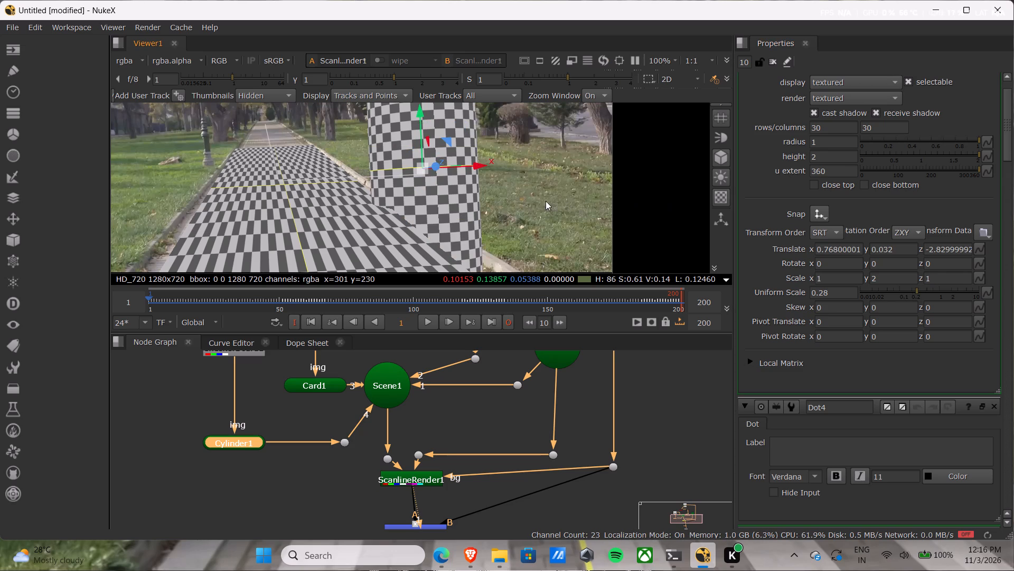
Increase Cylinder1's Y scale to 3 to stretch it taller.
middle_drag(531, 204, 482, 267)
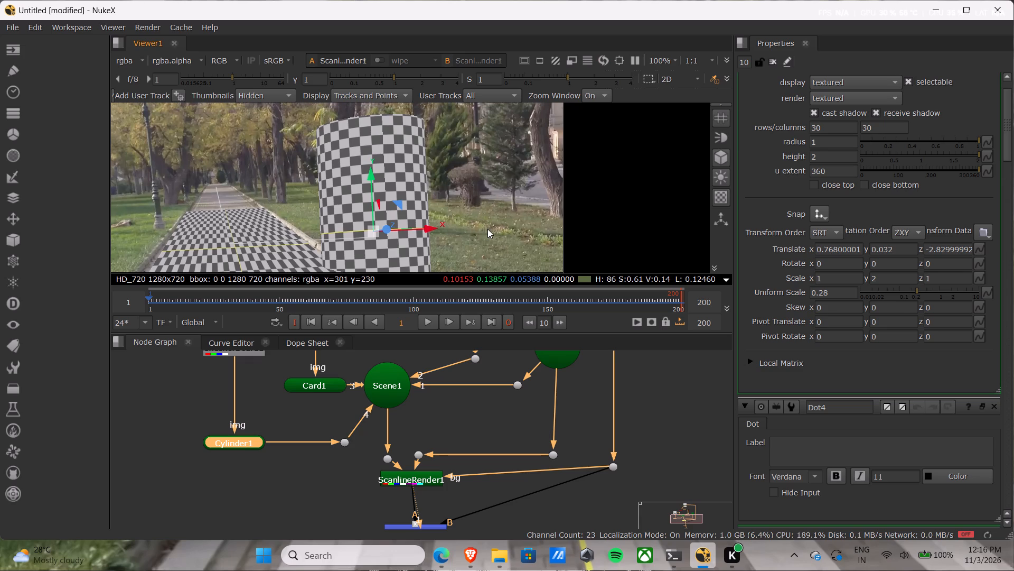
click(870, 277)
scroll(895, 279, up, 1)
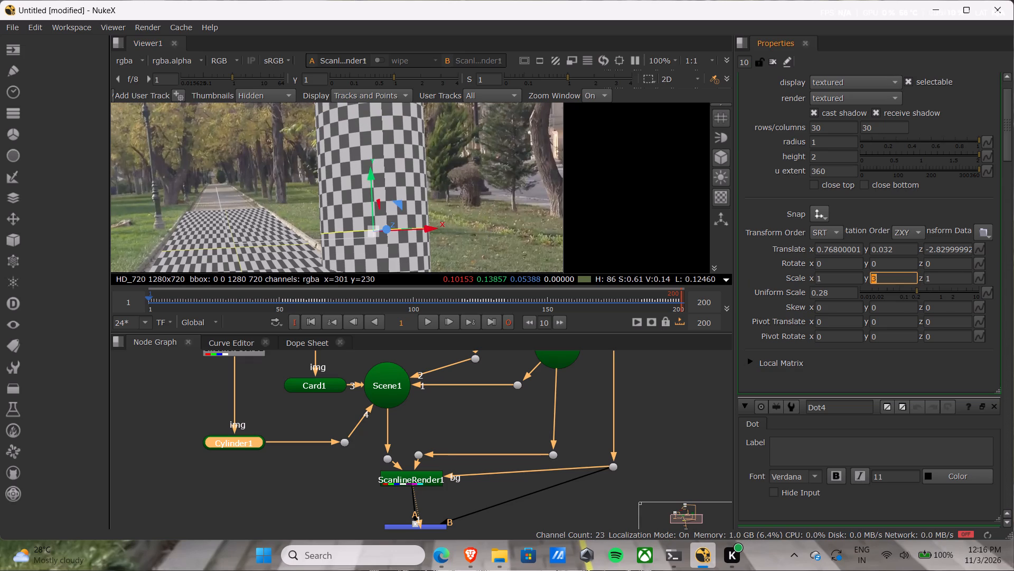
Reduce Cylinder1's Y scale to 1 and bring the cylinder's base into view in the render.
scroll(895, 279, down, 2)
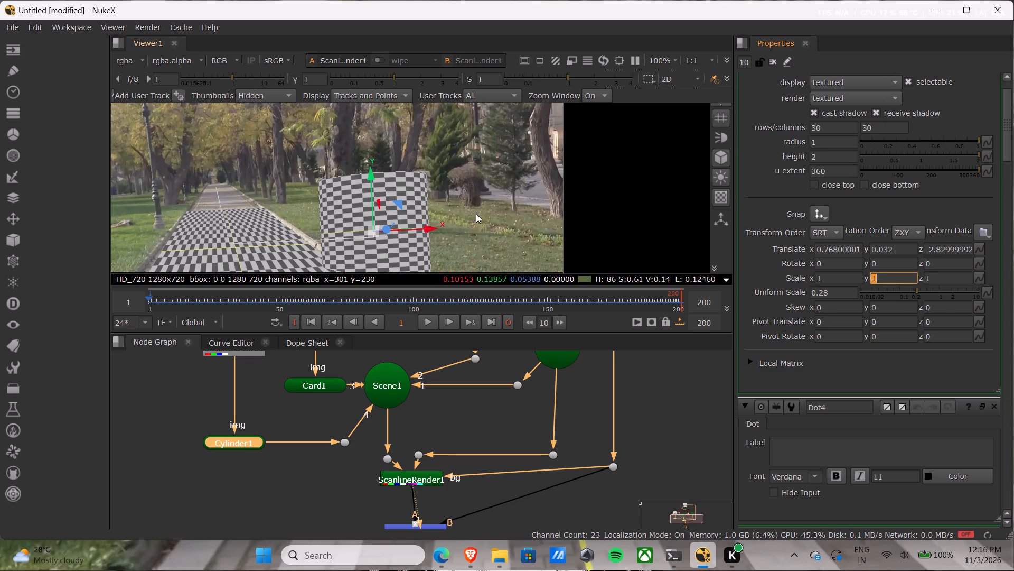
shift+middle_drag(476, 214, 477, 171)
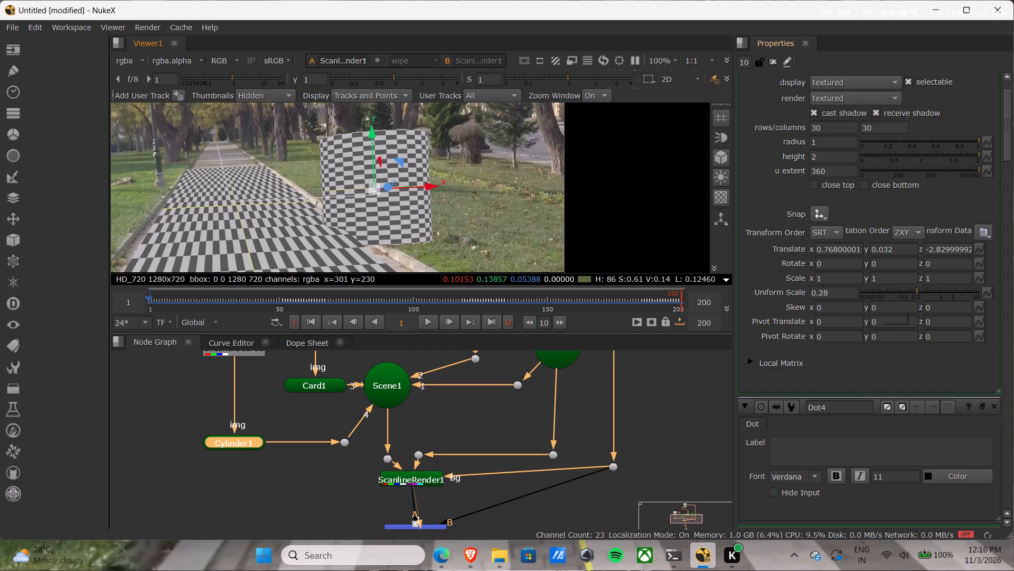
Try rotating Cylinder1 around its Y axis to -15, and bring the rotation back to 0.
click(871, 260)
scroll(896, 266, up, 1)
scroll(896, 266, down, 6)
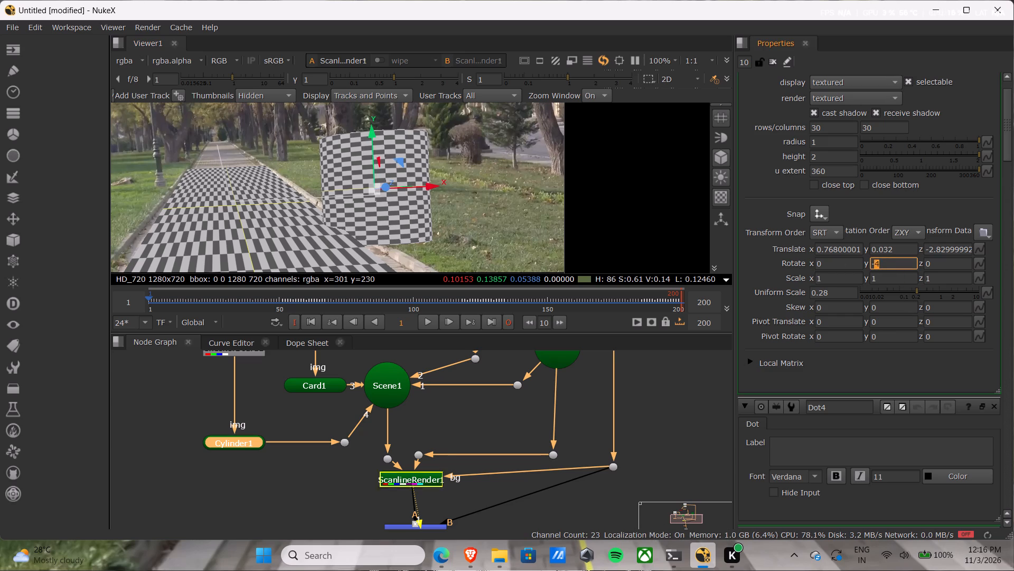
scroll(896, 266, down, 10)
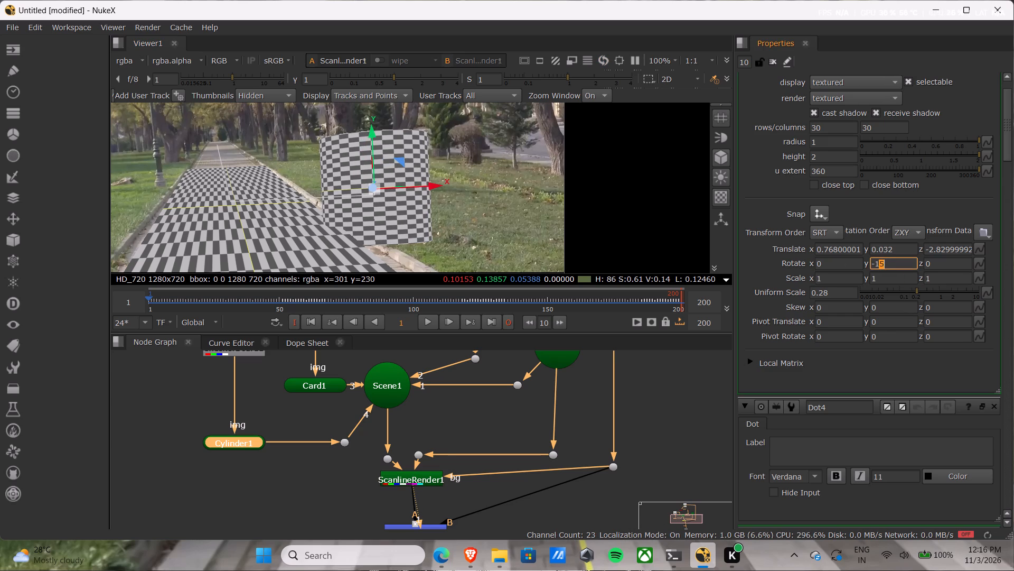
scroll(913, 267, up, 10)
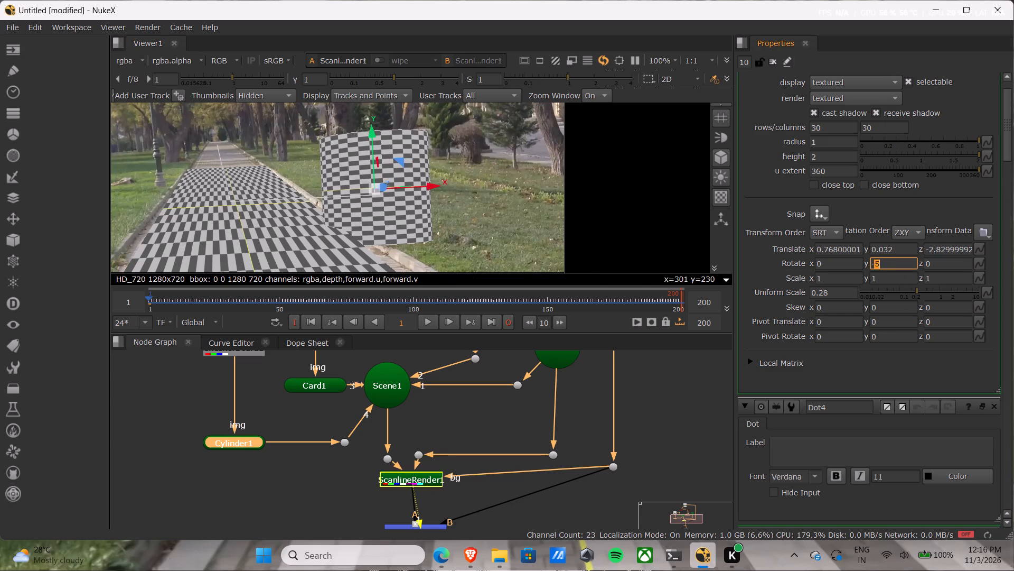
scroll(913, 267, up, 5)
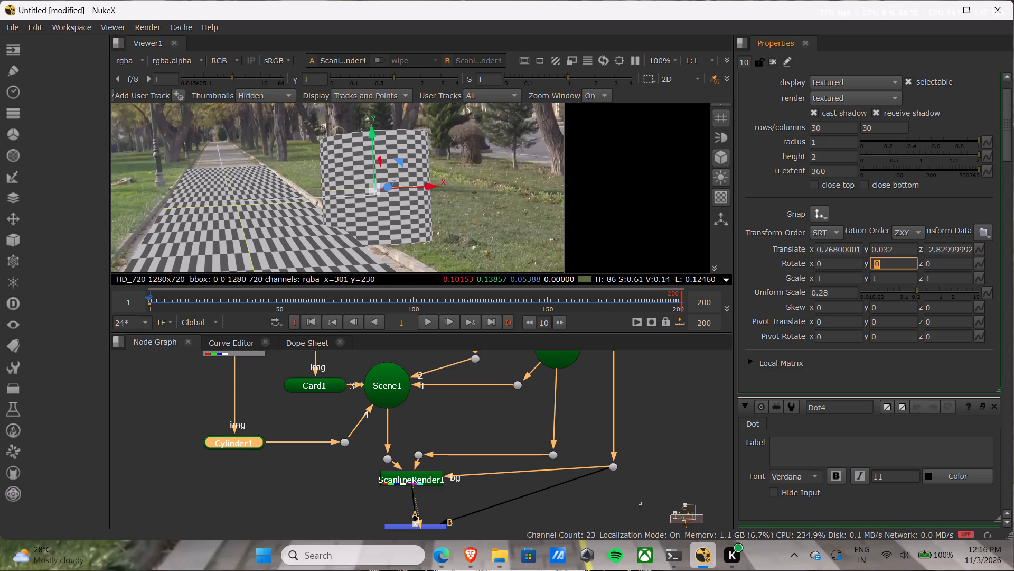
Set Cylinder1's Z rotation to -1.
click(925, 260)
scroll(951, 259, up, 3)
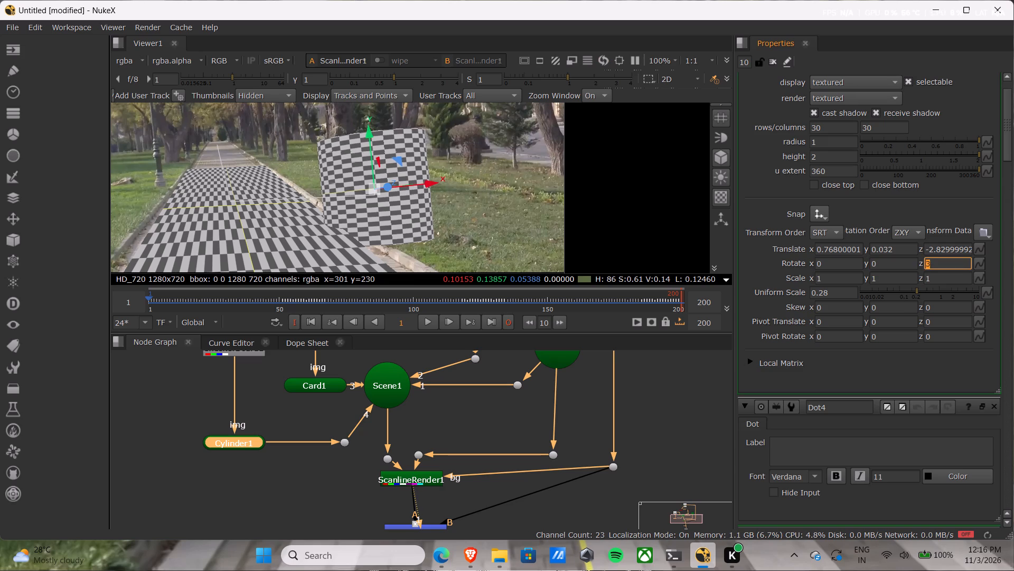
scroll(948, 259, down, 4)
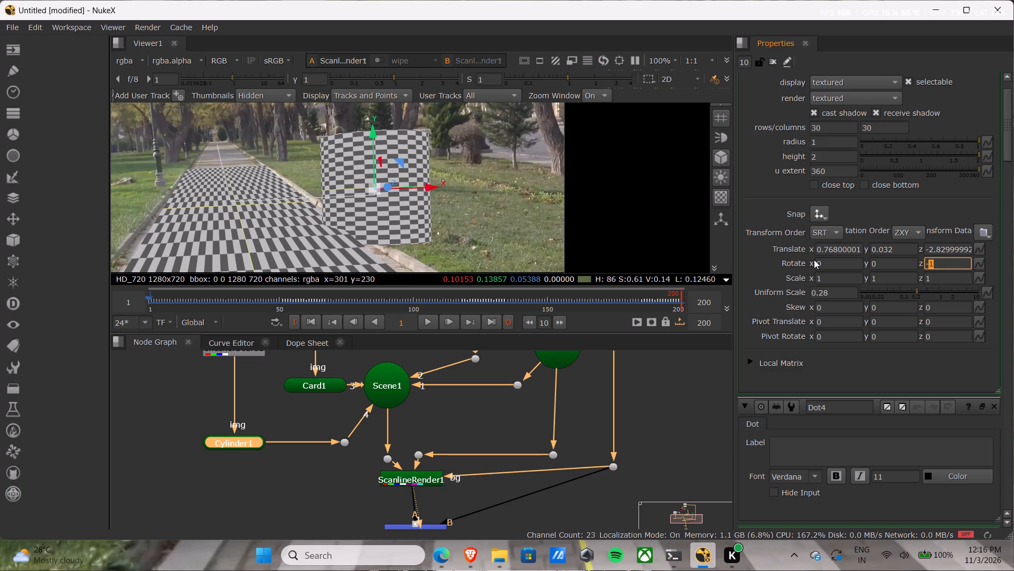
Tilt Cylinder1 by adjusting its X rotation until it is set to 9.
click(815, 261)
scroll(823, 262, down, 6)
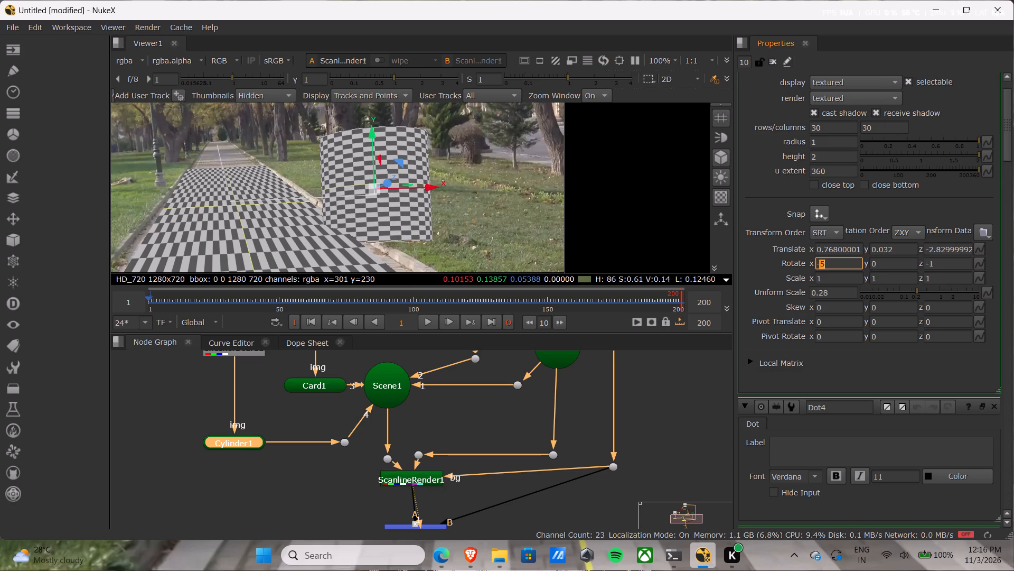
scroll(823, 262, down, 3)
scroll(823, 262, up, 18)
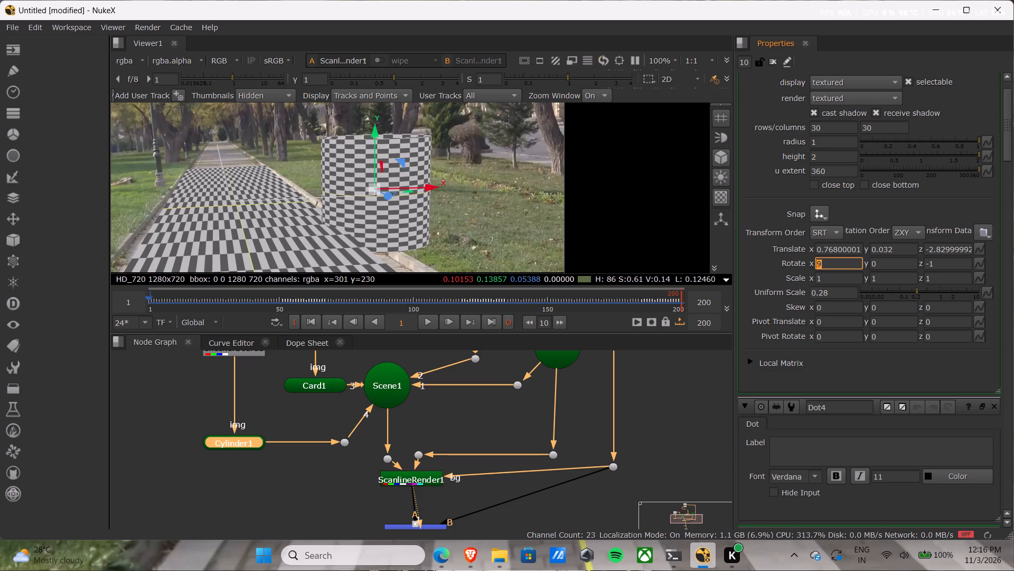
scroll(823, 262, up, 8)
scroll(823, 262, down, 6)
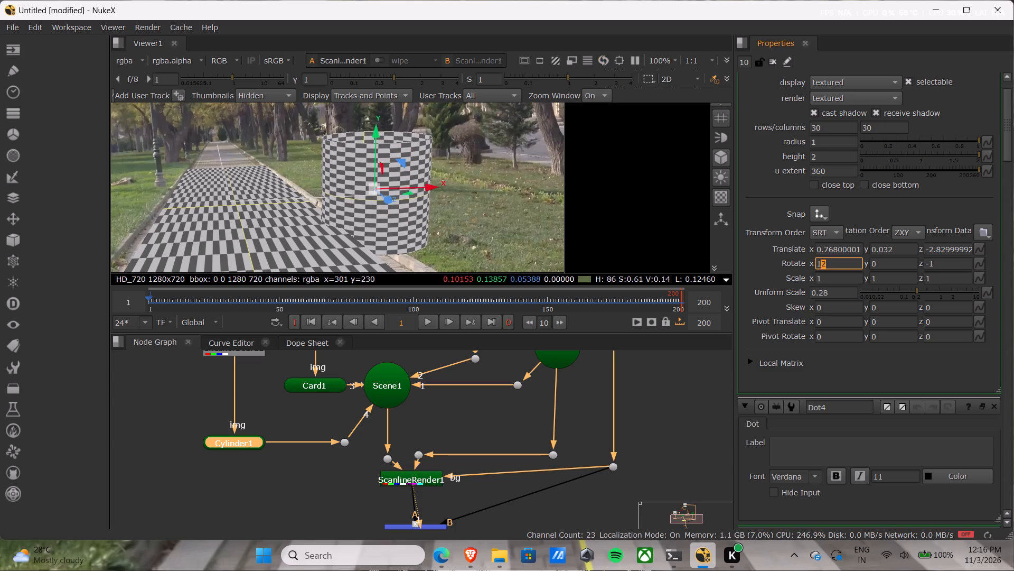
scroll(823, 262, down, 2)
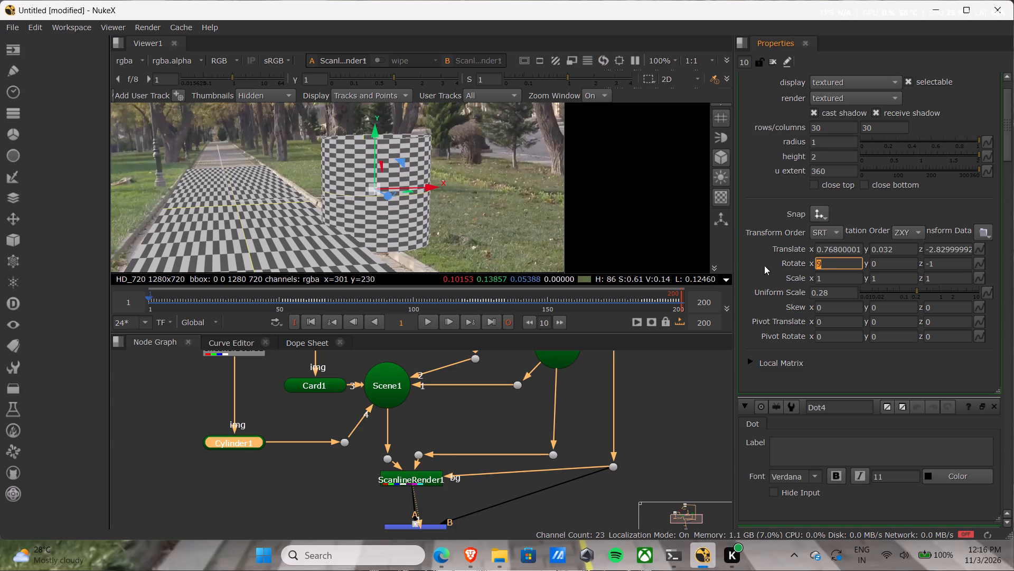
Move Cylinder1 along its X axis onto the grass beside the path, to an X translate of about 1.124.
drag(428, 185, 449, 181)
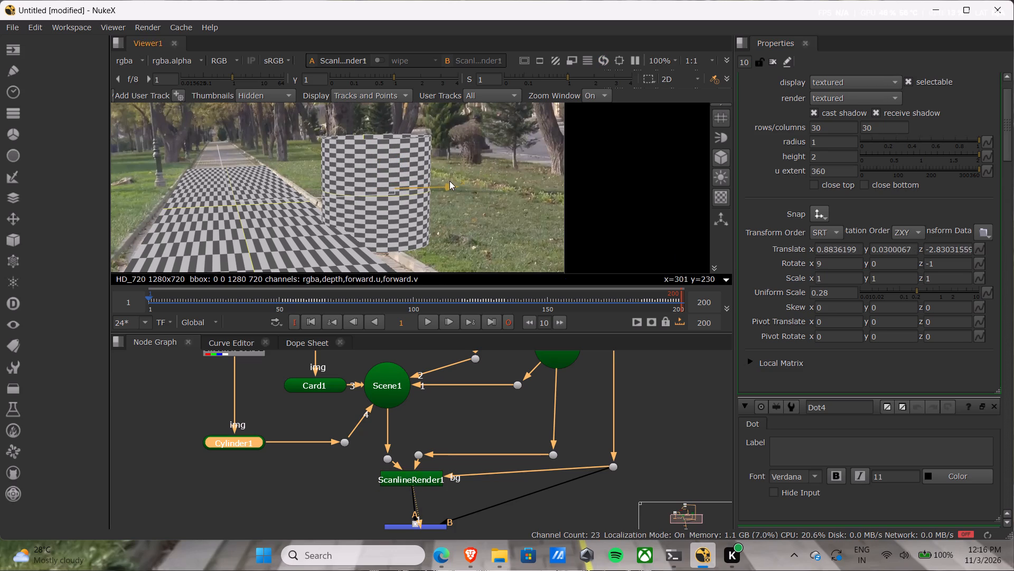
drag(449, 181, 464, 177)
drag(464, 182, 485, 179)
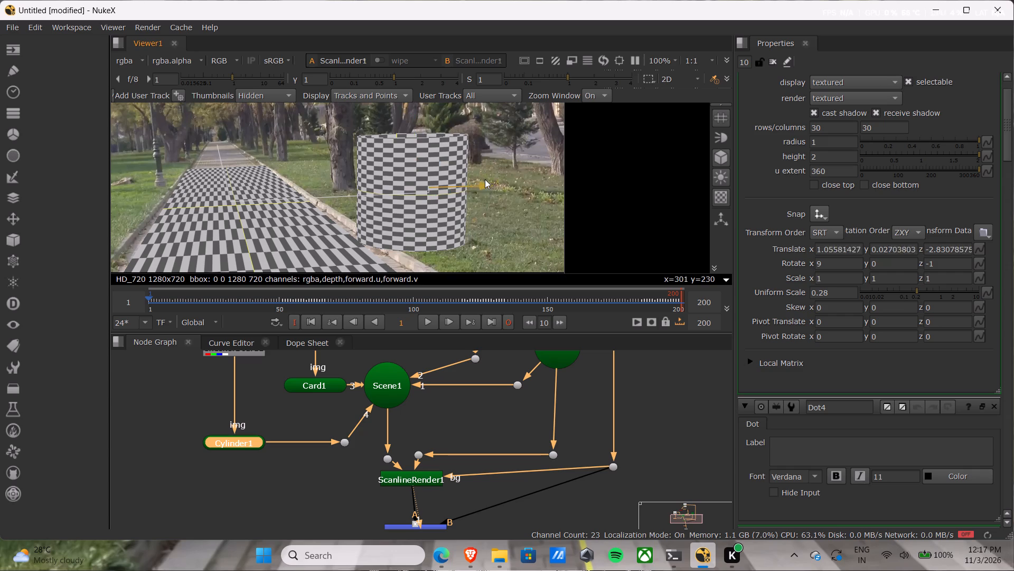
drag(485, 179, 487, 179)
drag(485, 180, 492, 179)
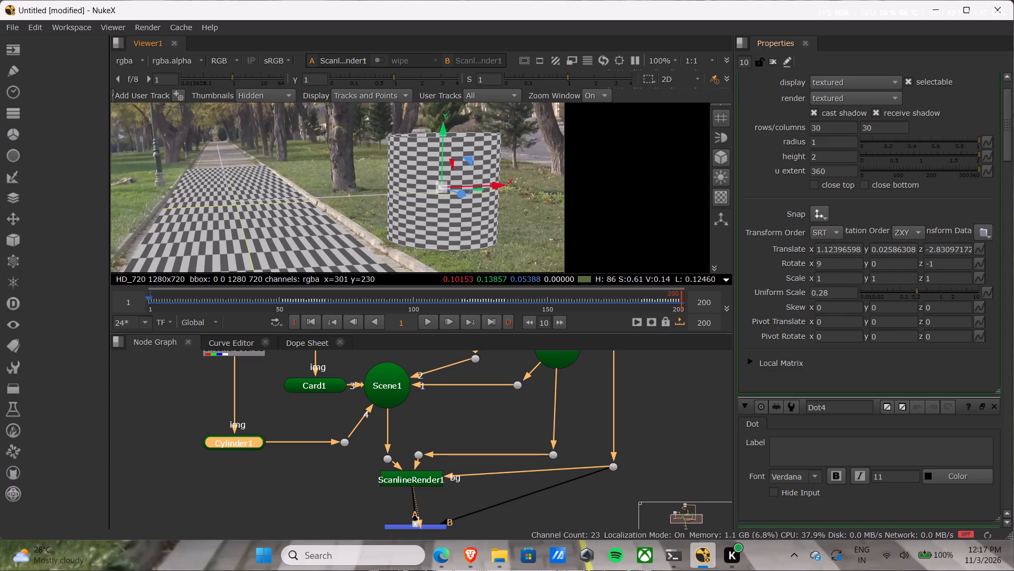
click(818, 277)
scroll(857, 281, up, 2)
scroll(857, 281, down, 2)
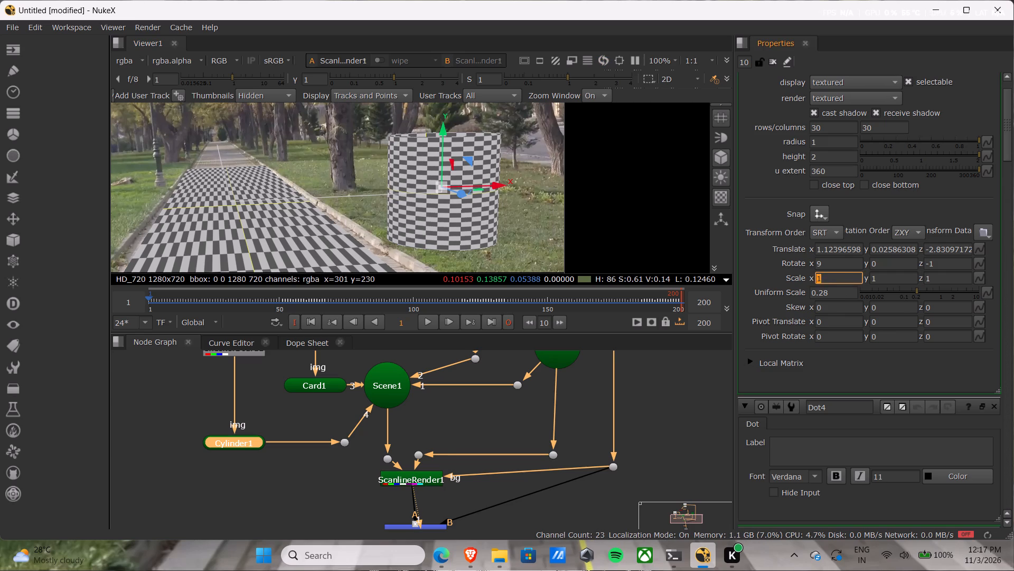
Set Cylinder1's Y scale to 2 and its uniform scale to 0.17 for a slimmer column.
click(873, 279)
scroll(882, 277, up, 1)
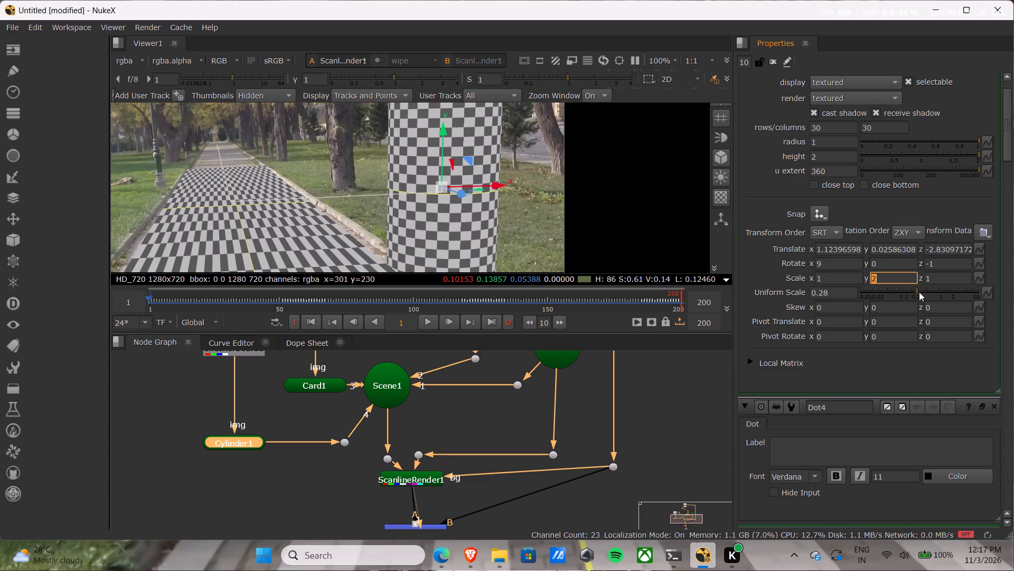
drag(915, 292, 909, 292)
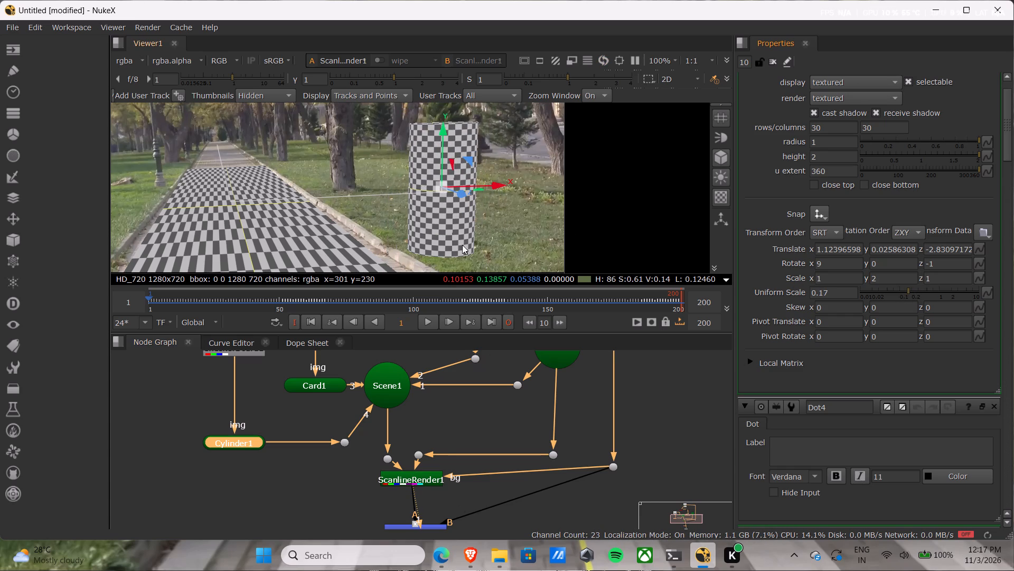
Push Cylinder1 farther back in the scene, to a Z translate of about -5.845.
drag(466, 199, 463, 199)
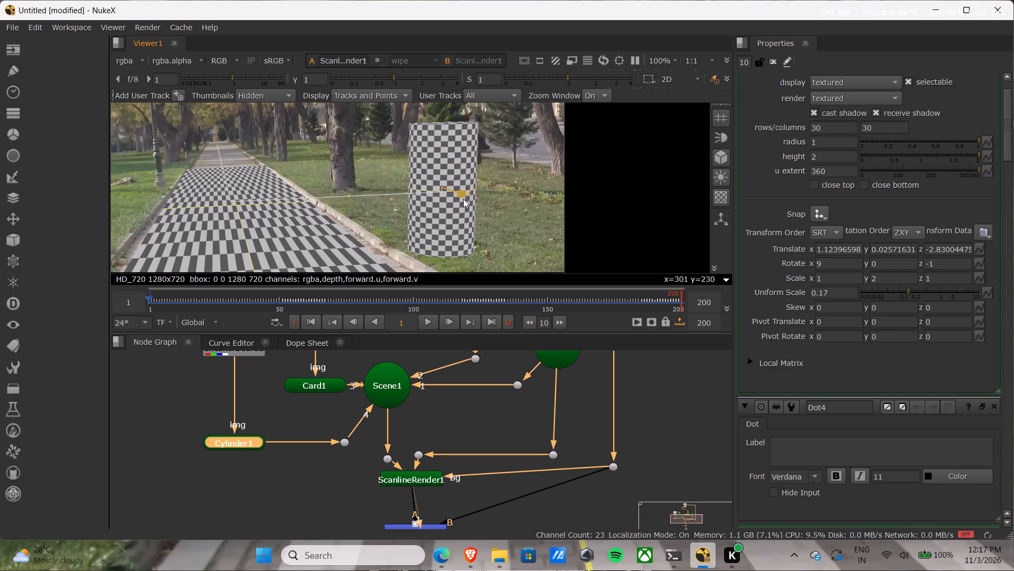
drag(463, 199, 399, 178)
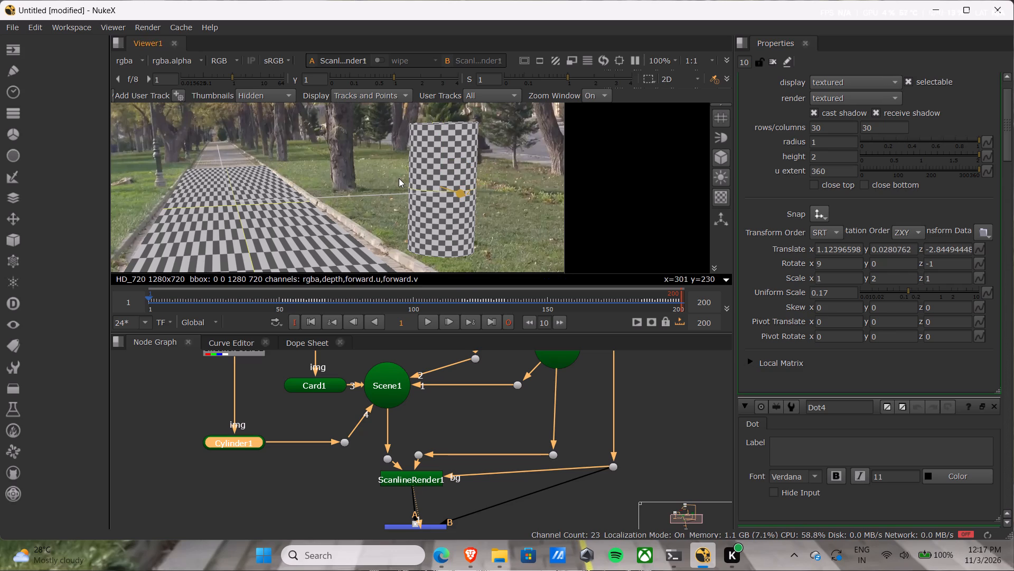
drag(399, 178, 397, 178)
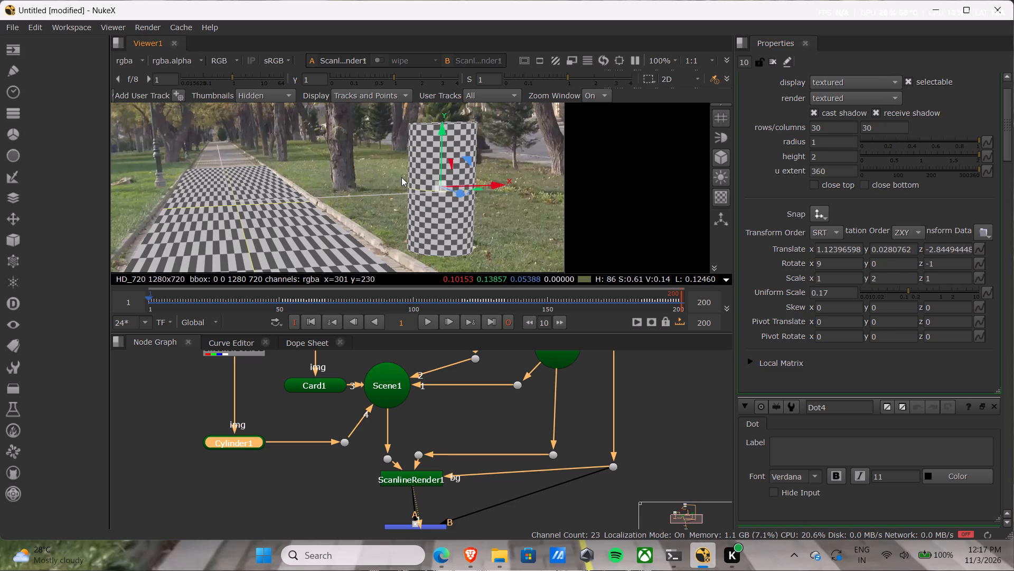
click(928, 251)
scroll(954, 242, up, 3)
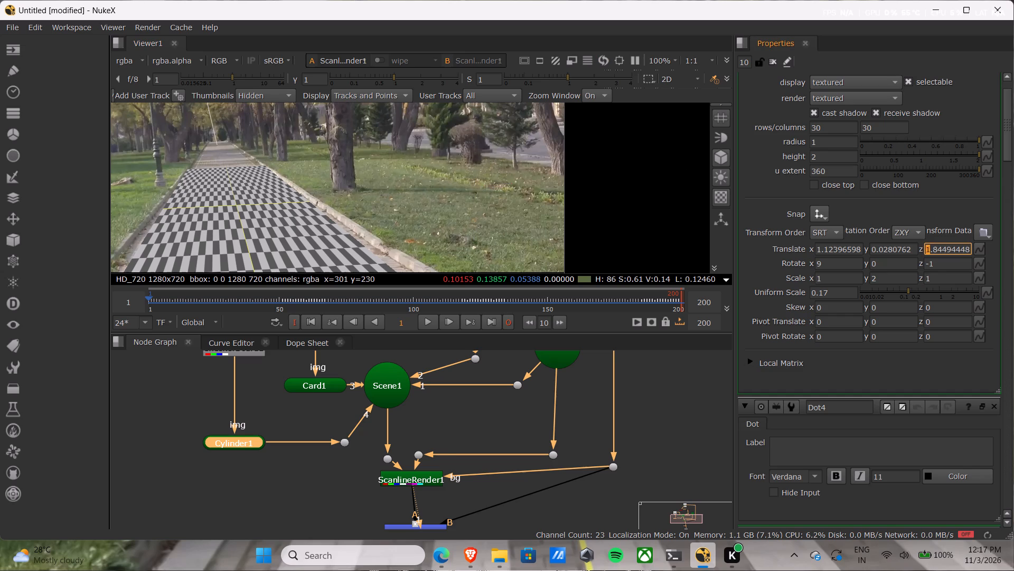
scroll(954, 242, down, 5)
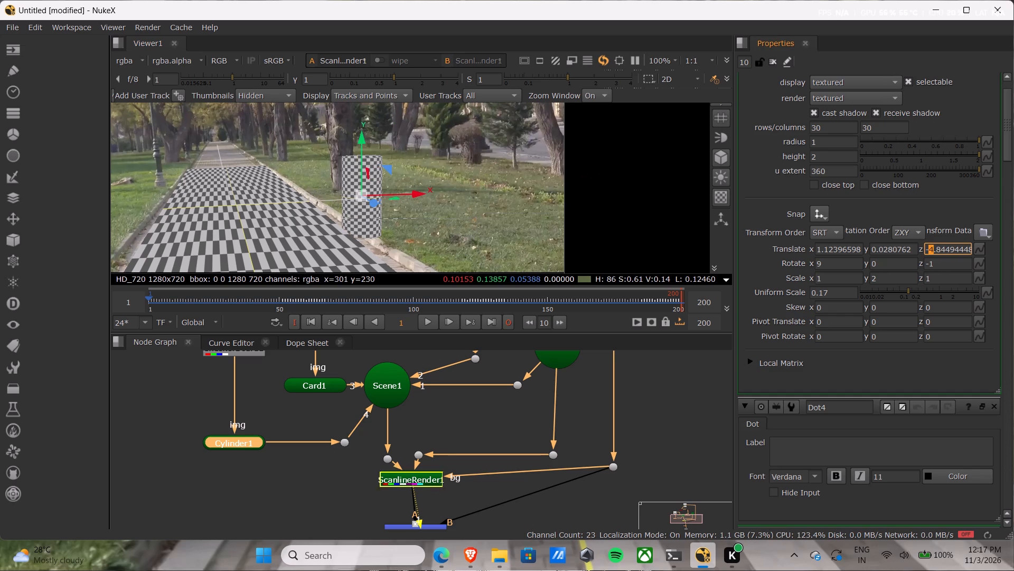
scroll(954, 242, down, 1)
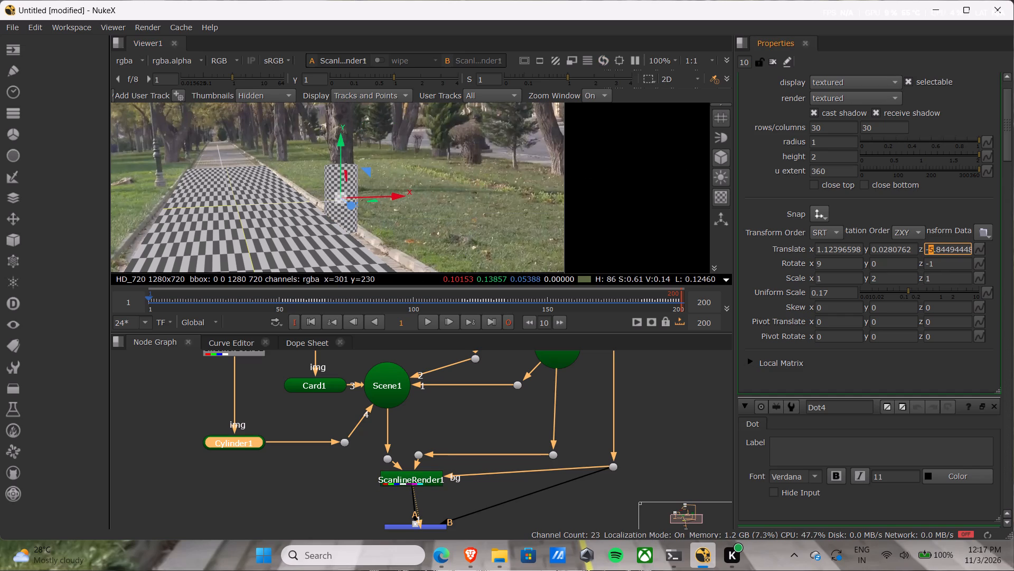
Raise Cylinder1 to a Y translate of about 0.328.
click(878, 250)
scroll(888, 248, up, 3)
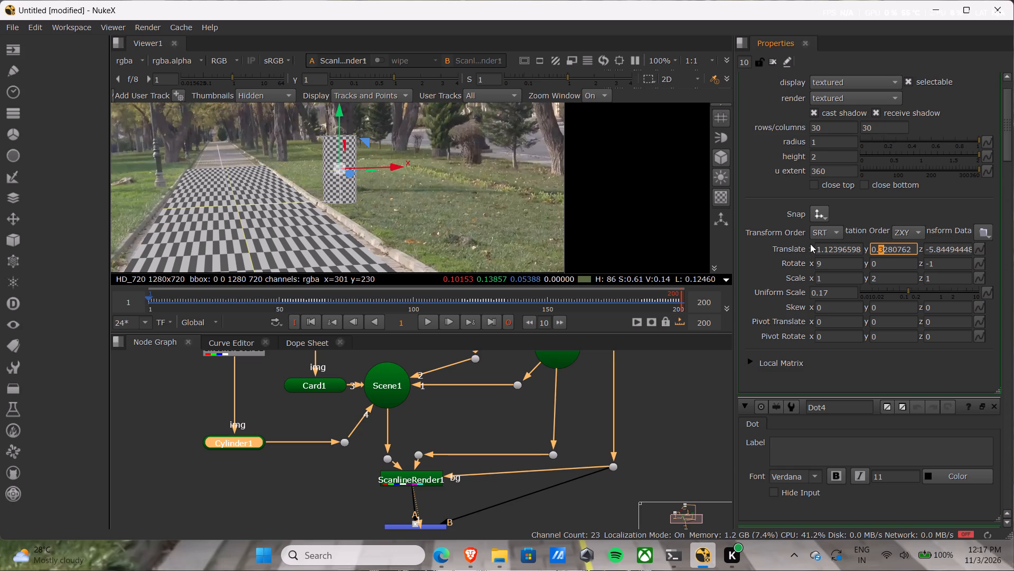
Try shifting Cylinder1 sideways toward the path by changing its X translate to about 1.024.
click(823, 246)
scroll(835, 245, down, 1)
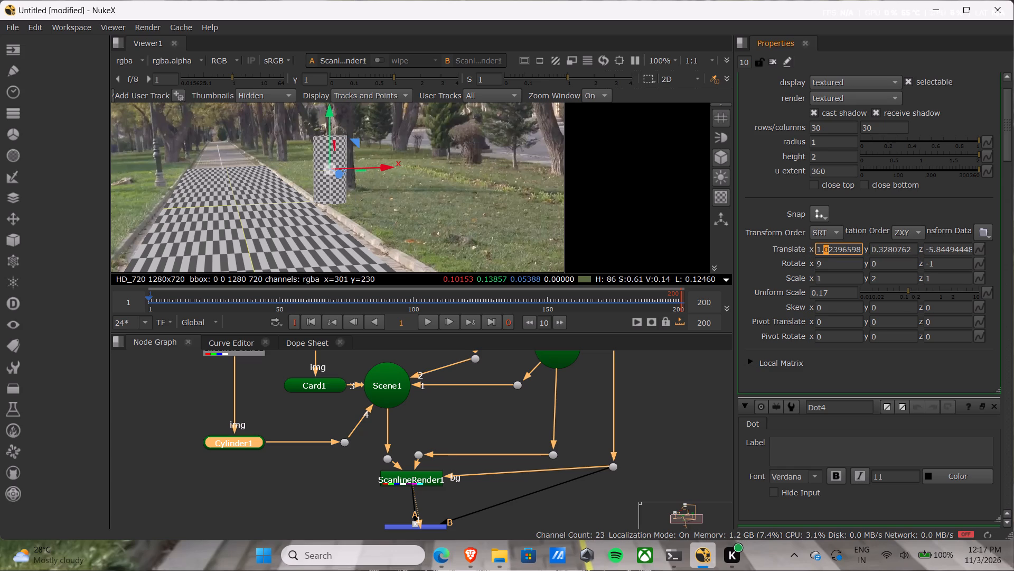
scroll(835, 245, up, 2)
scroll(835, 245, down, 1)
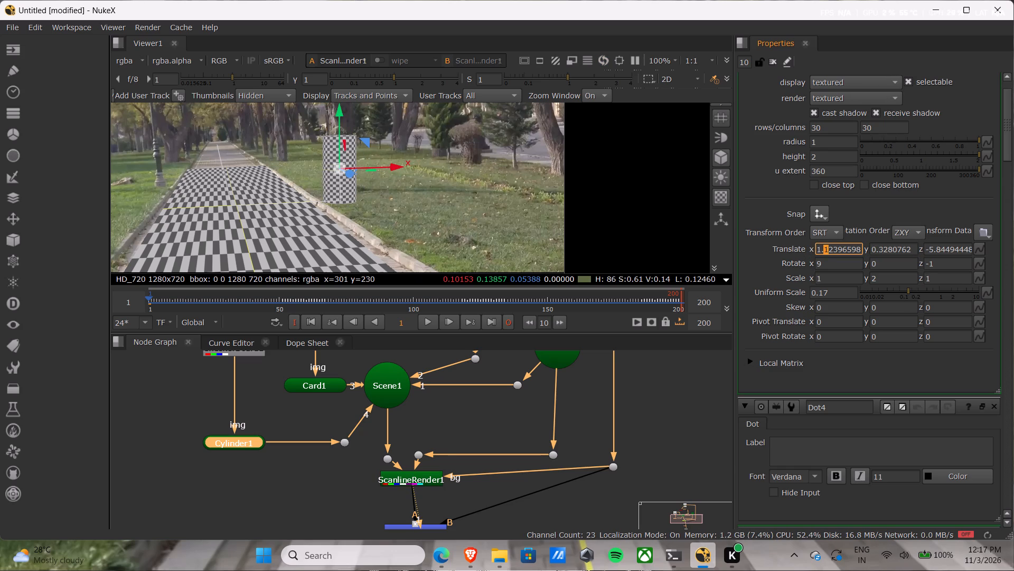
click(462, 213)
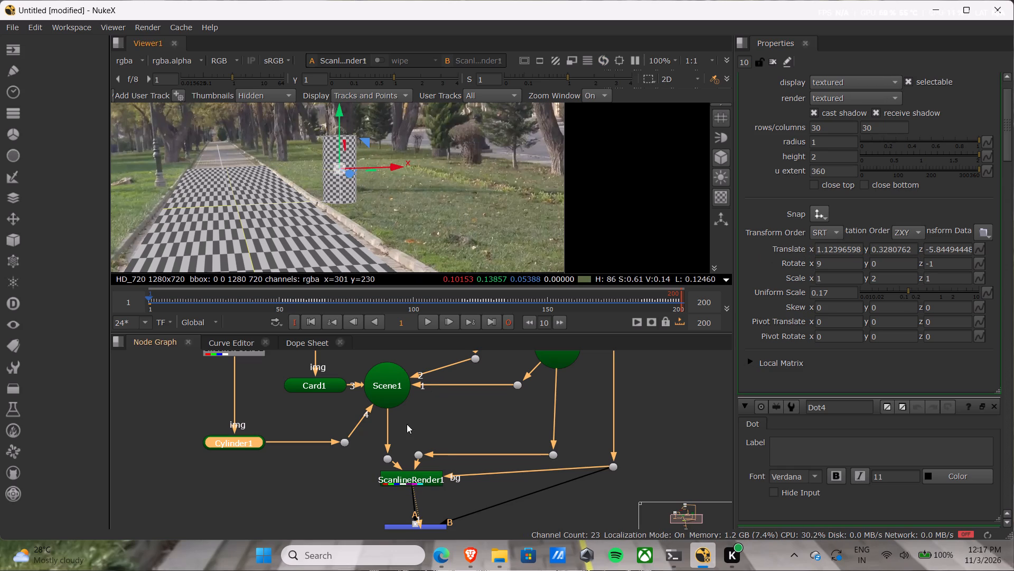
Duplicate the Cylinder1 node and place the copy below the original in the node graph.
click(238, 437)
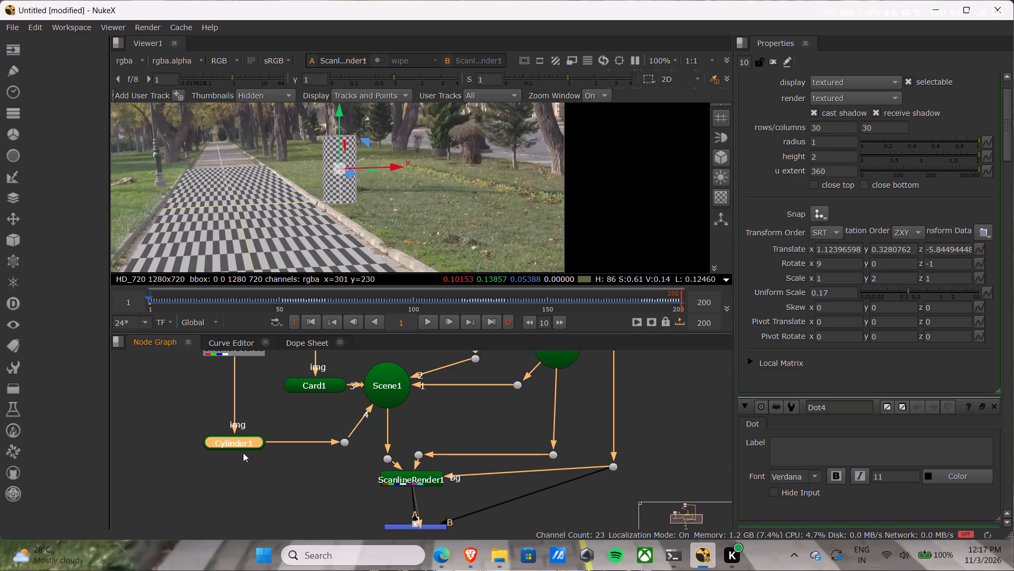
click(272, 475)
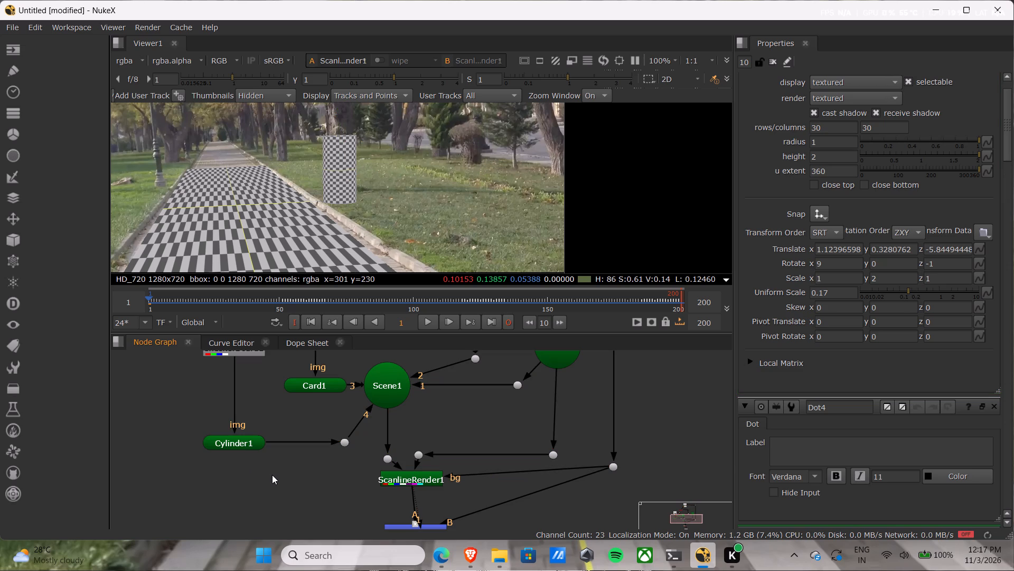
click(248, 449)
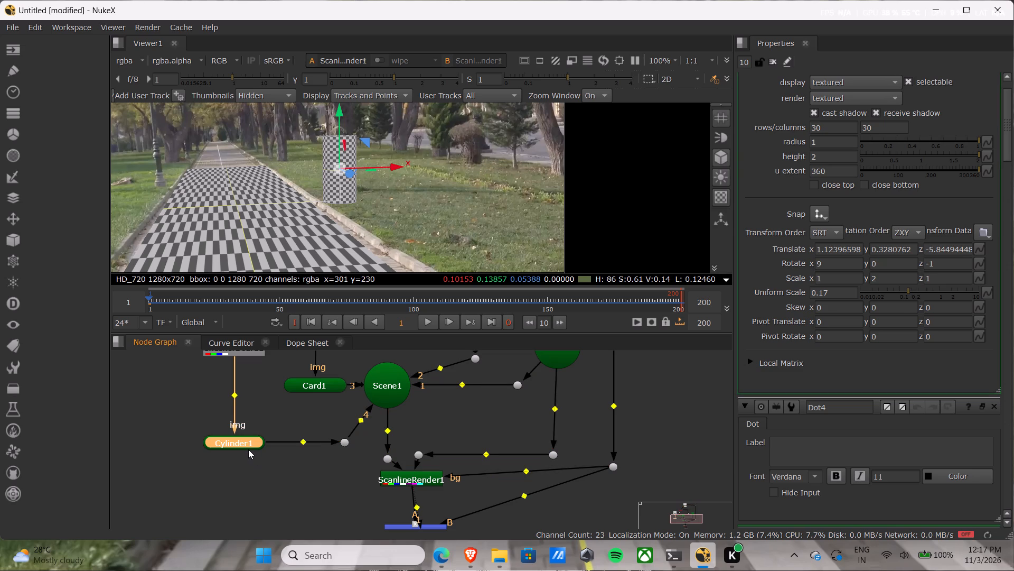
key(ctrl+c)
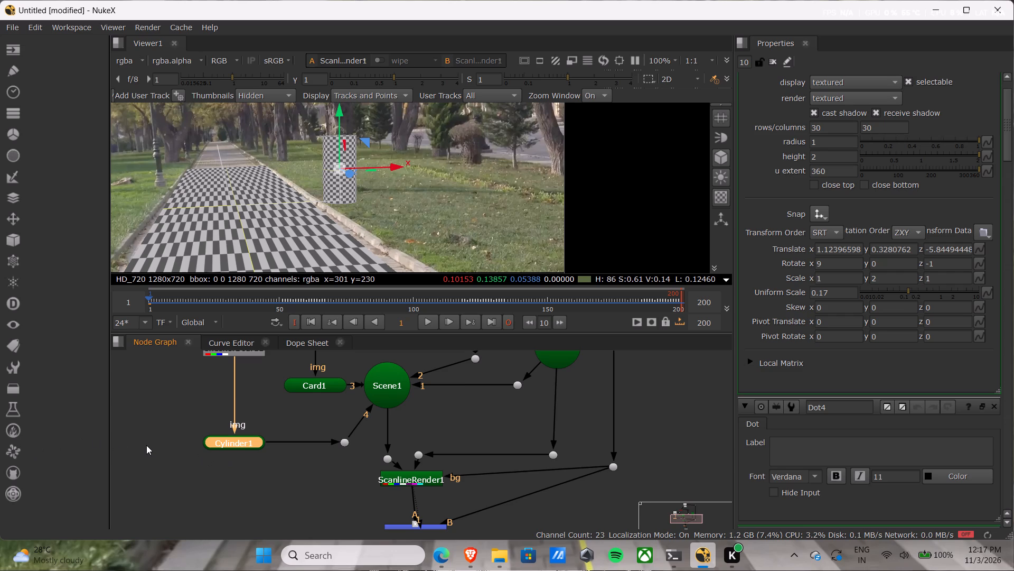
key(ctrl+v)
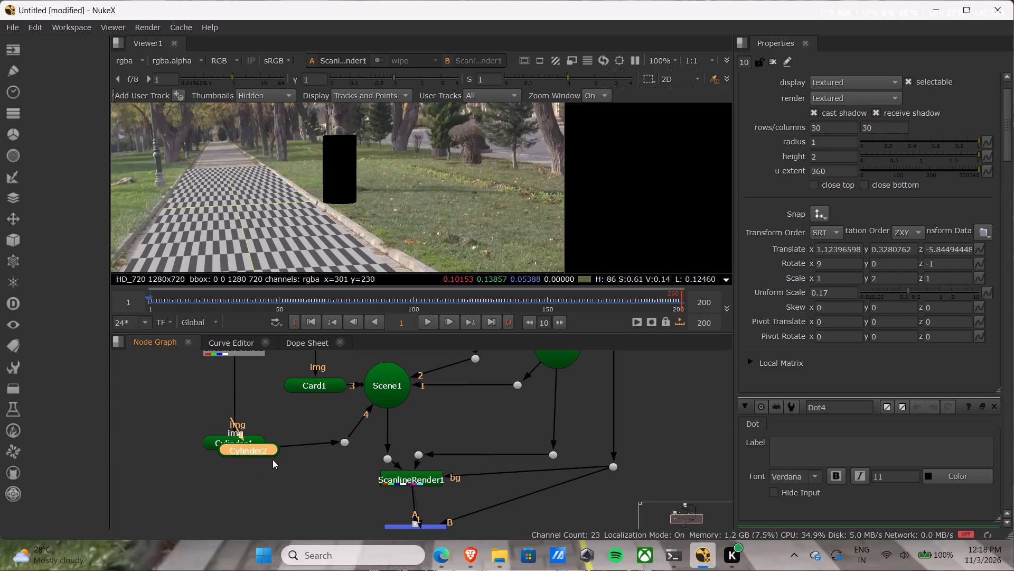
drag(260, 451, 221, 478)
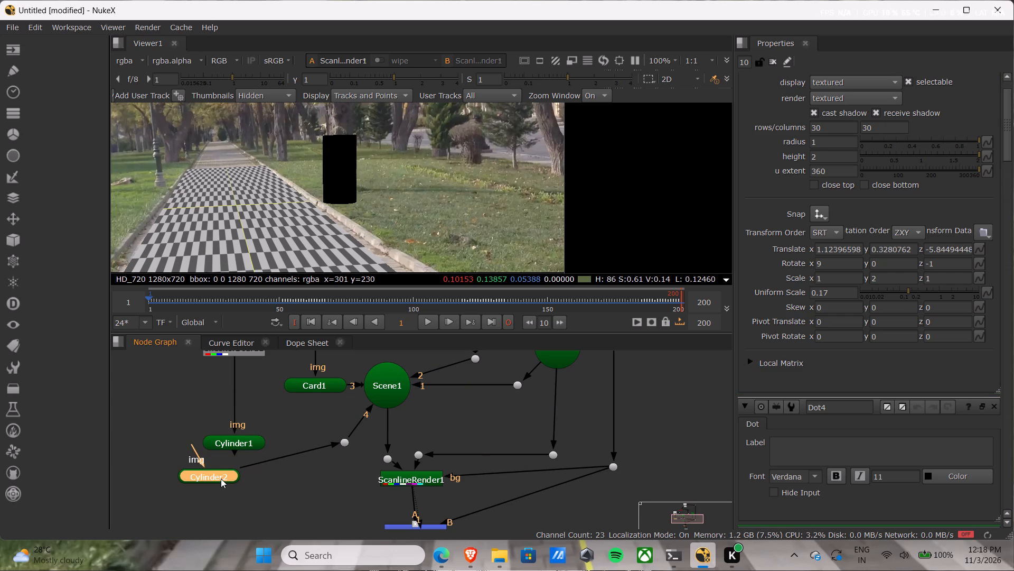
drag(221, 478, 237, 494)
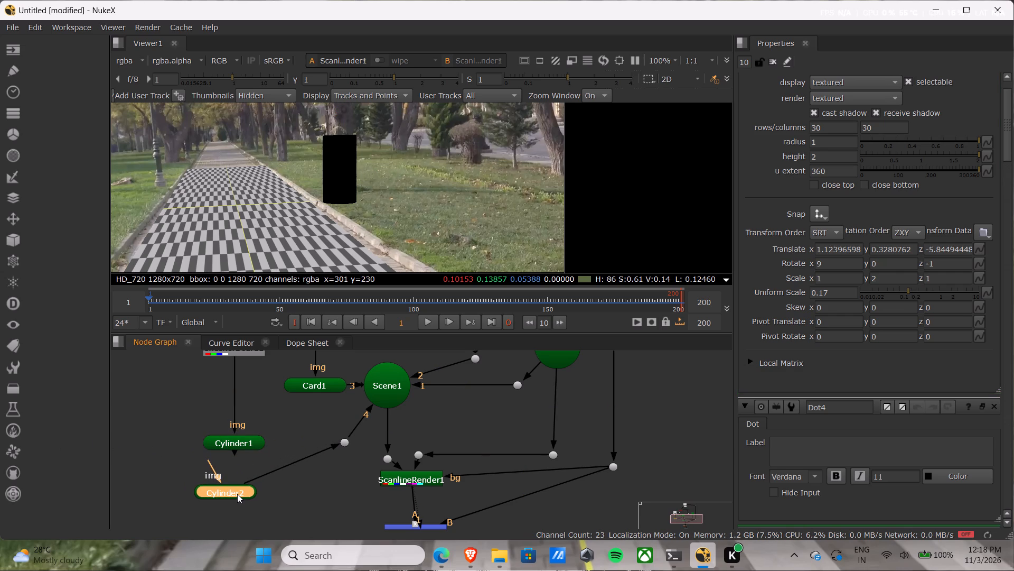
Place Cylinder2 just below Cylinder1 and reconnect Cylinder1's output to the dot feeding Scene1's input 4.
drag(237, 494, 243, 498)
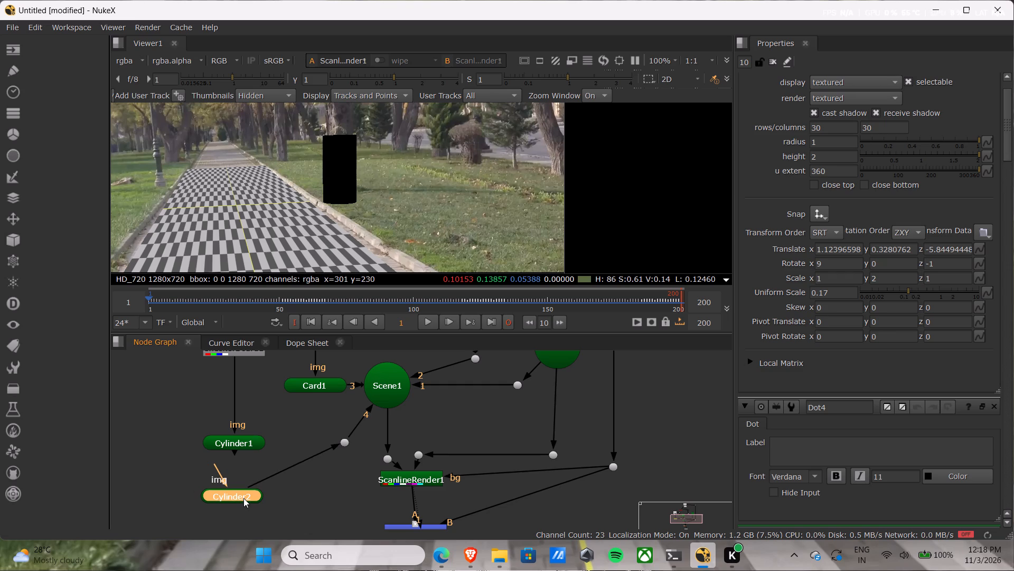
drag(243, 498, 248, 504)
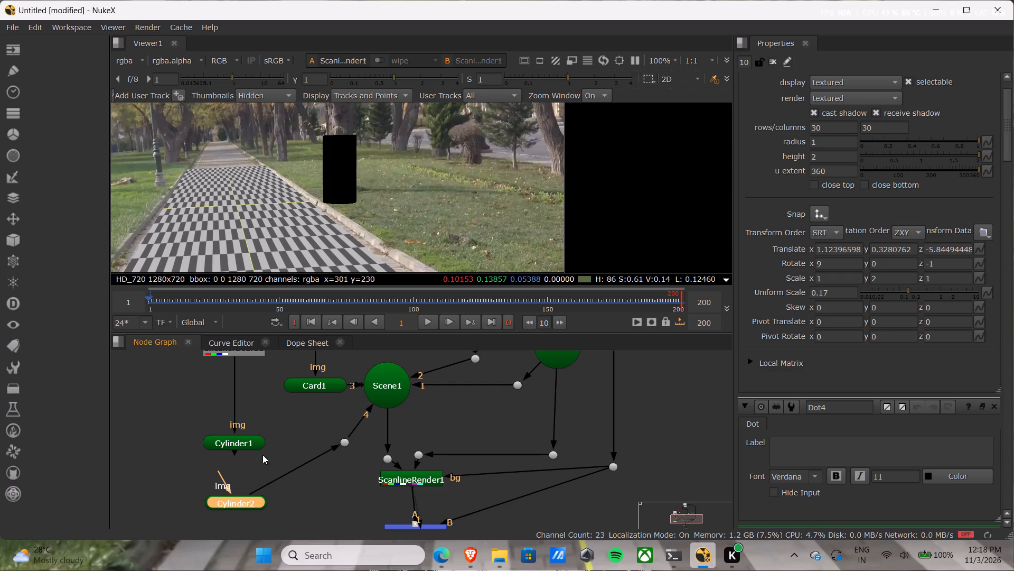
drag(237, 453, 339, 440)
drag(339, 440, 343, 440)
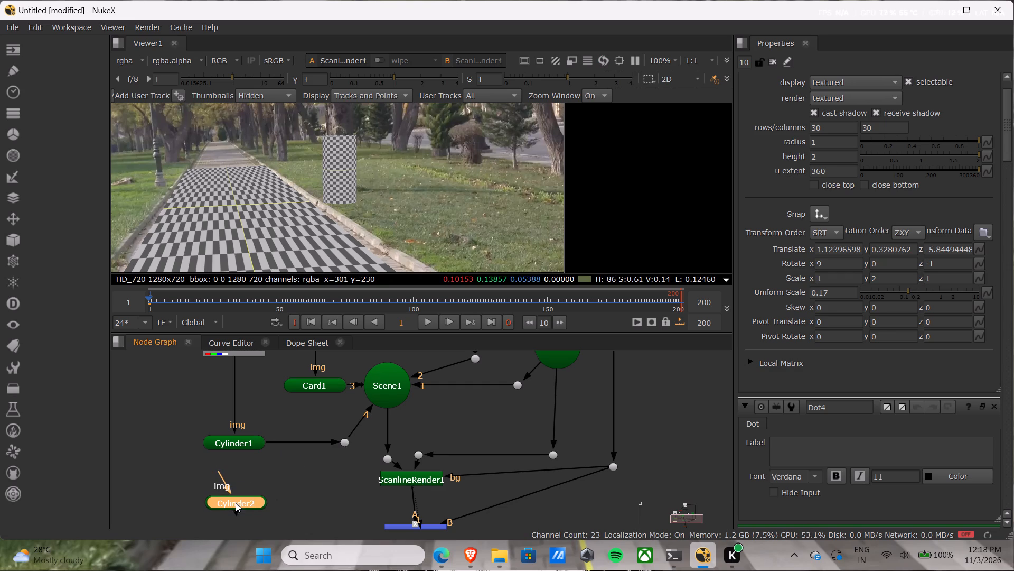
Connect Cylinder2's output to Scene1 as input 5.
click(234, 503)
click(295, 478)
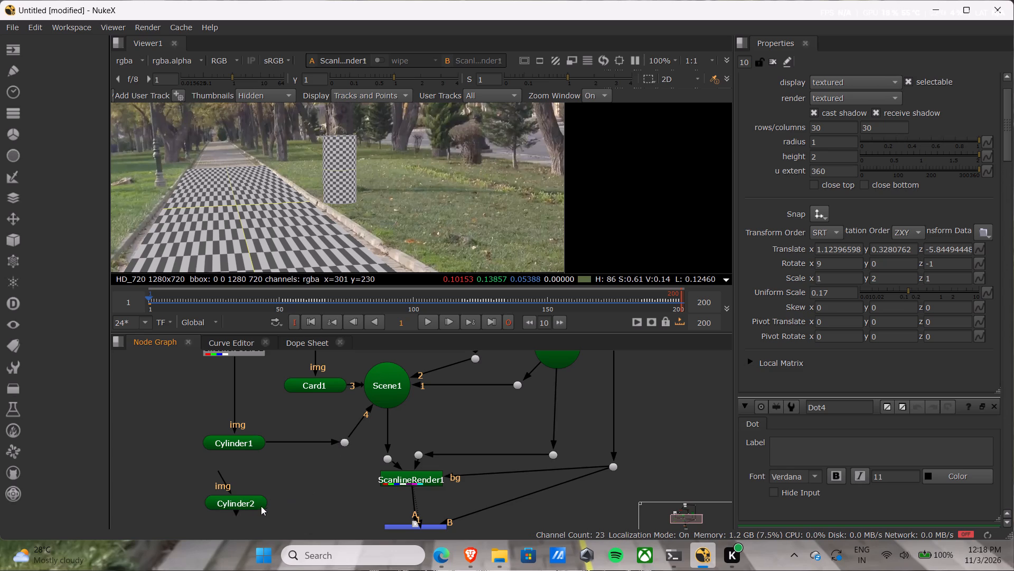
drag(236, 513, 384, 405)
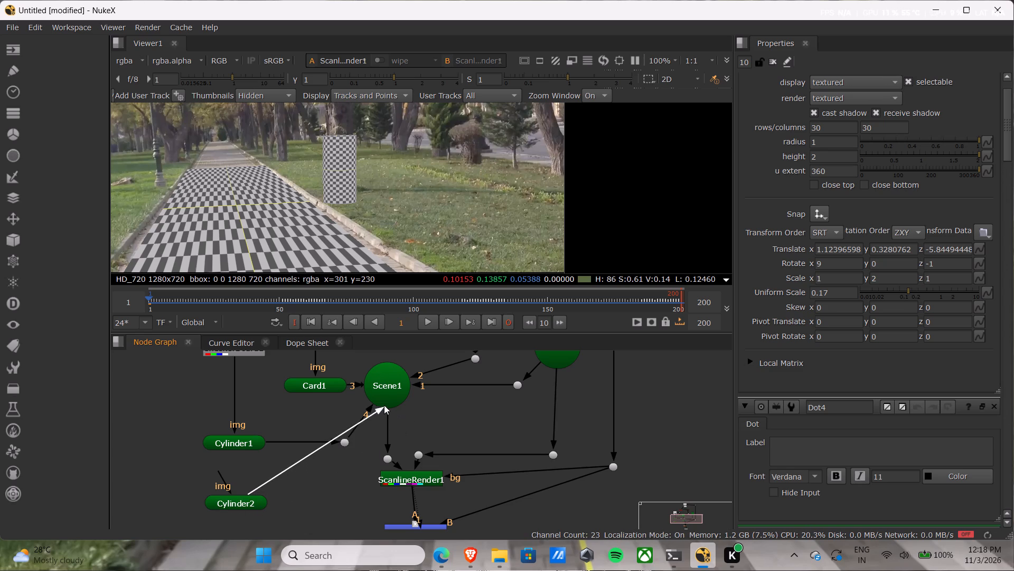
drag(384, 405, 382, 402)
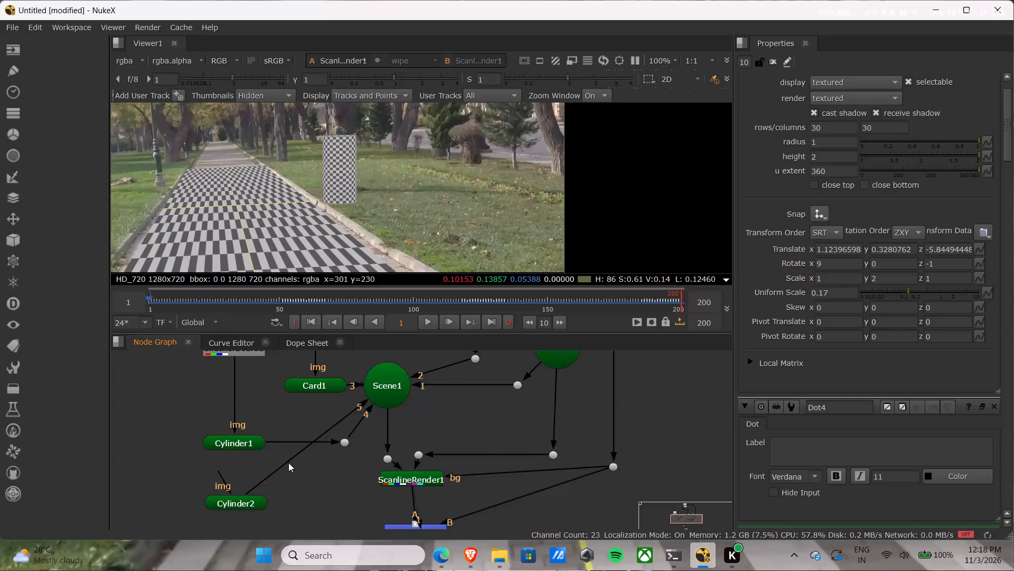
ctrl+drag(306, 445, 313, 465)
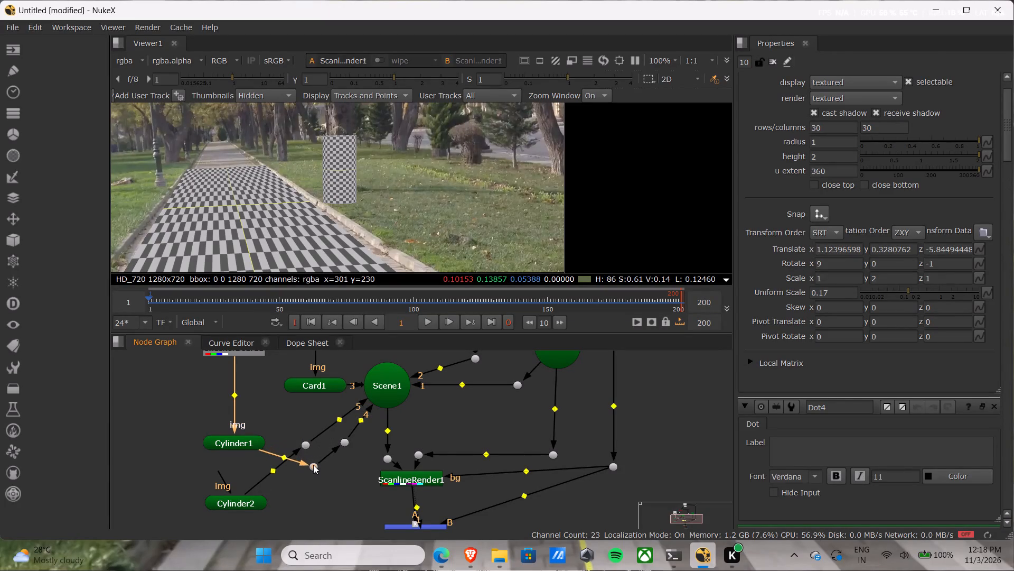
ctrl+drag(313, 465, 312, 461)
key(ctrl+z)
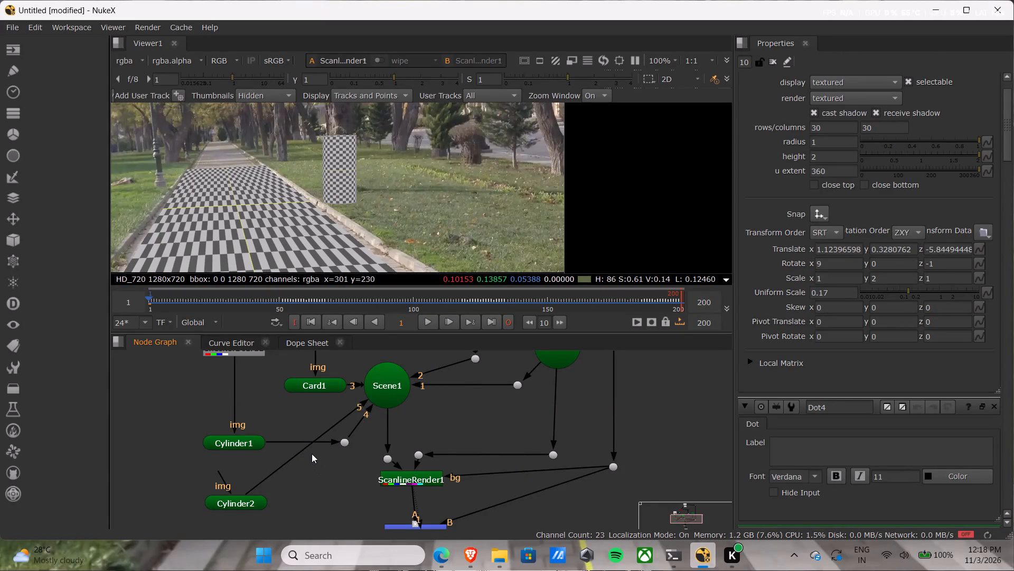
Add a dot to the connection from Cylinder2 to Scene1 and align it level with Cylinder2.
ctrl+drag(307, 448, 351, 495)
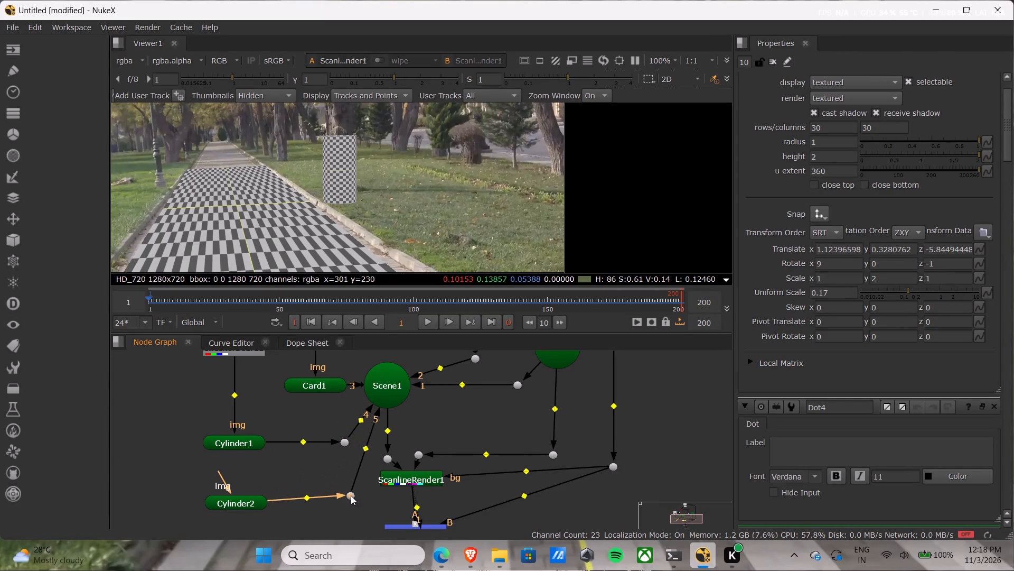
ctrl+drag(351, 495, 351, 503)
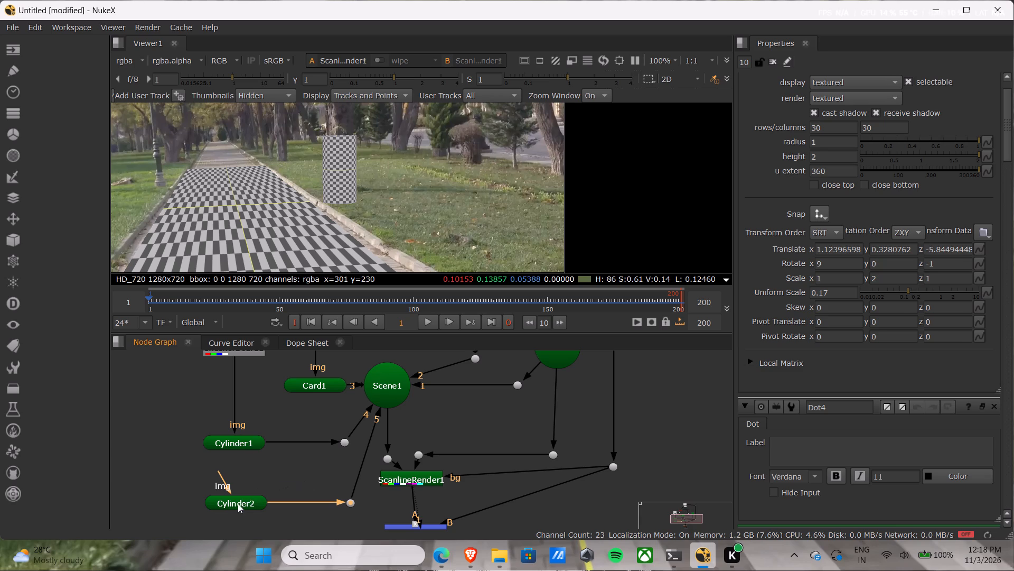
Connect Cylinder2's img input to CheckerBoard1, routing it through a dot beside CheckerBoard1 and directly above Cylinder2.
drag(237, 503, 181, 505)
scroll(213, 472, down, 2)
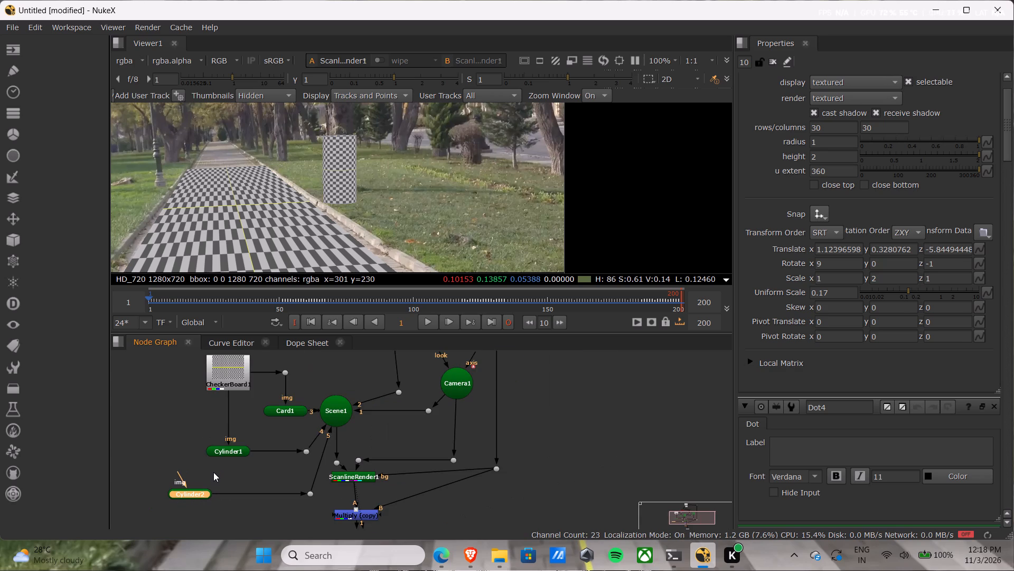
drag(179, 469, 210, 376)
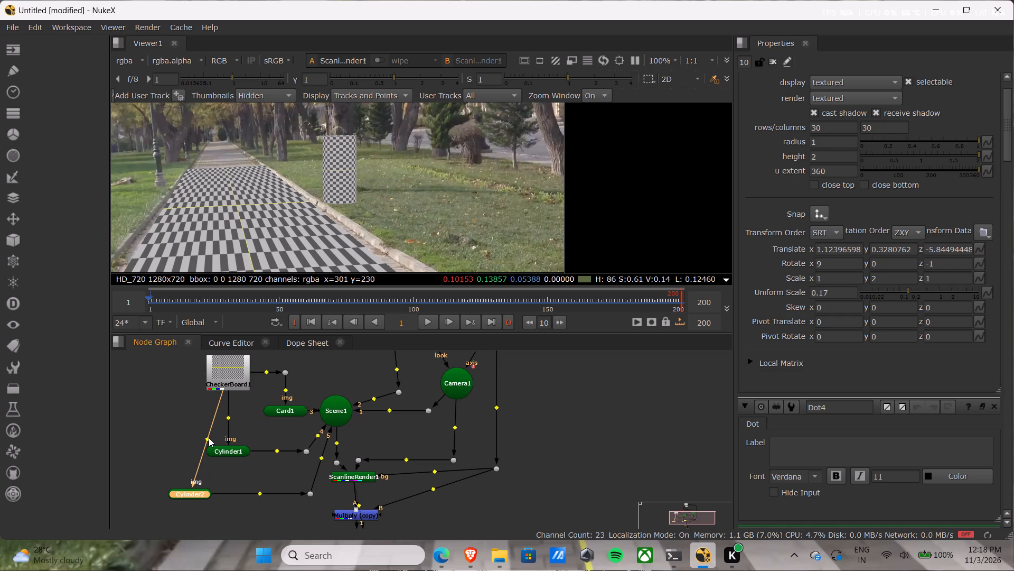
ctrl+drag(206, 438, 177, 374)
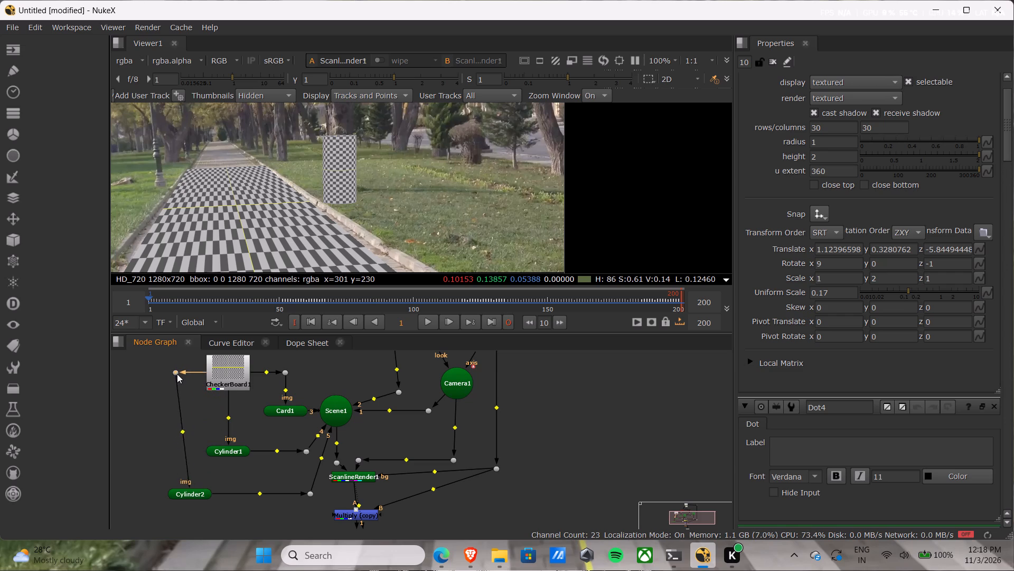
ctrl+drag(177, 374, 191, 373)
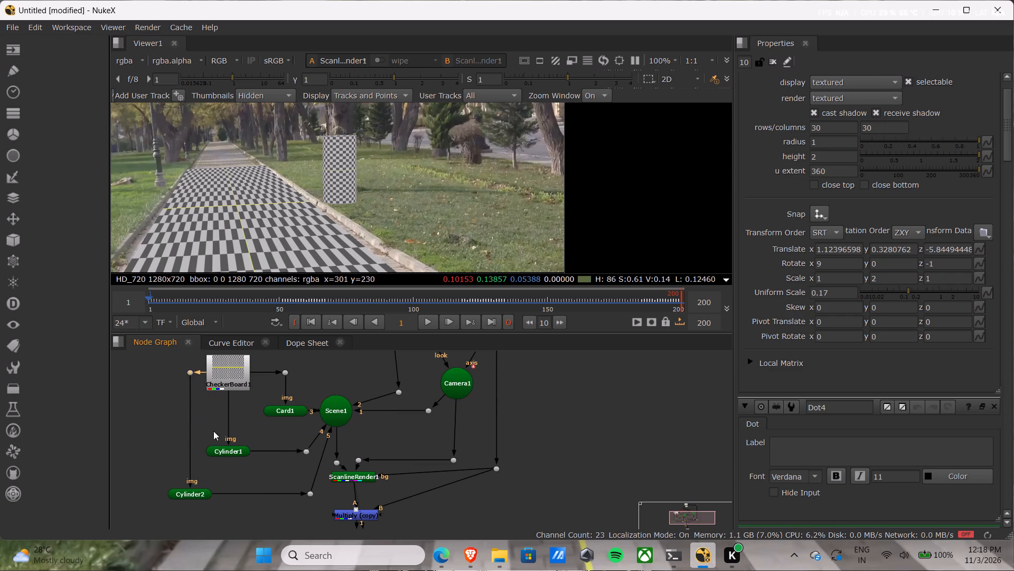
click(287, 475)
scroll(287, 475, down, 2)
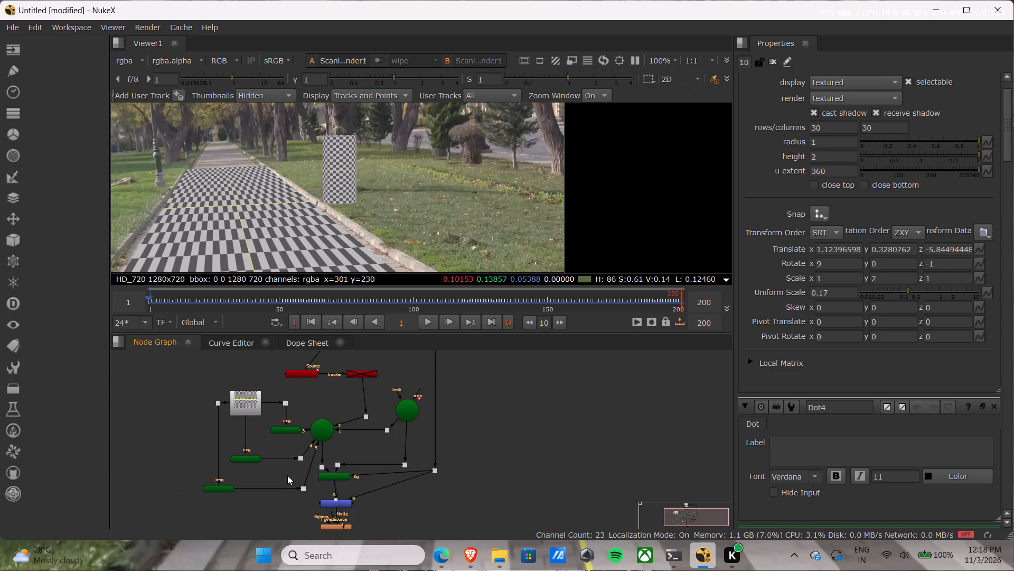
scroll(287, 475, up, 2)
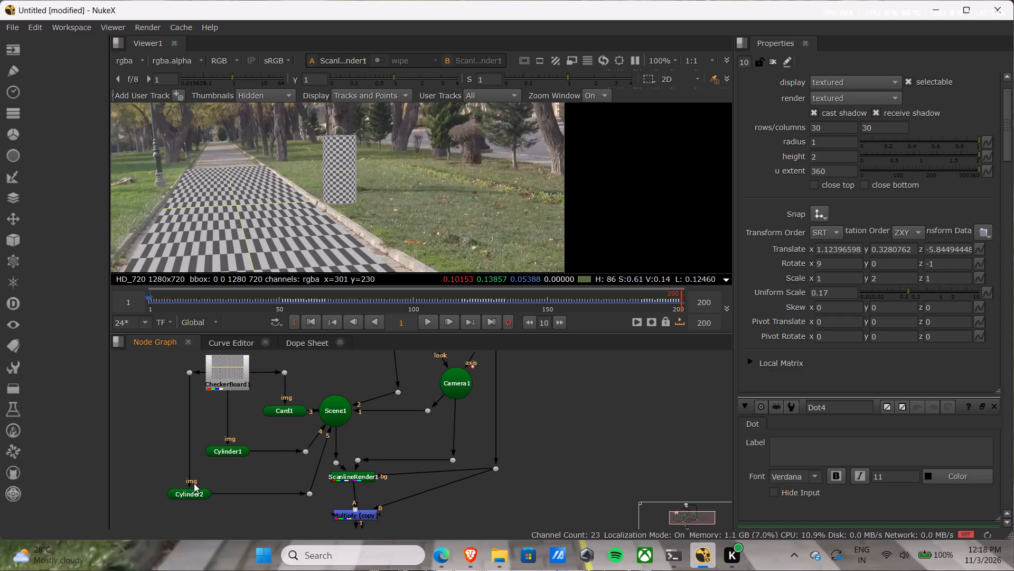
Examine Cylinder2 in the 3D view and check the ScanlineRender1 output over the footage.
click(193, 492)
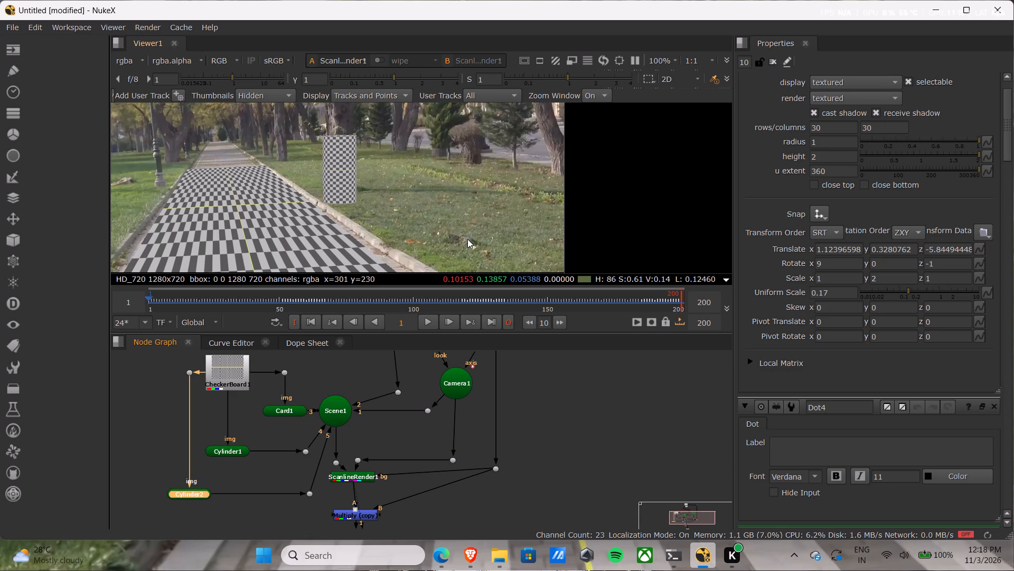
key(1)
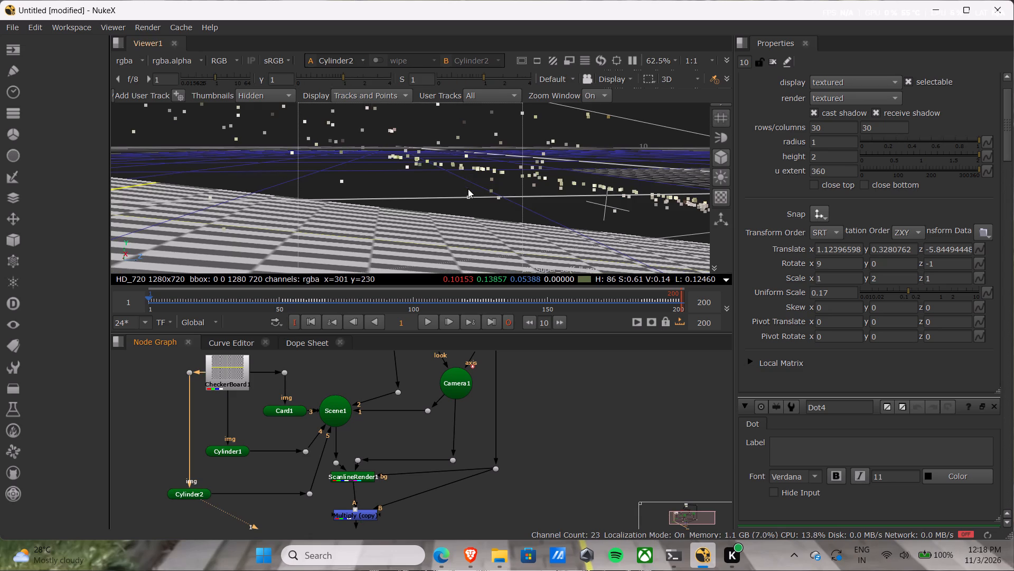
scroll(468, 189, down, 20)
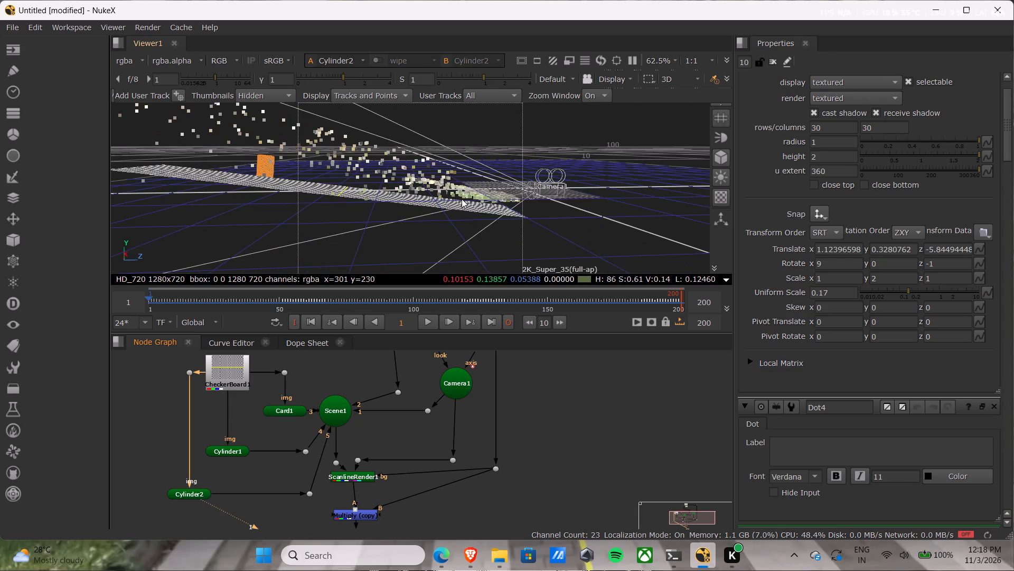
scroll(462, 199, up, 6)
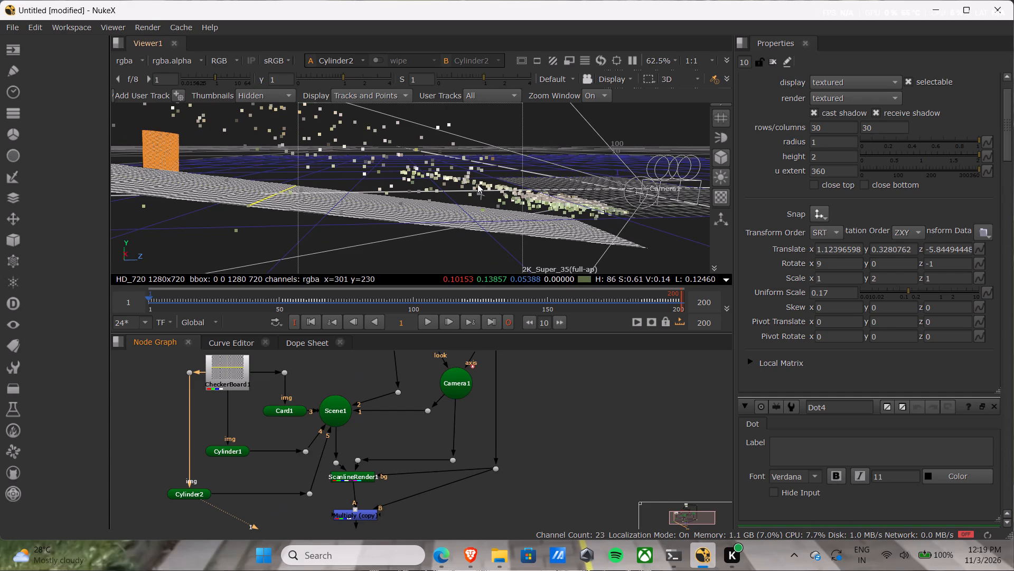
key(Tab)
scroll(420, 214, down, 4)
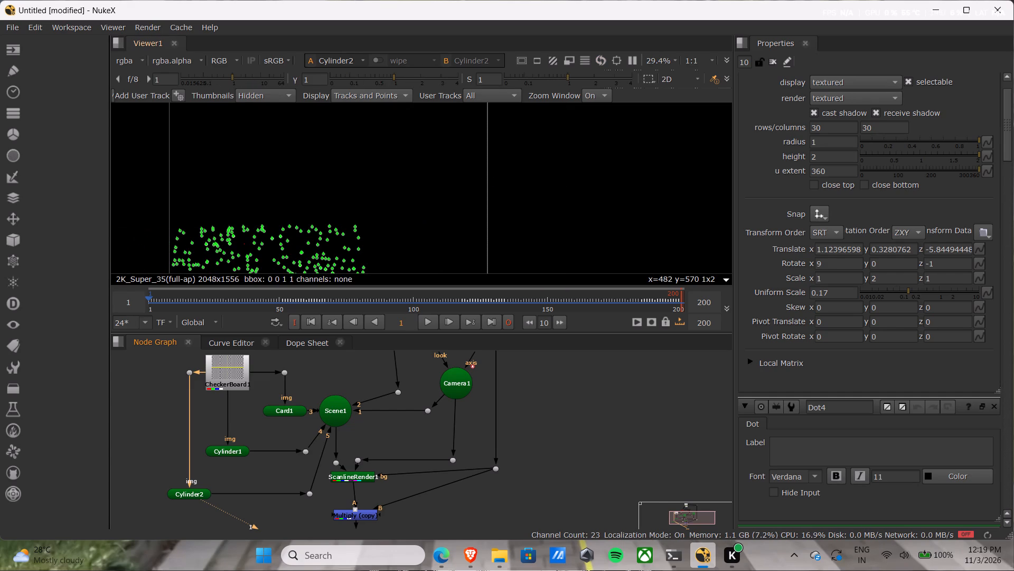
click(361, 473)
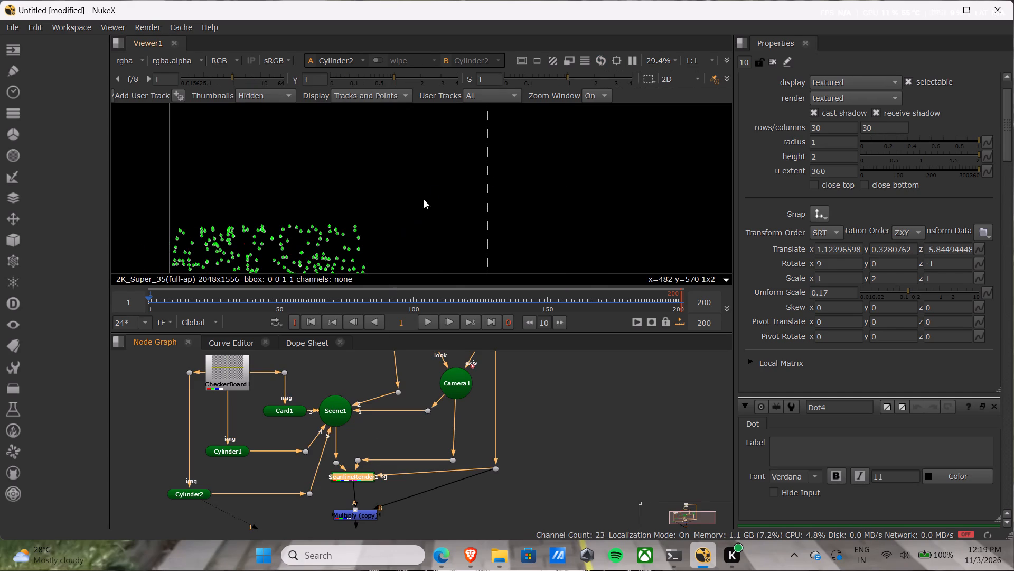
key(1)
scroll(406, 231, up, 3)
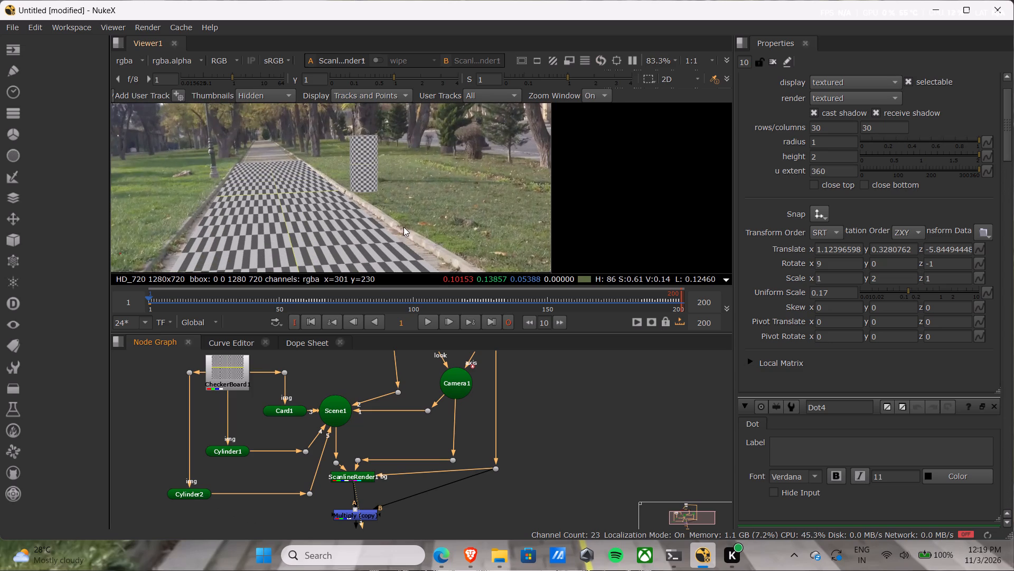
scroll(403, 227, up, 2)
scroll(403, 223, down, 2)
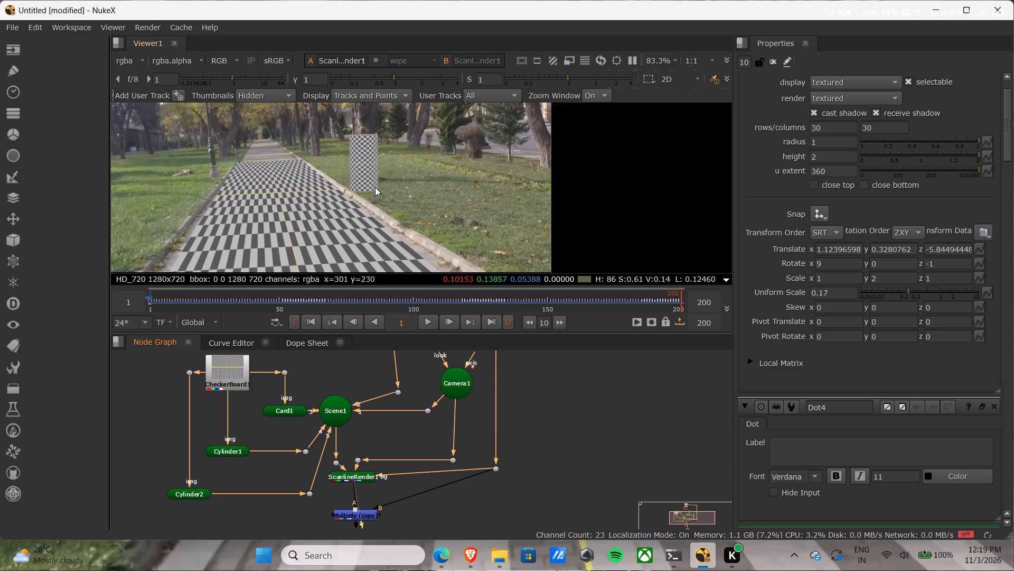
Move Cylinder2 to the opposite side of the path with an X translate of about -1.124.
click(178, 490)
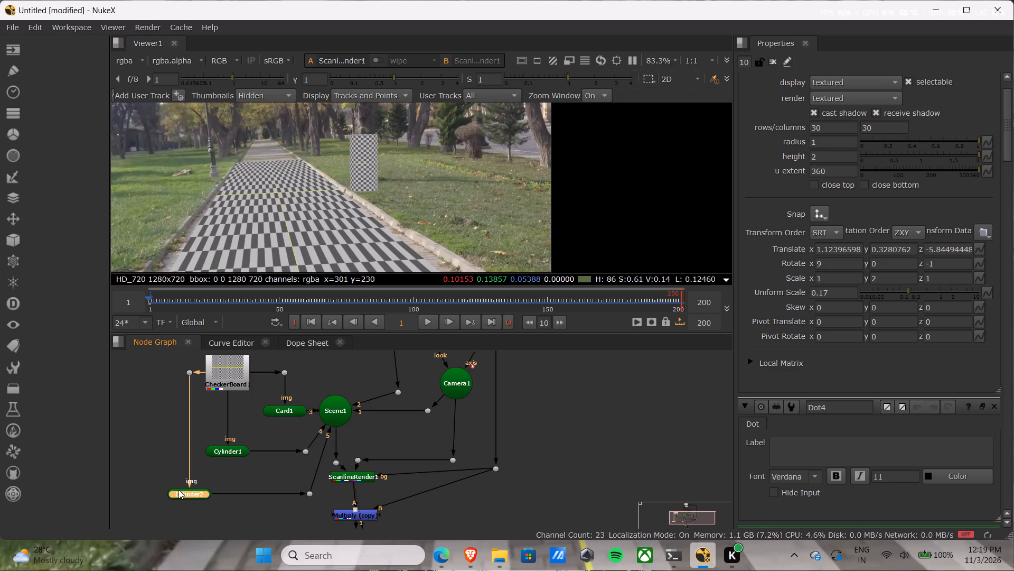
double_click(190, 492)
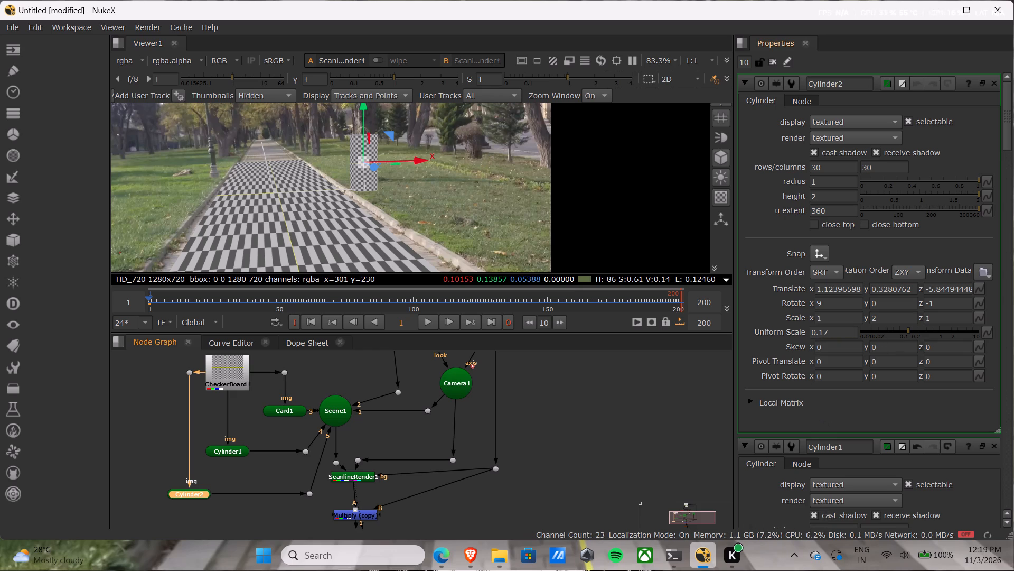
click(817, 289)
scroll(843, 297, up, 3)
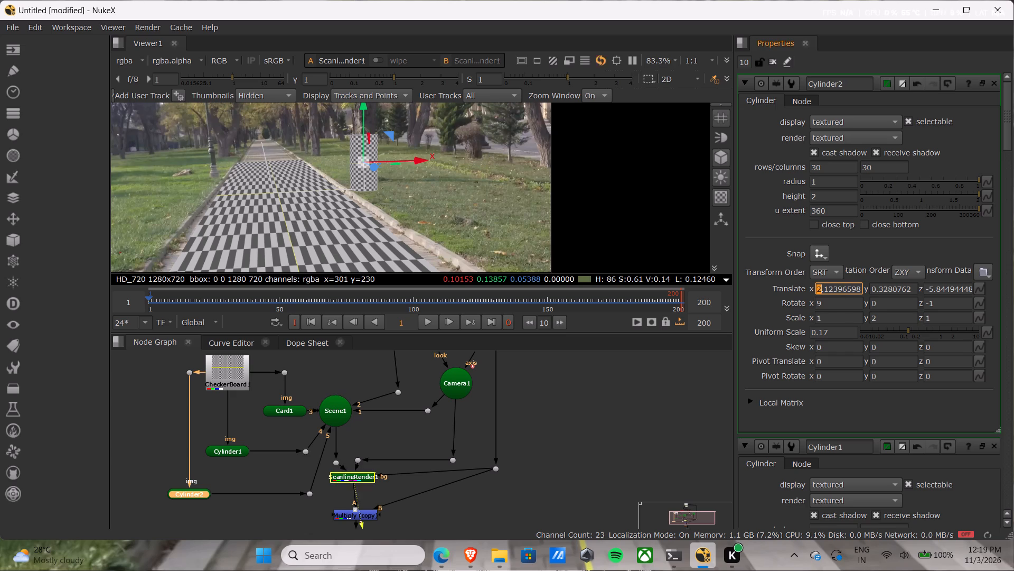
scroll(840, 294, up, 1)
scroll(839, 294, down, 3)
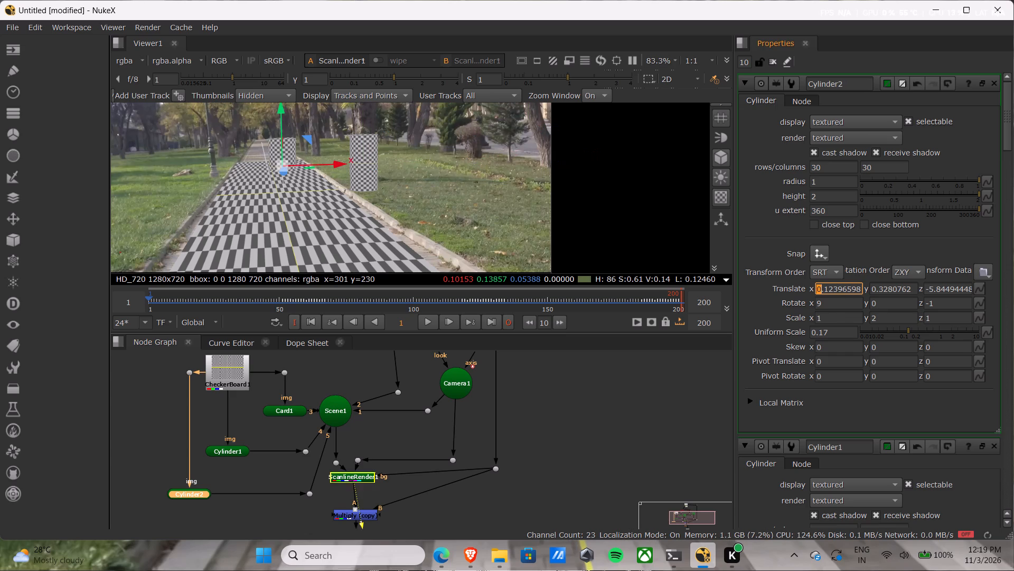
scroll(839, 294, down, 1)
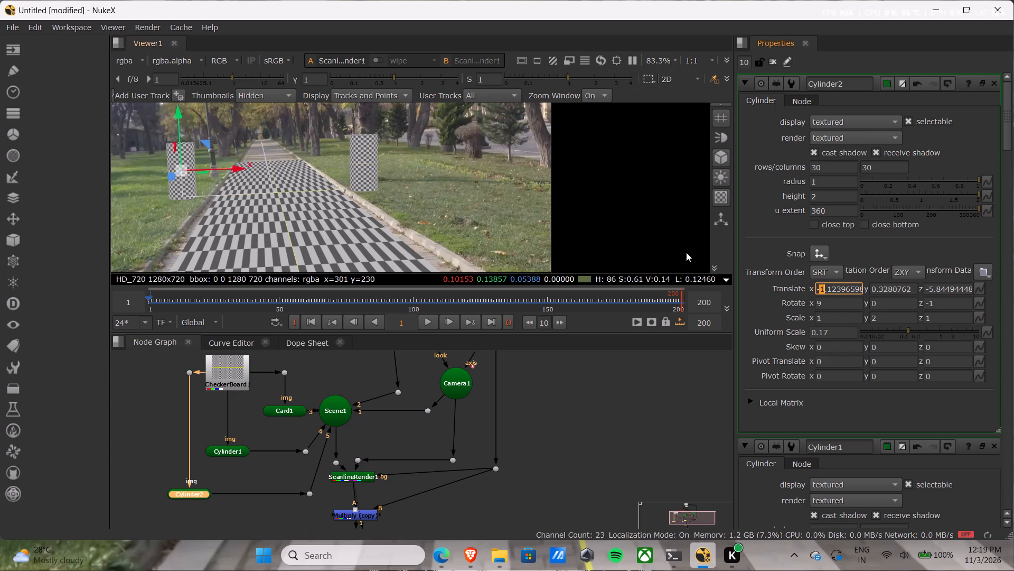
click(505, 210)
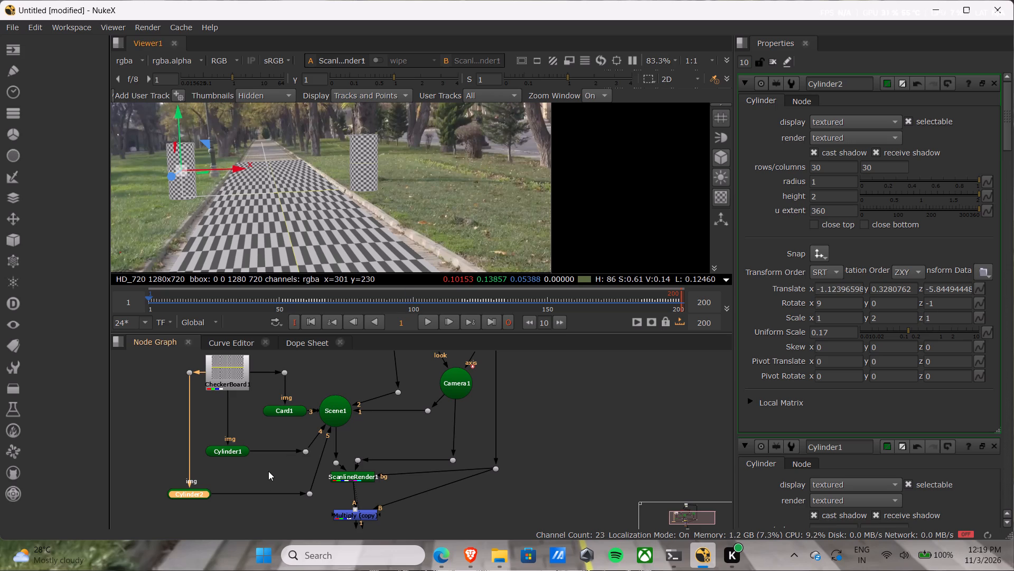
Tidy the tracking nodes: place CameraTracker2 beneath Read1, CameraTrackerPointCloud1 level with it, and the point cloud's dot directly below its node.
middle_drag(266, 428, 267, 477)
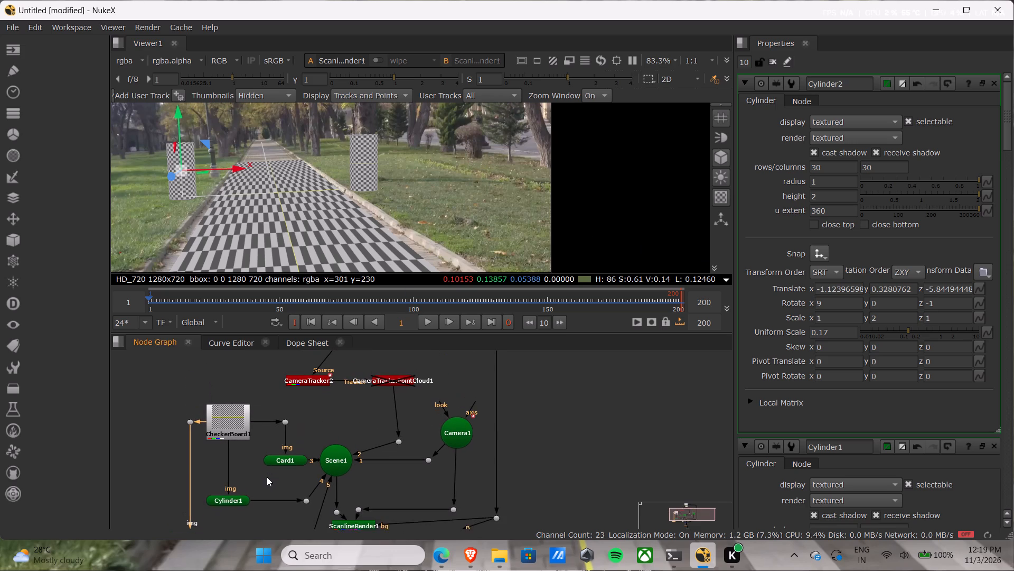
middle_drag(267, 477, 265, 485)
middle_drag(341, 394, 341, 431)
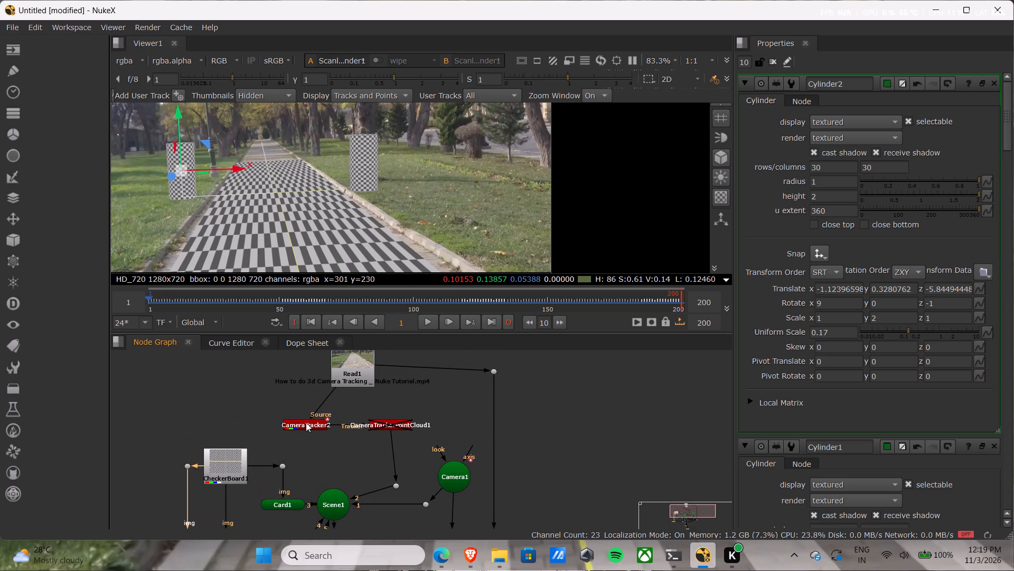
drag(305, 421, 333, 406)
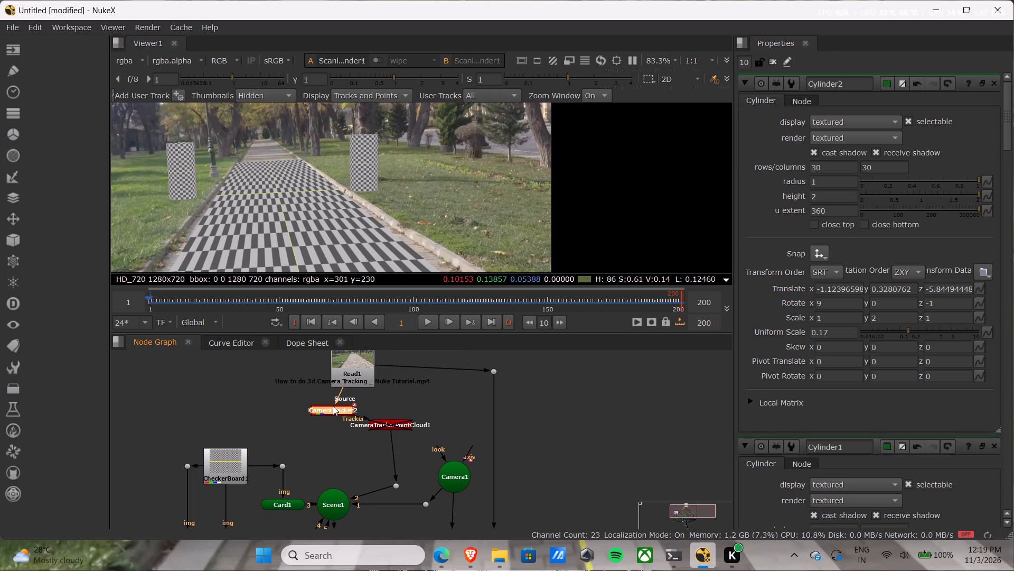
drag(333, 406, 346, 404)
drag(398, 424, 428, 417)
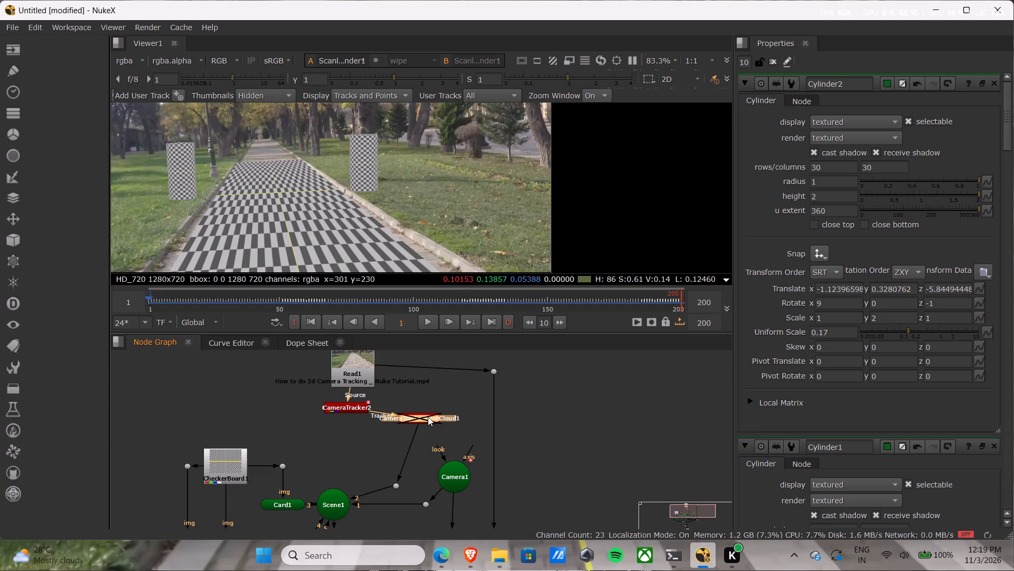
drag(428, 417, 431, 406)
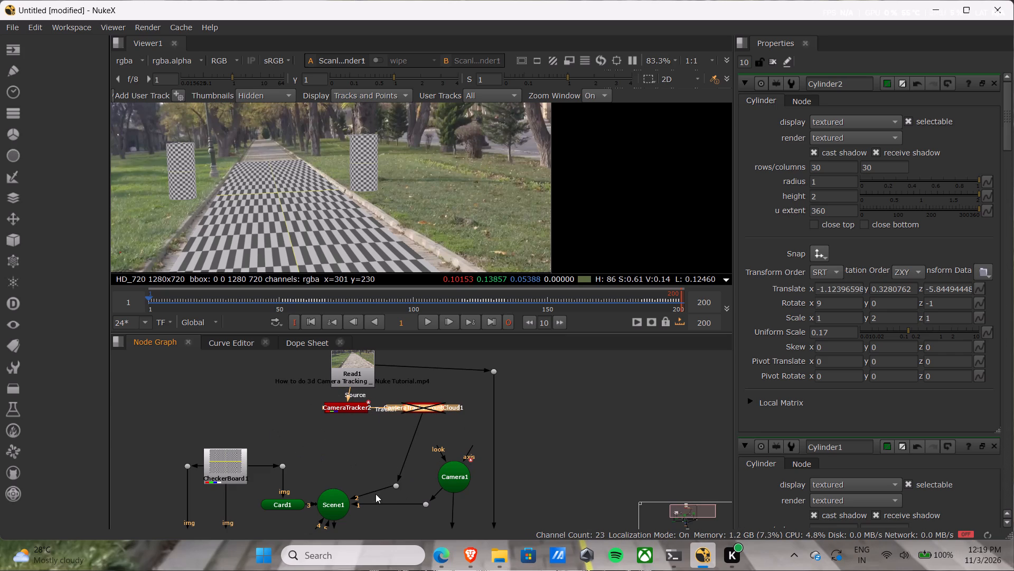
drag(394, 487, 417, 493)
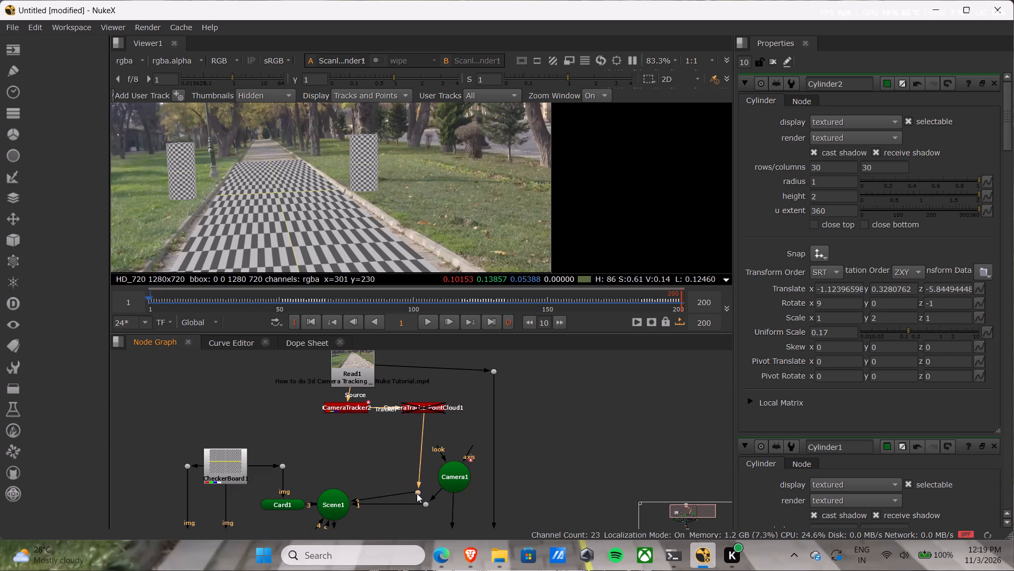
drag(417, 493, 422, 493)
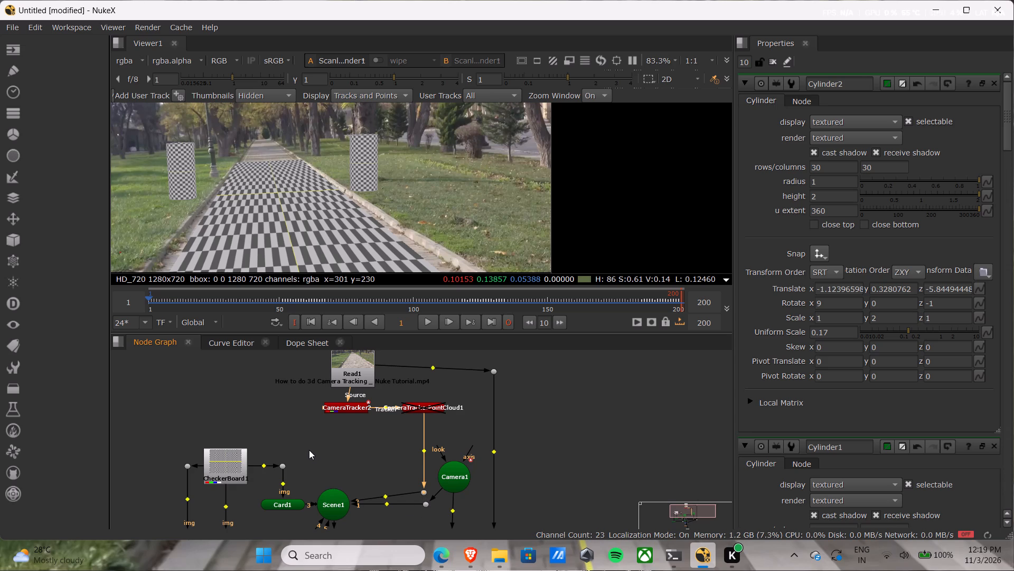
Paste another copy of the cylinder, place it directly above Scene1, and connect its img input to CheckerBoard1.
key(ctrl+v)
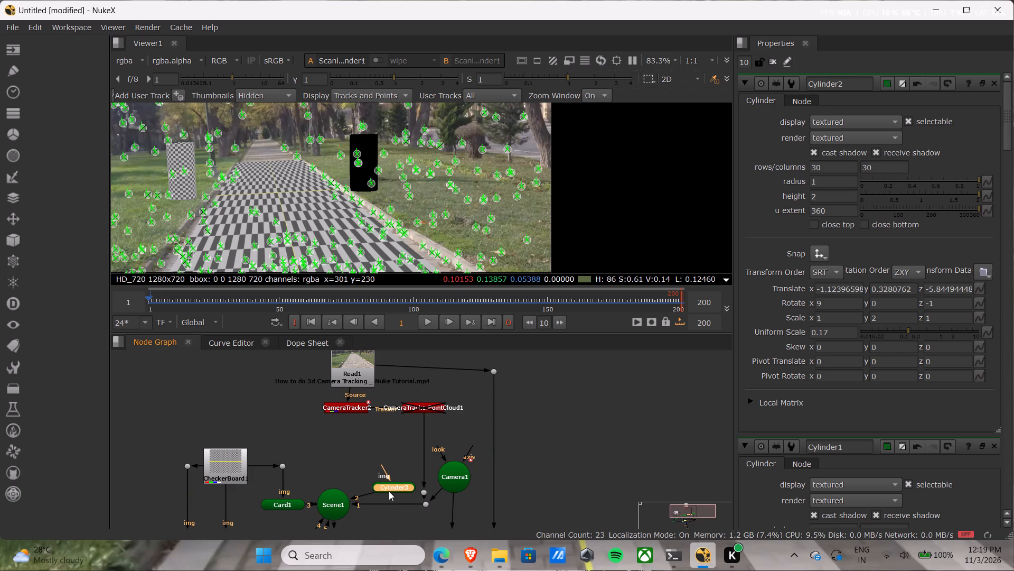
drag(390, 487, 328, 462)
drag(320, 437, 252, 453)
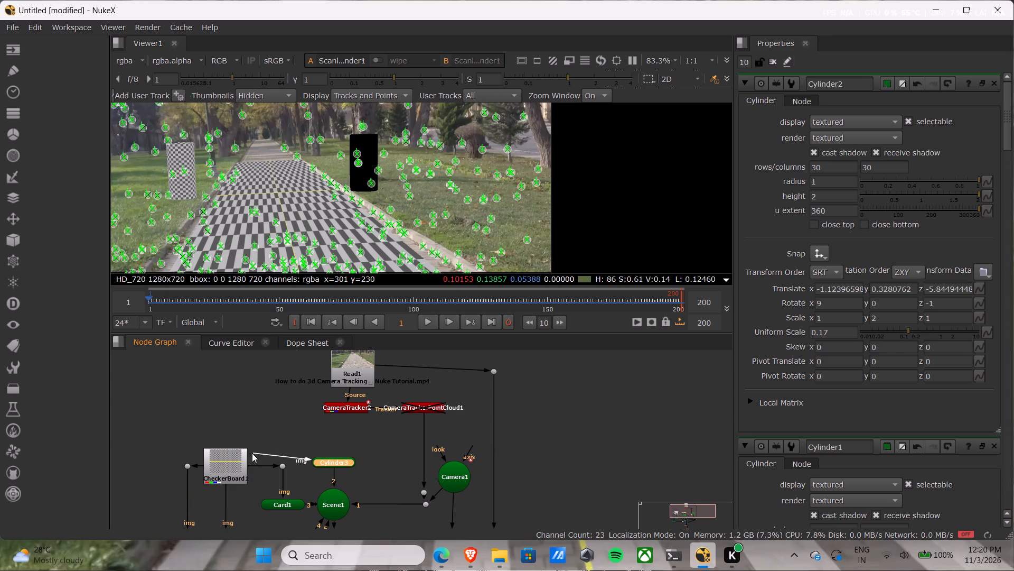
drag(252, 453, 241, 457)
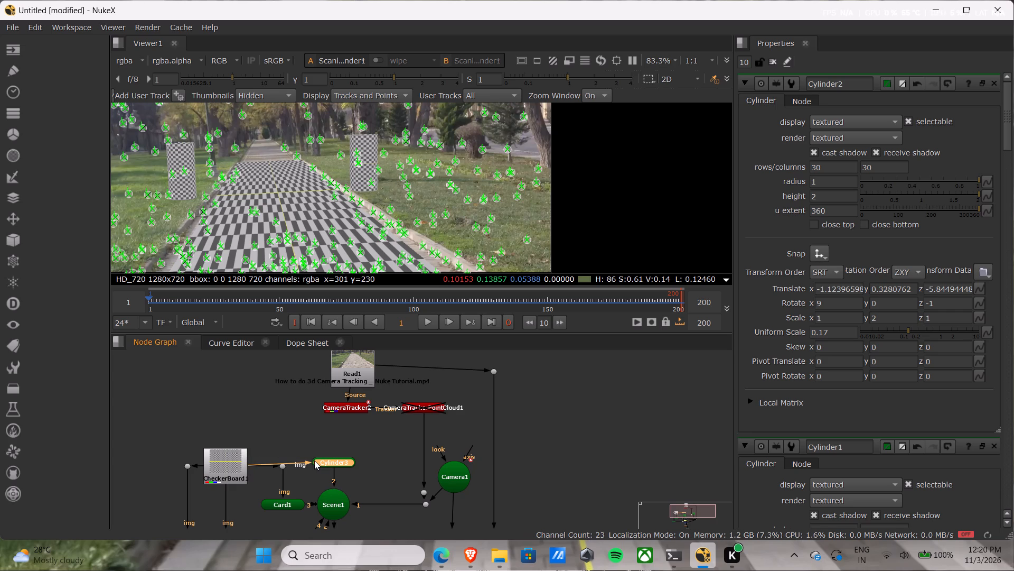
drag(323, 461, 323, 447)
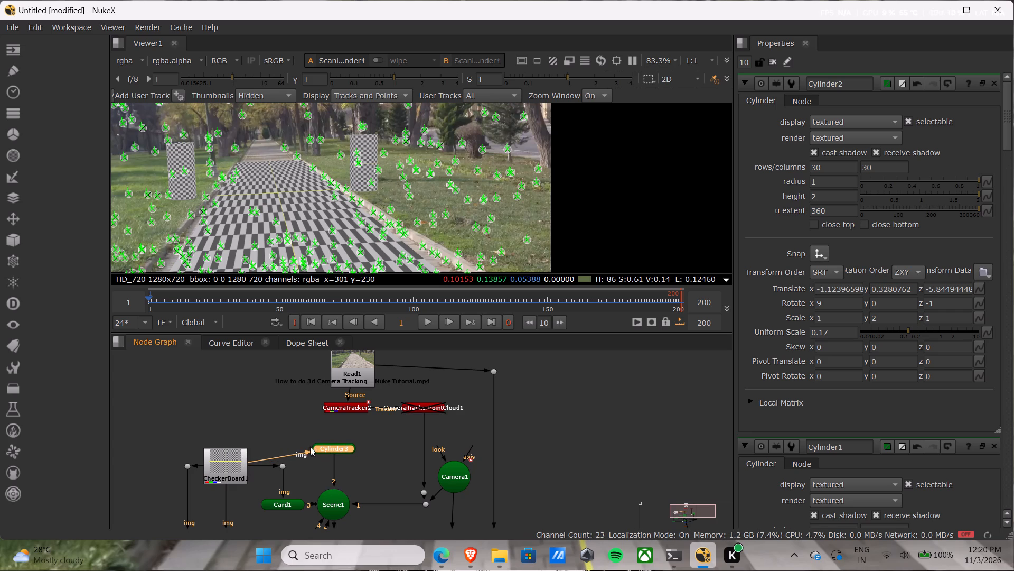
Add a dot to the connection between CheckerBoard1 and Cylinder3, placing it at CheckerBoard1's upper edge, level with Cylinder3.
ctrl+drag(278, 457, 278, 456)
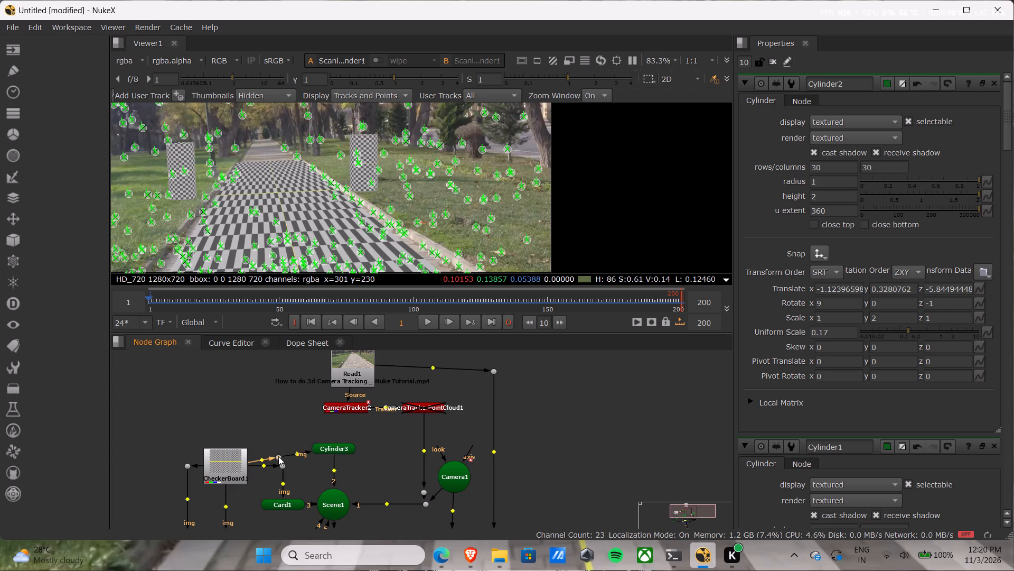
ctrl+drag(278, 456, 242, 448)
click(262, 454)
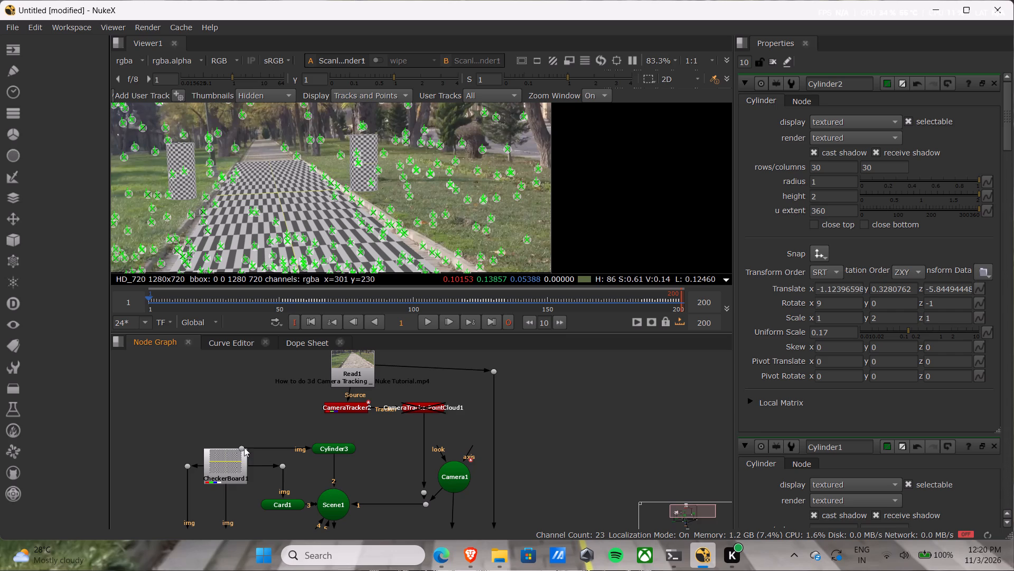
click(240, 446)
click(238, 448)
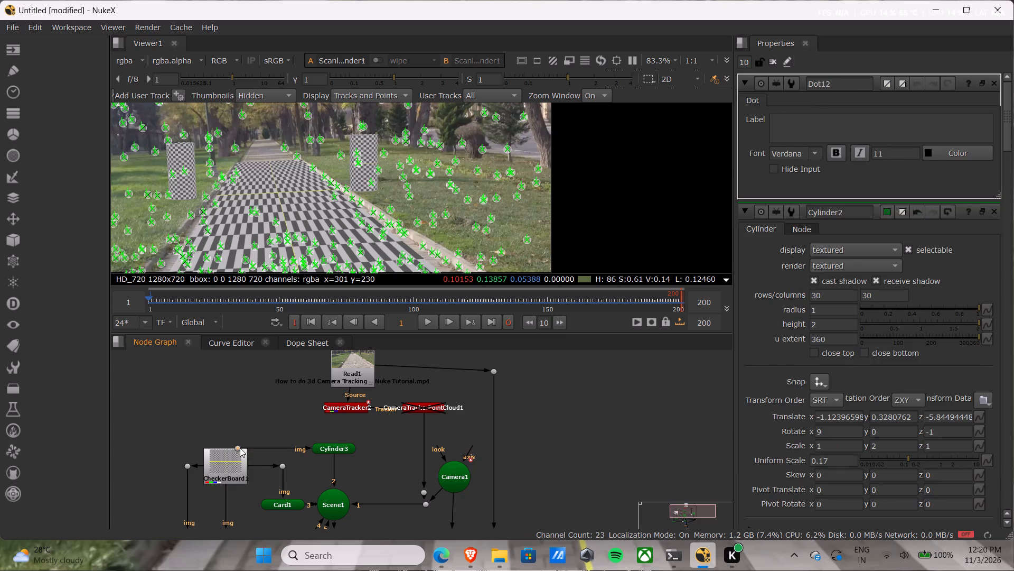
click(373, 462)
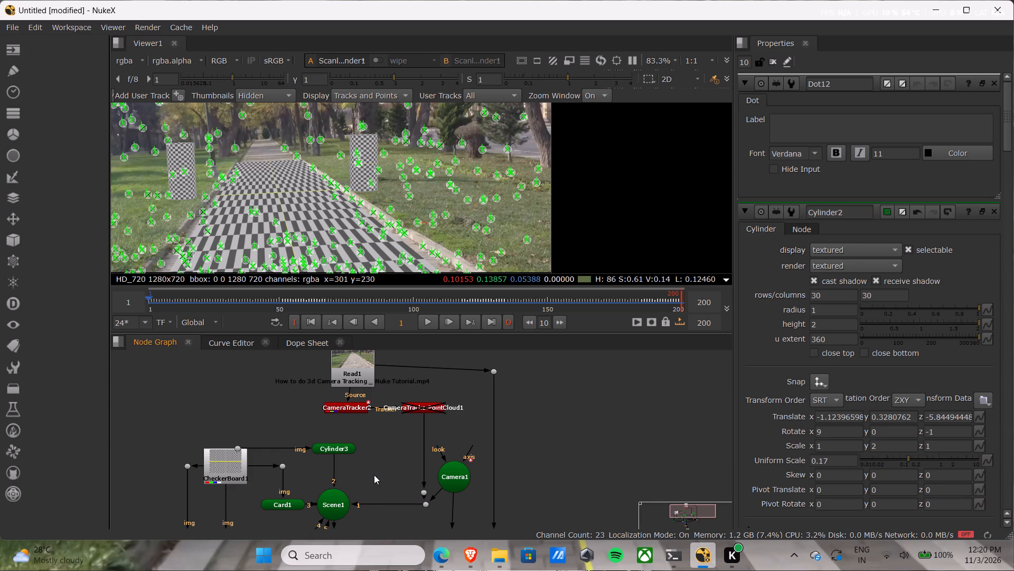
Check the ScanlineRender1 output over the footage in the viewer.
scroll(374, 474, down, 3)
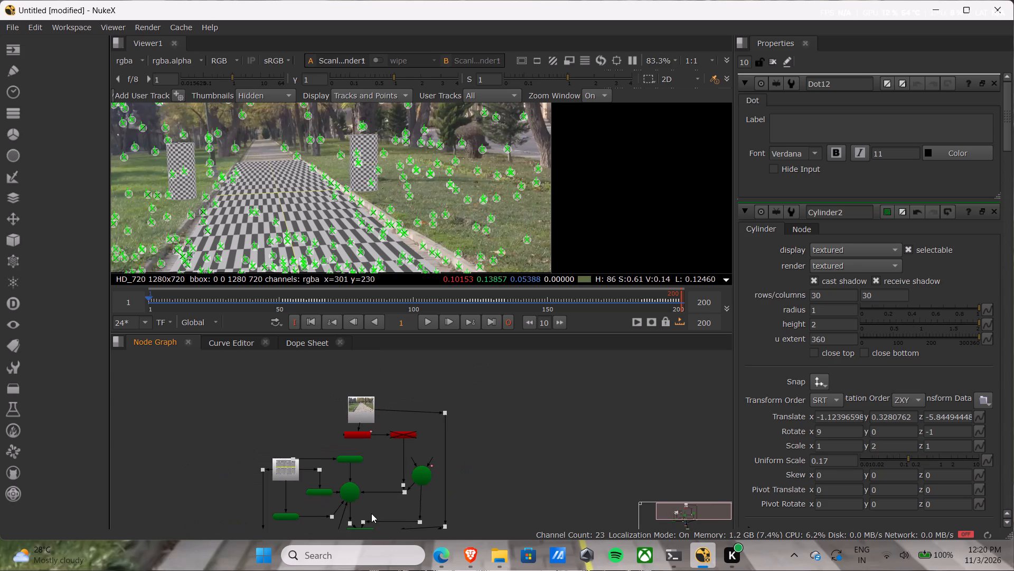
middle_drag(373, 499, 370, 418)
scroll(379, 450, up, 3)
click(340, 450)
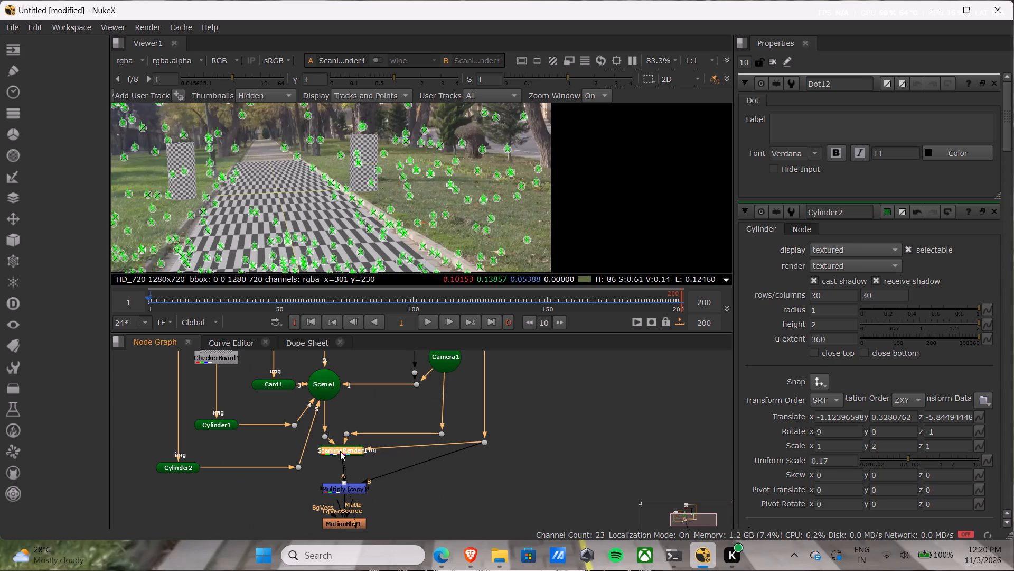
key(1)
key(1)
key(1)
click(351, 449)
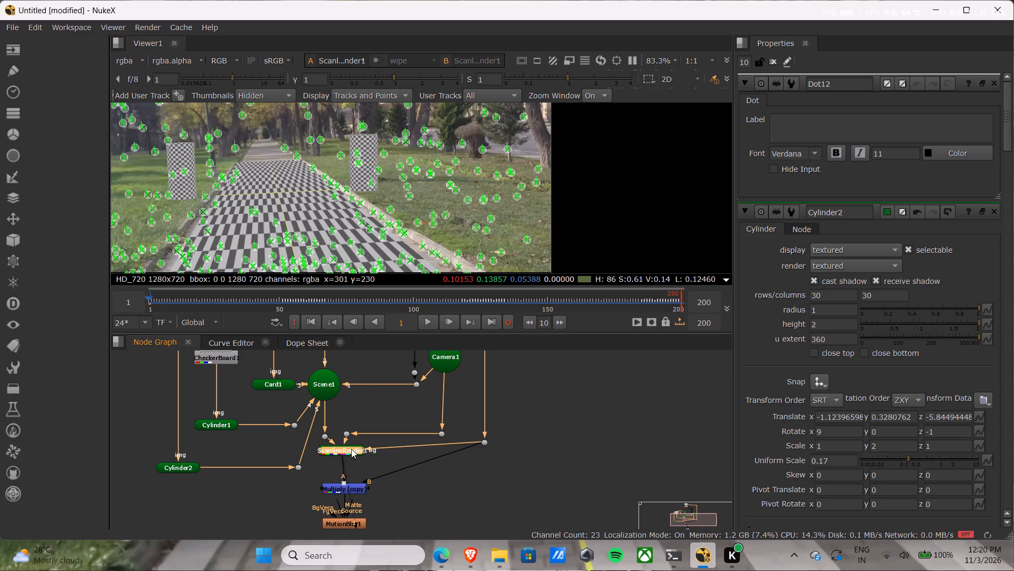
key(1)
View the CameraTracker2 output in the viewer.
middle_drag(362, 403, 362, 511)
click(417, 394)
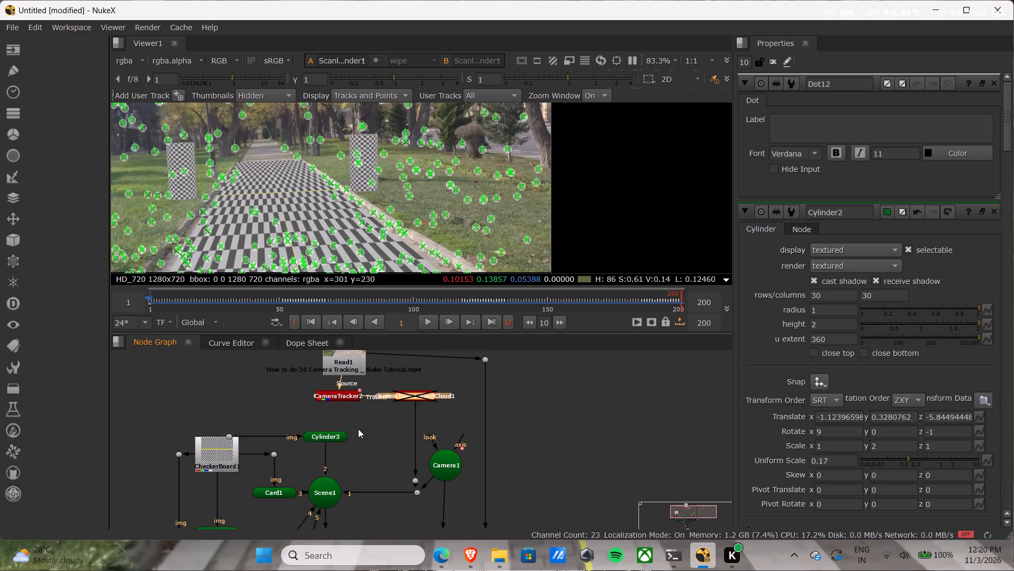
click(354, 432)
click(347, 393)
key(1)
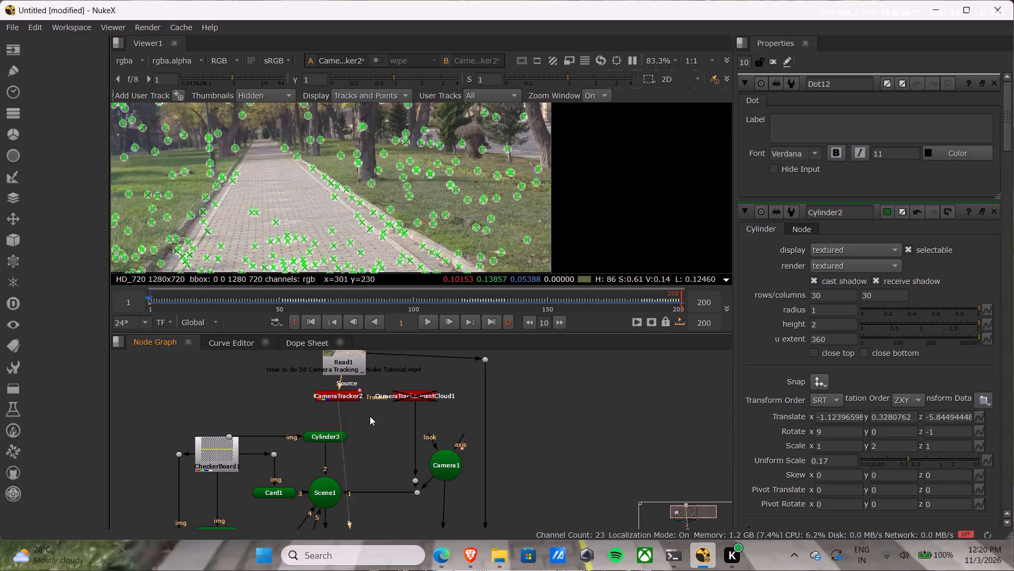
key(1)
Switch the viewer back to the ScanlineRender1 output and check the cylinders over the footage.
scroll(369, 418, down, 2)
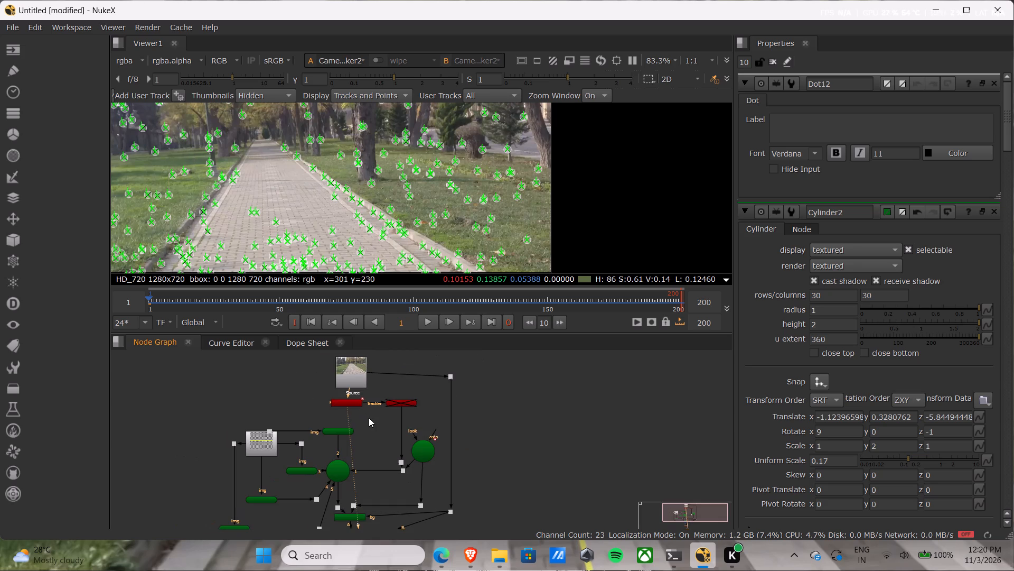
middle_drag(371, 436, 370, 395)
scroll(376, 481, up, 3)
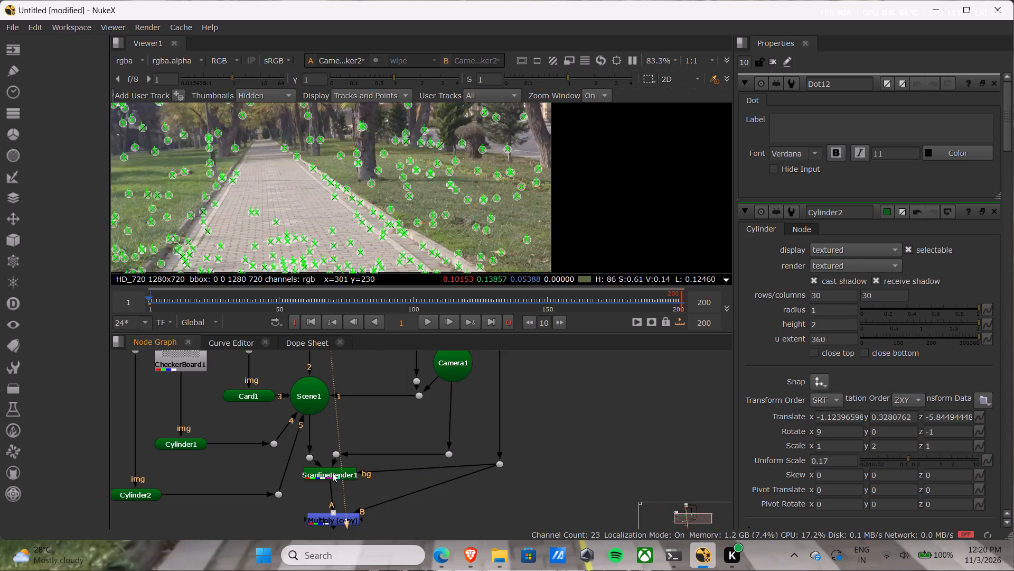
click(332, 473)
key(1)
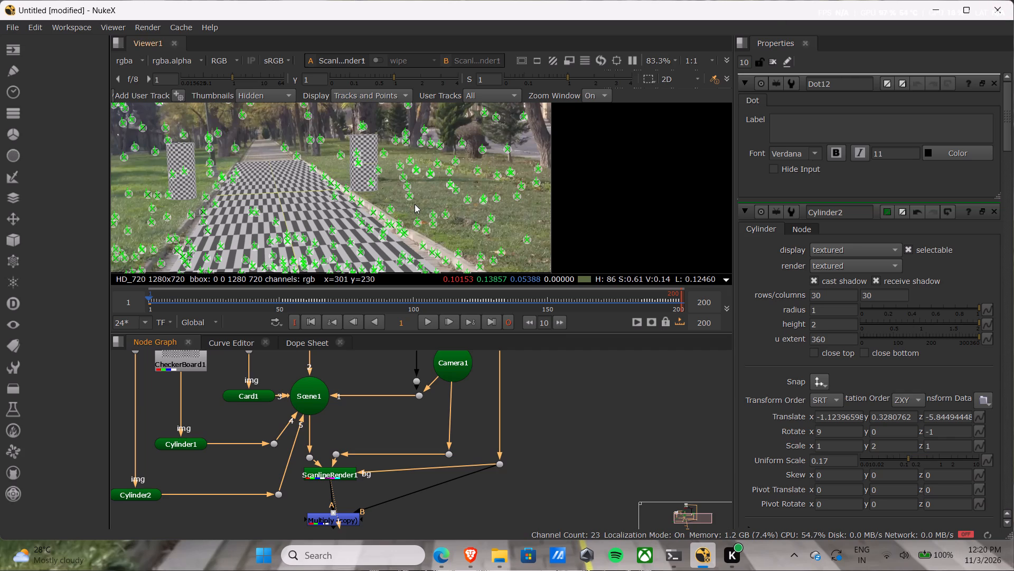
text(11)
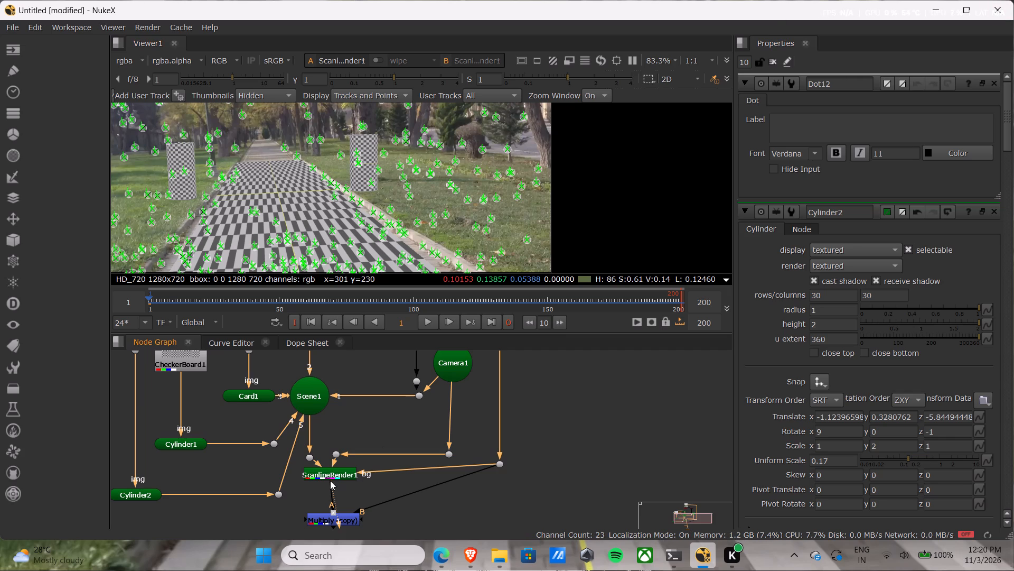
click(330, 476)
key(1)
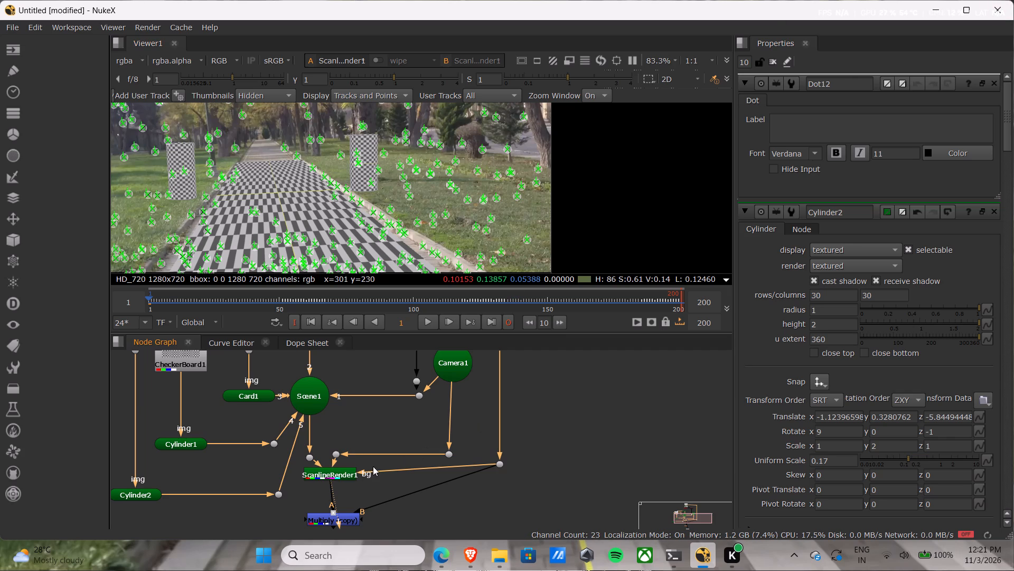
click(345, 478)
key(1)
click(563, 414)
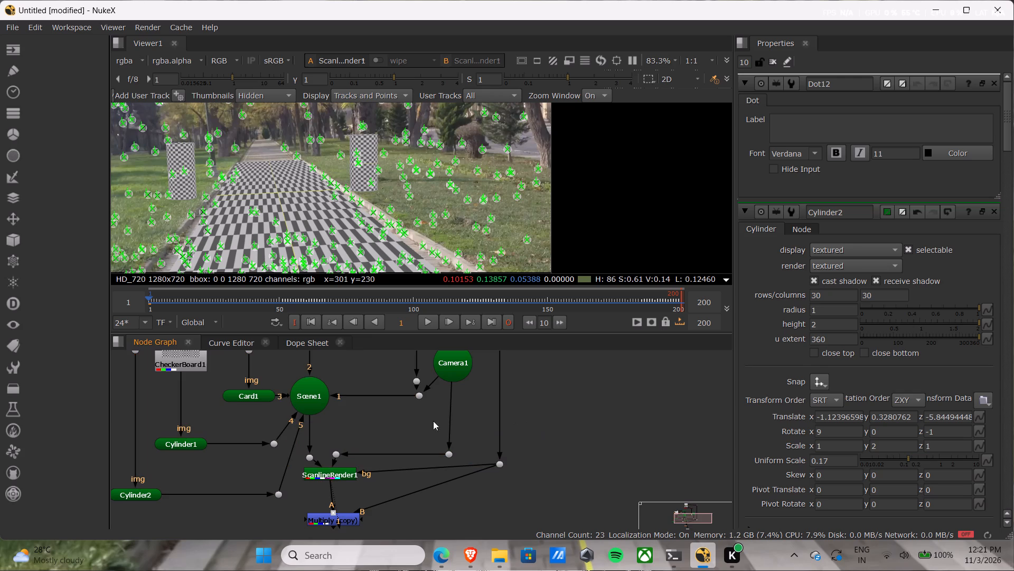
View Scene1 in the 3D viewer.
click(312, 399)
key(1)
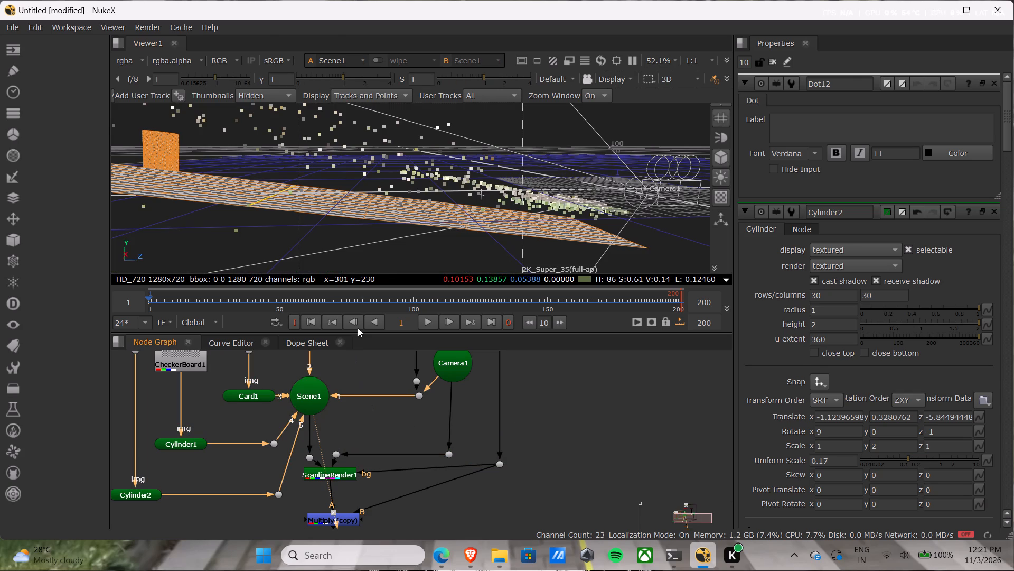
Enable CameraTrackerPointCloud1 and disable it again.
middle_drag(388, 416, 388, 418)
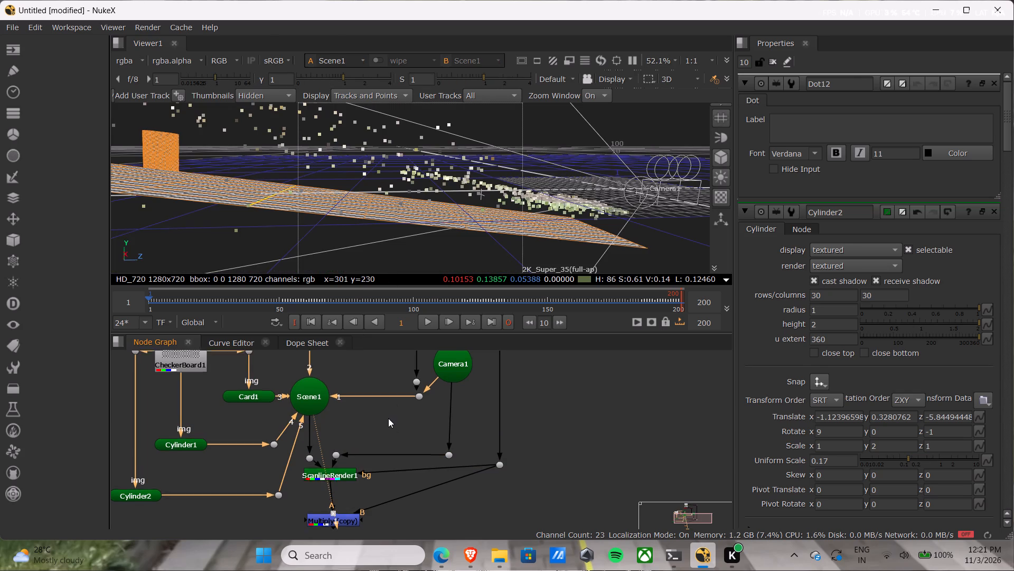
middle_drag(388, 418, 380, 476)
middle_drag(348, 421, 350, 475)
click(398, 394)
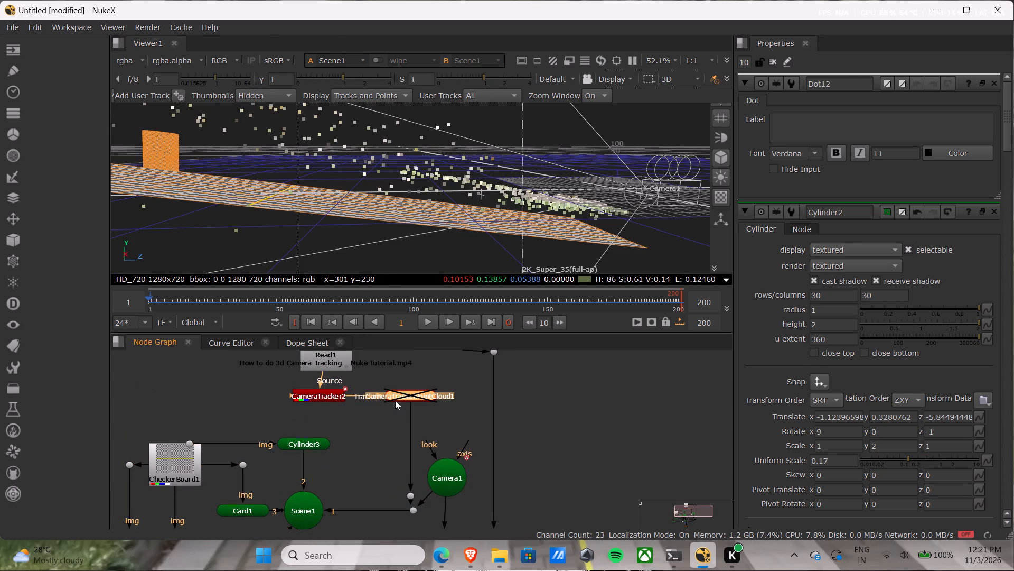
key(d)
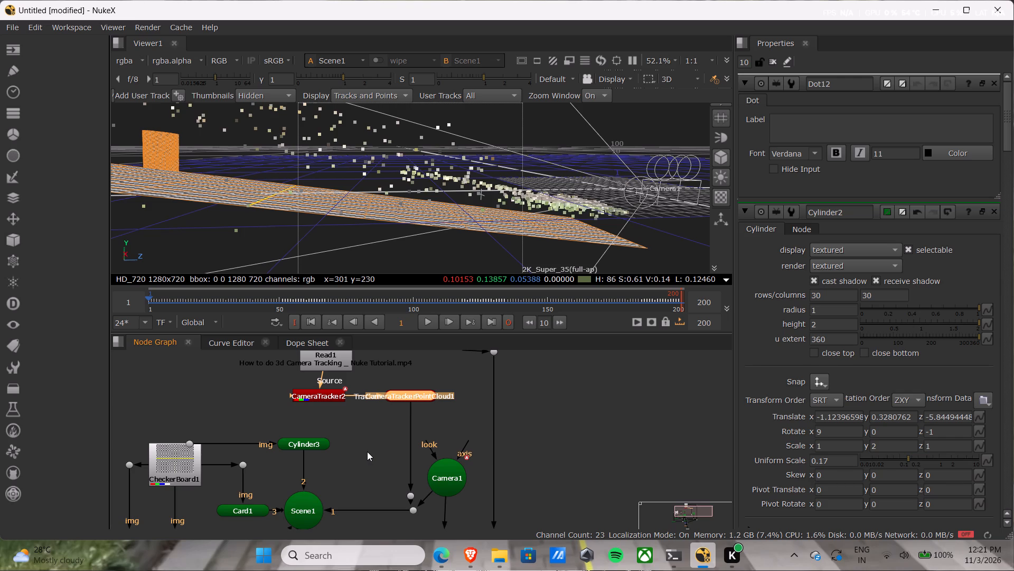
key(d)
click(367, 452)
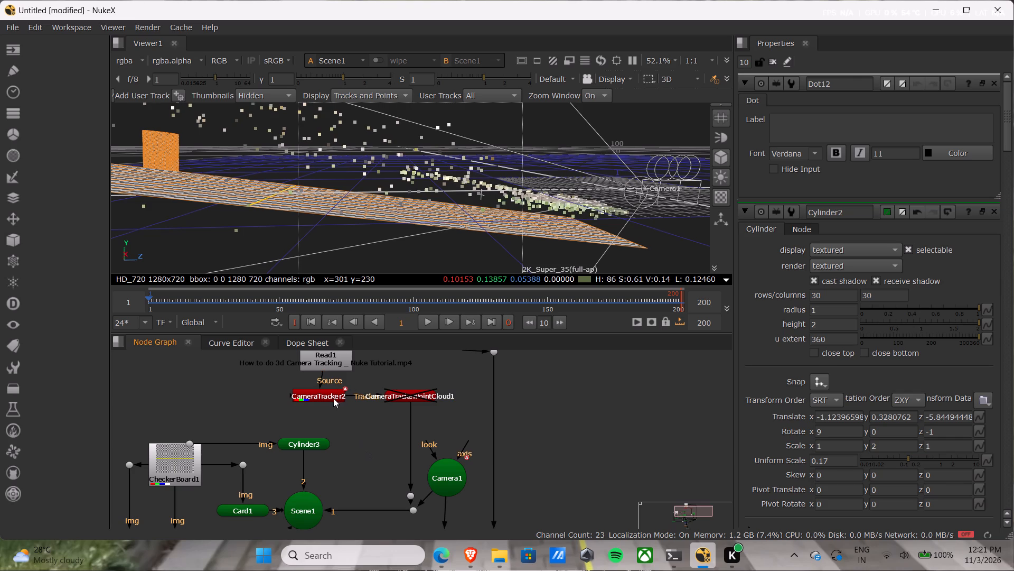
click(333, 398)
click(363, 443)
Undo the recent node graph edits back to before Cylinder3 was added and CameraTrackerPointCloud1's connection dot was moved.
middle_drag(361, 467, 357, 443)
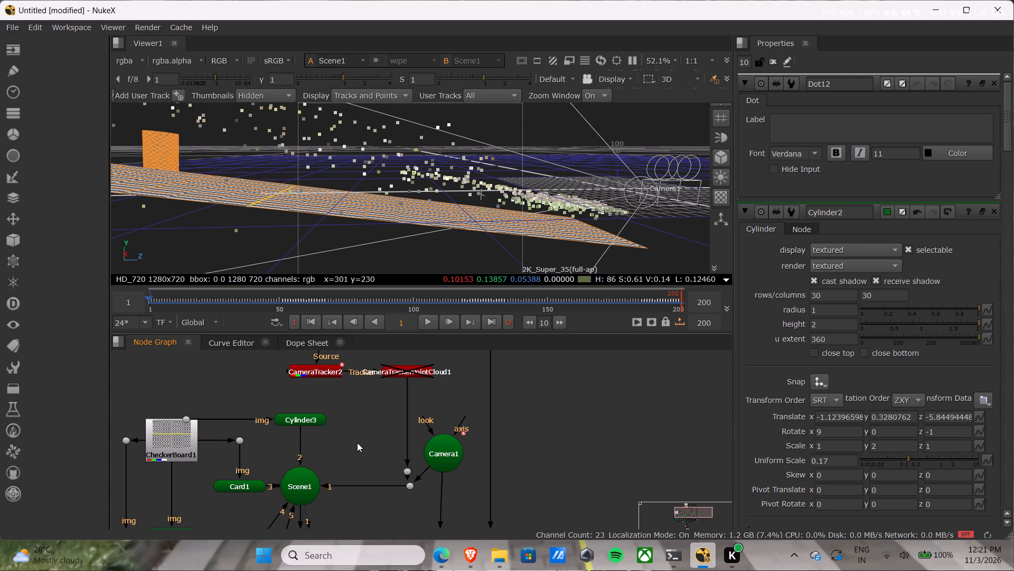
key(ctrl+z)
key(ctrl+z)
key(ctrl+z)
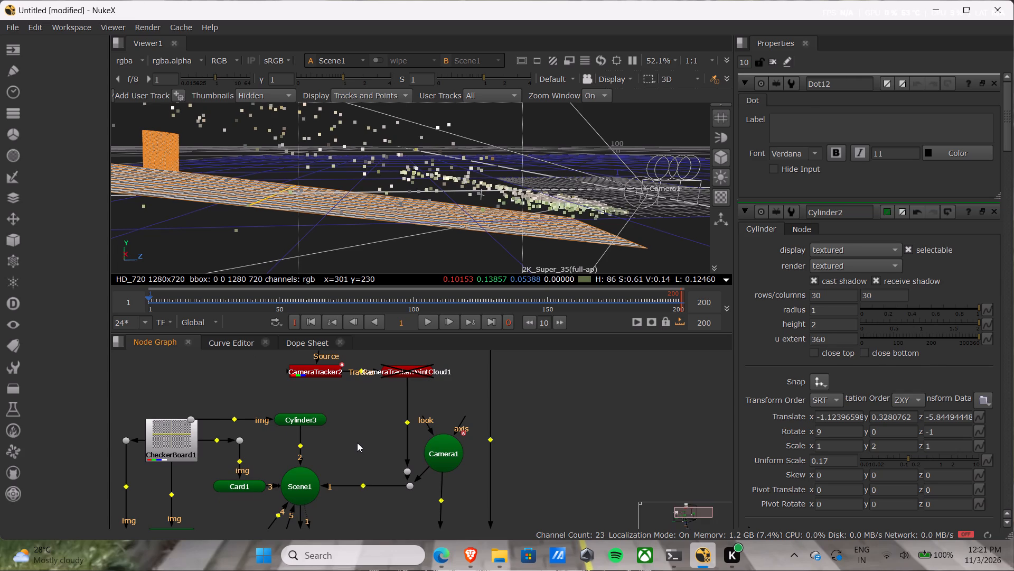
key(ctrl+z)
key(ctrl+z)
key(ctrl+z)
key(ctrl+z)
key(ctrl+z)
key(ctrl+z)
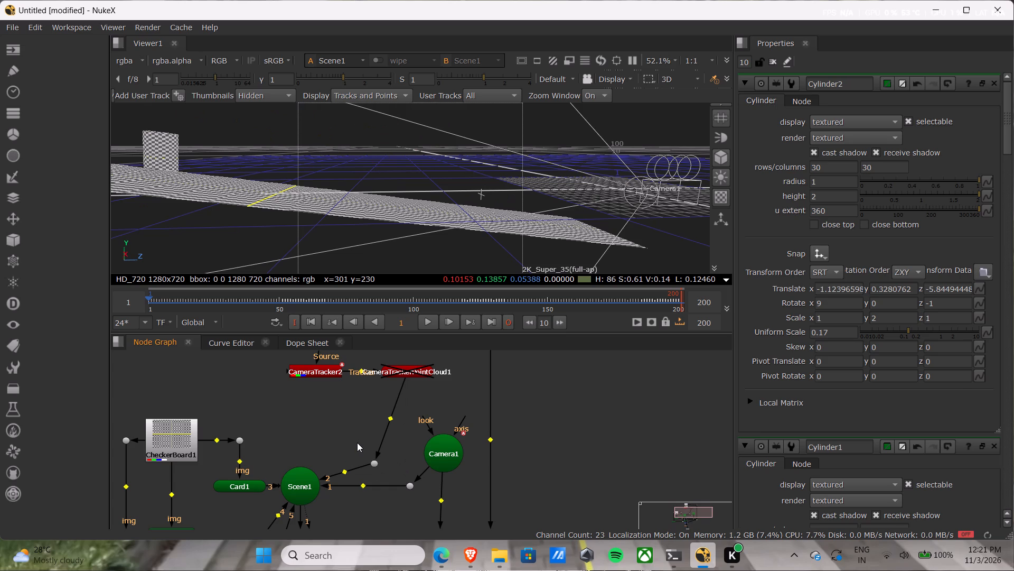
Move the dot on the CameraTrackerPointCloud1–Scene1 connection so it sits beneath the point cloud node.
drag(375, 462, 403, 467)
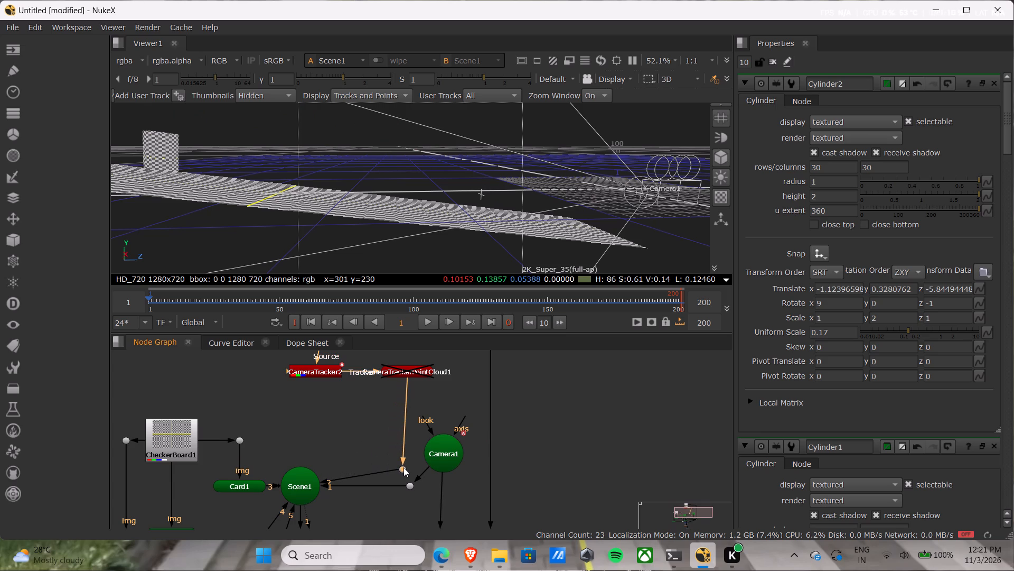
drag(403, 467, 403, 468)
click(325, 431)
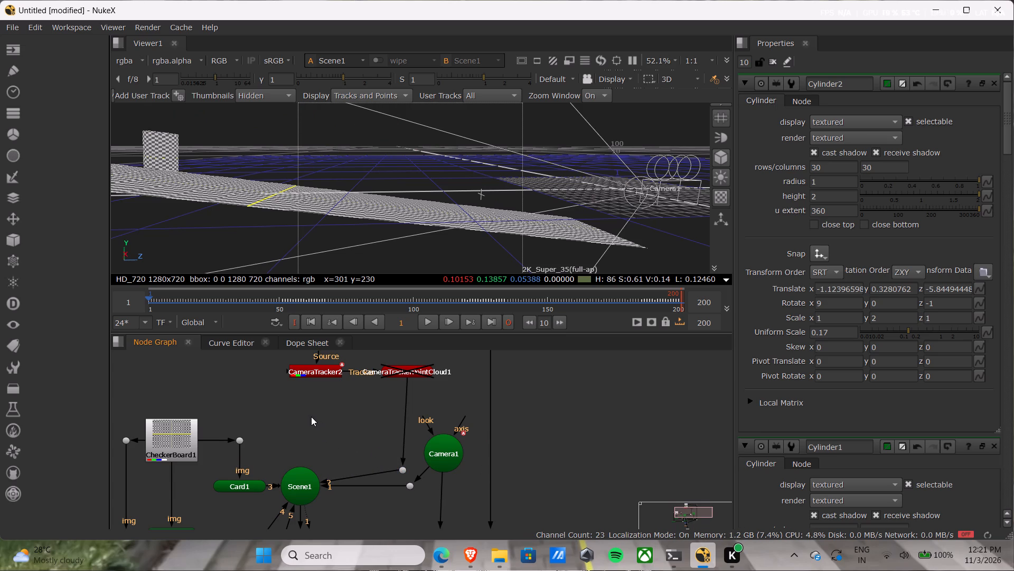
Paste the copied cylinder node, place it above Scene1 and connect its output to Scene1.
key(ctrl+v)
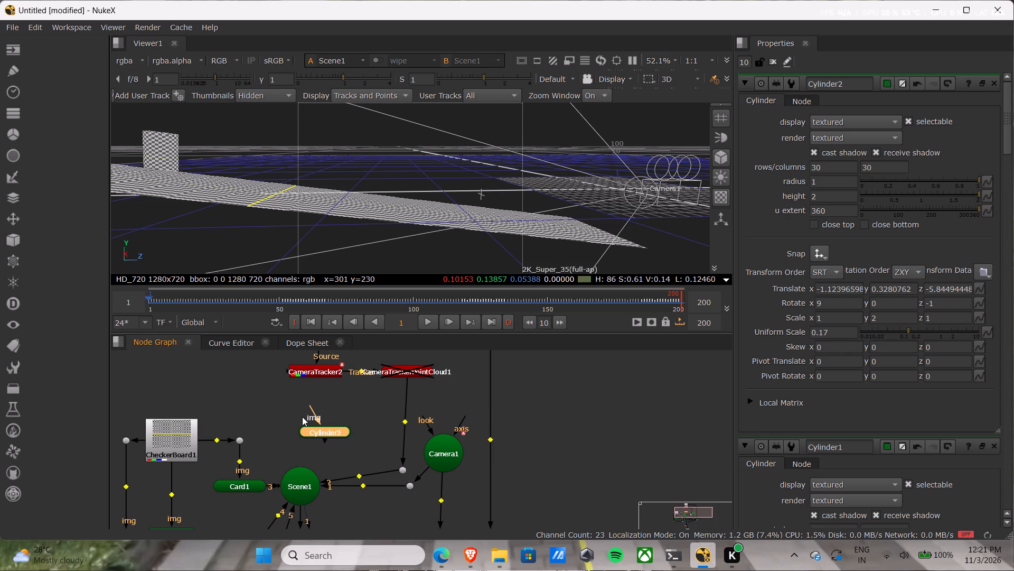
drag(320, 431, 302, 425)
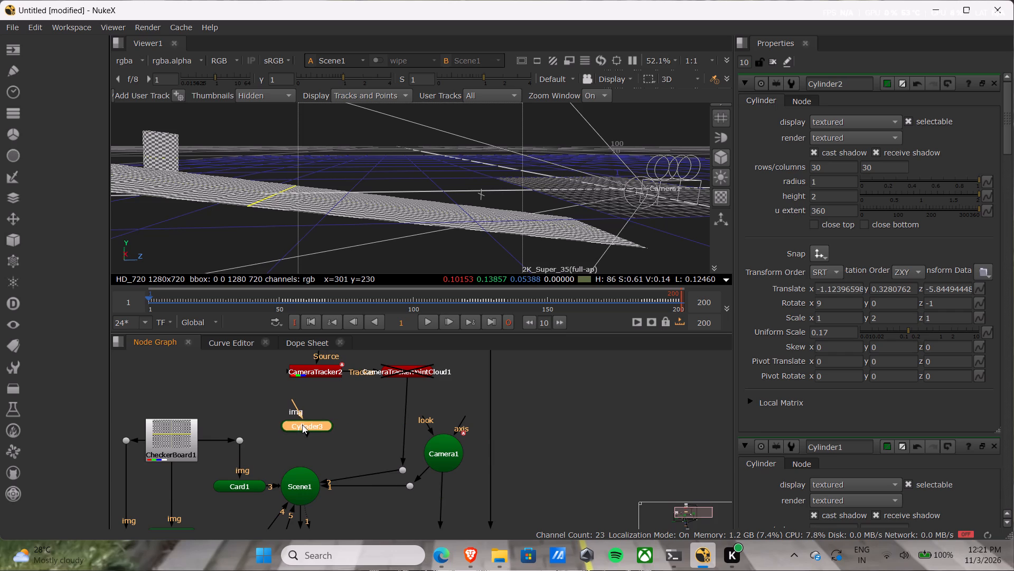
drag(302, 425, 303, 438)
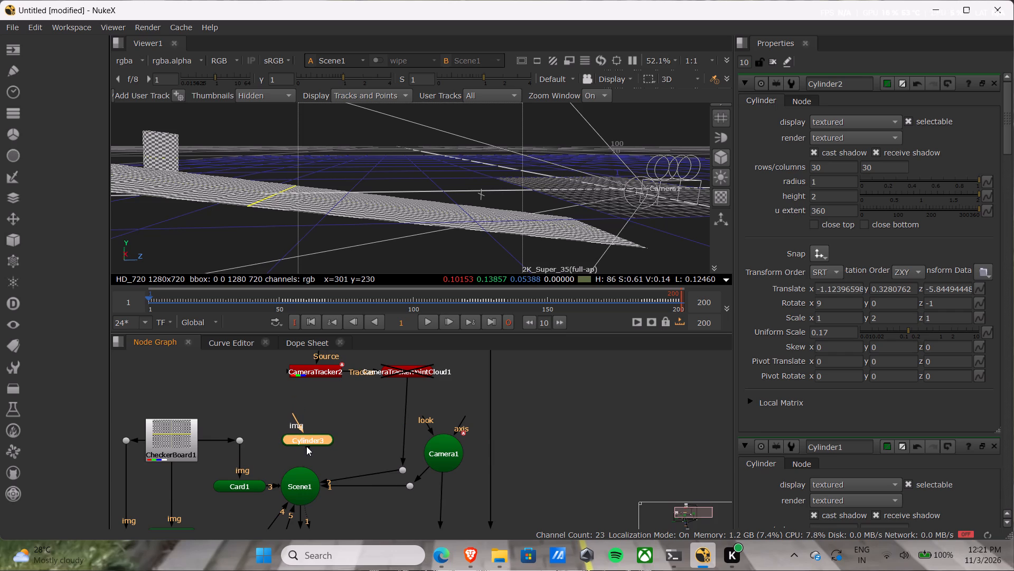
drag(306, 446, 304, 472)
drag(308, 439, 300, 439)
Connect Cylinder3's img input to CheckerBoard1.
drag(286, 414, 294, 414)
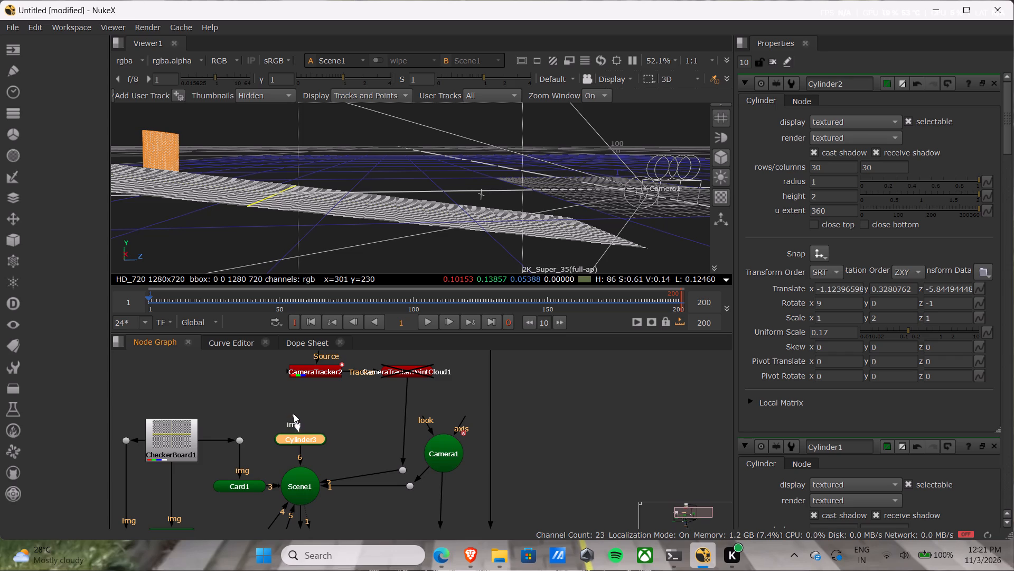
drag(294, 414, 300, 418)
click(300, 418)
drag(288, 414, 243, 411)
drag(243, 411, 194, 428)
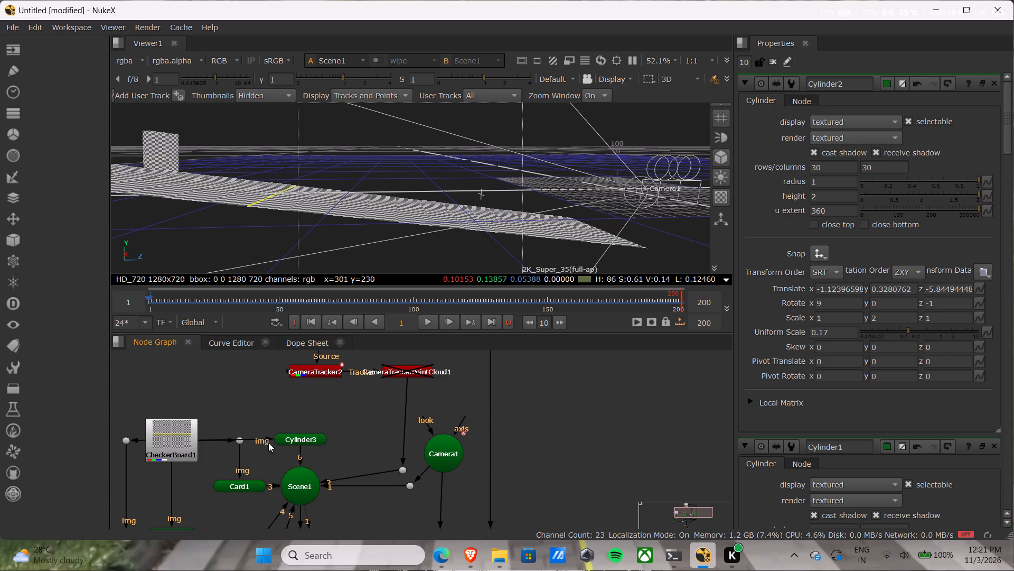
click(358, 433)
View the ScanlineRender1 output in 2D and examine the cylinders over the footage.
scroll(374, 427, down, 4)
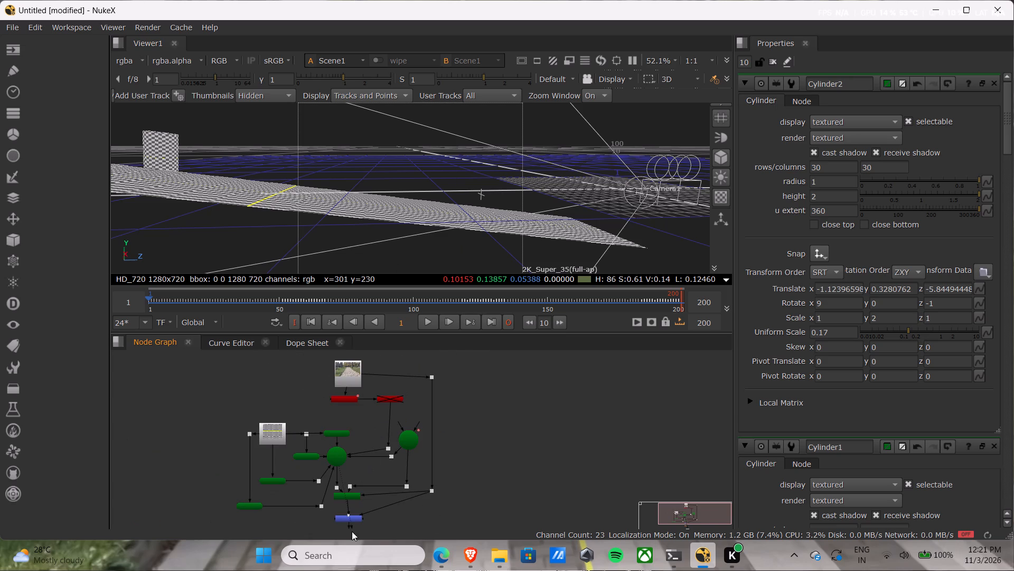
click(349, 517)
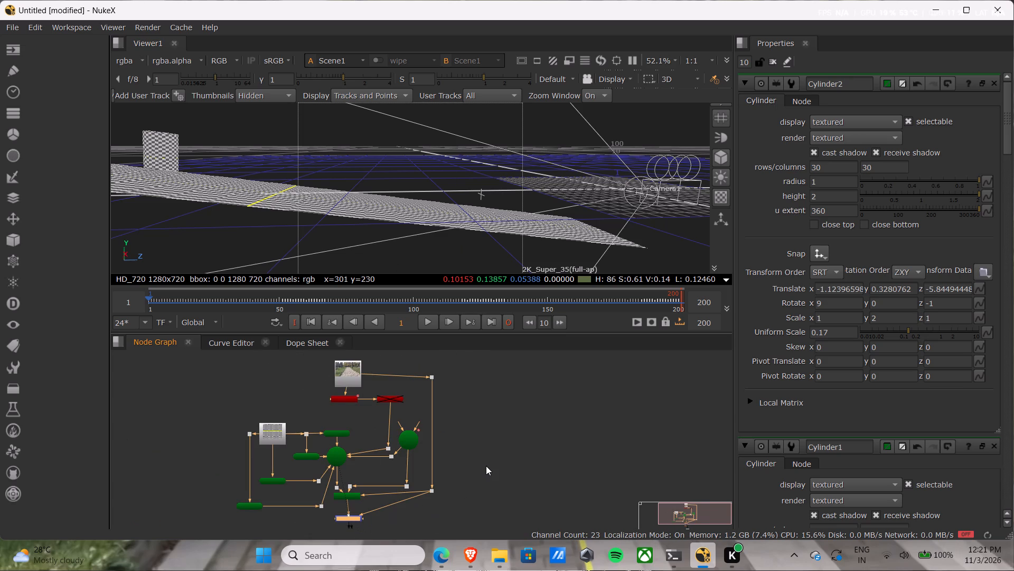
scroll(397, 496, up, 3)
click(301, 498)
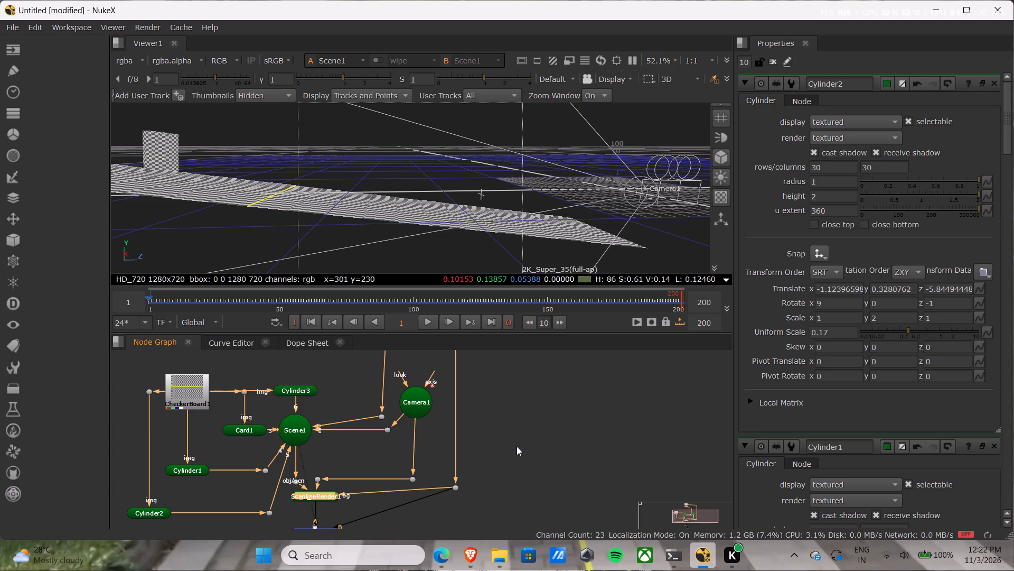
key(1)
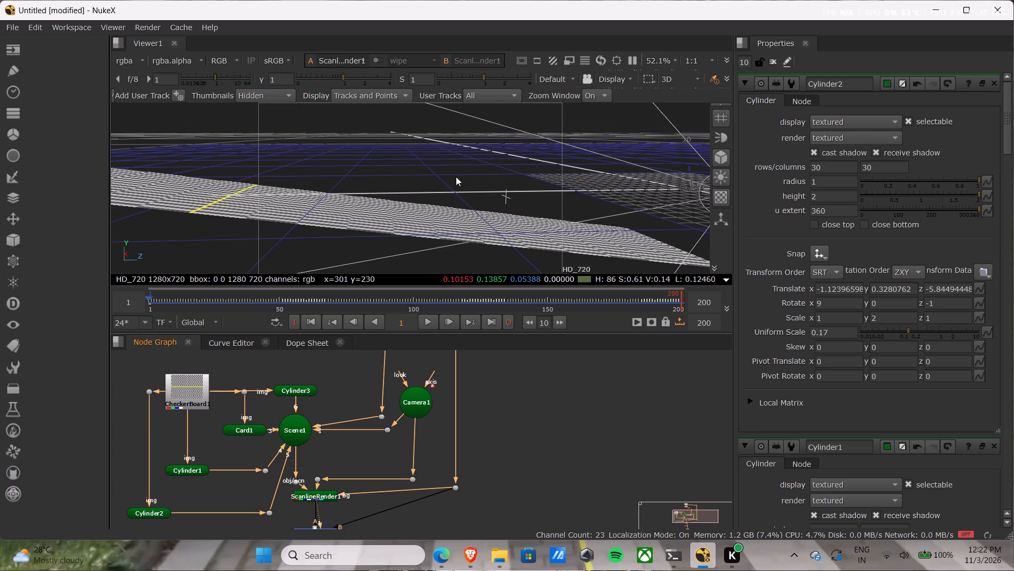
key(Tab)
scroll(398, 192, up, 1)
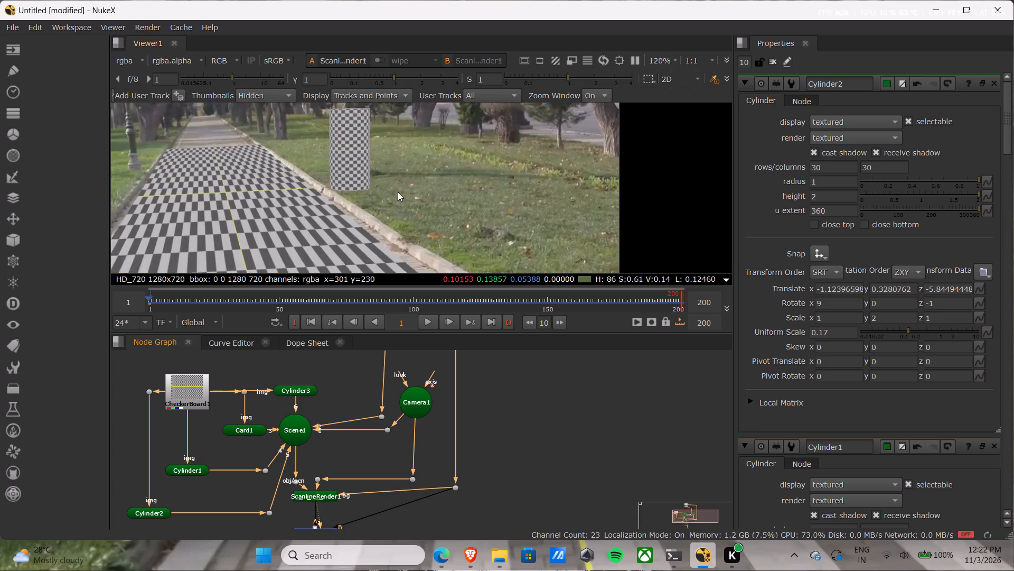
scroll(398, 192, up, 2)
Set Cylinder3's translate z to about -2.845, bringing it closer to the camera along the path.
double_click(288, 390)
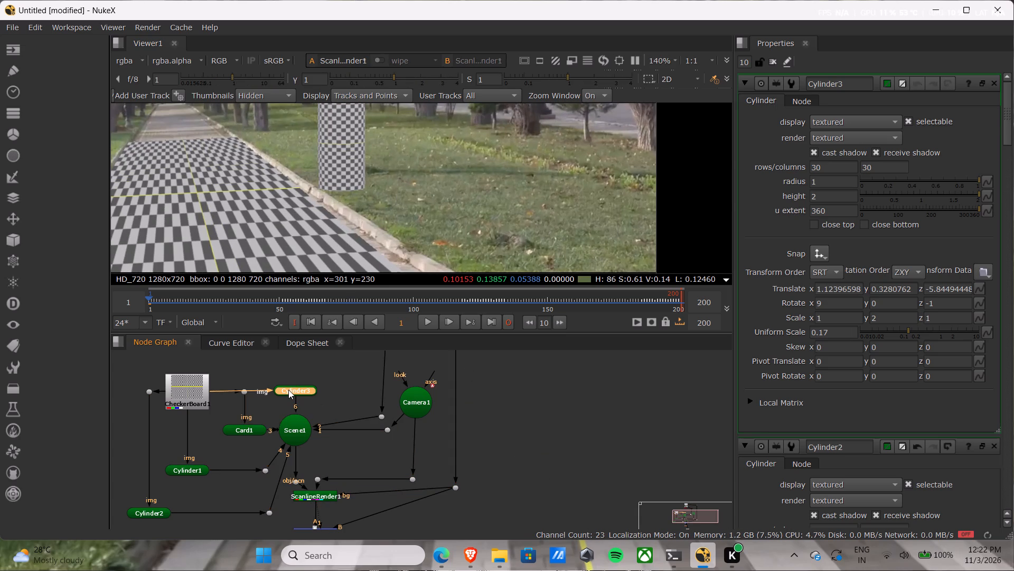
click(929, 289)
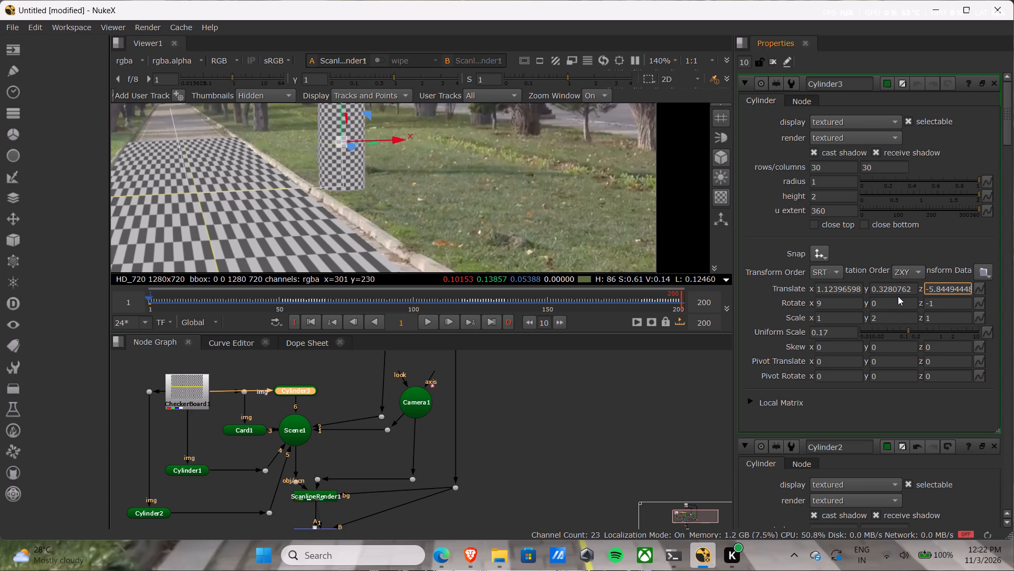
scroll(898, 296, up, 2)
scroll(956, 290, down, 2)
scroll(956, 289, up, 6)
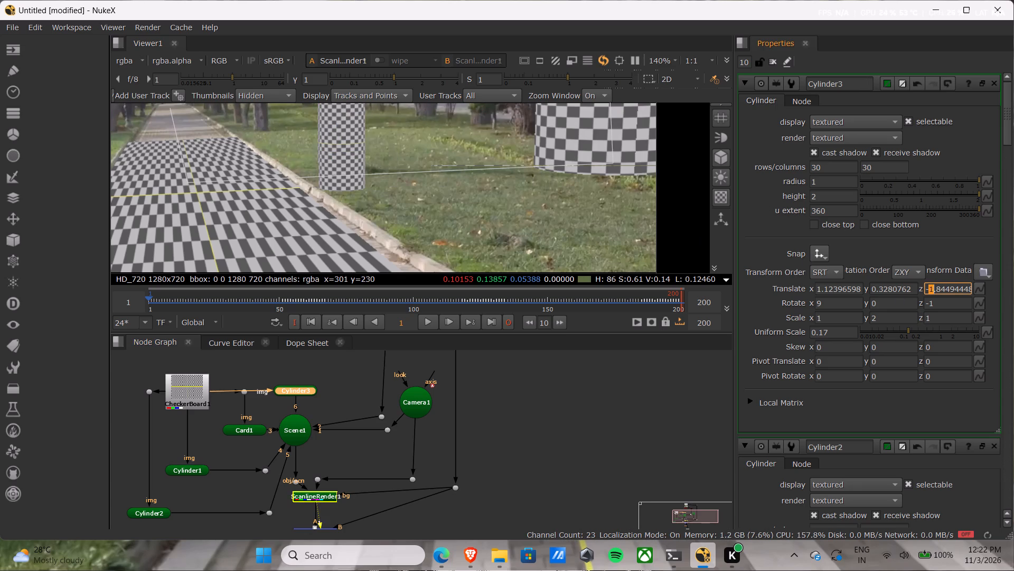
scroll(956, 289, down, 4)
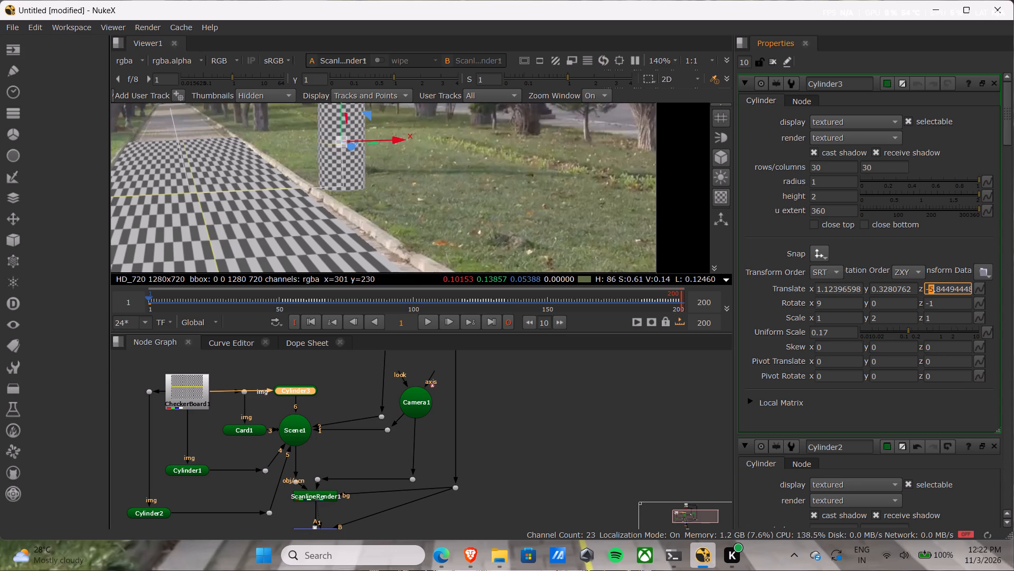
scroll(956, 289, up, 3)
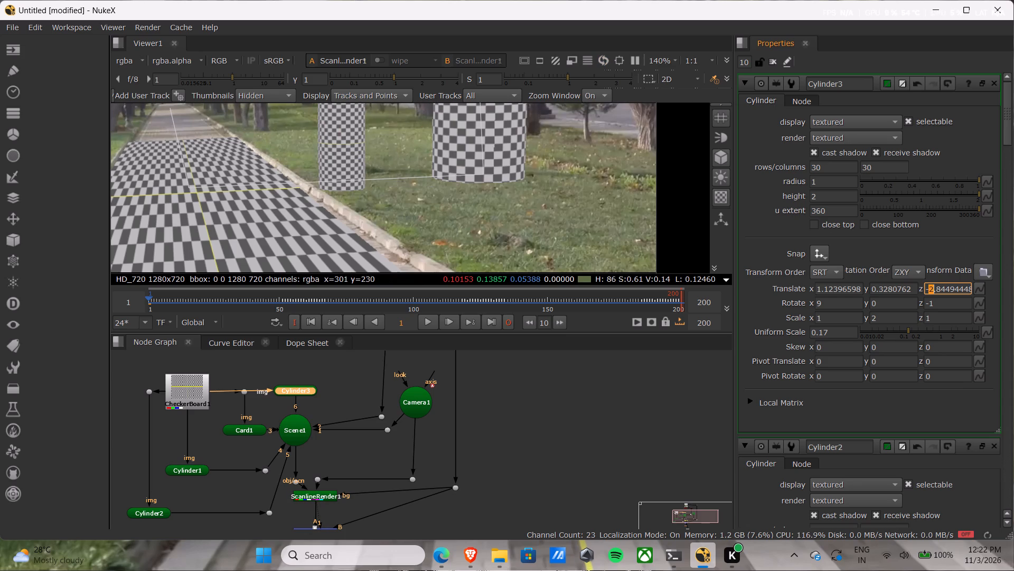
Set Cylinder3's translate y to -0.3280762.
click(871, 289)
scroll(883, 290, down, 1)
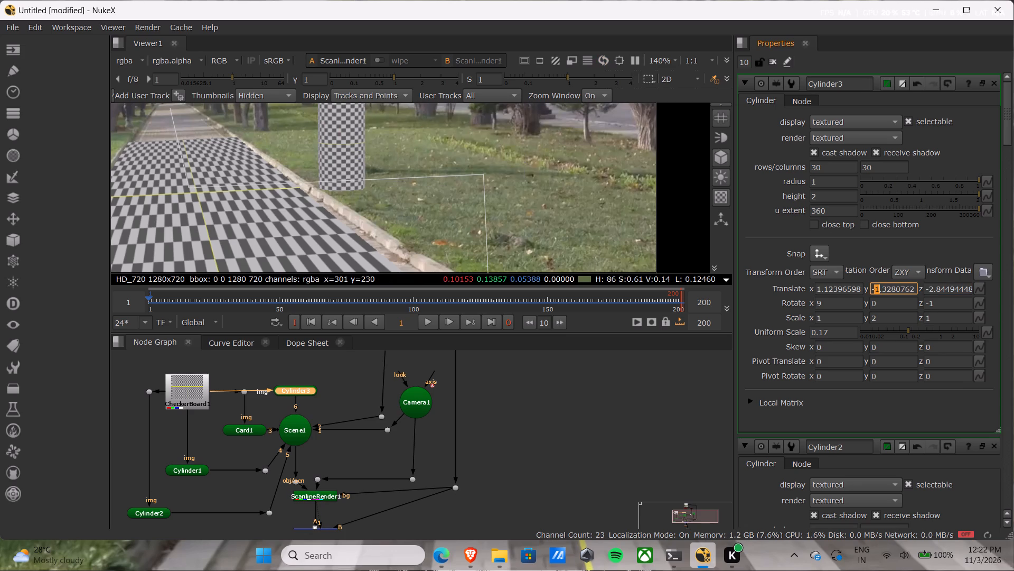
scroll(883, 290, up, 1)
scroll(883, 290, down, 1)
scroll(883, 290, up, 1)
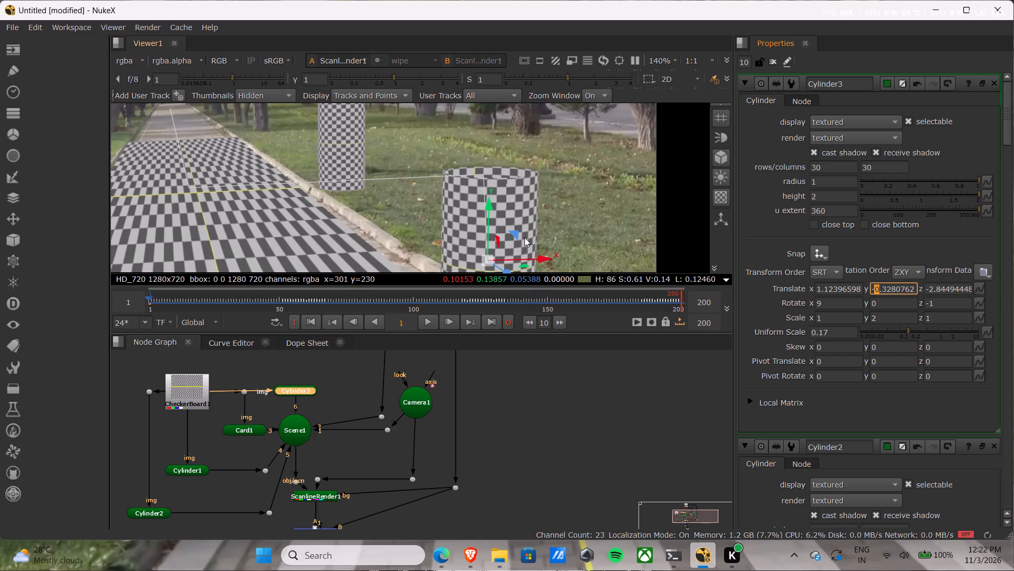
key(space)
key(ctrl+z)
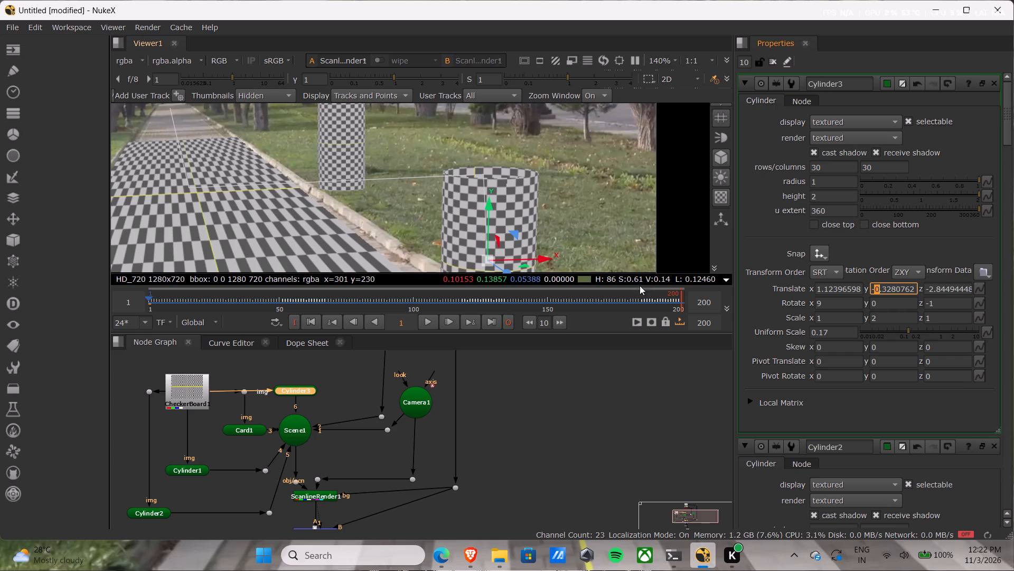
Enlarge the viewer pane over the node graph and frame all three cylinders along the path.
click(549, 207)
key(space)
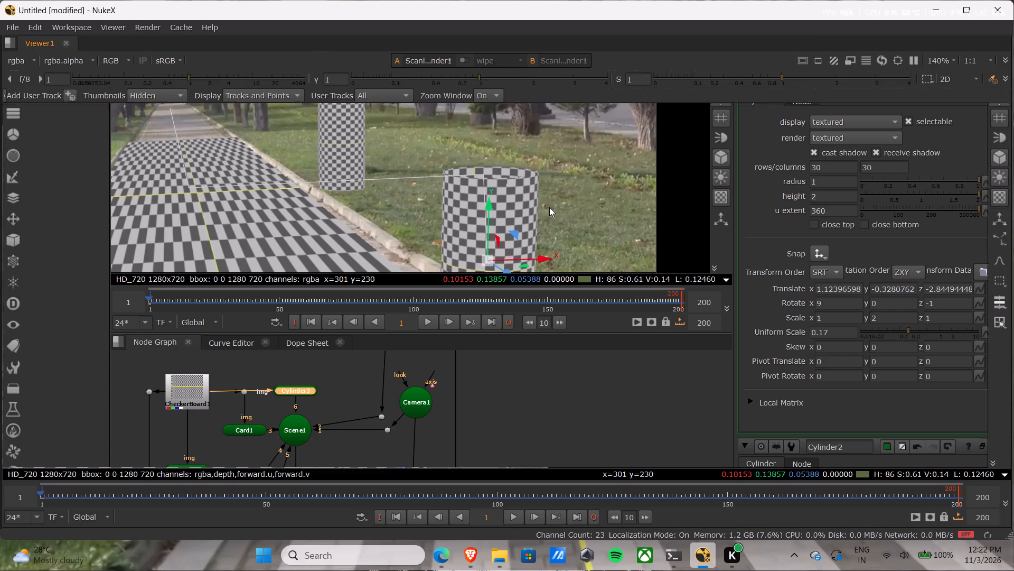
key(space)
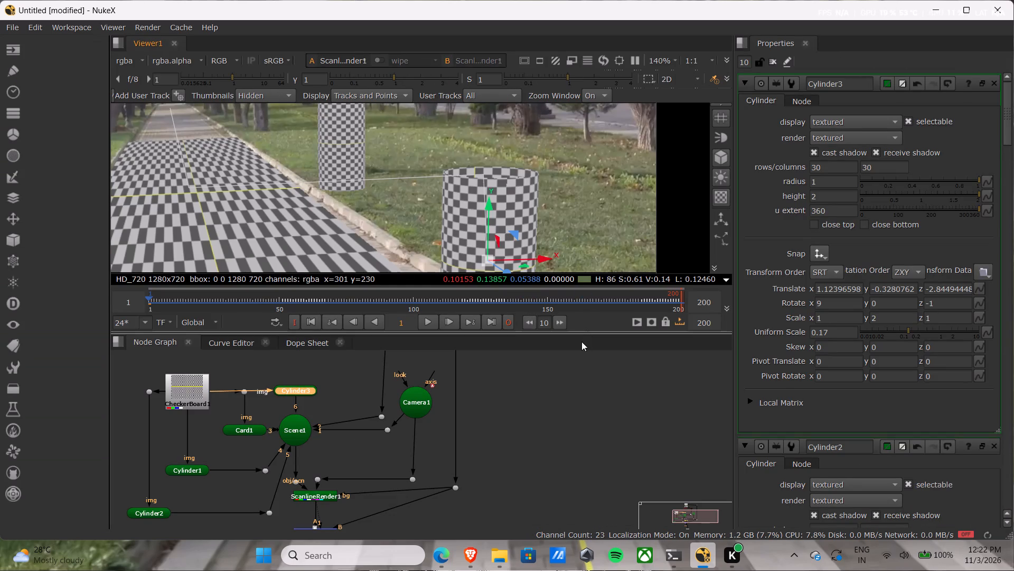
drag(580, 333, 589, 448)
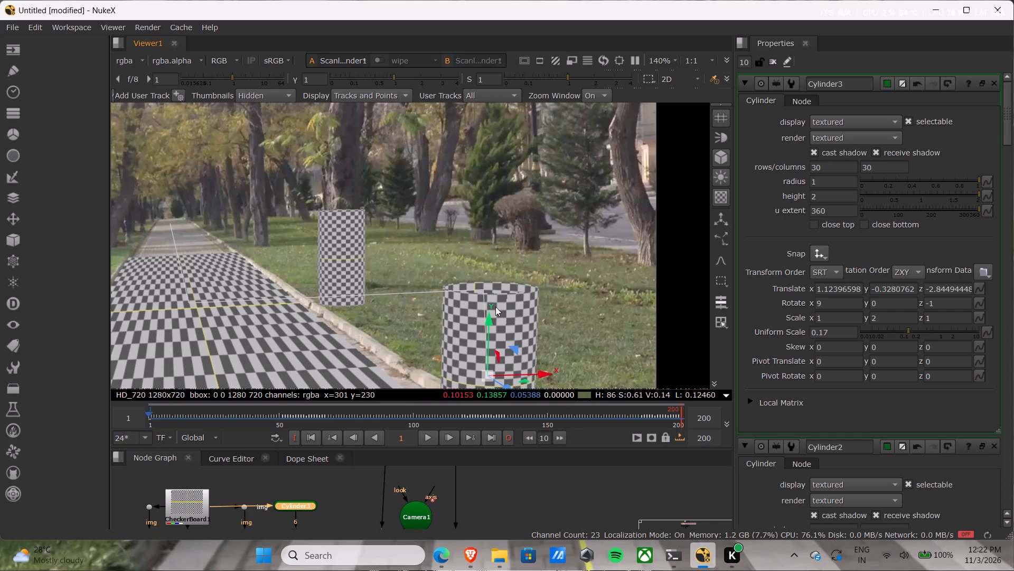
scroll(500, 300, down, 2)
middle_drag(492, 281, 474, 232)
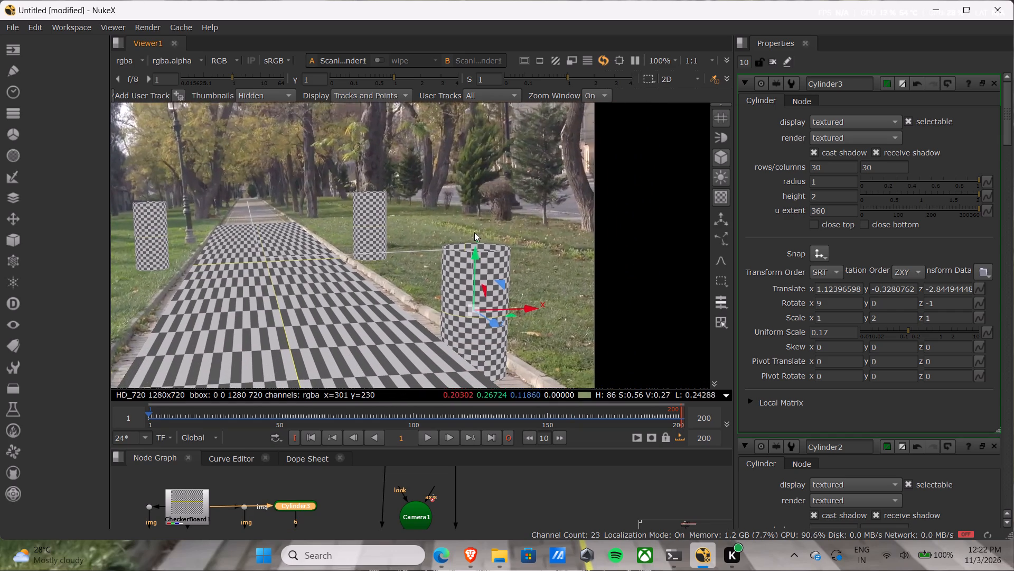
middle_drag(474, 232, 557, 188)
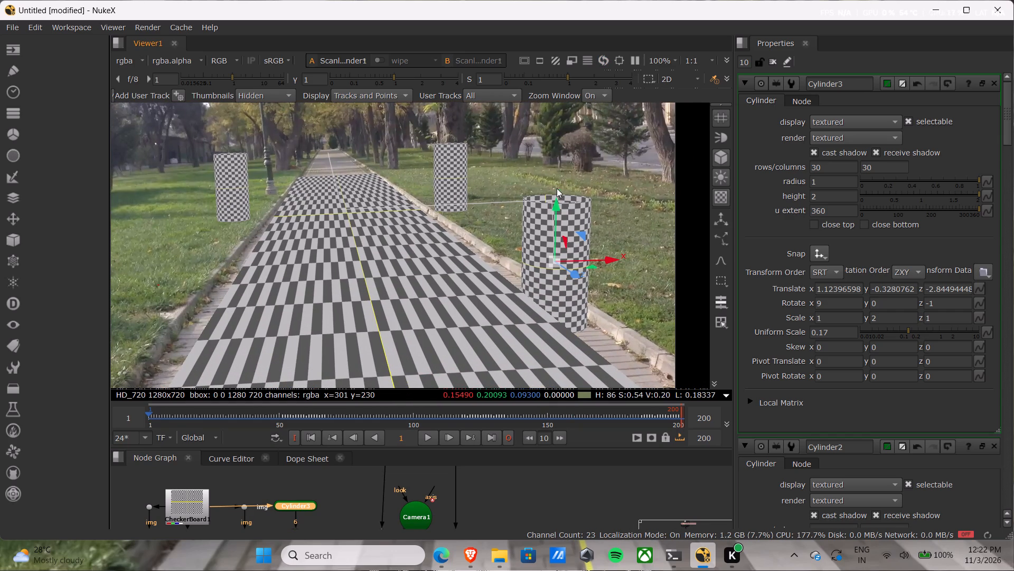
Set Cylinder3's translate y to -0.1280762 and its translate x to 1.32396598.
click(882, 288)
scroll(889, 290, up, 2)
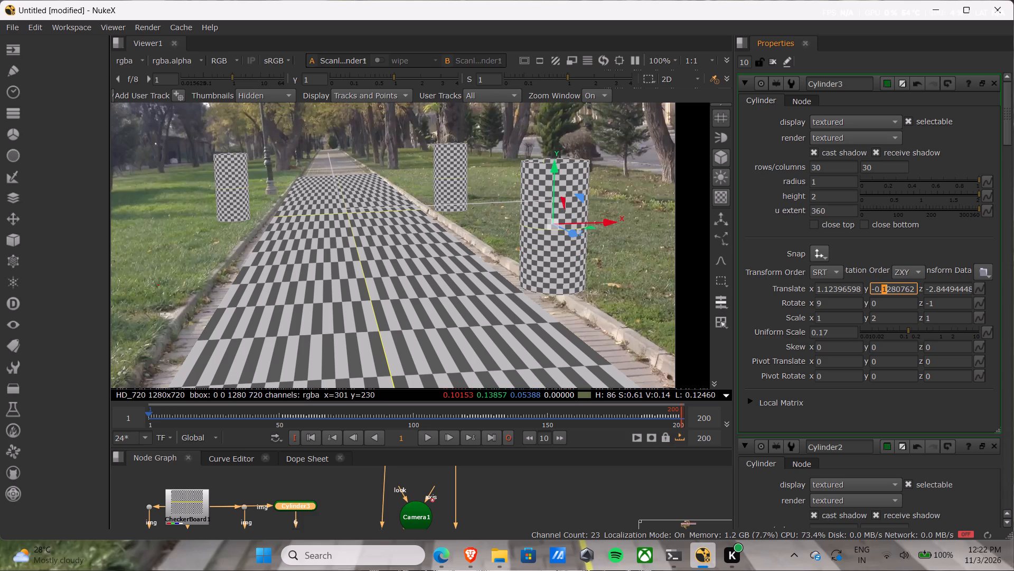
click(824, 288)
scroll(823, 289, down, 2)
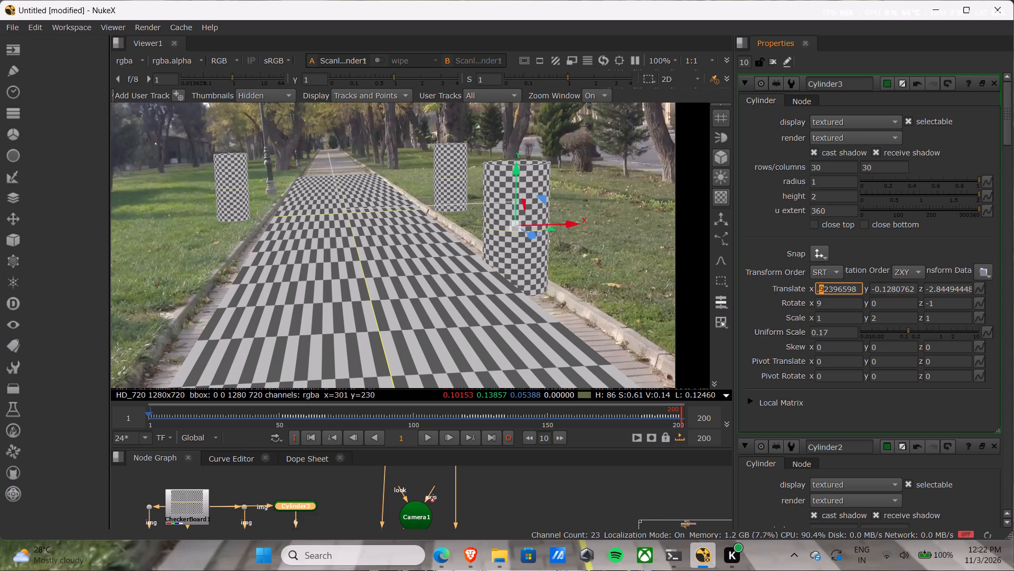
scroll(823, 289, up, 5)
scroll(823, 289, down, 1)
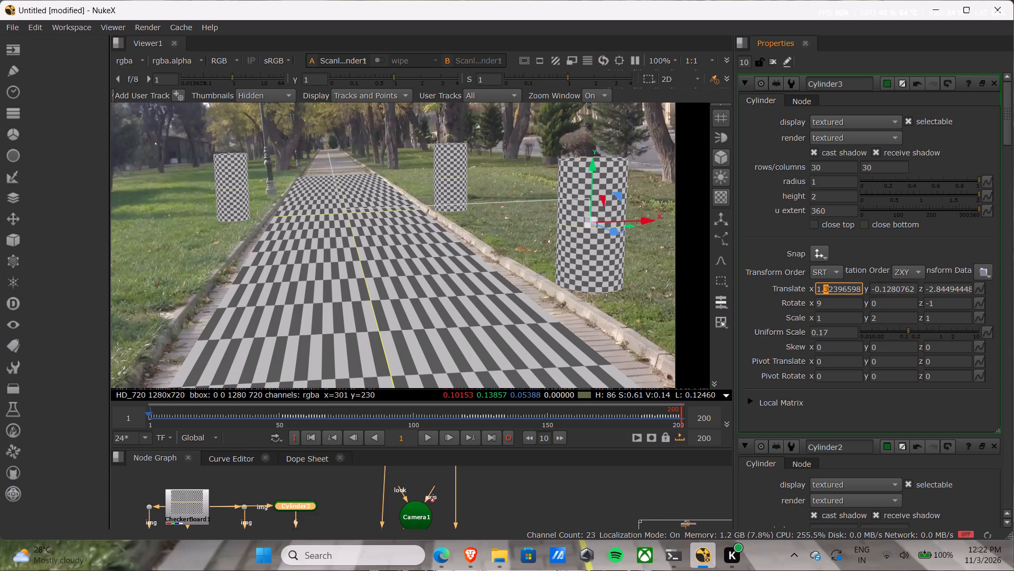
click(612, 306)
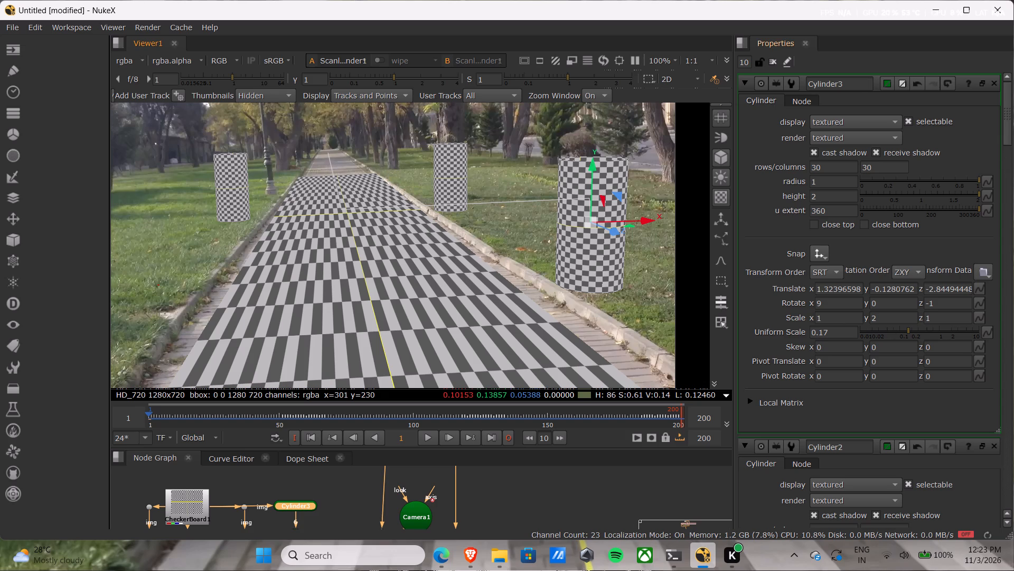
Reduce Cylinder3's uniform scale to 0.13.
click(908, 331)
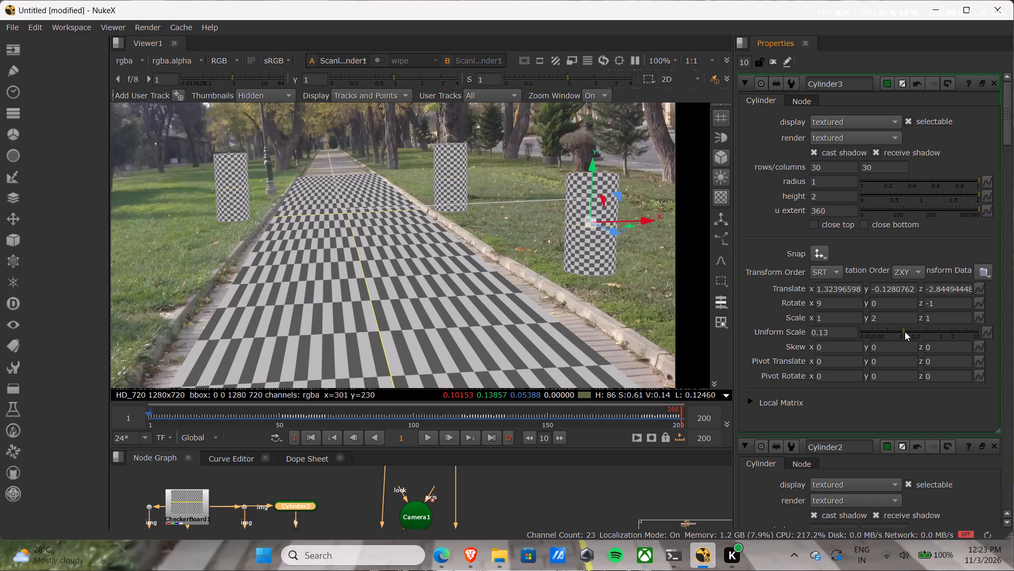
Move Cylinder3 closer to the path's edge by setting its translate x to 1.17096598.
click(825, 290)
scroll(834, 290, up, 1)
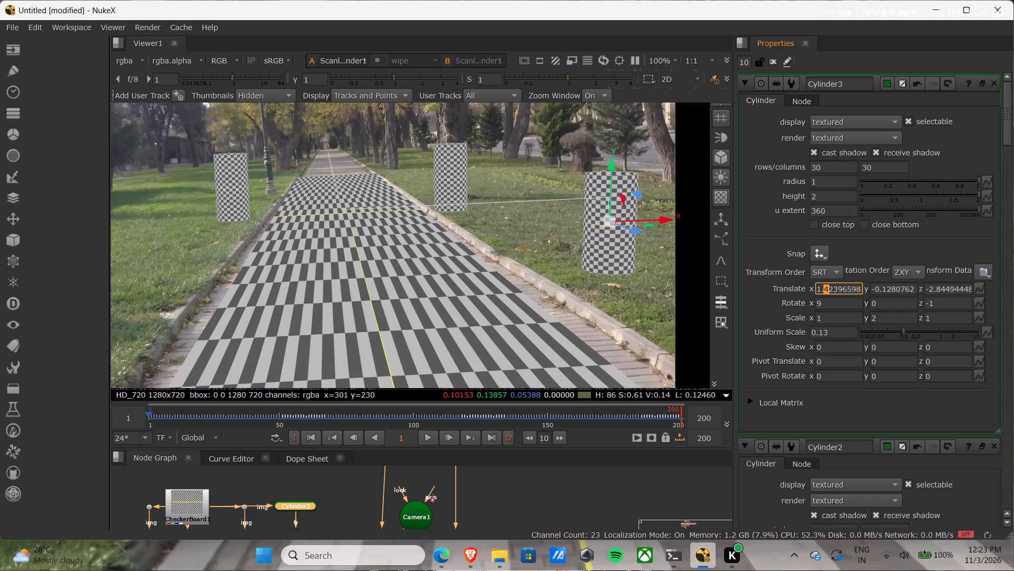
scroll(834, 290, down, 3)
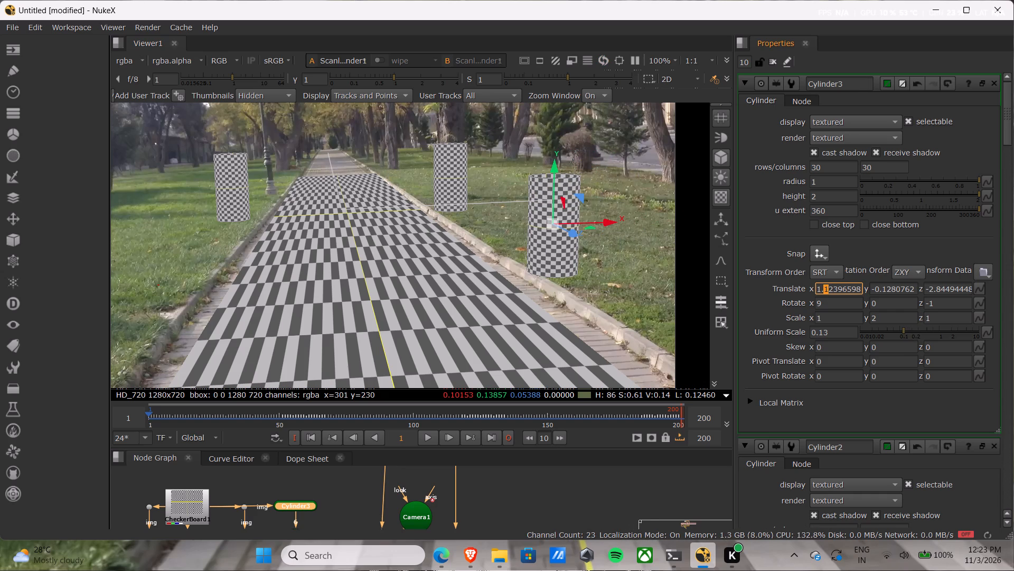
scroll(834, 290, up, 1)
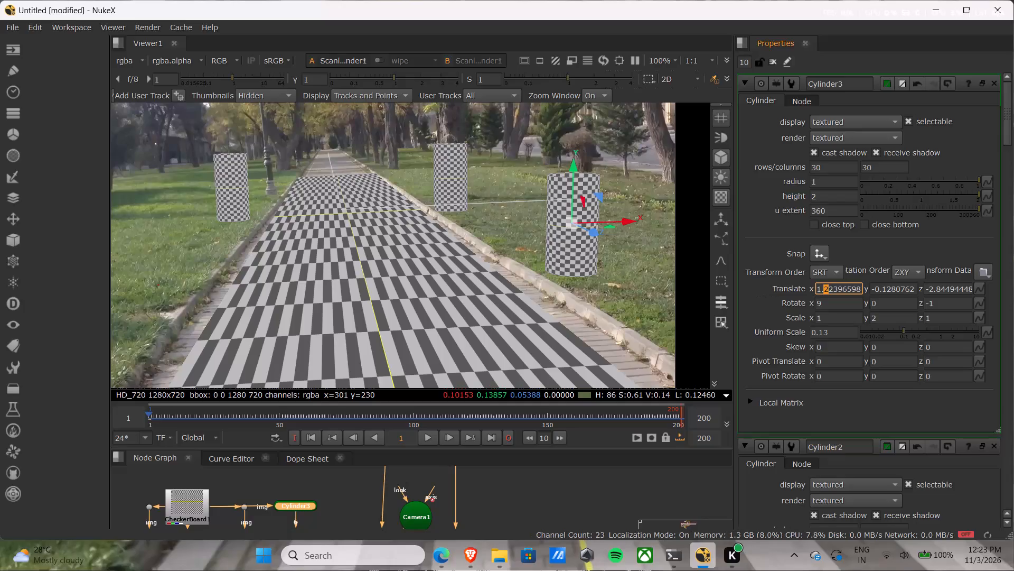
click(832, 289)
scroll(840, 289, up, 1)
scroll(840, 289, down, 1)
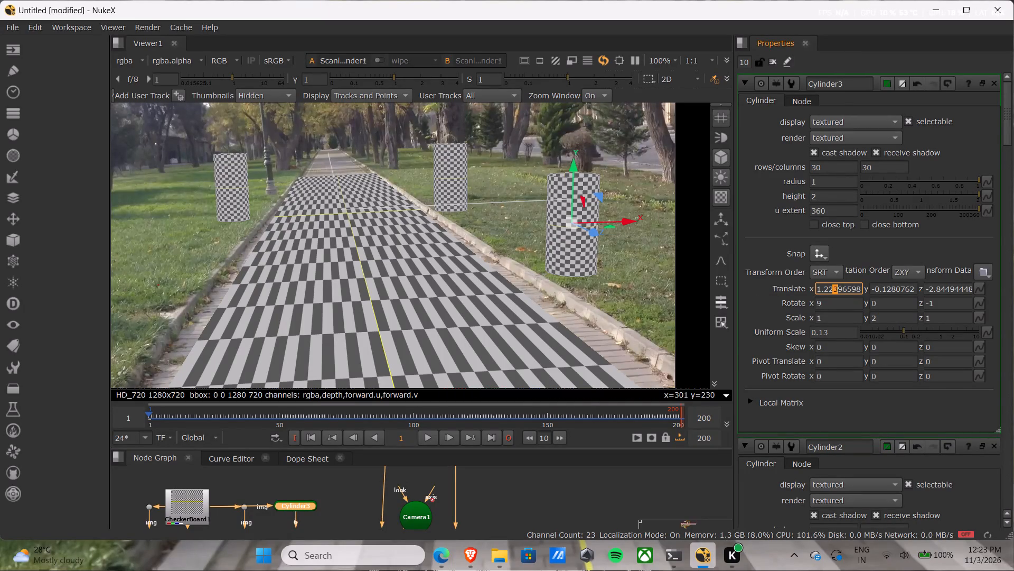
scroll(840, 289, down, 20)
scroll(840, 289, down, 6)
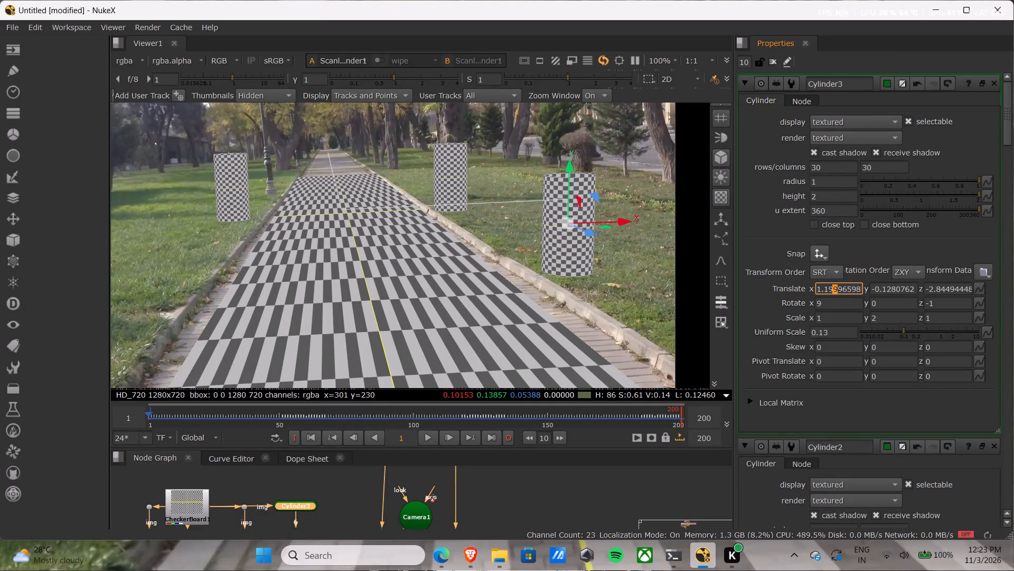
scroll(837, 289, down, 20)
scroll(837, 289, down, 6)
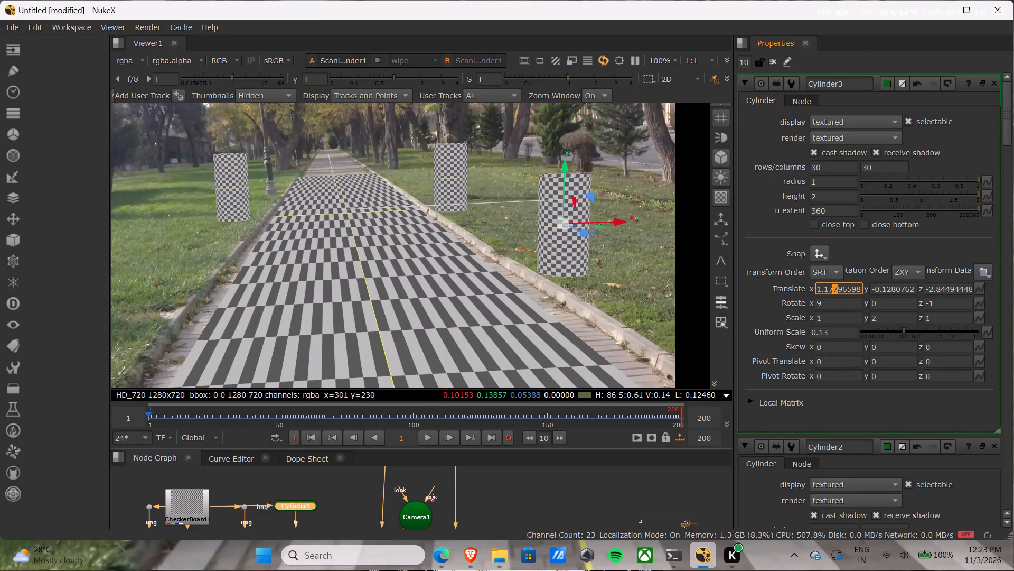
scroll(836, 289, down, 5)
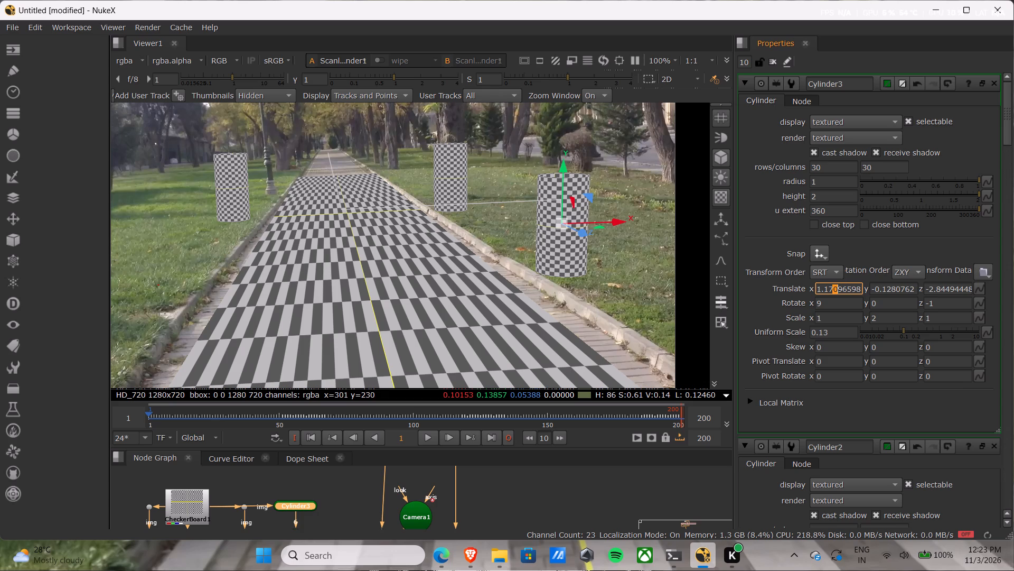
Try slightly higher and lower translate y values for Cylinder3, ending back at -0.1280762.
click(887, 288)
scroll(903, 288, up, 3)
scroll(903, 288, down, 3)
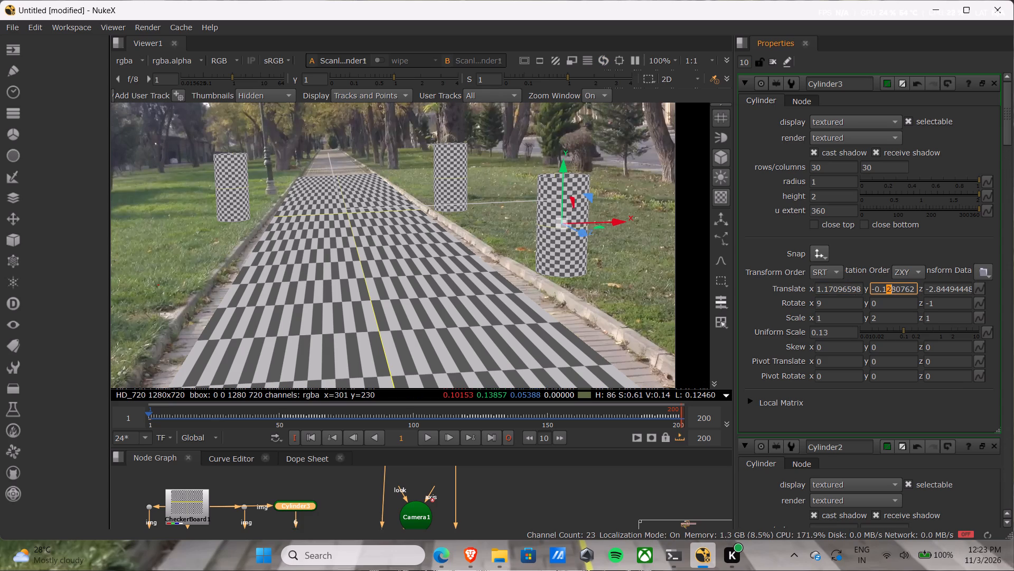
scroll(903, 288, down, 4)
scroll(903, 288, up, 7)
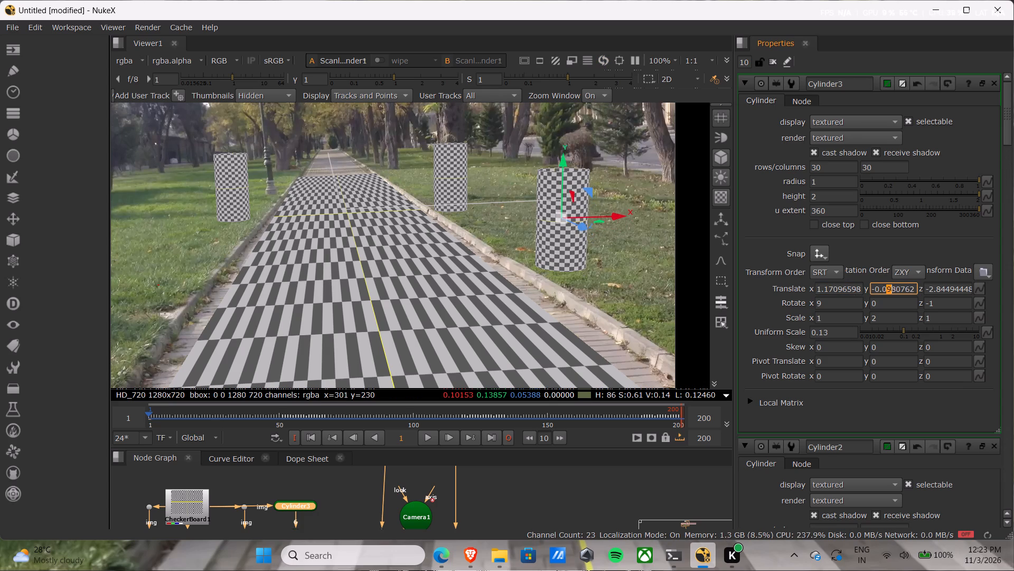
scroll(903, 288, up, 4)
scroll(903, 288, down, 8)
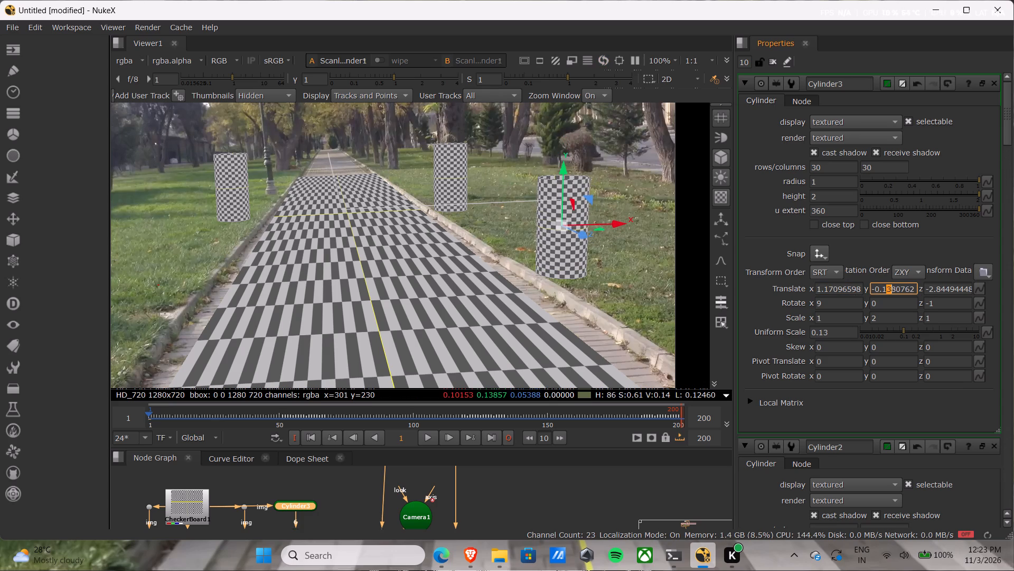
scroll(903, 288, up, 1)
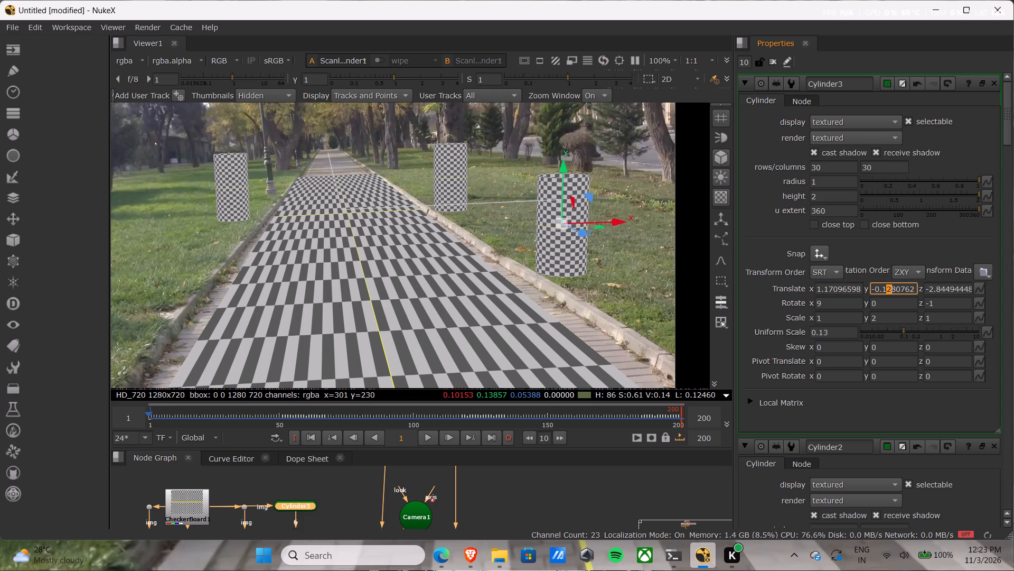
Reposition Cylinder3 nearer the camera beside the path, with translate x 1.27096598, y -0.2280762 and z about -2.545.
click(935, 288)
scroll(952, 288, up, 3)
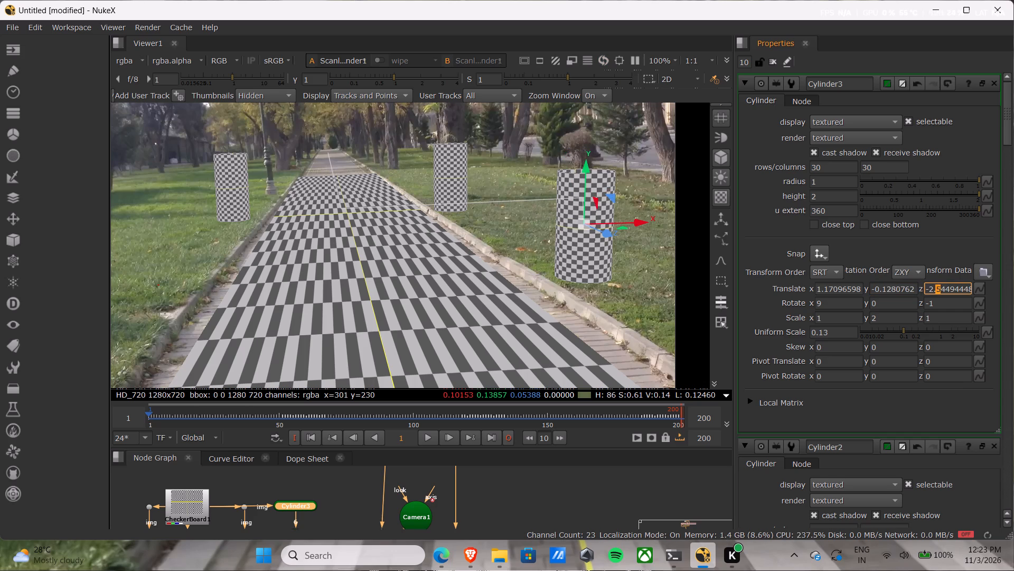
click(881, 291)
scroll(894, 289, down, 2)
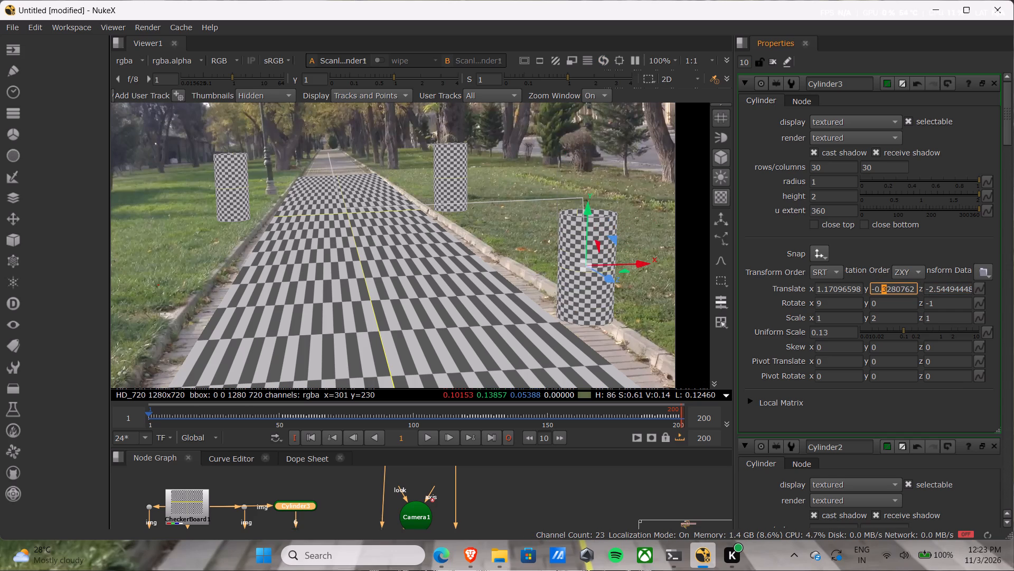
scroll(894, 289, up, 2)
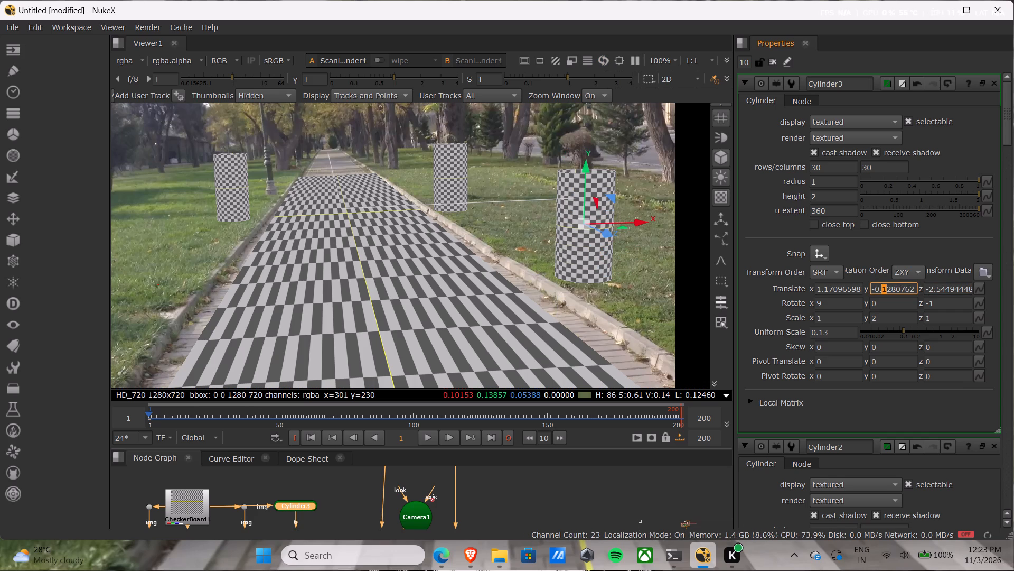
scroll(877, 288, down, 1)
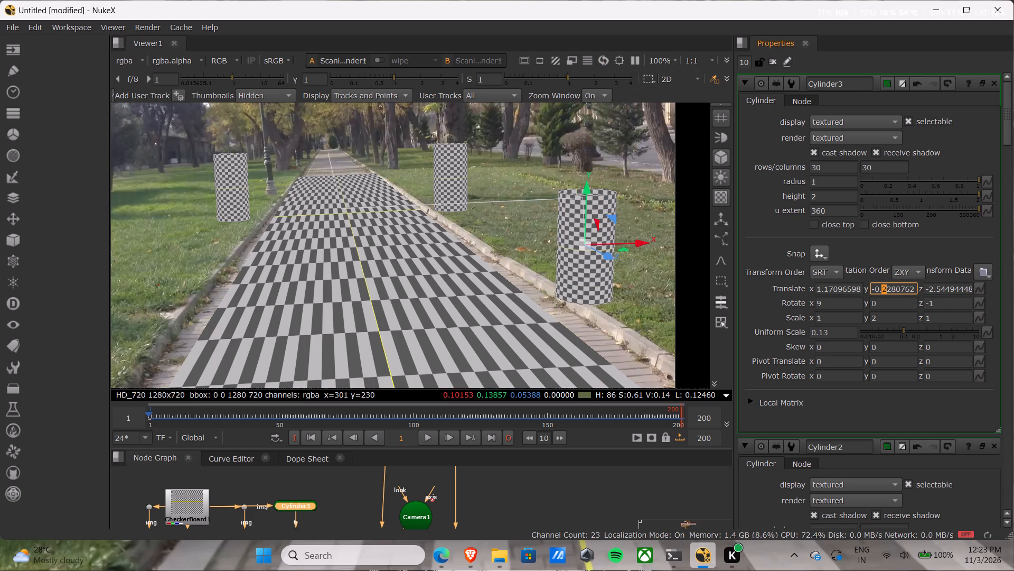
click(826, 287)
scroll(833, 287, up, 1)
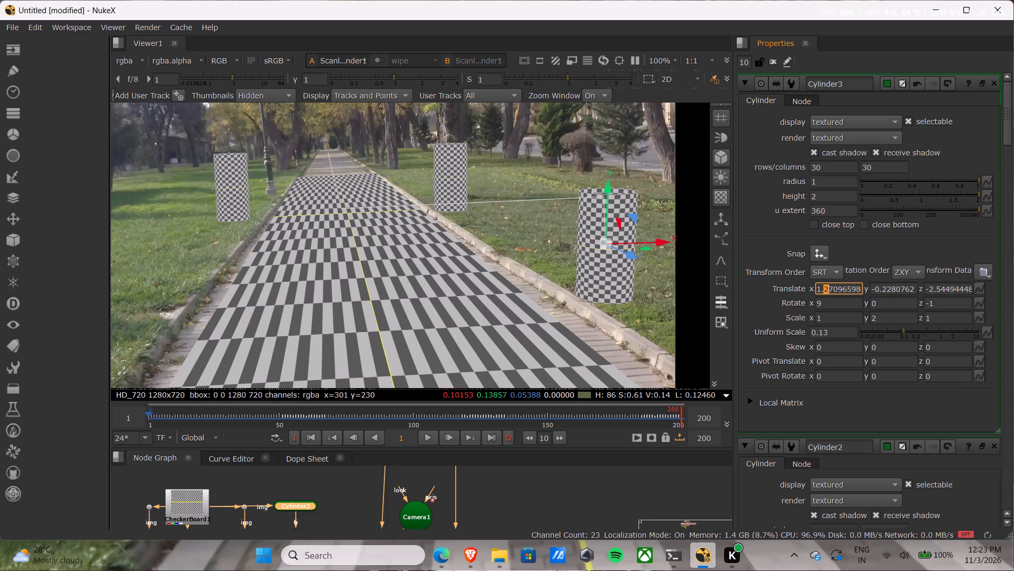
click(602, 304)
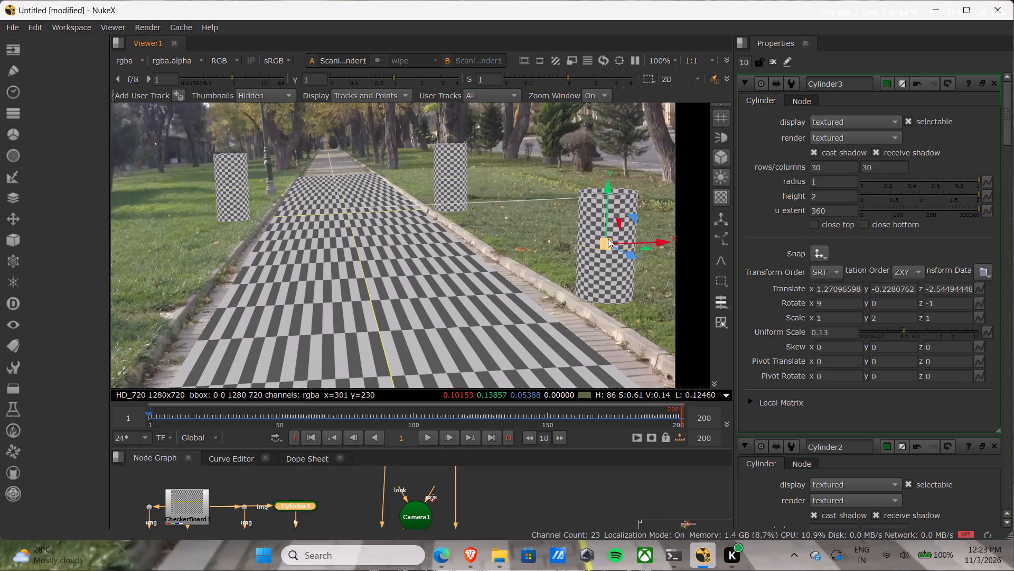
click(605, 269)
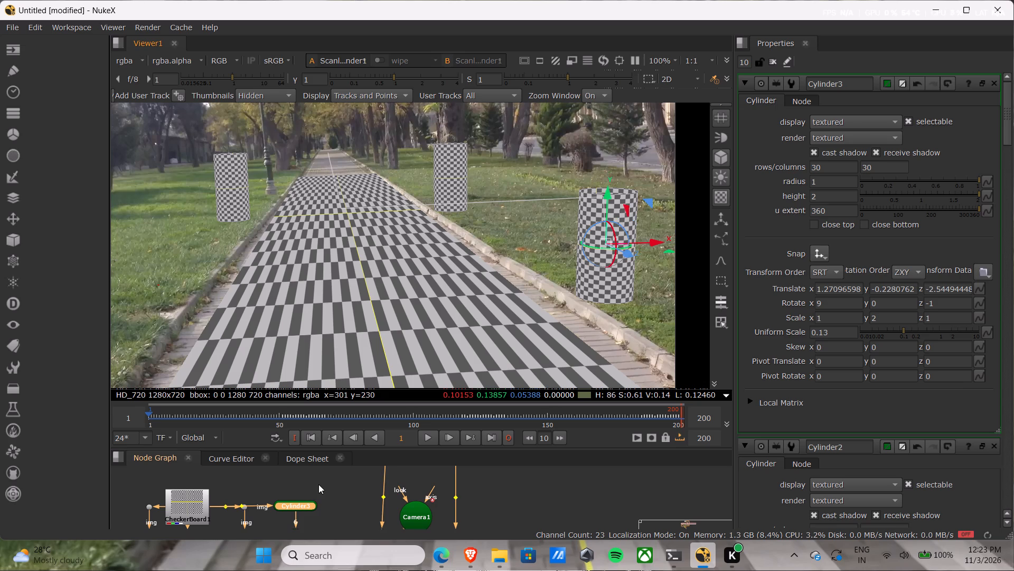
Duplicate the Cylinder3 node and place the copy beside it in the node graph.
key(ctrl+c)
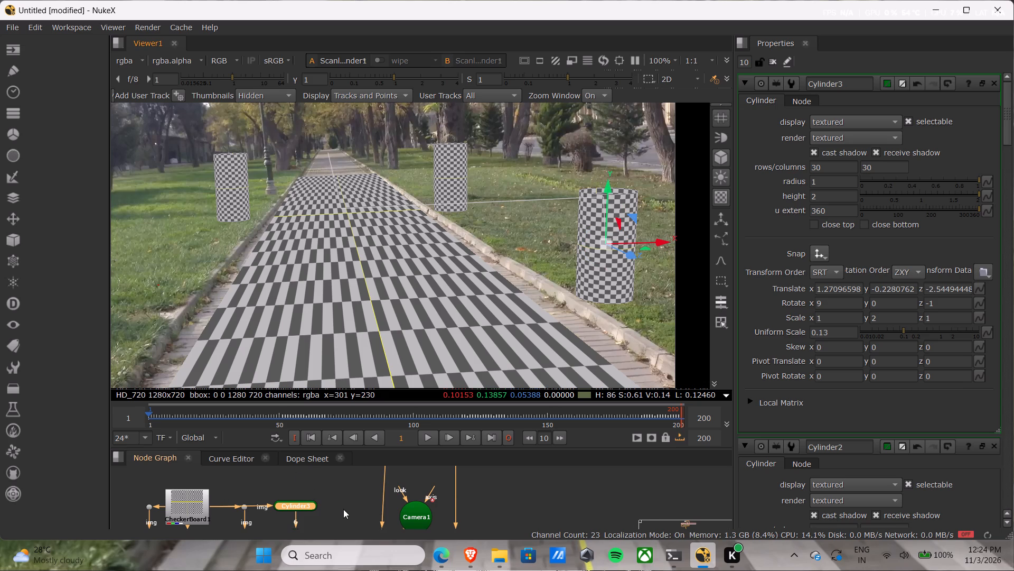
key(ctrl+v)
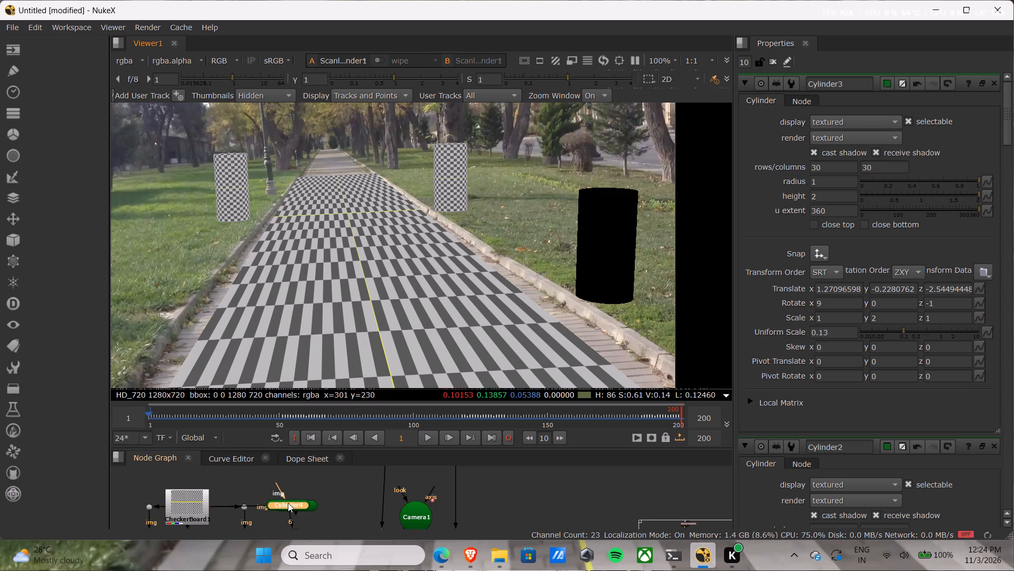
drag(288, 503, 348, 495)
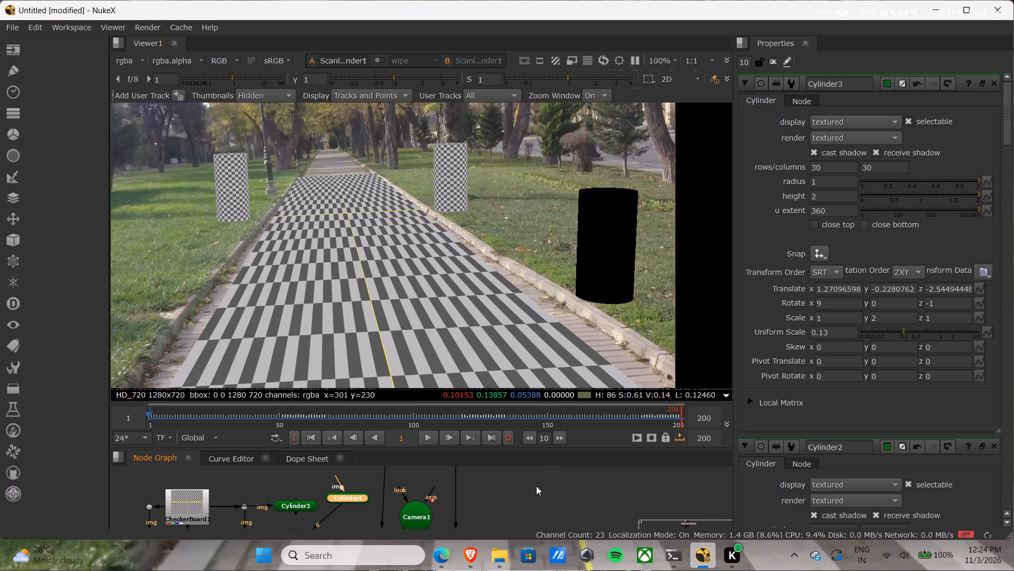
Reconnect Cylinder3's output to Scene1 in the enlarged node graph.
key(space)
middle_drag(530, 436, 644, 234)
scroll(408, 380, up, 6)
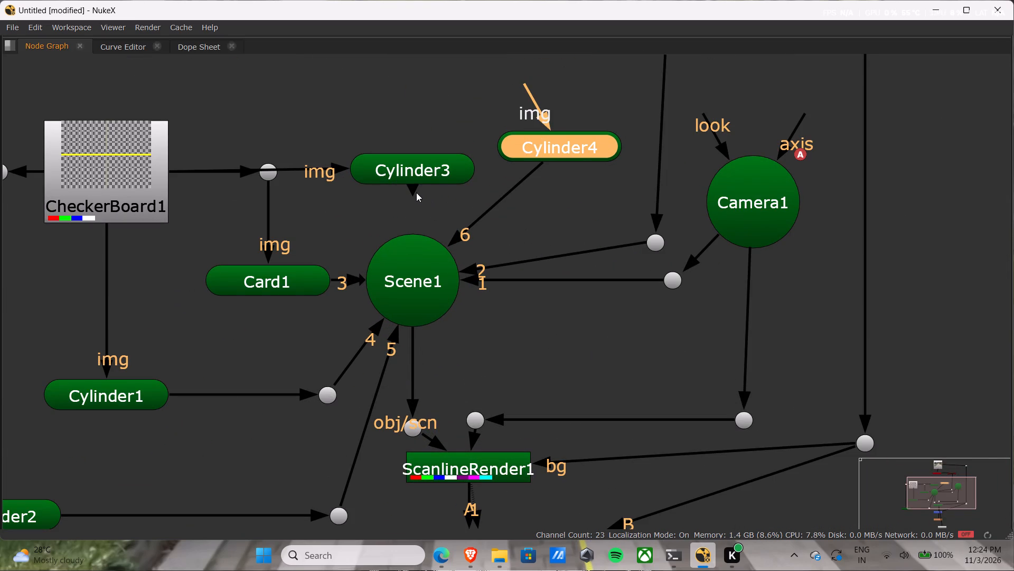
drag(416, 192, 416, 255)
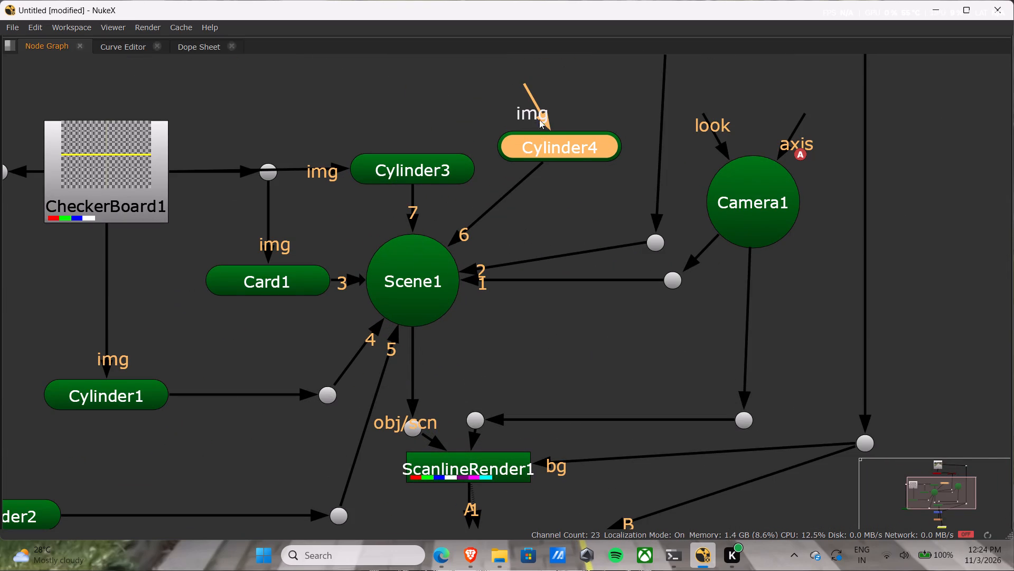
Connect Cylinder4's img input to CheckerBoard1 and shift Cylinder4 slightly higher, clear of Cylinder3.
shift+middle_drag(528, 185, 532, 189)
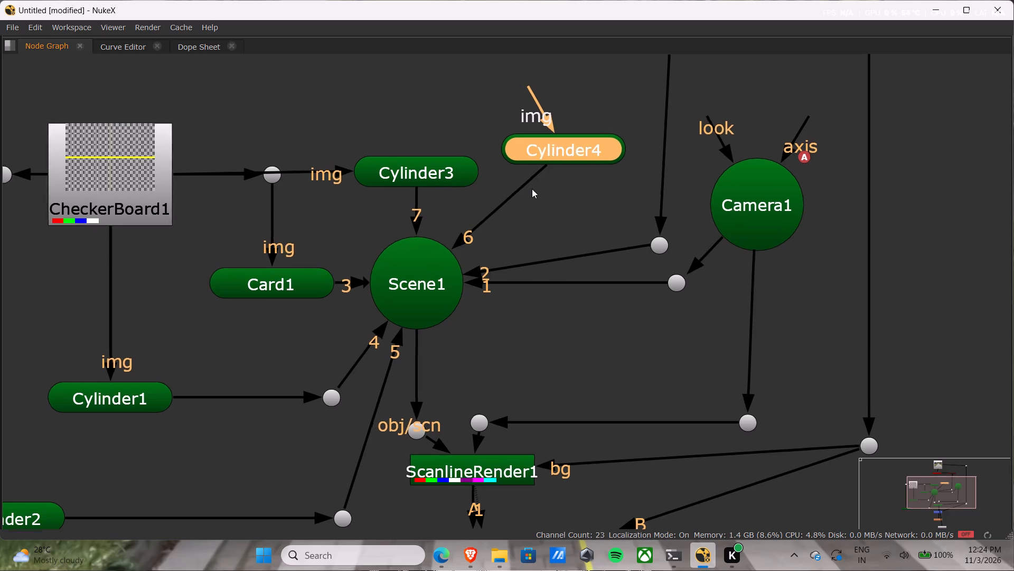
shift+middle_drag(532, 189, 579, 304)
drag(578, 205, 219, 260)
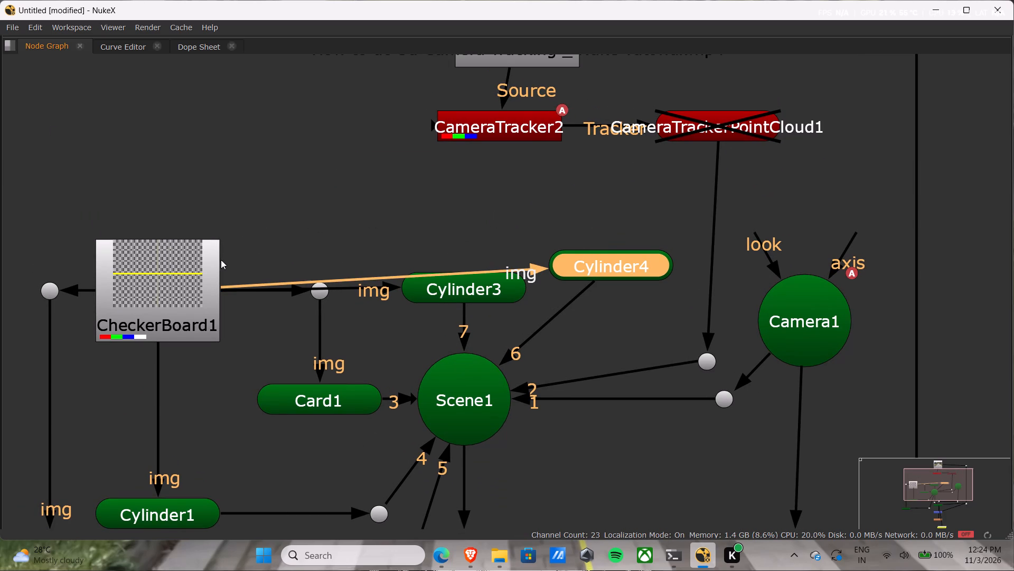
drag(608, 261, 604, 240)
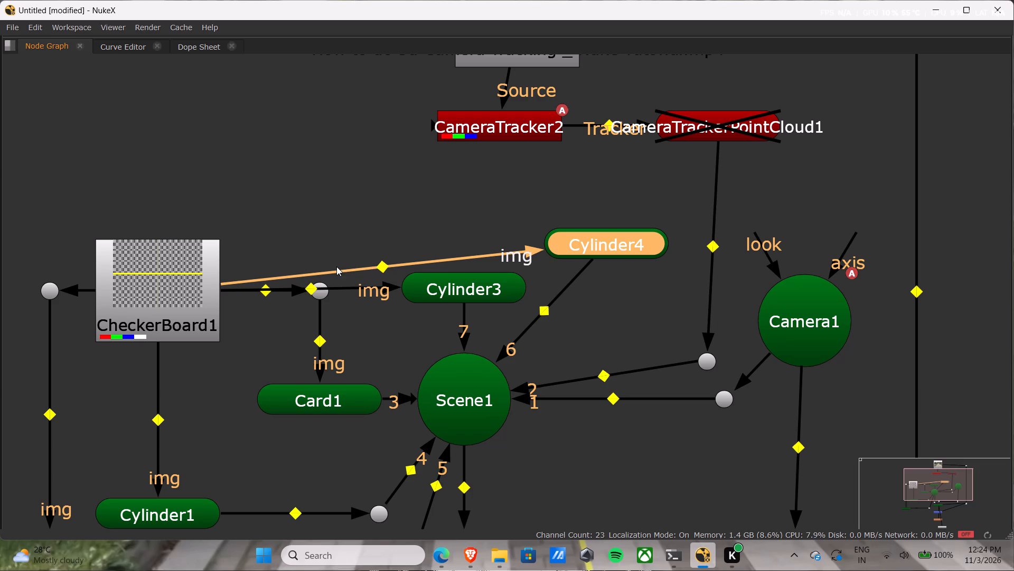
Add a dot to the CheckerBoard1–Cylinder4 connection and place it at CheckerBoard1's upper corner to straighten the line.
ctrl+drag(379, 264, 217, 251)
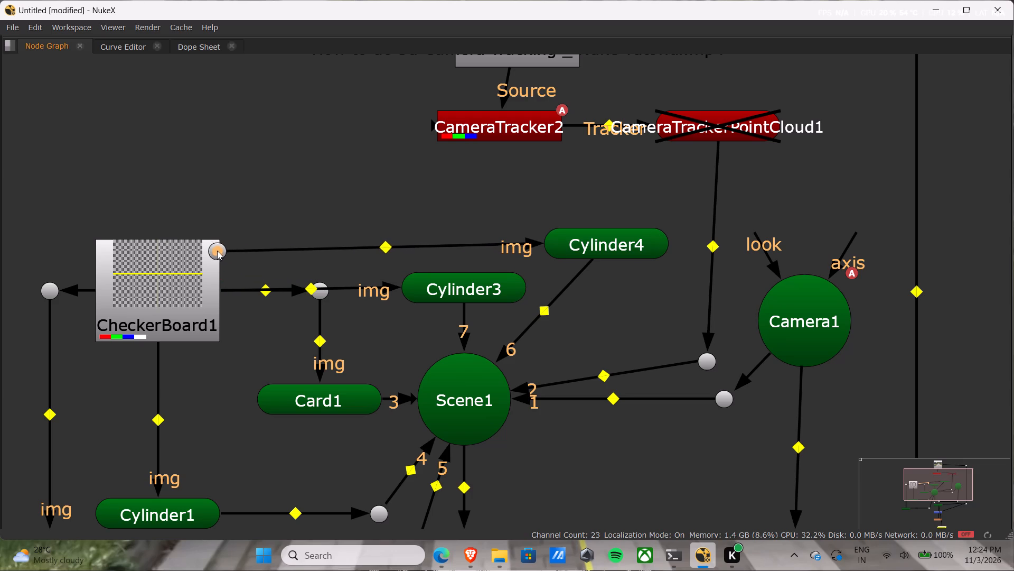
ctrl+drag(217, 251, 215, 248)
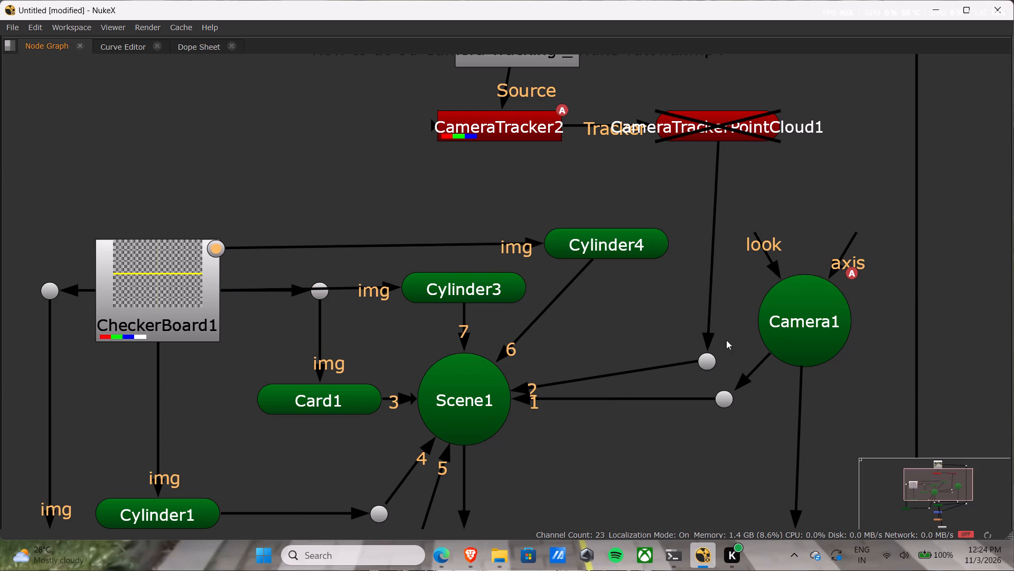
click(619, 315)
scroll(620, 311, down, 4)
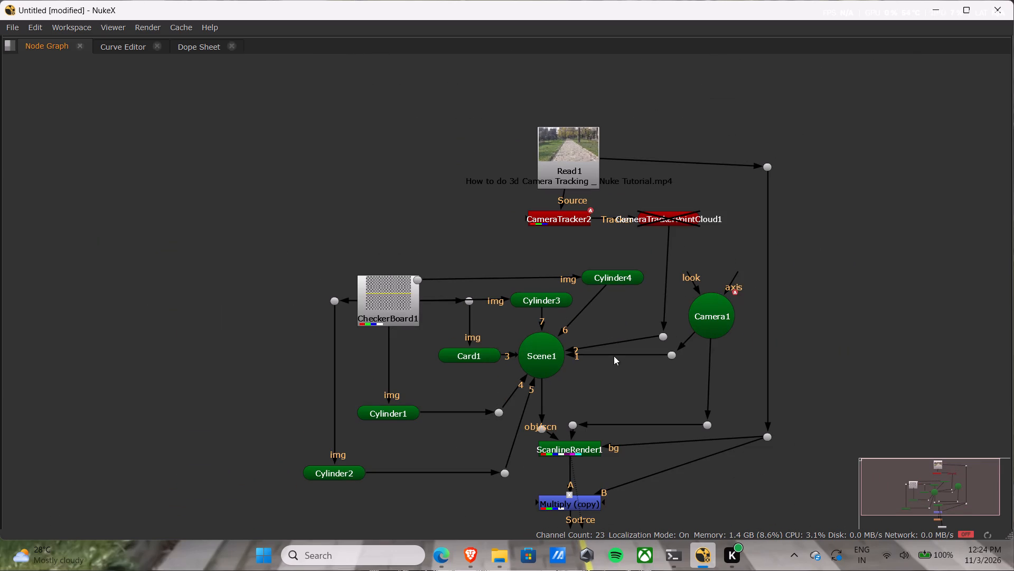
shift+middle_drag(625, 402, 514, 323)
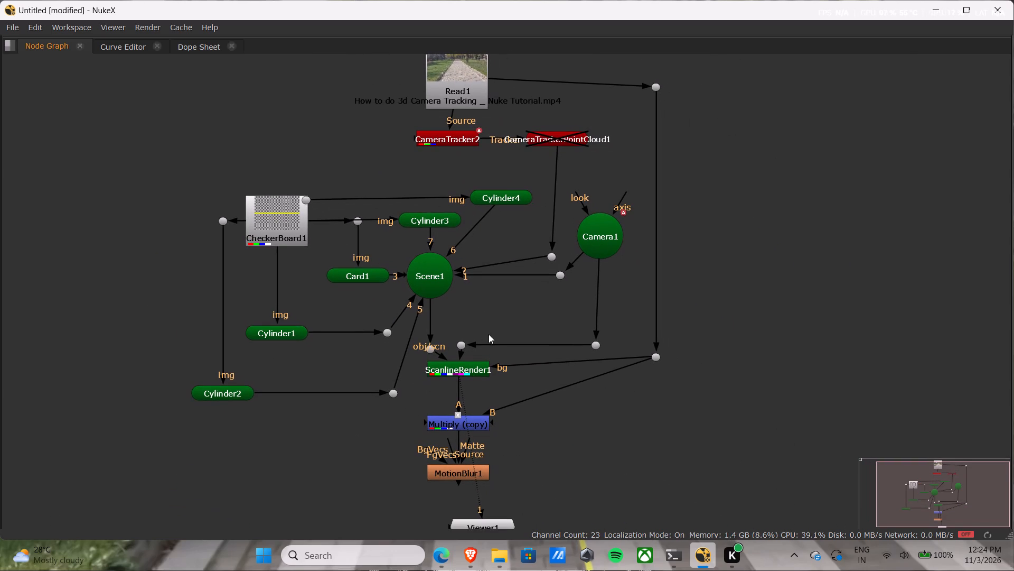
Align Viewer1 beneath the Multiply and MotionBlur1 nodes and nudge MotionBlur1 slightly closer to Multiply.
scroll(465, 347, up, 2)
scroll(474, 338, down, 3)
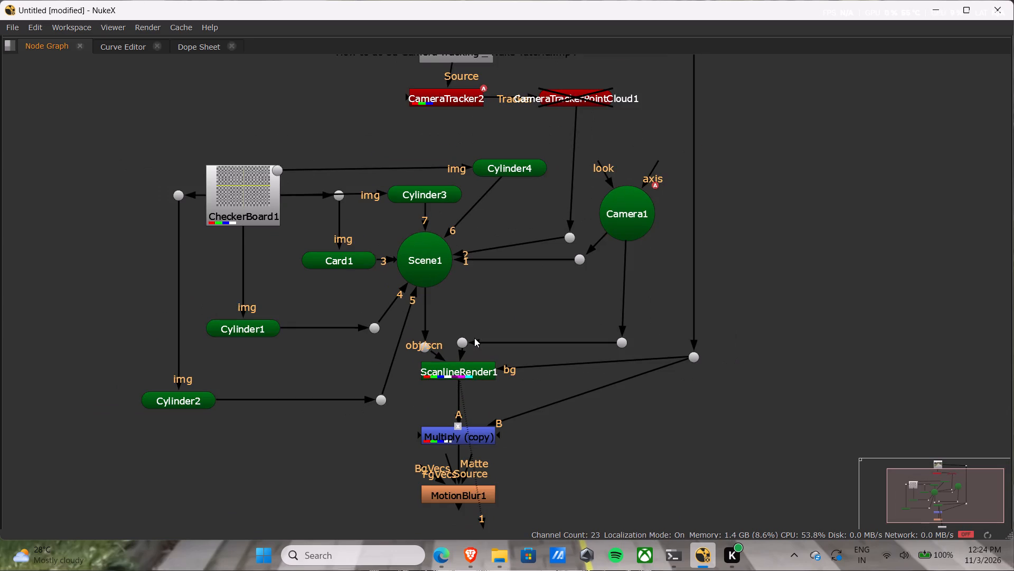
scroll(474, 338, down, 2)
drag(488, 493, 485, 495)
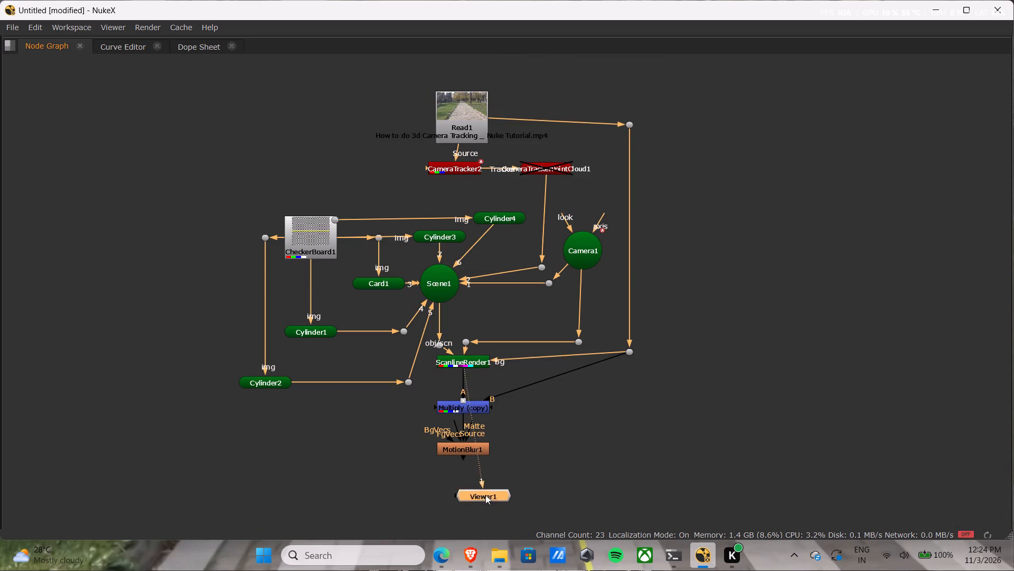
drag(485, 495, 473, 495)
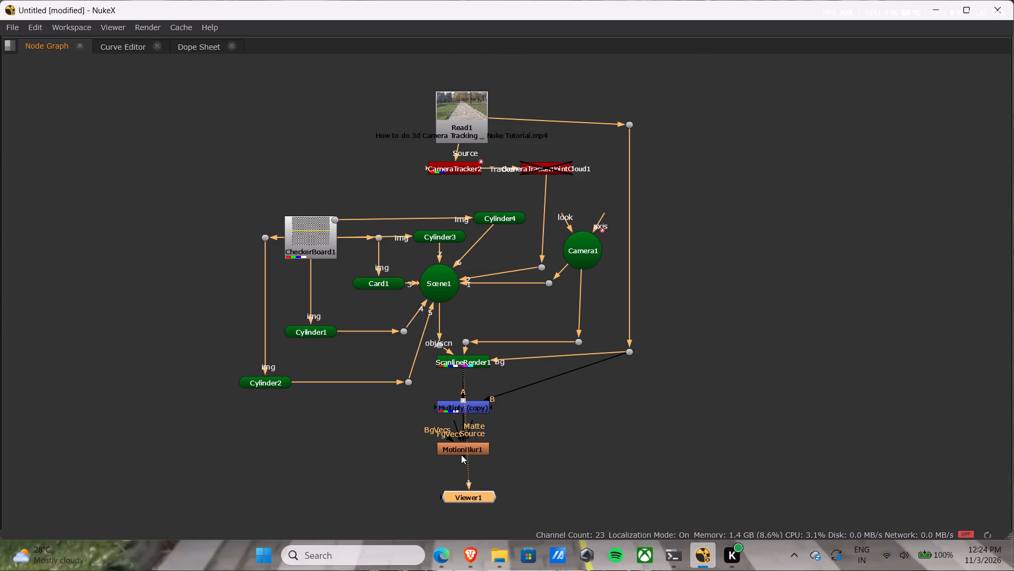
drag(461, 455, 465, 449)
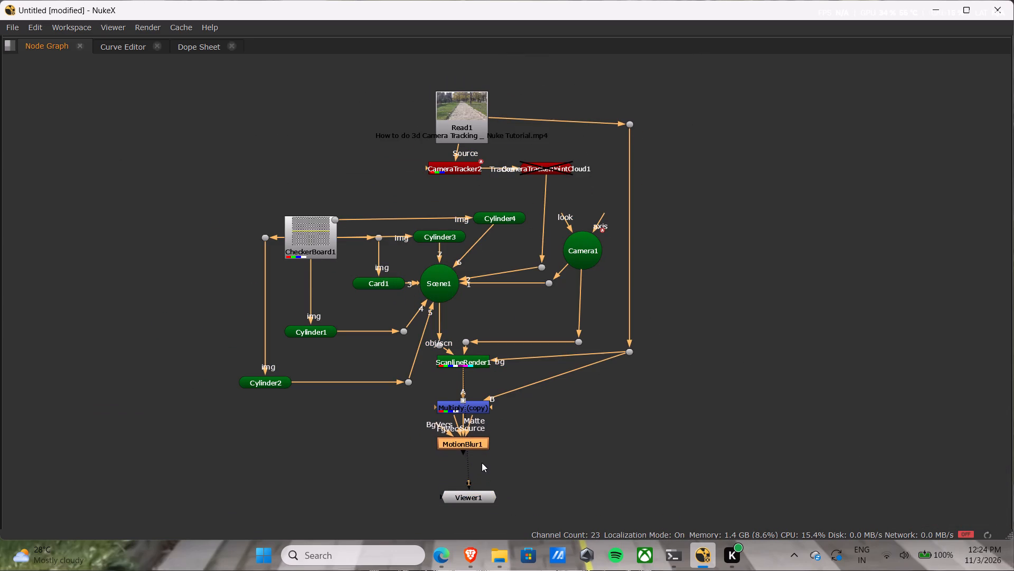
Reconnect Viewer1's input 1 to the MotionBlur1 node.
scroll(482, 463, up, 4)
drag(457, 506, 452, 488)
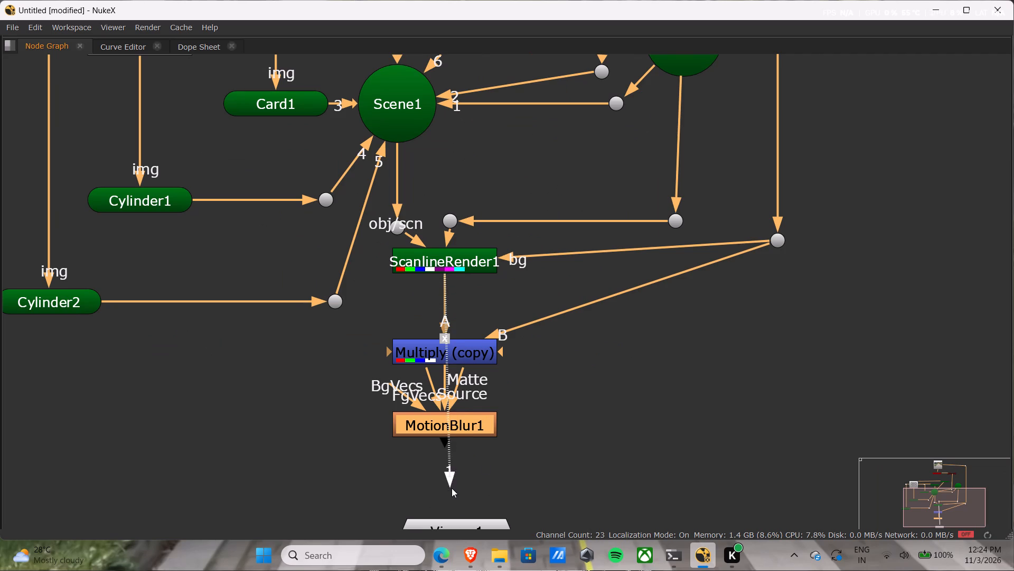
drag(452, 488, 475, 489)
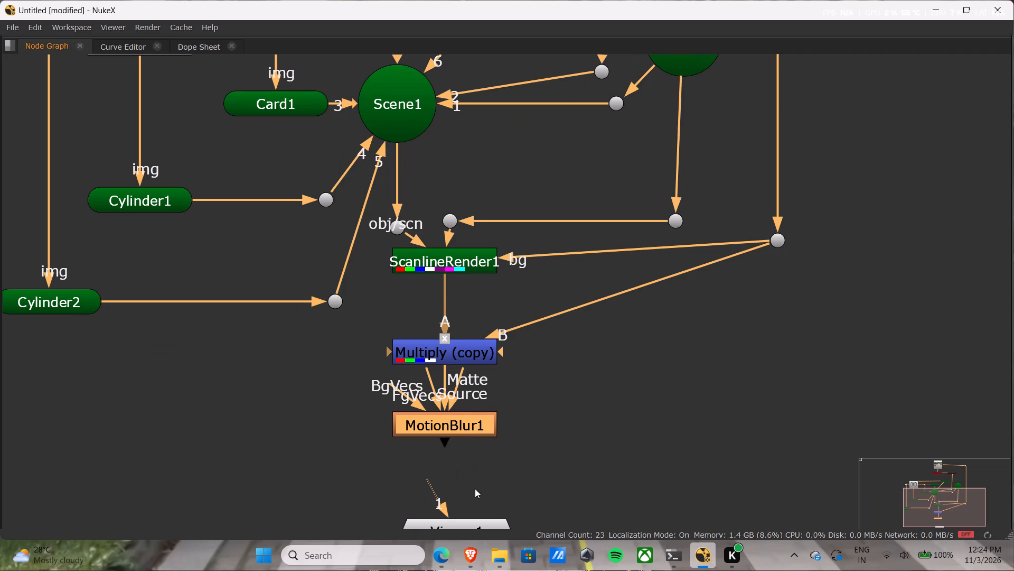
drag(423, 478, 442, 431)
click(604, 428)
scroll(604, 424, down, 2)
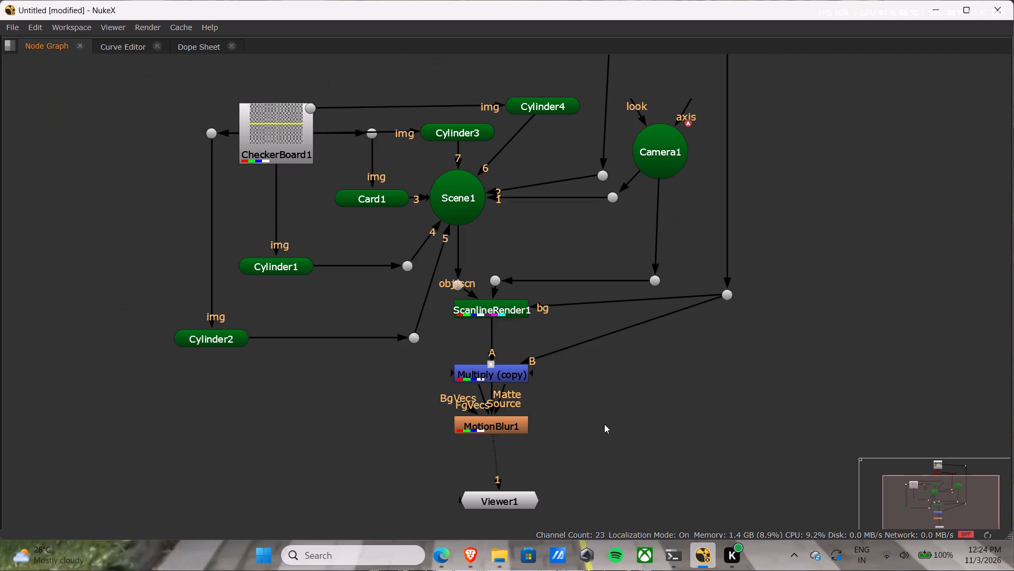
scroll(604, 423, down, 2)
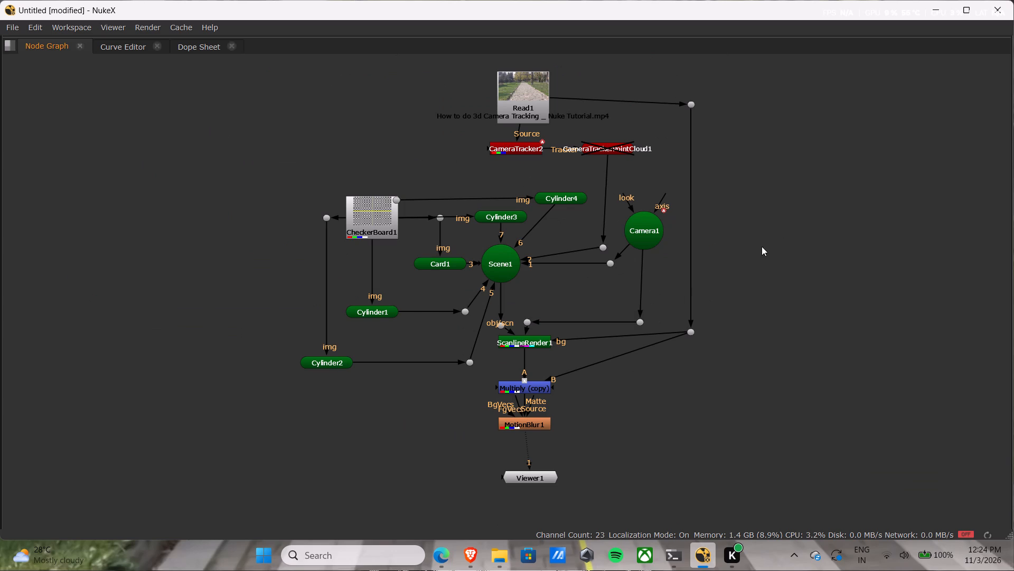
click(768, 236)
Restore the multi-pane workspace and enlarge the node graph area so the whole cylinder network is accessible.
key(space)
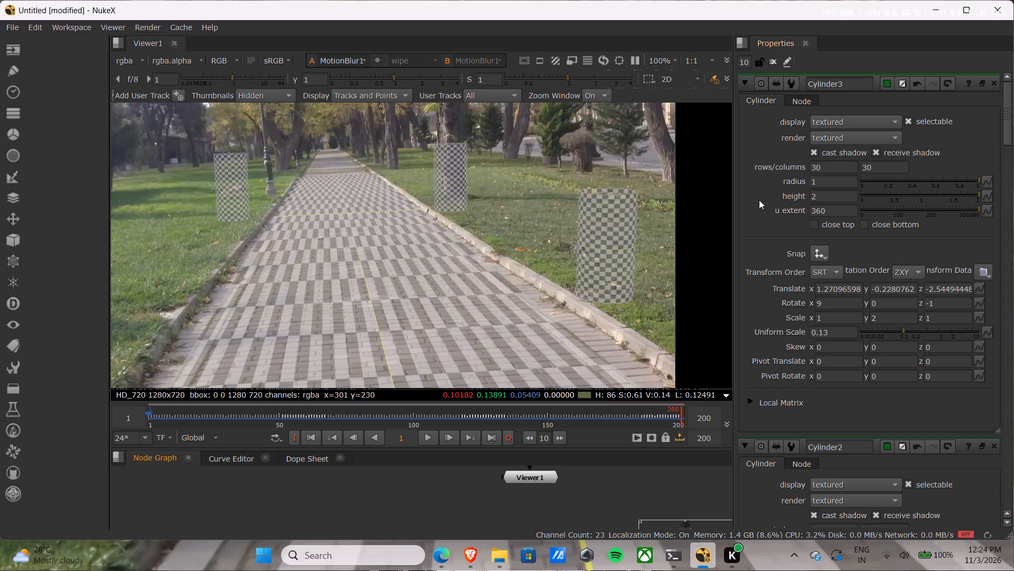
scroll(494, 278, down, 1)
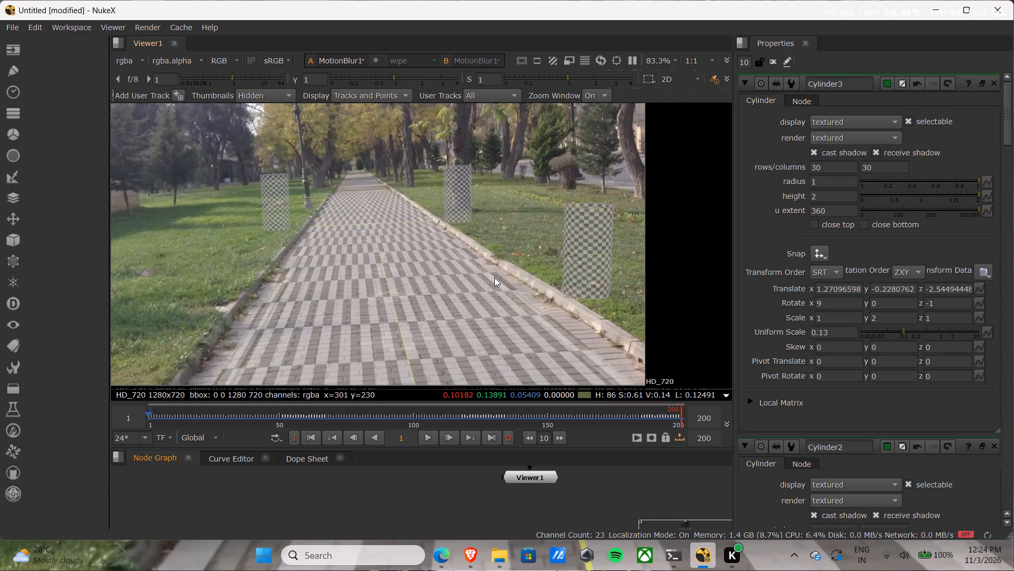
scroll(494, 278, up, 1)
click(609, 245)
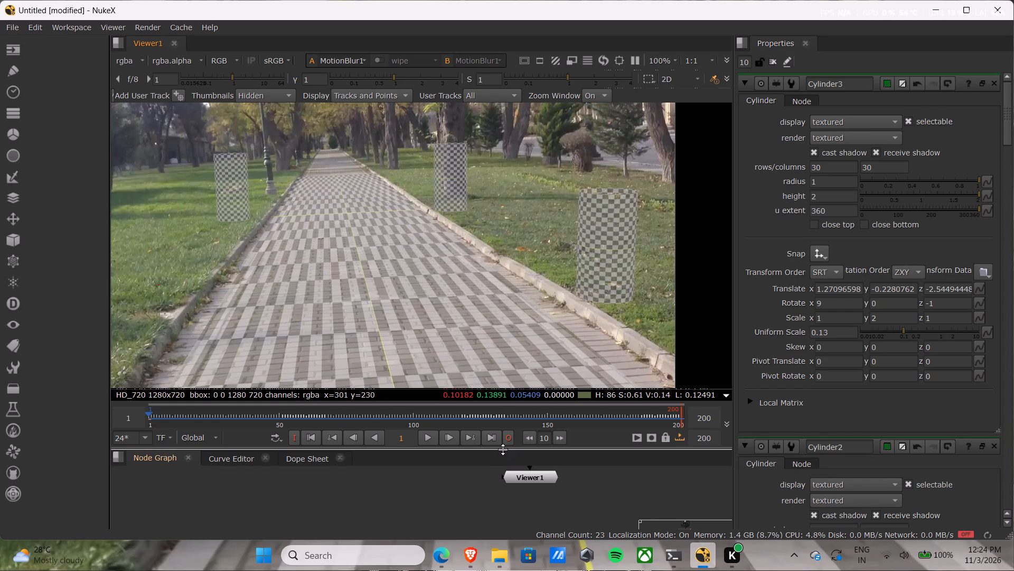
drag(503, 449, 511, 372)
scroll(499, 435, up, 1)
scroll(499, 435, down, 5)
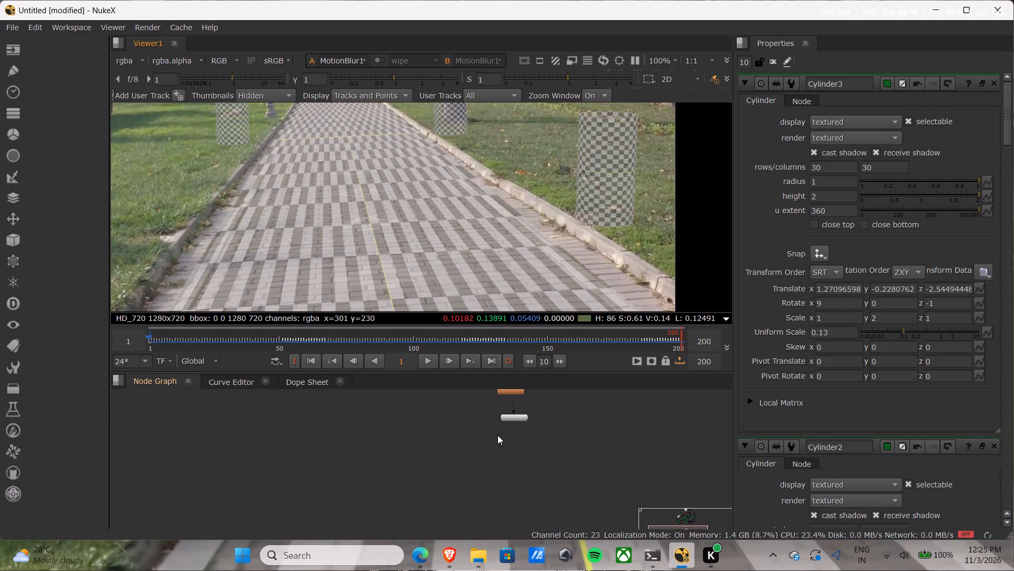
middle_drag(469, 428, 473, 506)
middle_drag(471, 468, 471, 503)
middle_drag(512, 441, 503, 478)
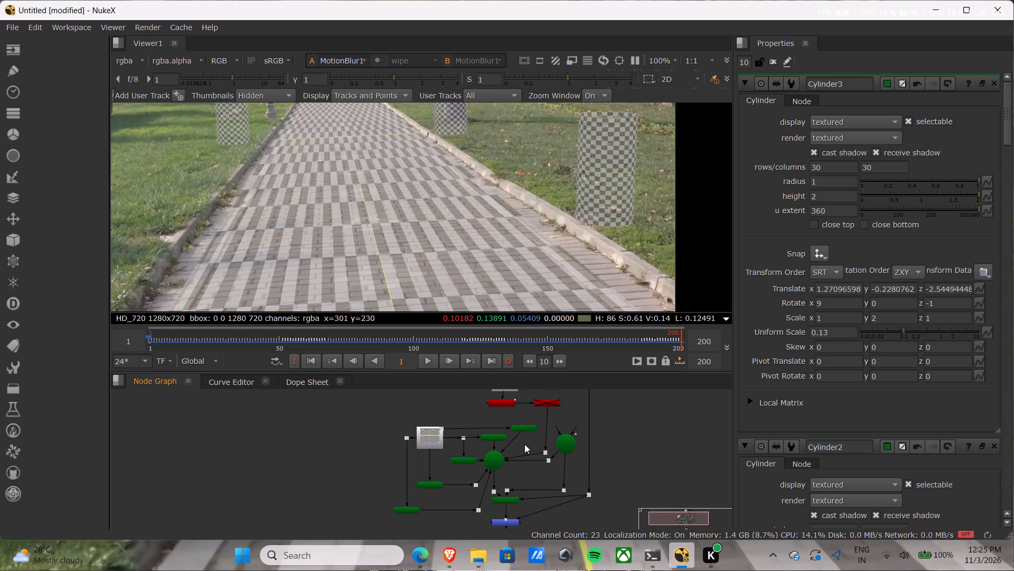
Set Cylinder4's Translate x to about -0.971, moving it across the path opposite Cylinder3.
double_click(525, 429)
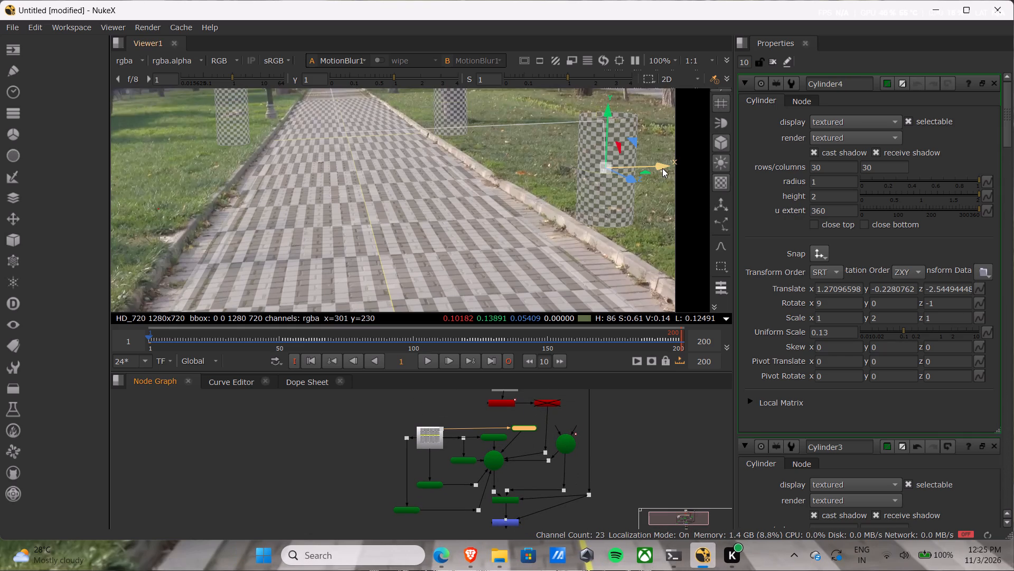
click(823, 288)
scroll(827, 288, up, 2)
scroll(827, 288, down, 7)
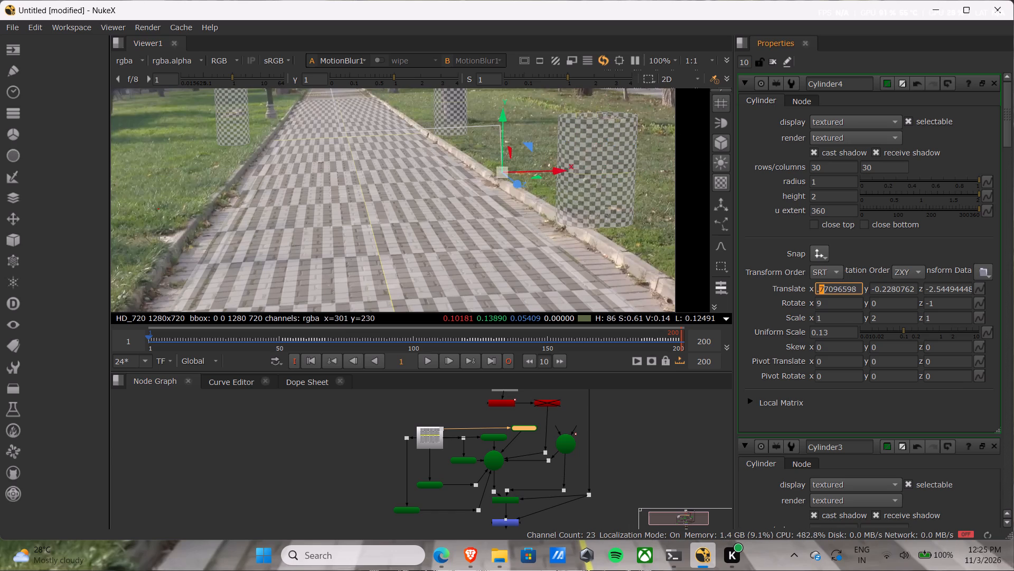
scroll(827, 288, down, 6)
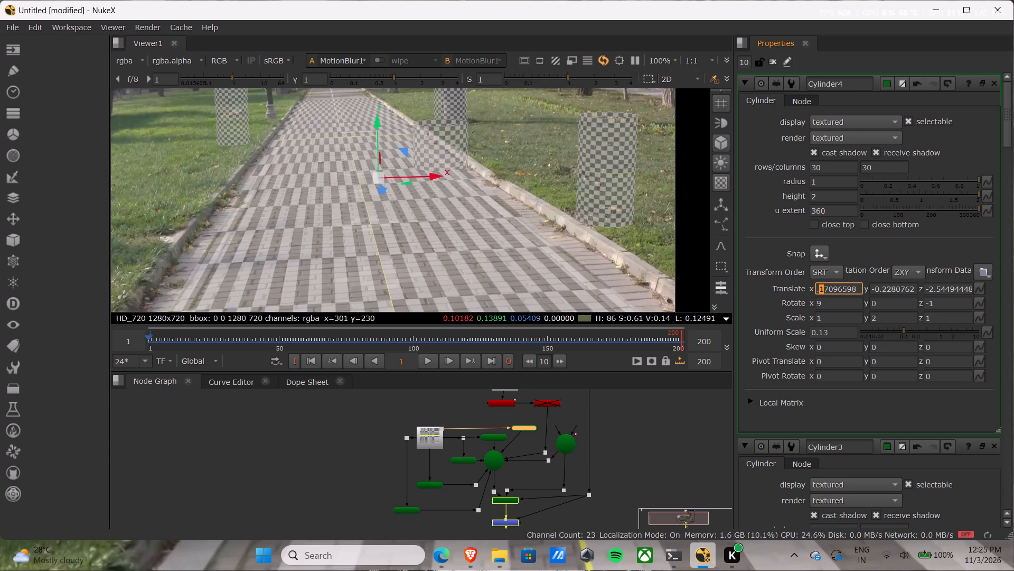
scroll(827, 288, down, 8)
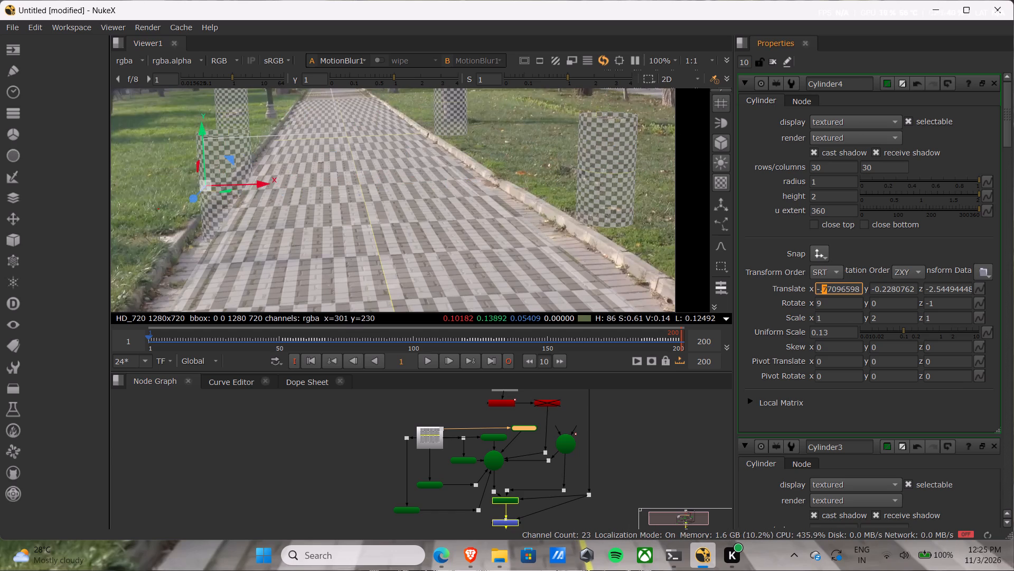
scroll(827, 288, down, 2)
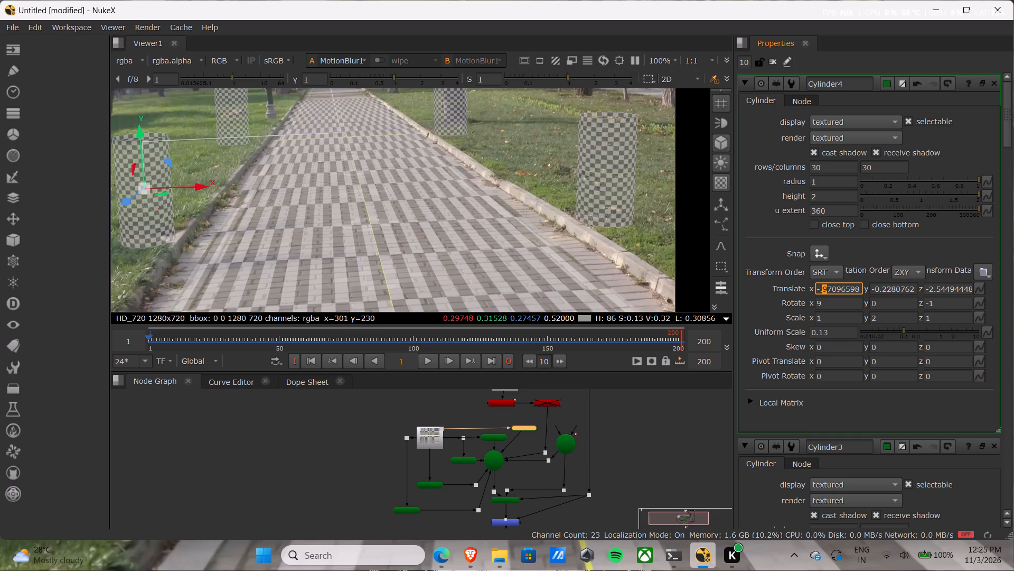
click(518, 202)
Set the mix of the Multiply (copy) merge node to 0.755.
double_click(505, 519)
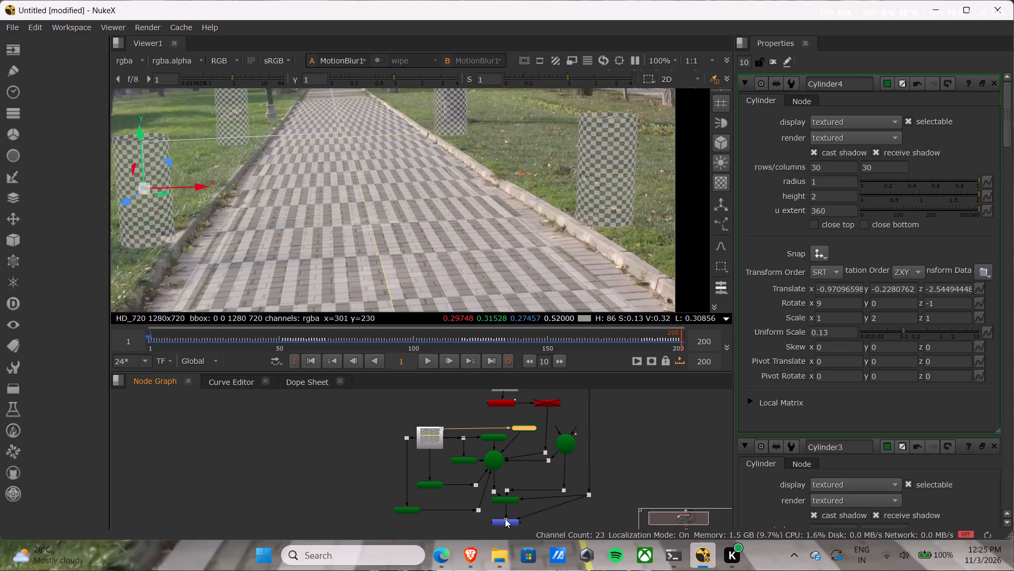
double_click(506, 520)
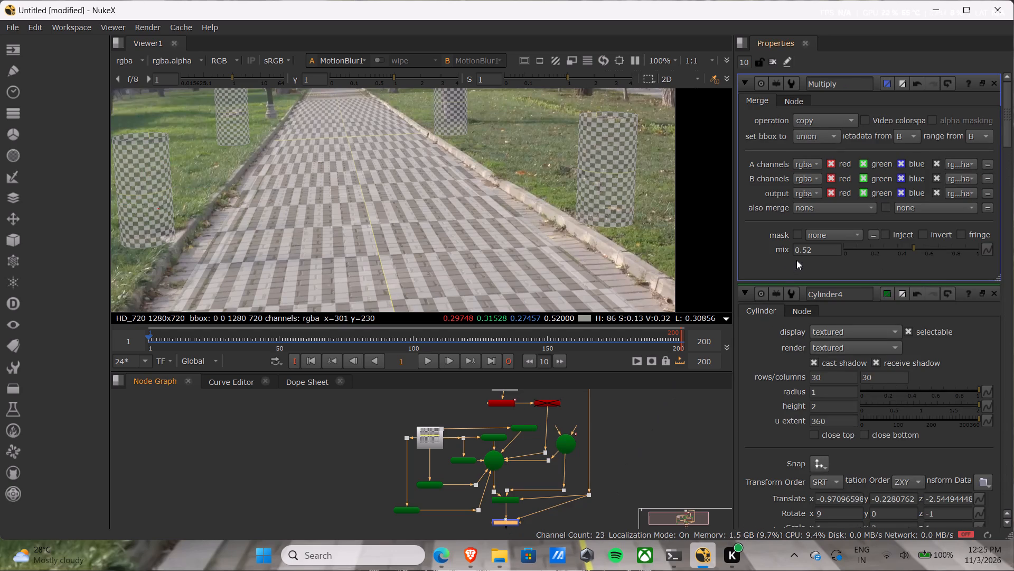
drag(915, 248, 927, 247)
drag(927, 247, 933, 247)
drag(933, 247, 937, 247)
drag(937, 247, 965, 247)
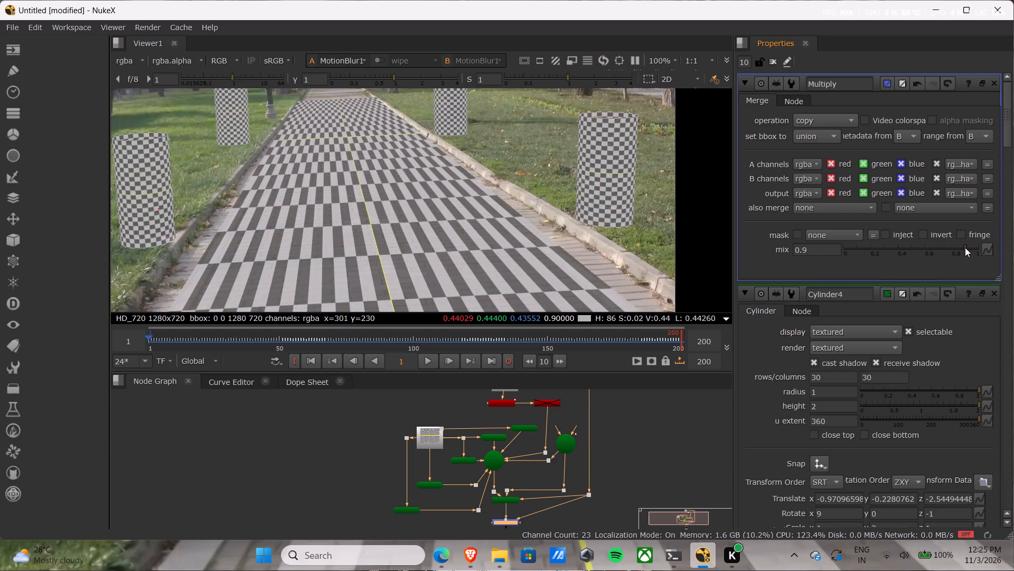
drag(966, 248, 946, 250)
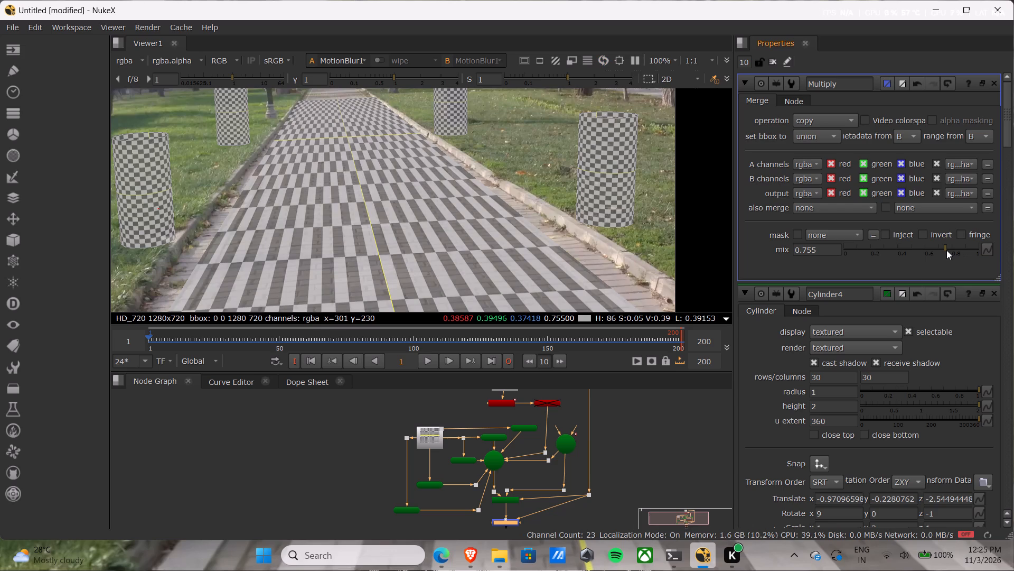
click(605, 244)
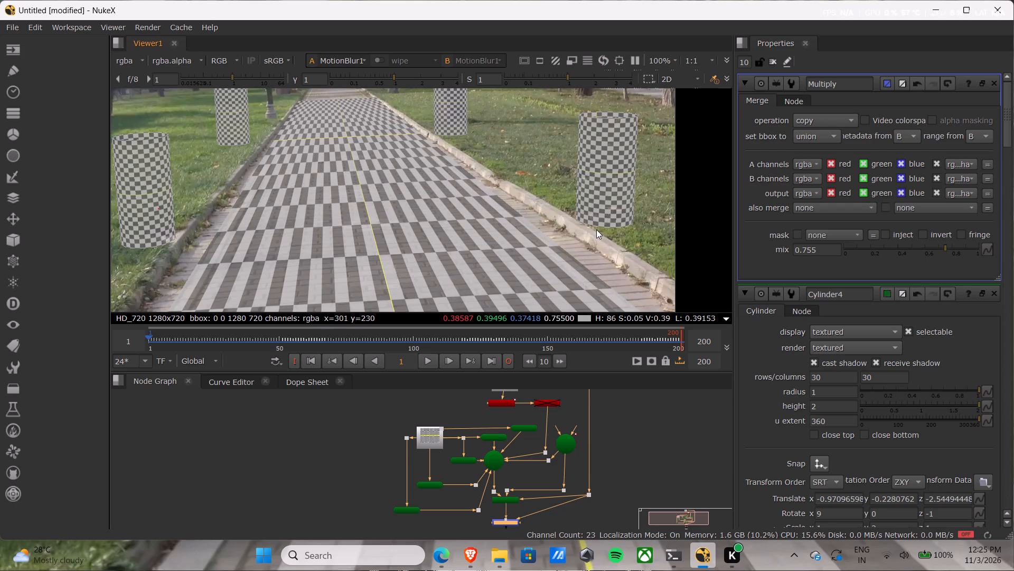
Set Cylinder2's Translate x to about -0.924, bringing the far column closer to the path's edge.
scroll(510, 227, down, 2)
middle_click(508, 226)
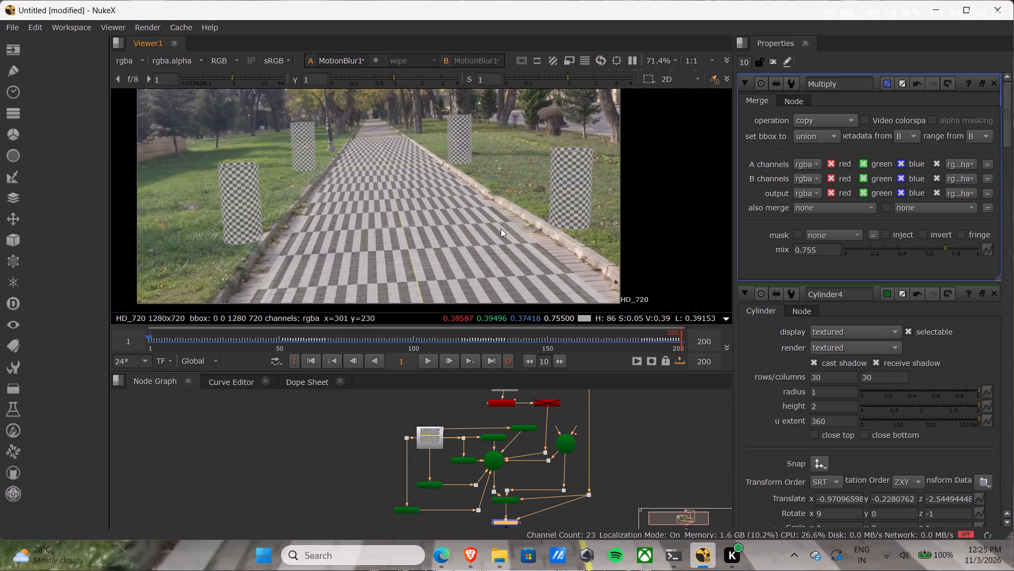
scroll(369, 196, up, 2)
scroll(363, 181, down, 1)
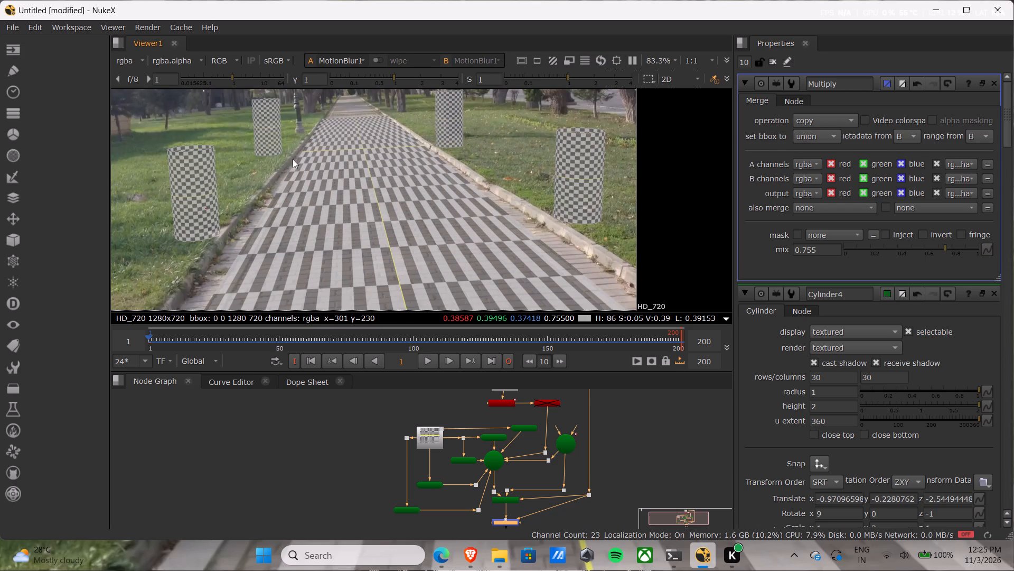
click(273, 141)
double_click(273, 126)
double_click(459, 458)
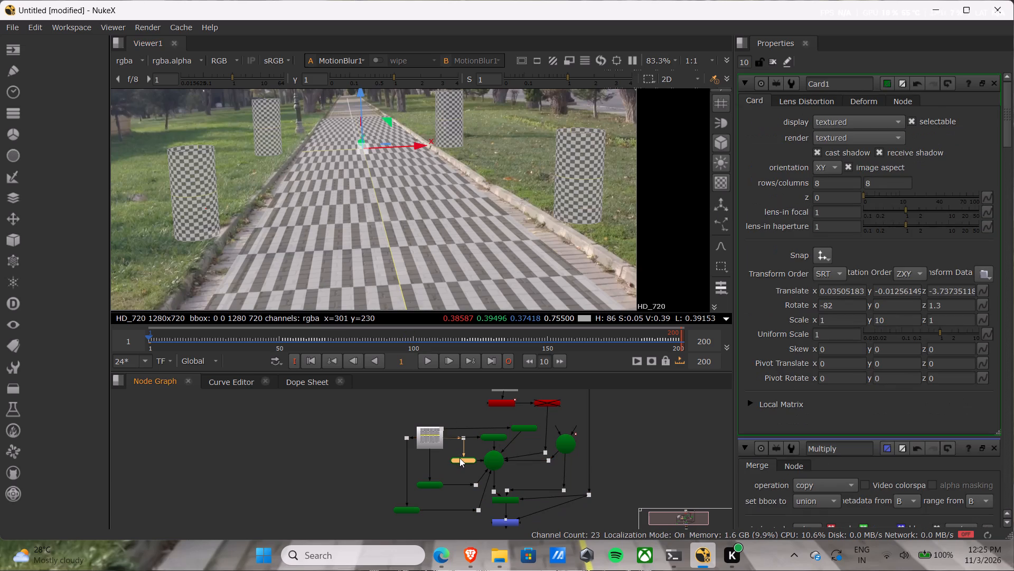
double_click(426, 483)
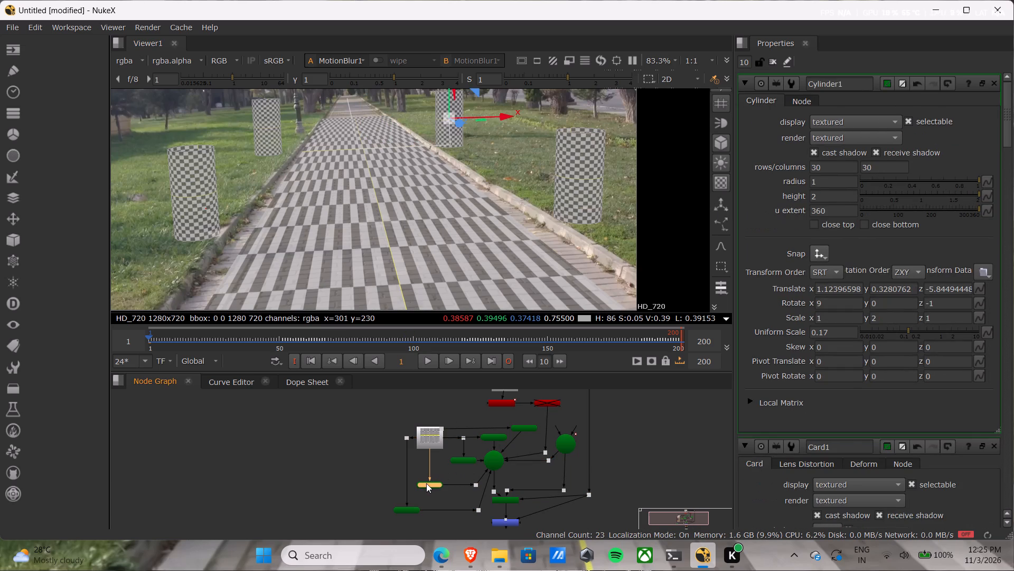
double_click(408, 512)
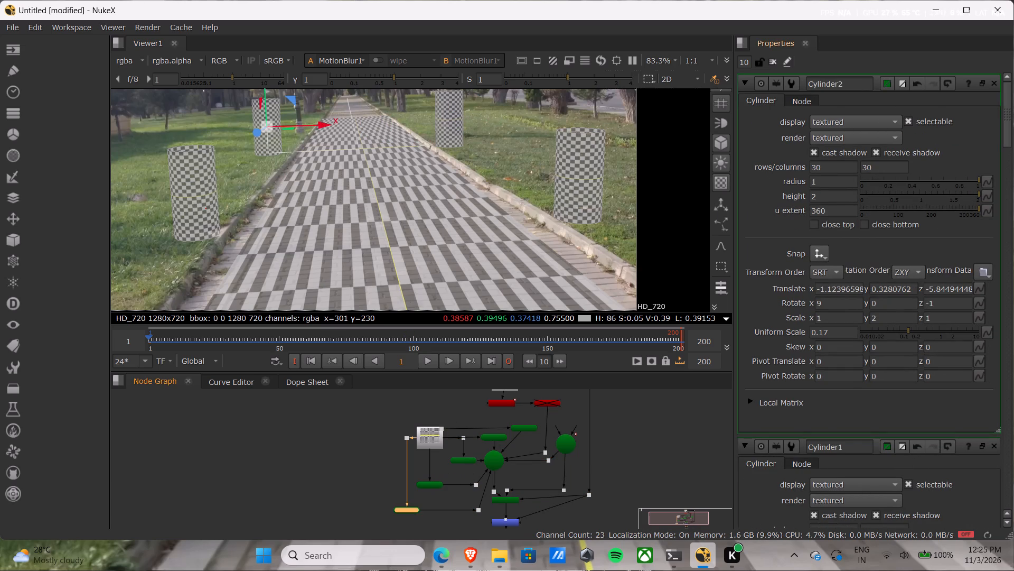
click(828, 287)
scroll(844, 288, up, 1)
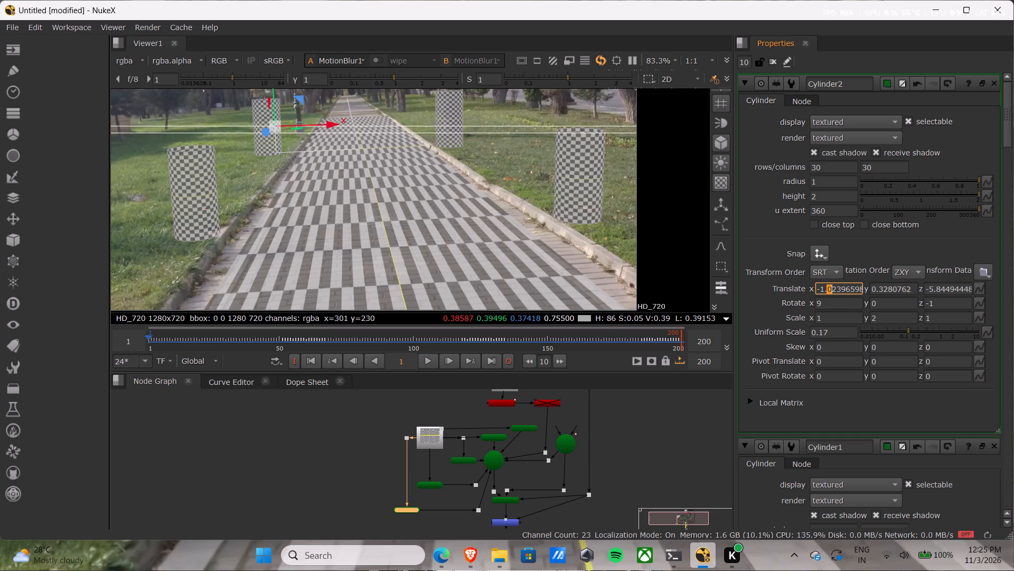
scroll(844, 288, down, 1)
scroll(844, 288, up, 1)
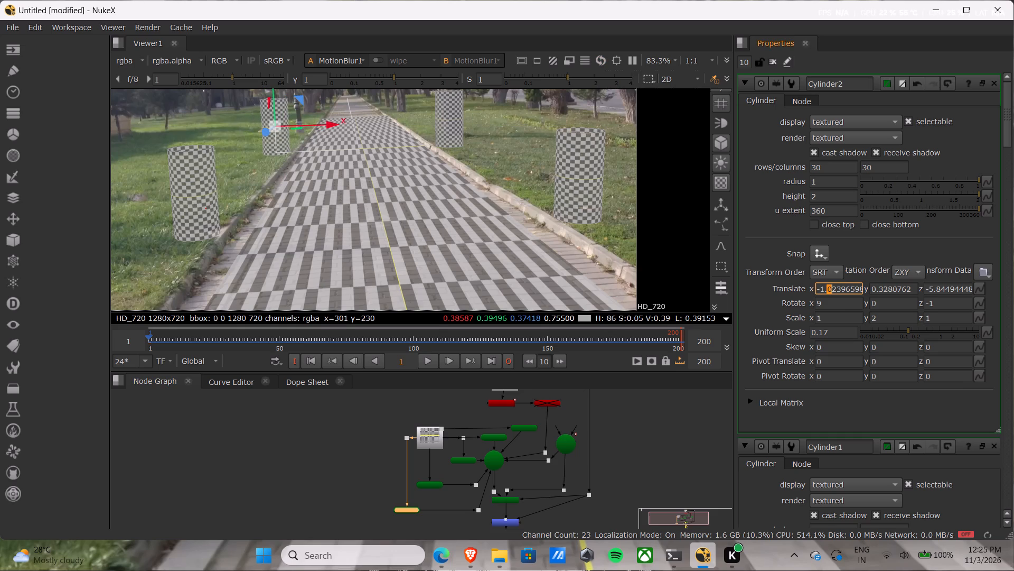
scroll(844, 288, up, 1)
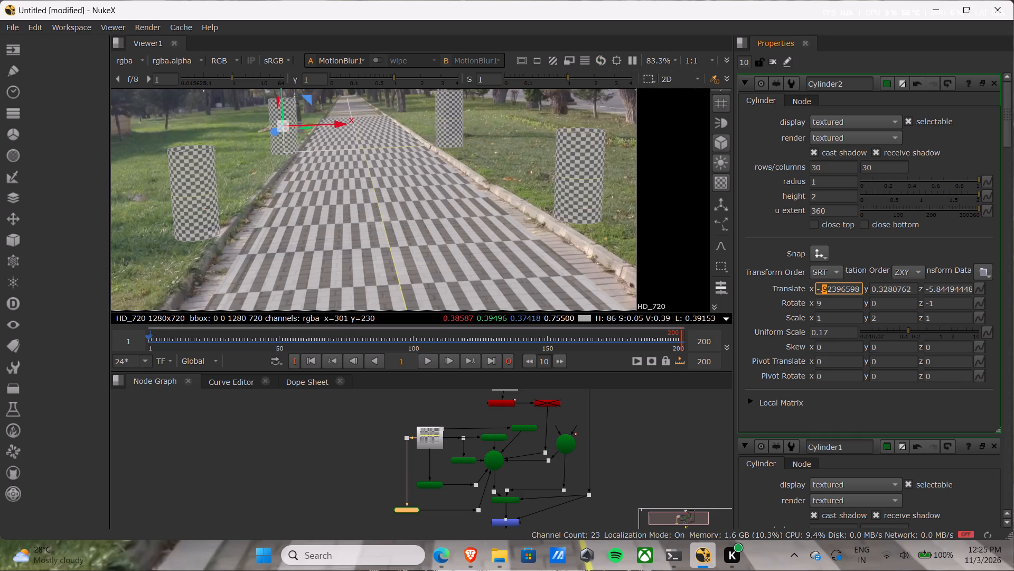
click(834, 290)
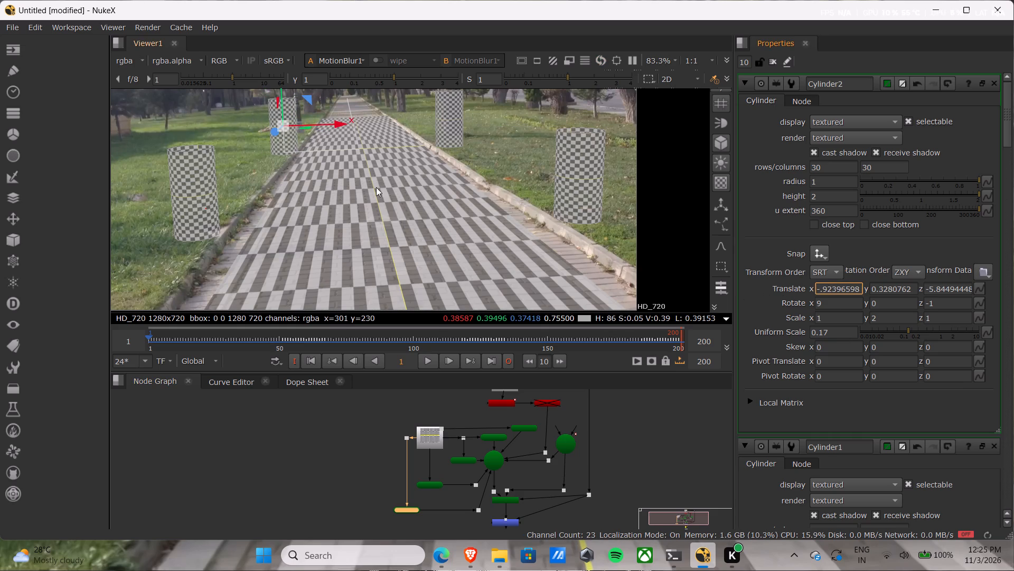
Set Cylinder2's Translate x to about -0.998, shifting the far column outward from the path's edge.
middle_drag(308, 164, 354, 191)
scroll(354, 188, up, 7)
middle_drag(354, 179, 363, 242)
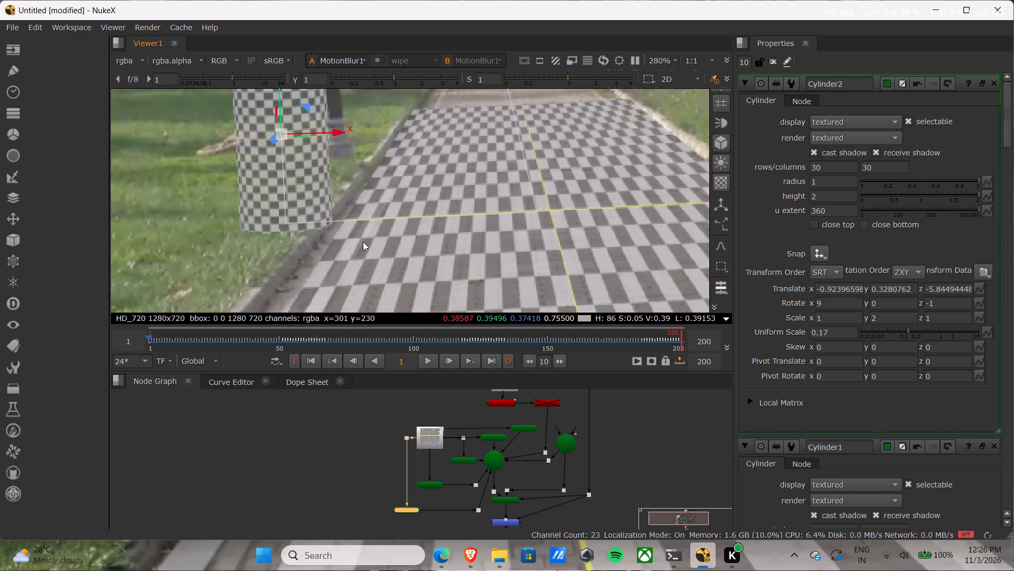
middle_drag(363, 242, 362, 241)
click(837, 284)
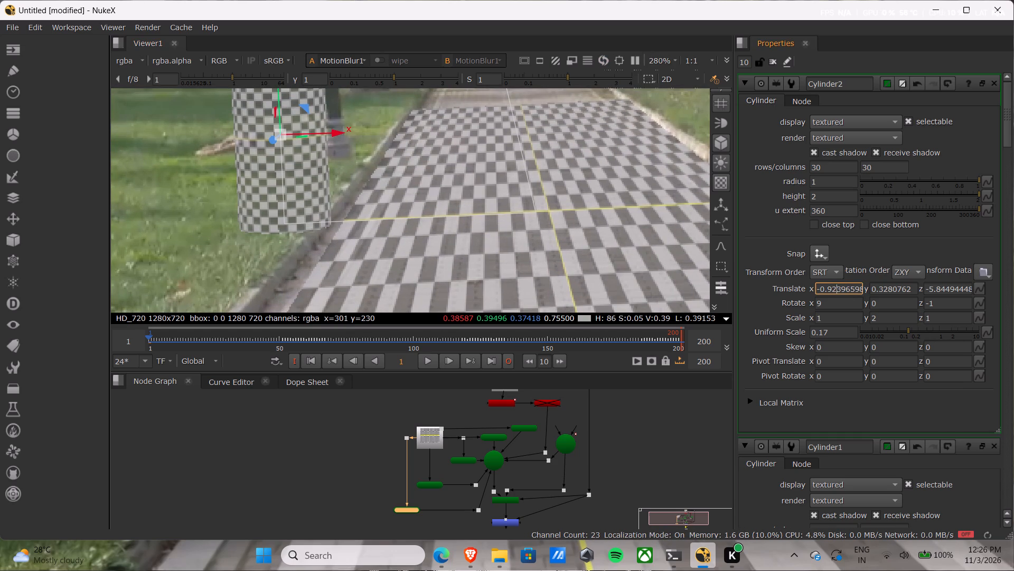
scroll(849, 291, up, 6)
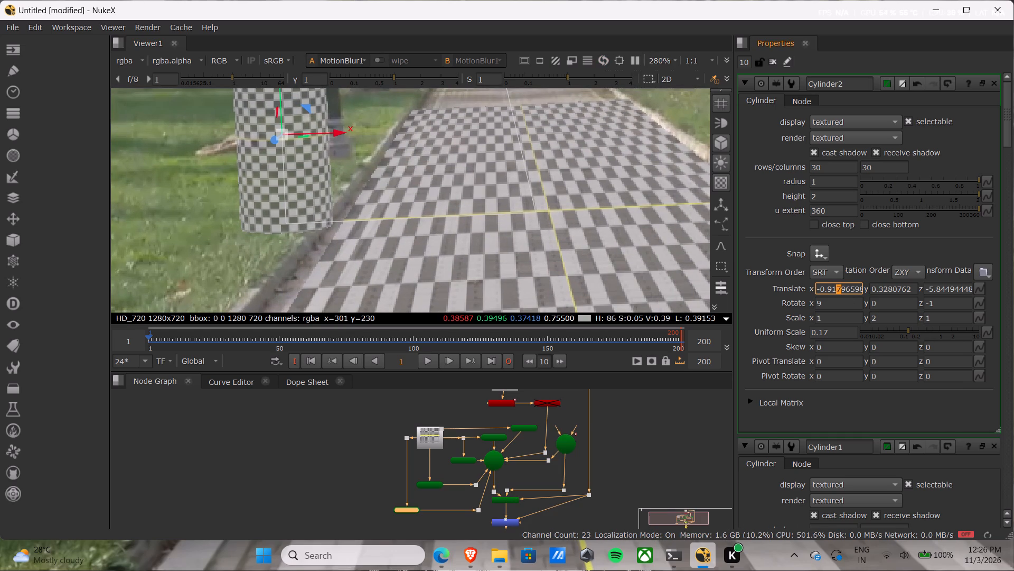
click(833, 289)
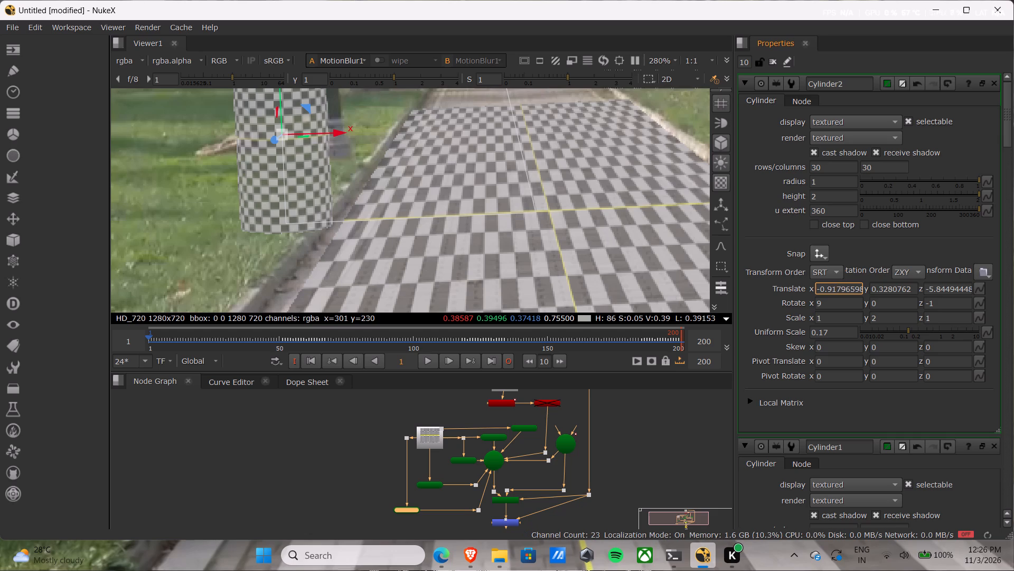
scroll(872, 290, down, 4)
scroll(848, 125, down, 2)
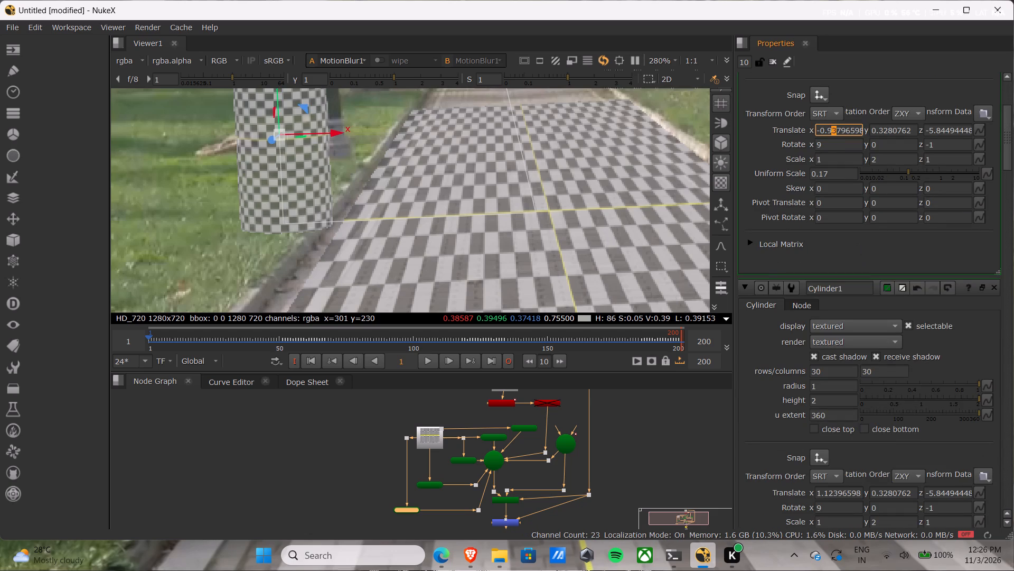
scroll(848, 125, down, 5)
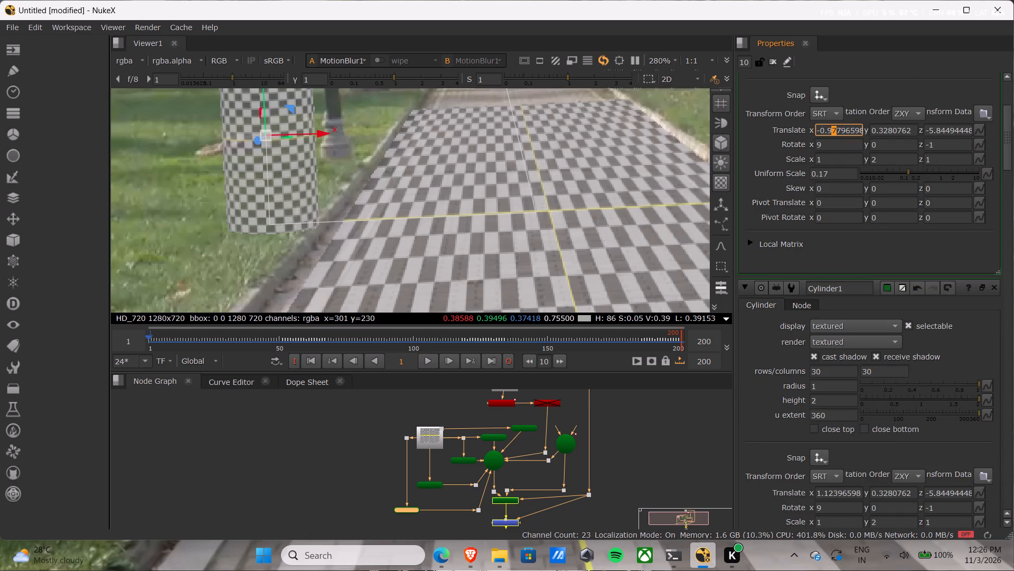
scroll(848, 125, down, 1)
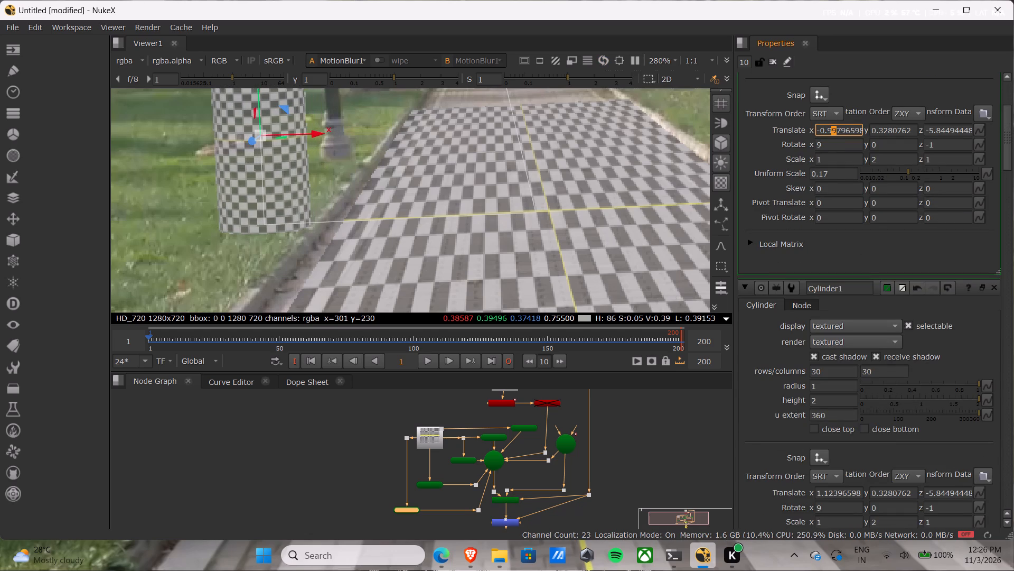
click(551, 151)
Maximize the viewer and play the shot to check how the four columns hold along the tracked path, then return to the first frame.
scroll(551, 151, down, 6)
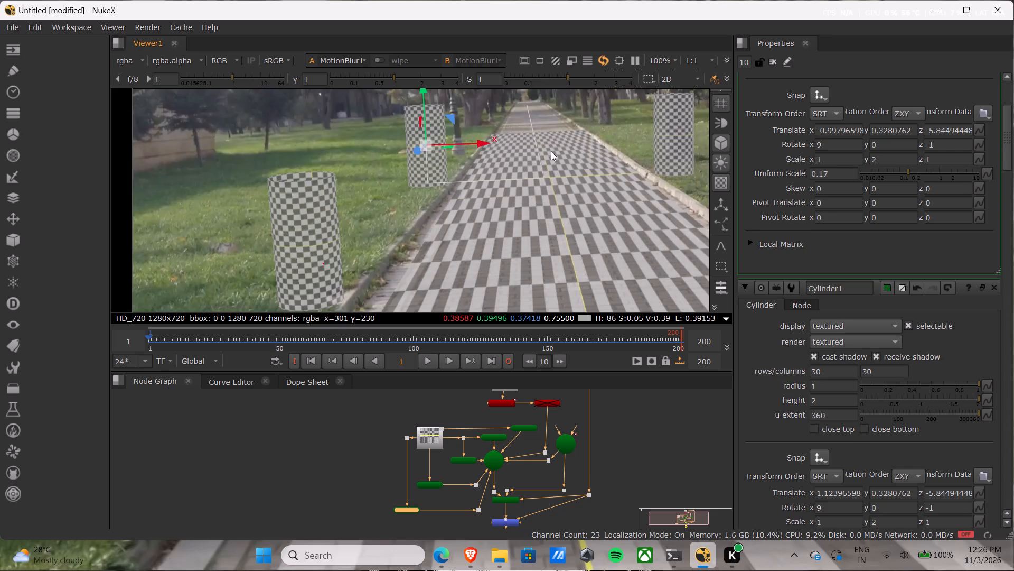
middle_drag(581, 183, 446, 141)
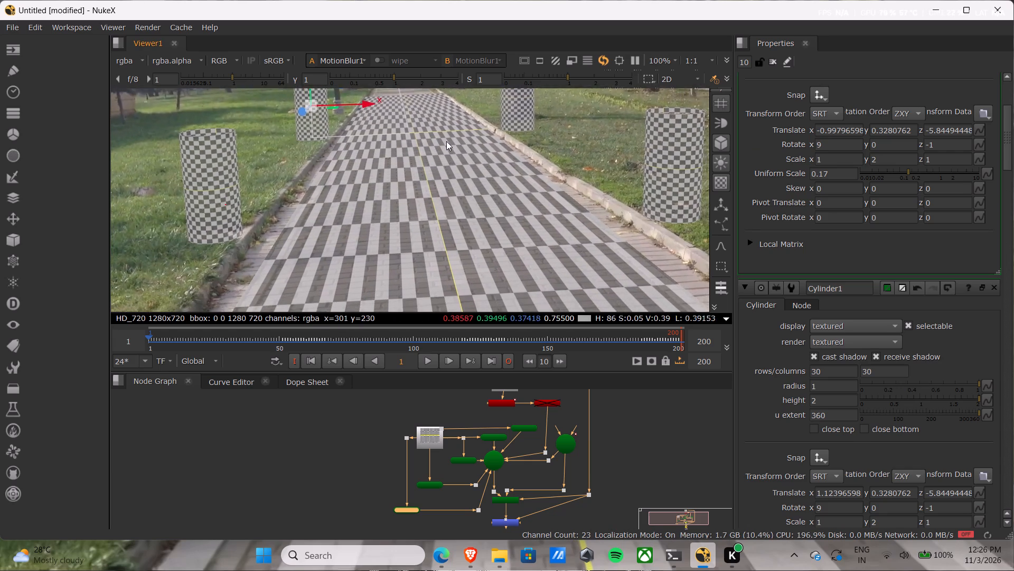
middle_drag(446, 141, 447, 107)
middle_drag(458, 165, 463, 202)
scroll(462, 200, down, 2)
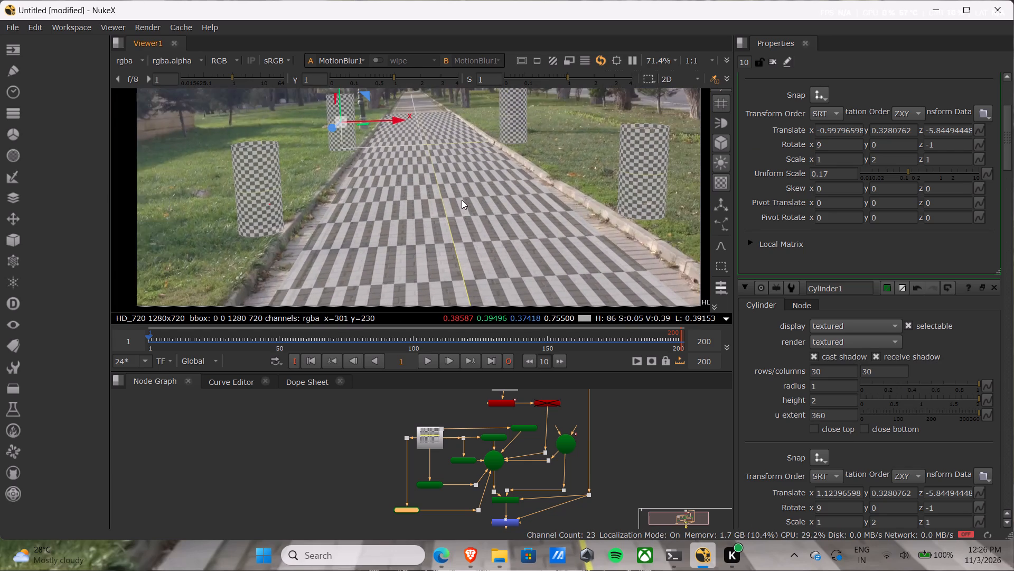
middle_drag(461, 198, 461, 206)
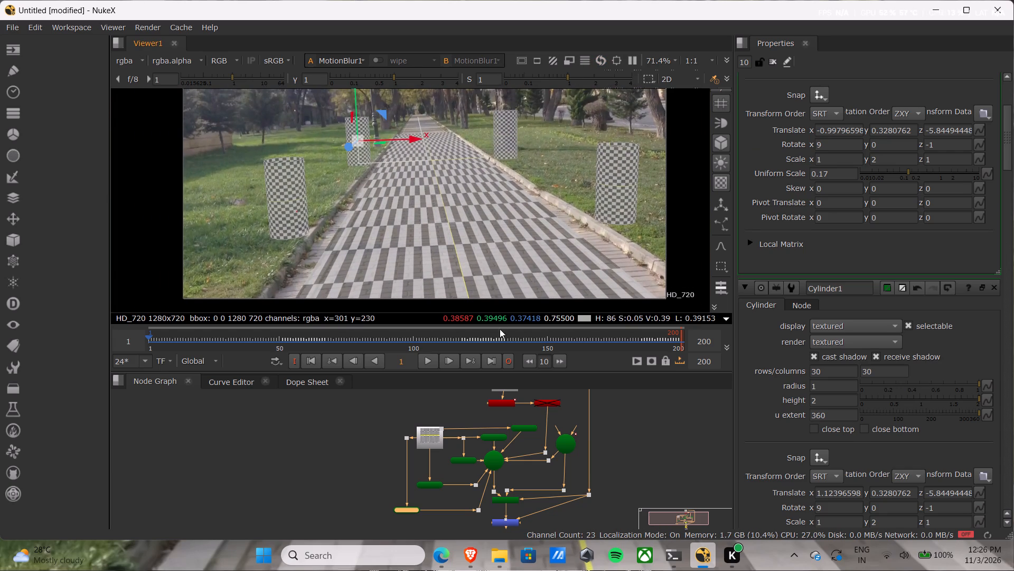
key(space)
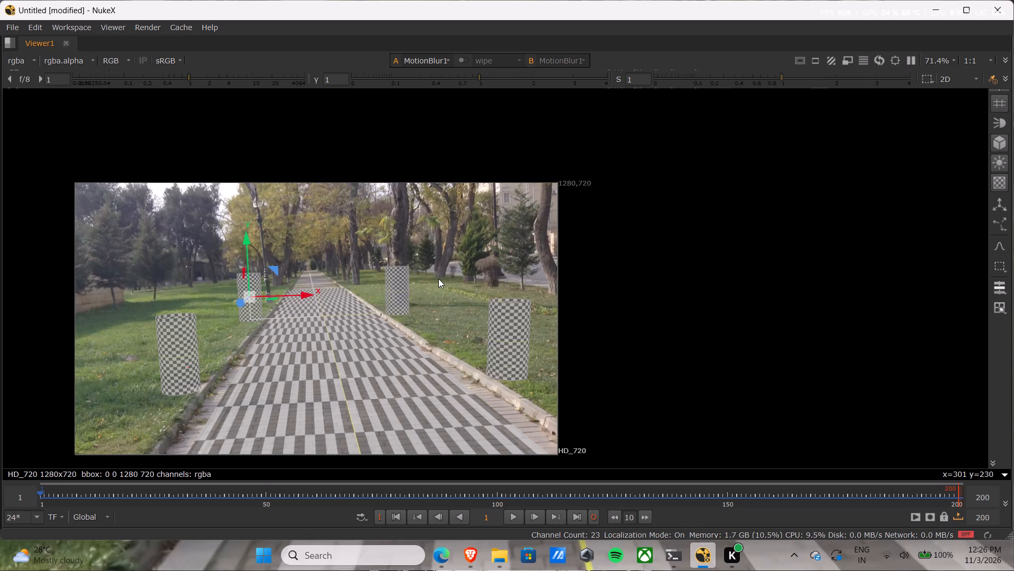
middle_drag(436, 278, 587, 247)
scroll(607, 240, up, 3)
scroll(607, 240, down, 1)
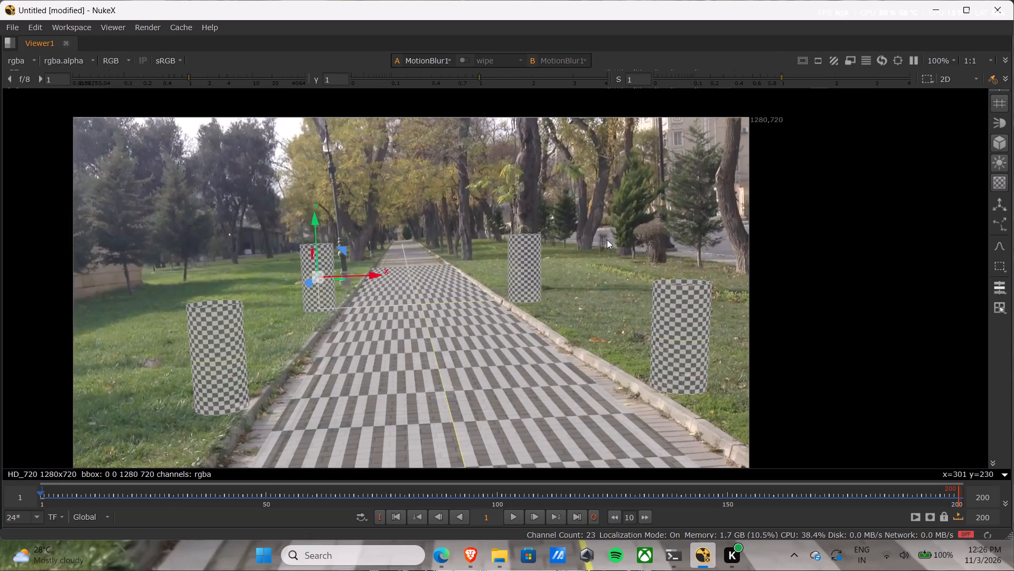
middle_drag(569, 272, 638, 240)
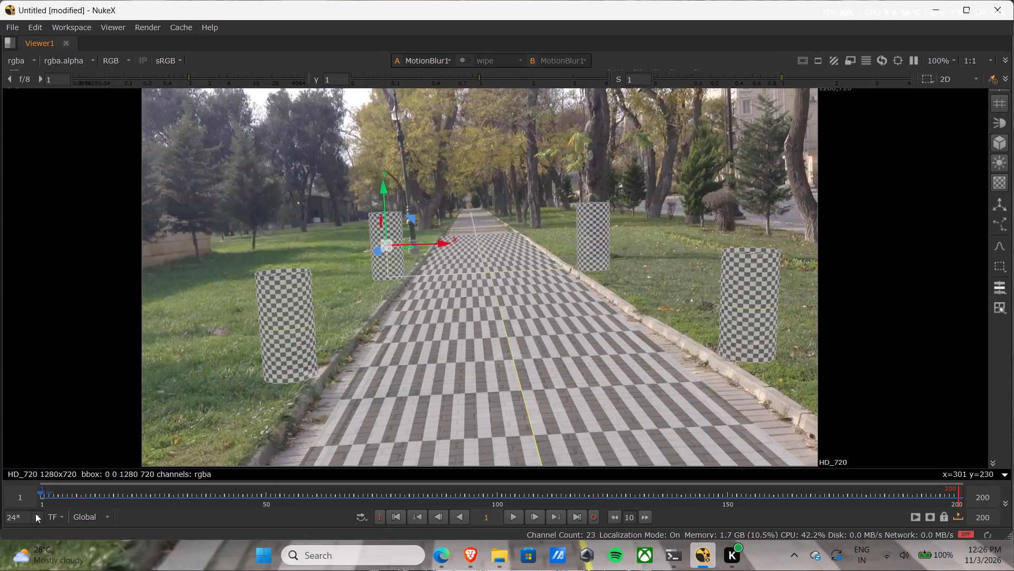
click(38, 515)
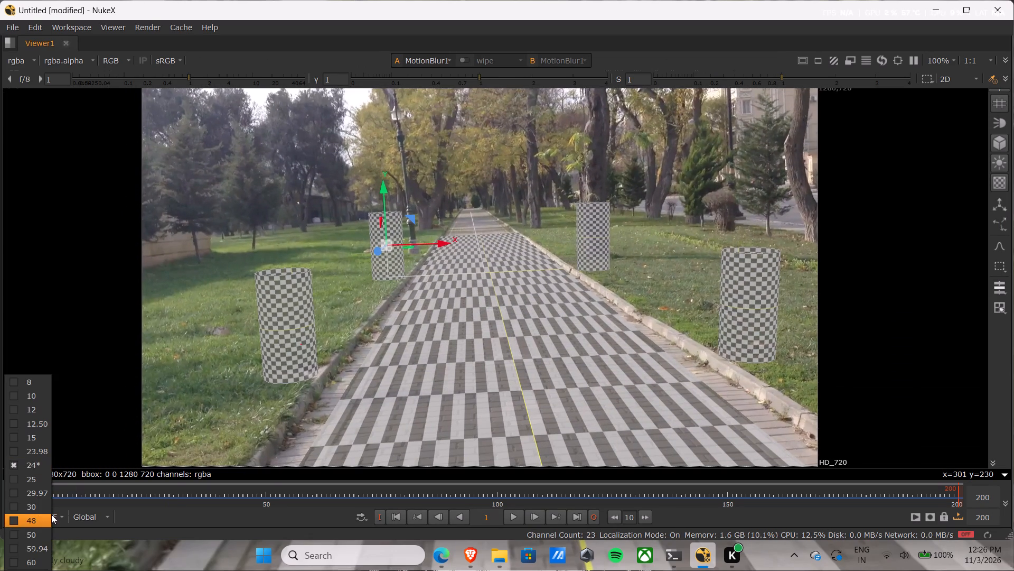
click(99, 518)
click(97, 518)
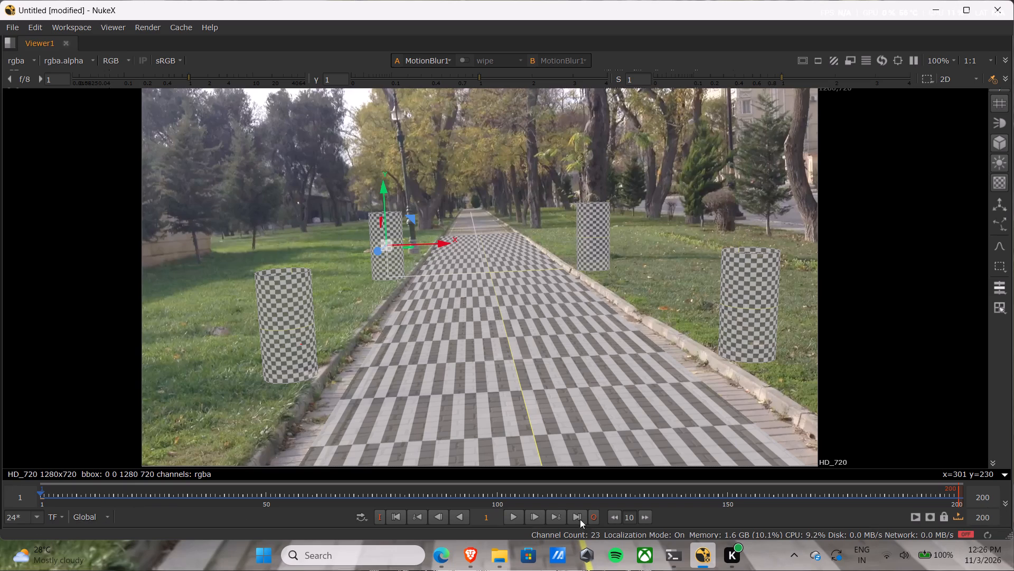
click(510, 515)
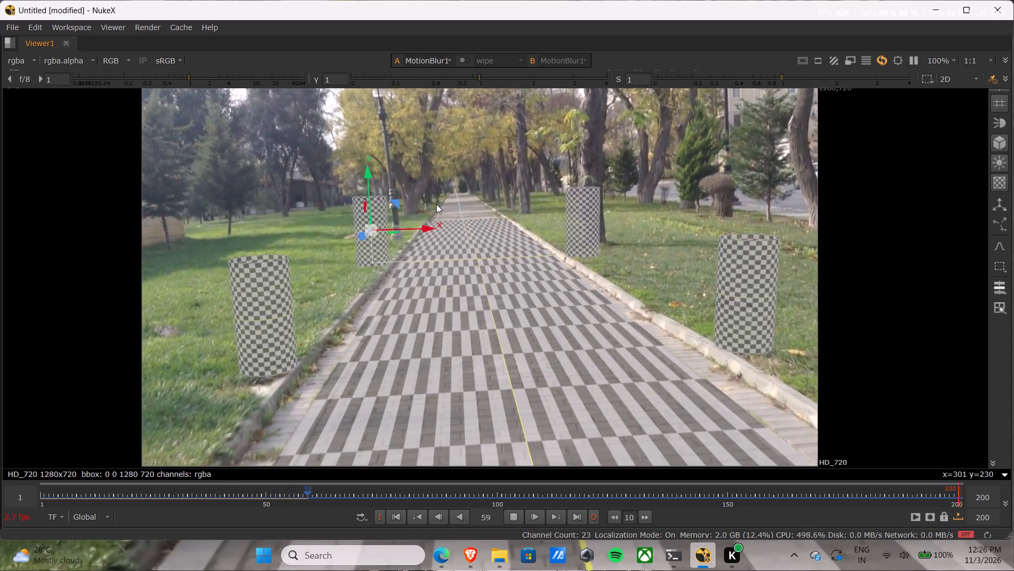
click(463, 61)
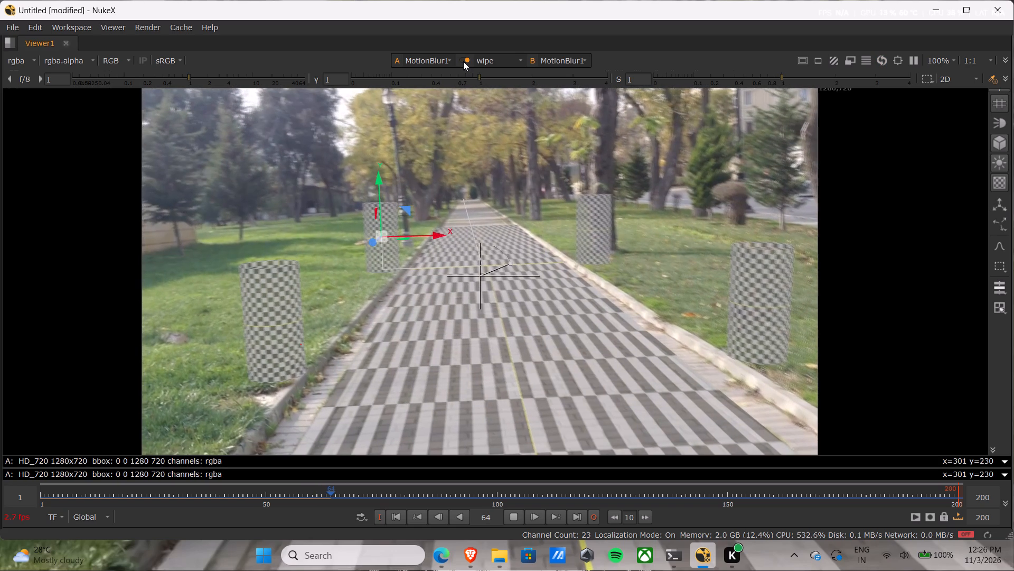
click(463, 61)
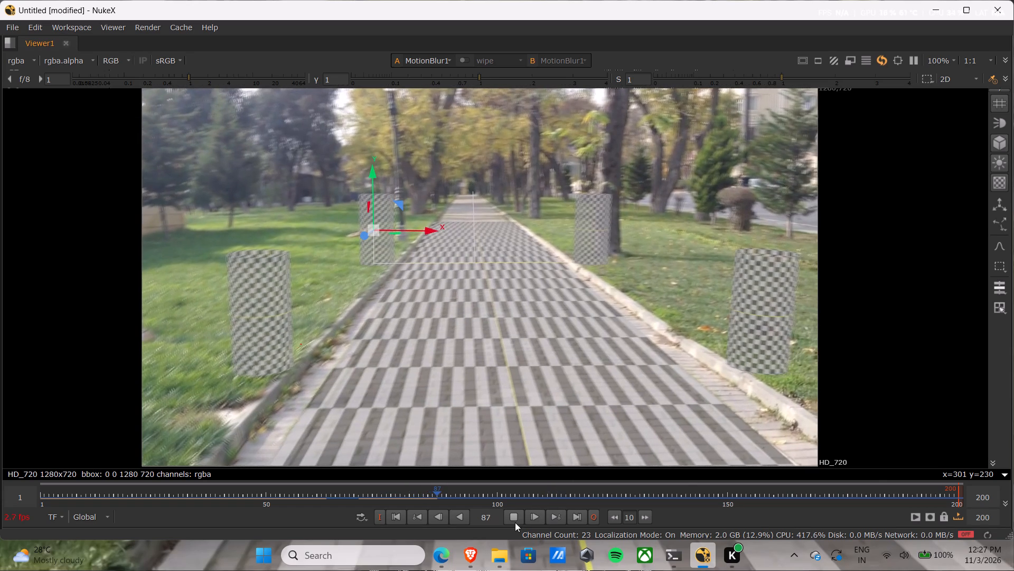
click(509, 517)
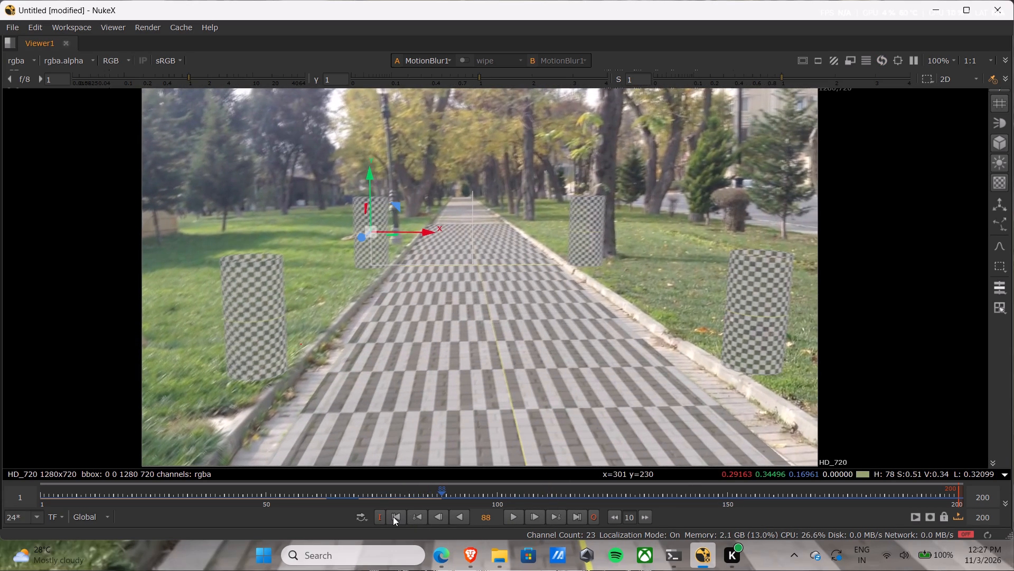
click(393, 517)
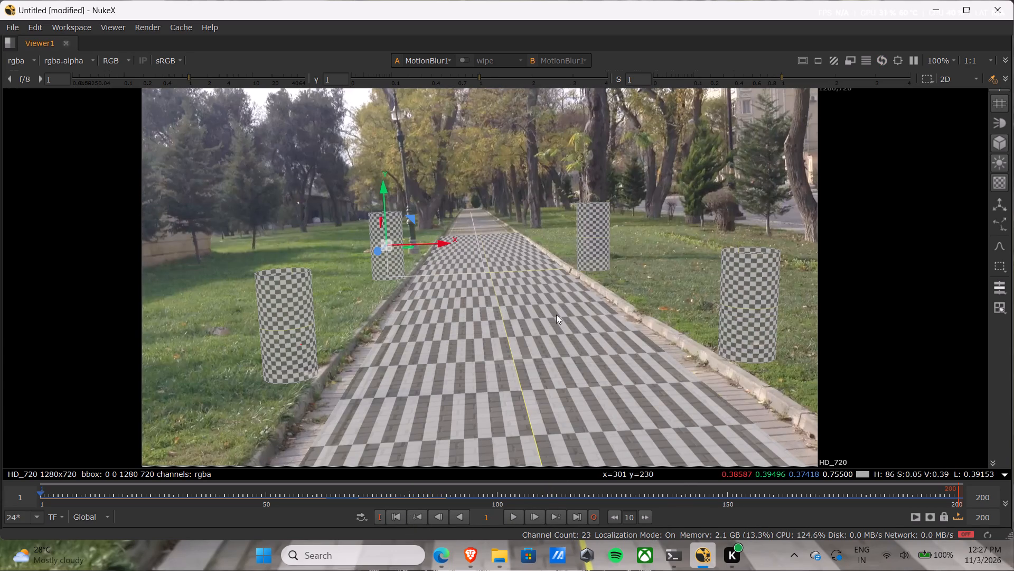
Turn on proxy mode for the script.
click(143, 25)
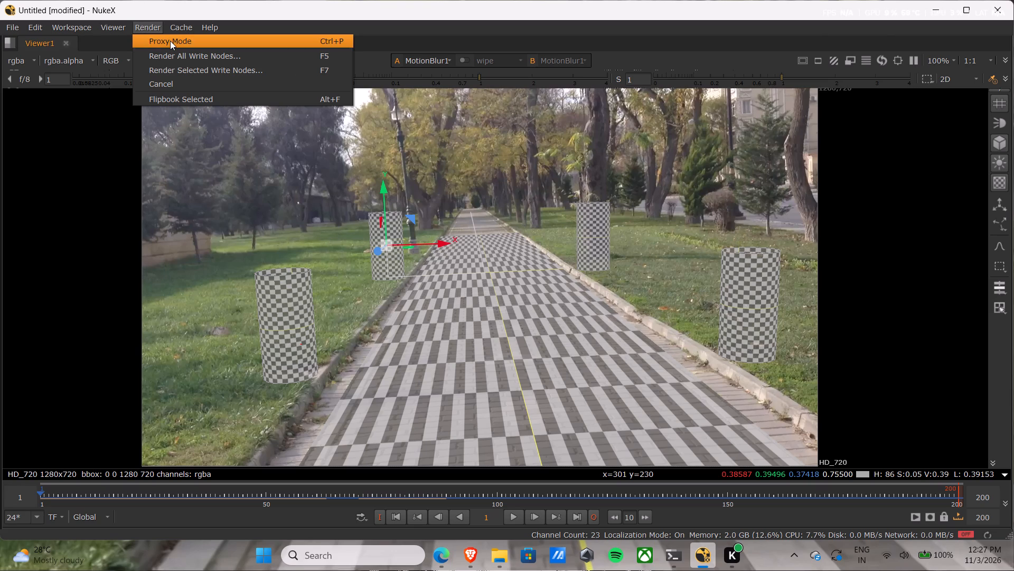
click(170, 41)
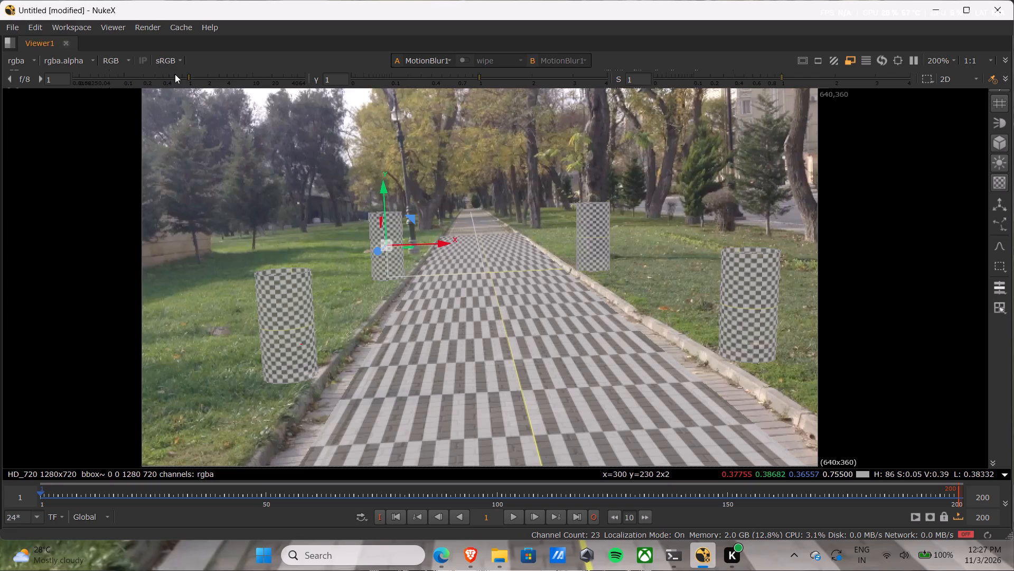
Restore the multi-pane workspace and play the proxy-mode shot forward and backward to review the columns, ending at frame 1.
key(space)
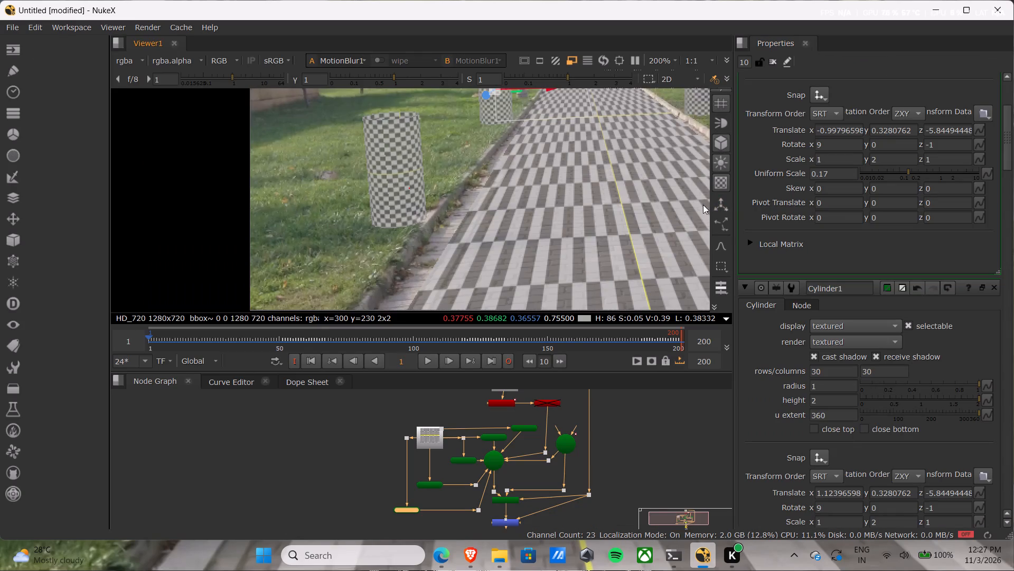
middle_drag(641, 438, 572, 447)
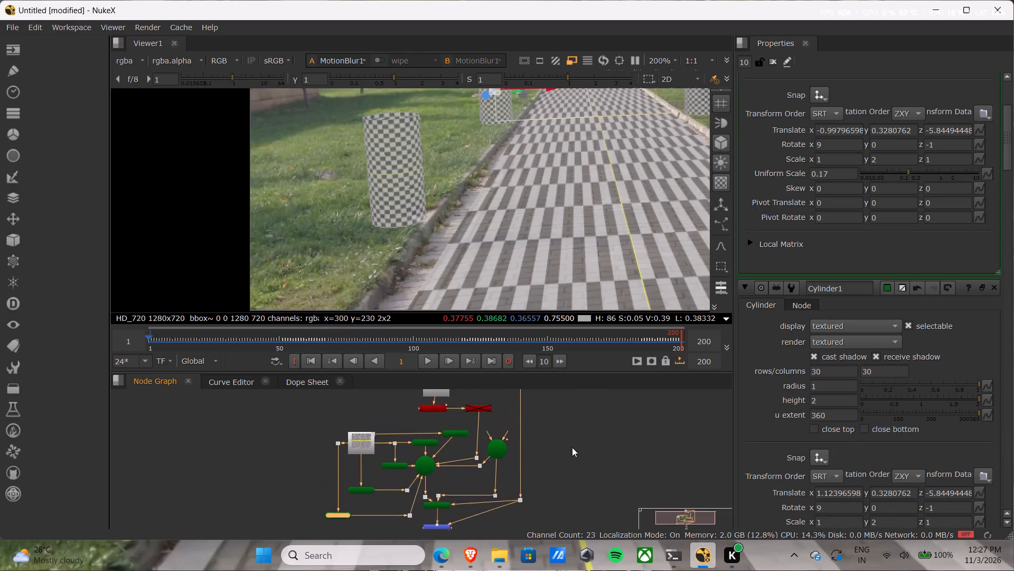
middle_drag(572, 447, 571, 492)
middle_drag(564, 474, 567, 483)
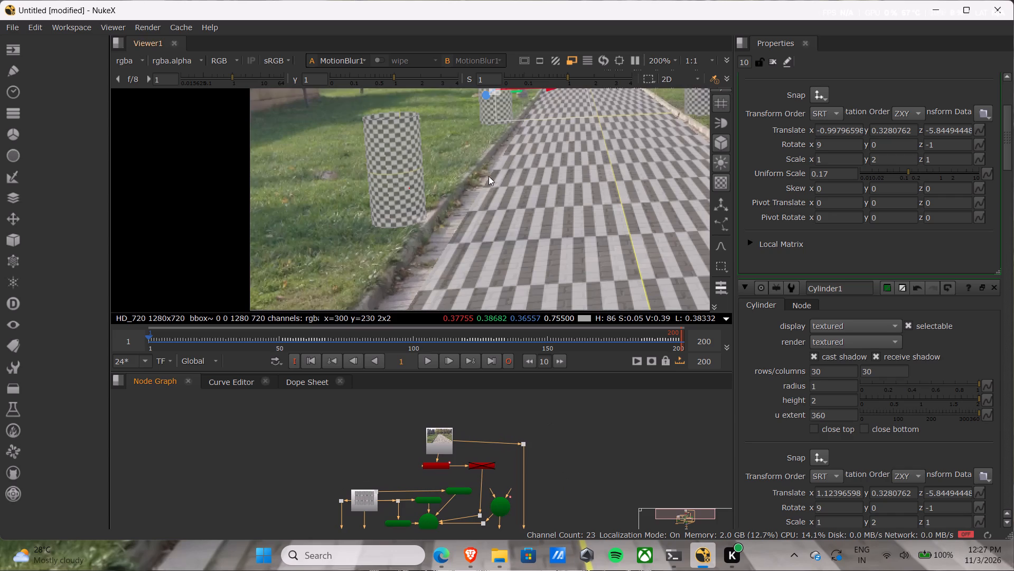
scroll(489, 176, up, 1)
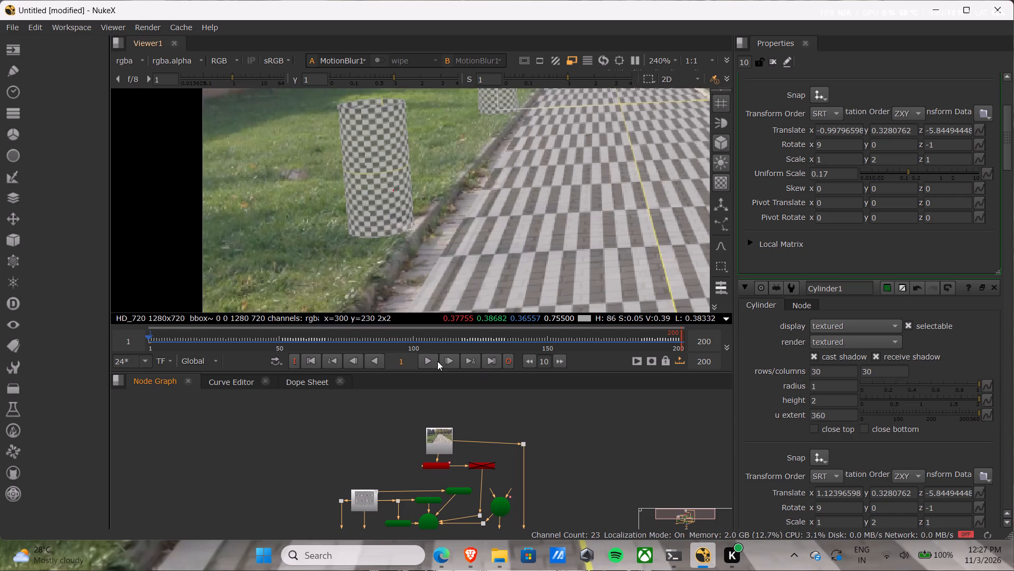
click(426, 360)
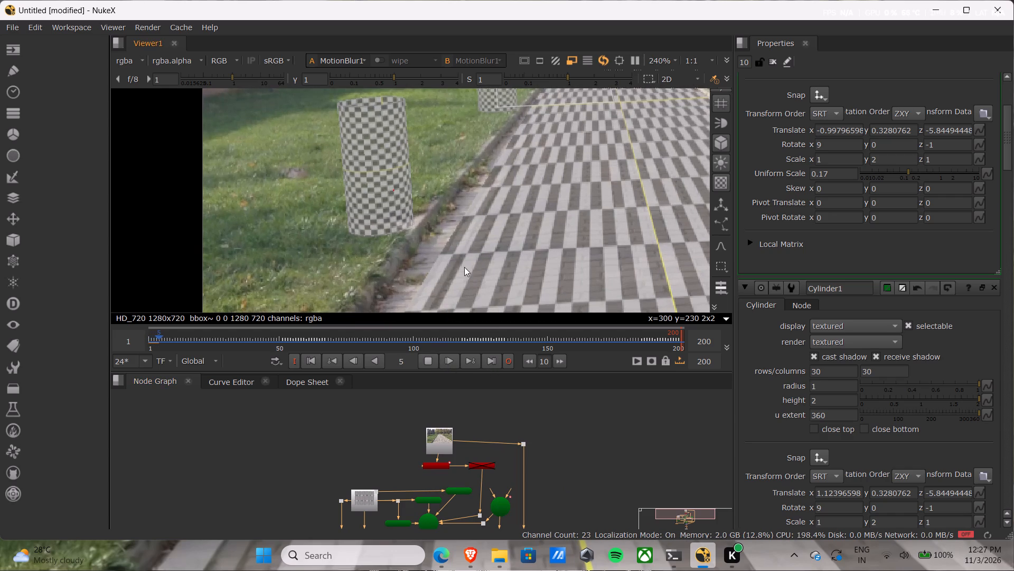
scroll(499, 214, down, 1)
middle_drag(529, 202, 424, 228)
scroll(426, 224, down, 2)
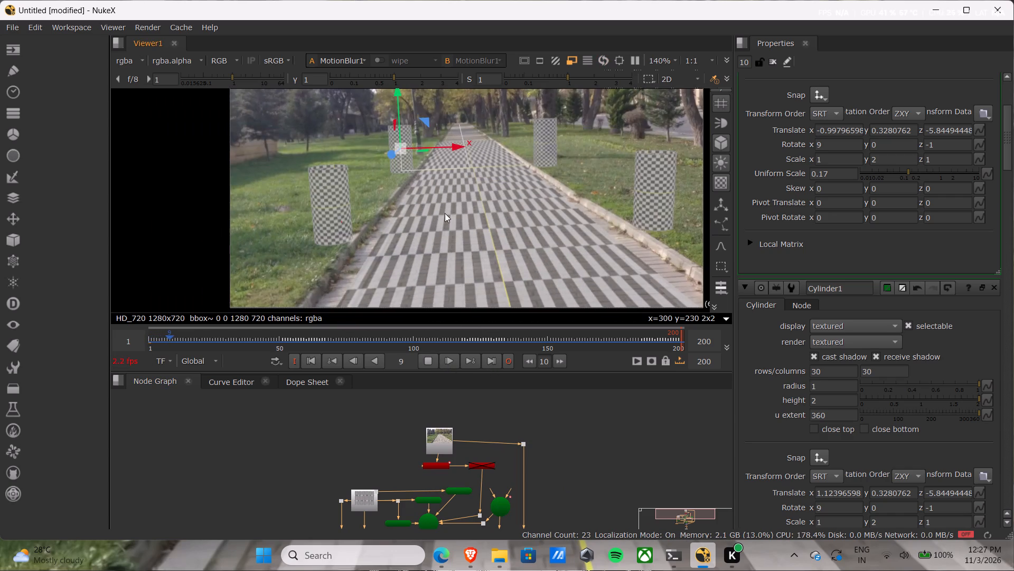
middle_drag(475, 200, 418, 201)
click(377, 362)
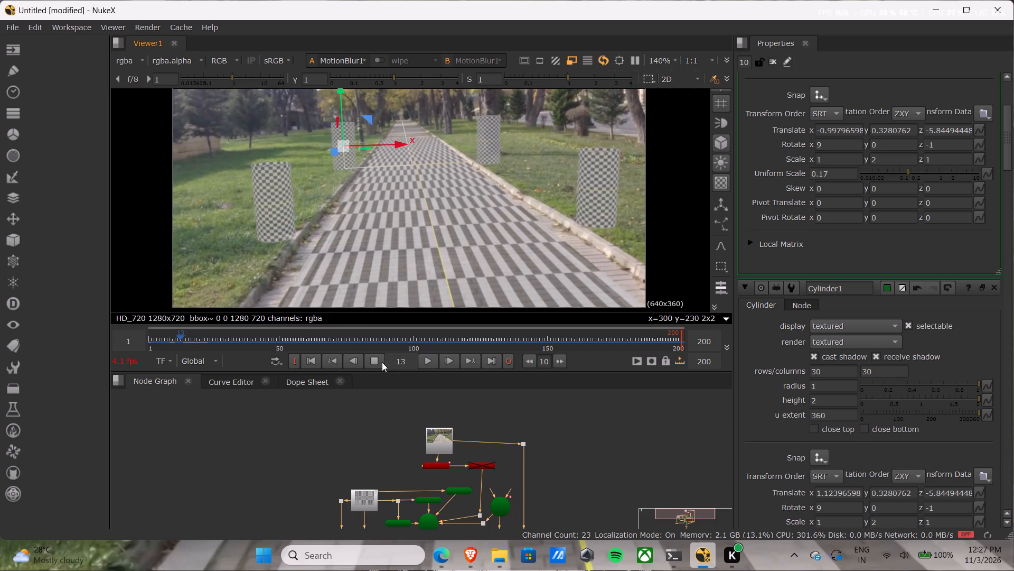
click(370, 363)
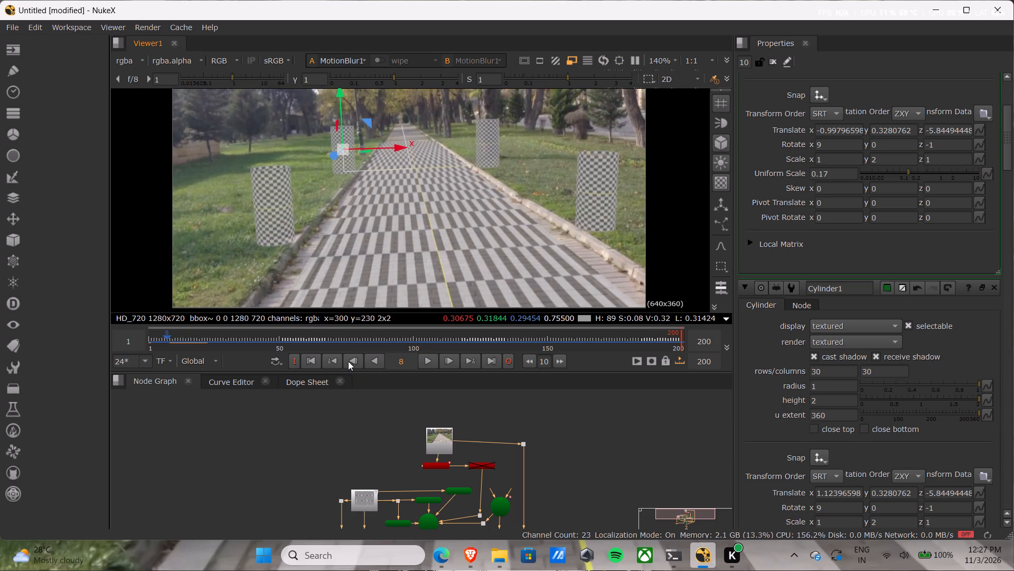
click(312, 358)
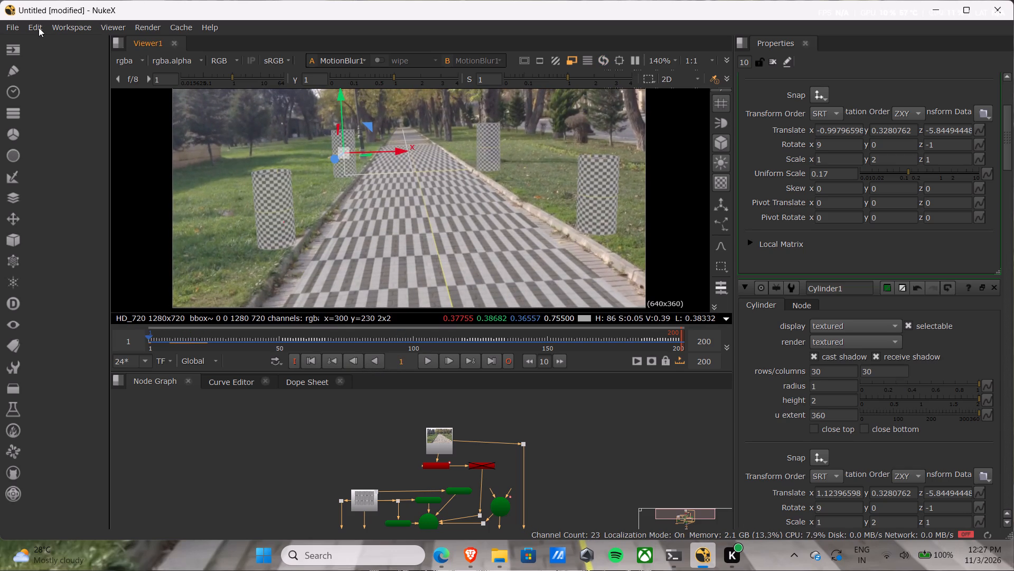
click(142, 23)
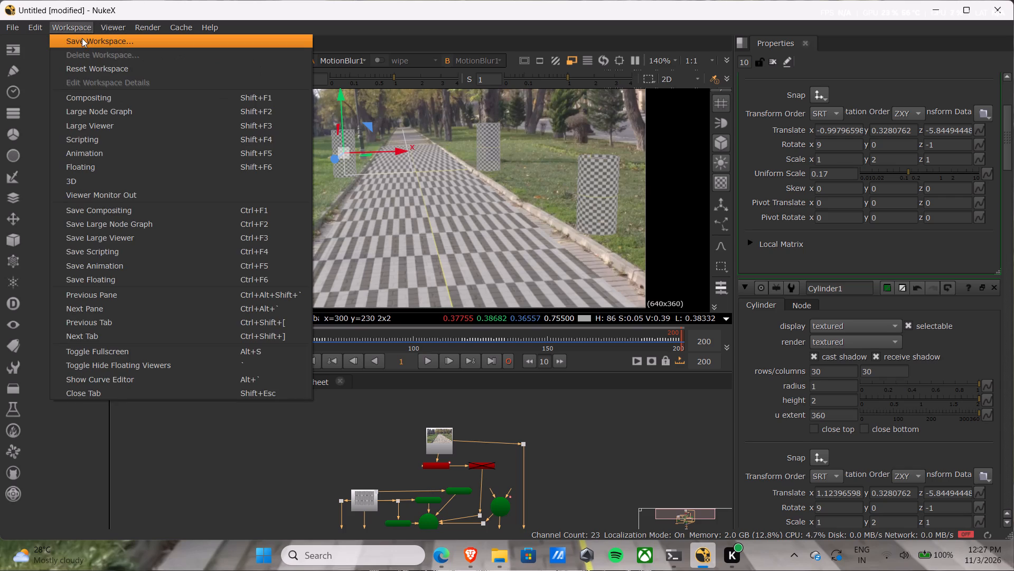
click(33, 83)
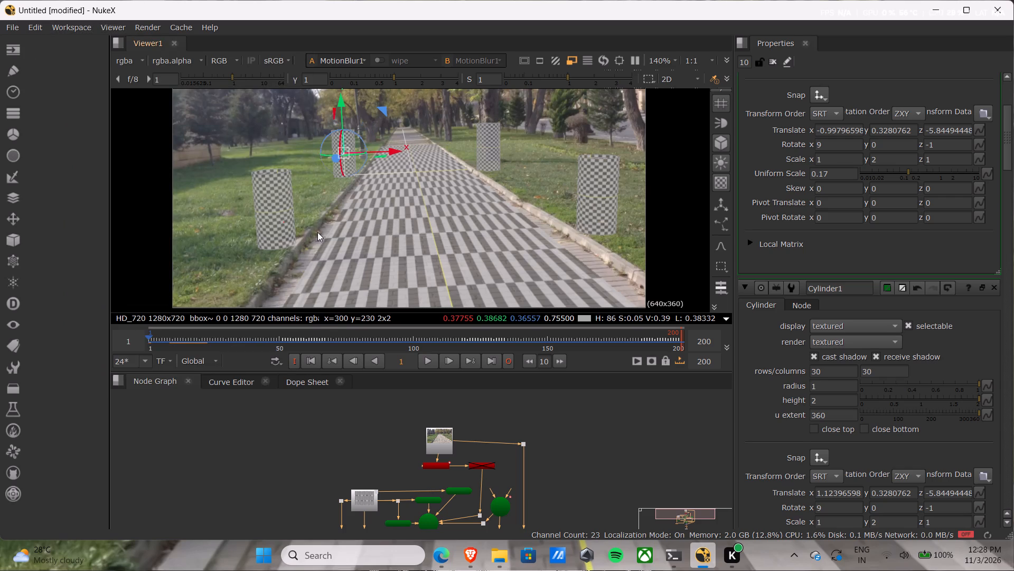
Start saving the untitled script so a location and file name can be chosen.
key(ctrl+s)
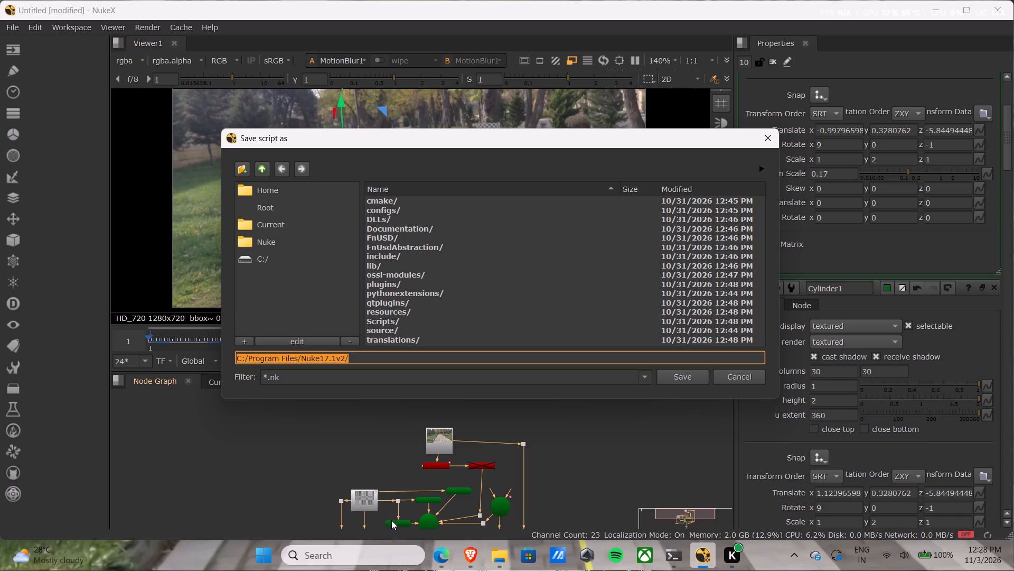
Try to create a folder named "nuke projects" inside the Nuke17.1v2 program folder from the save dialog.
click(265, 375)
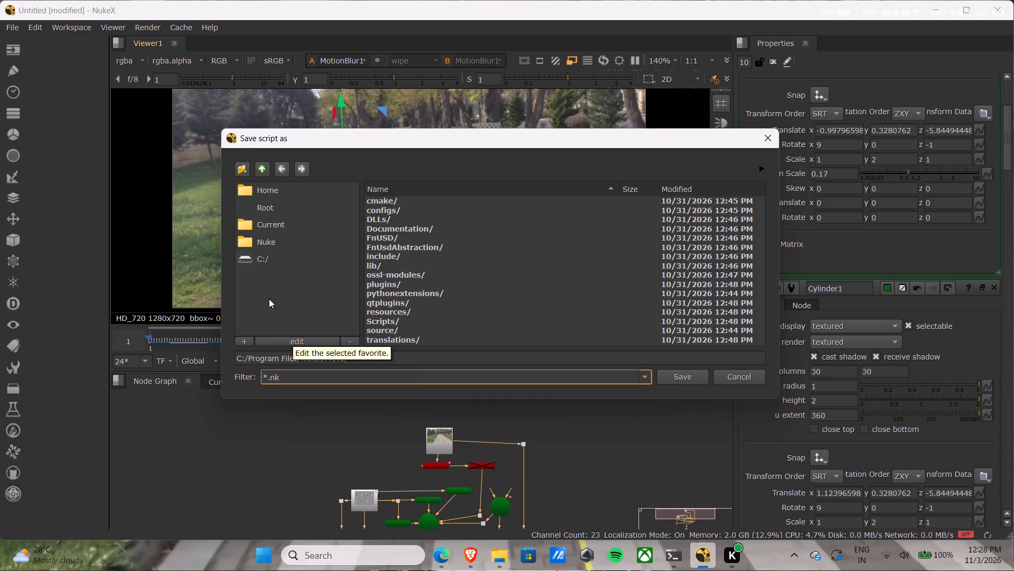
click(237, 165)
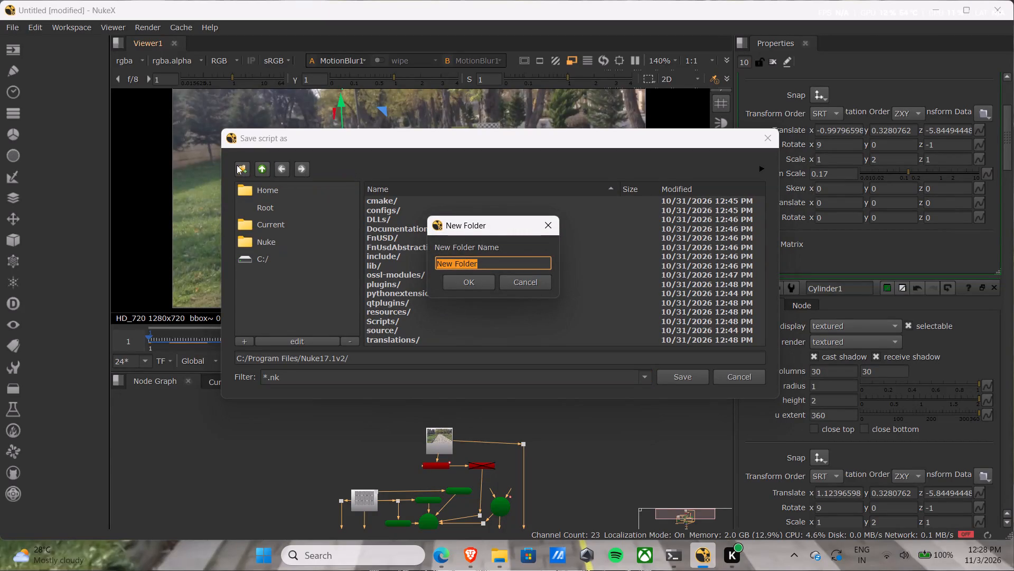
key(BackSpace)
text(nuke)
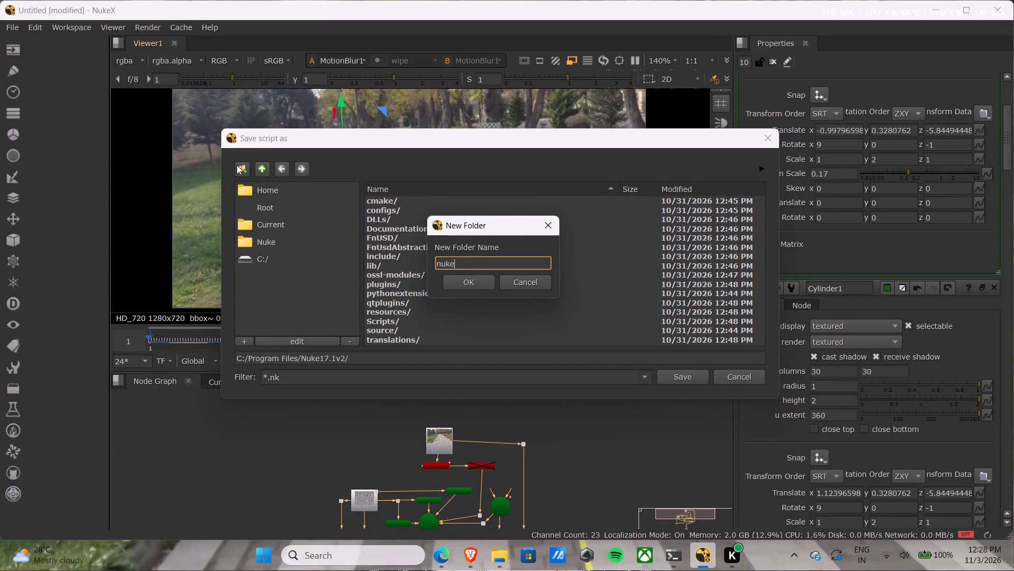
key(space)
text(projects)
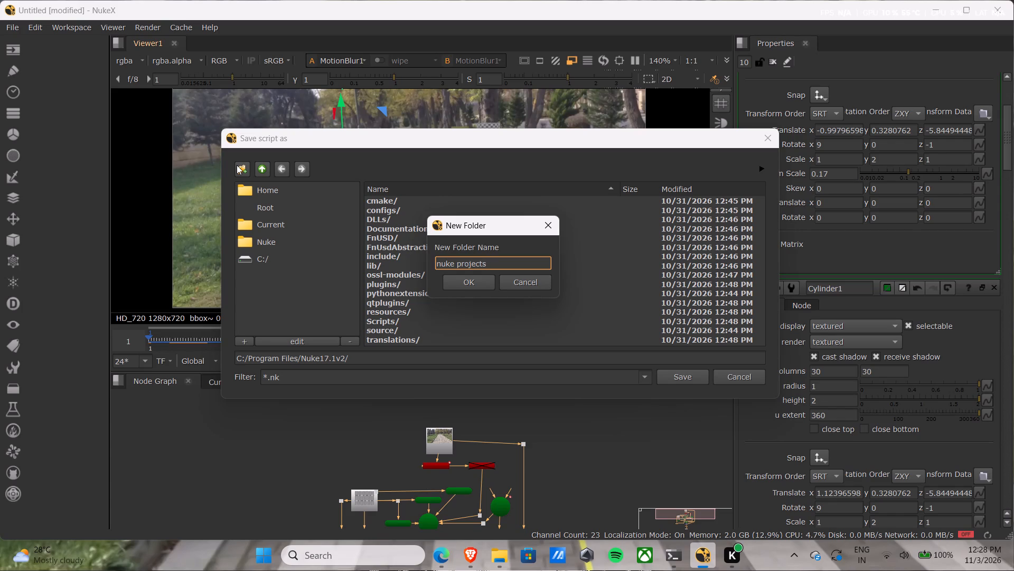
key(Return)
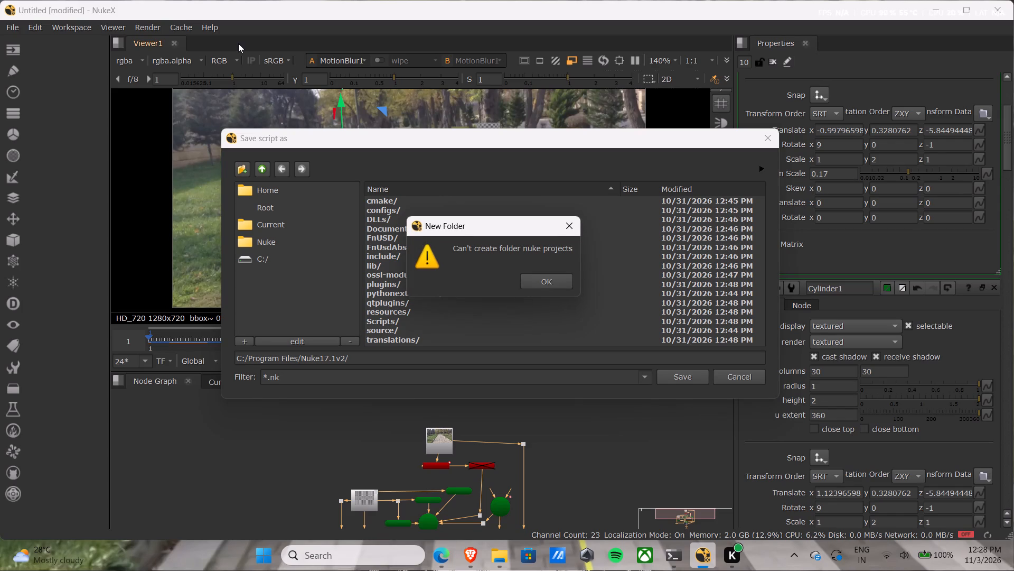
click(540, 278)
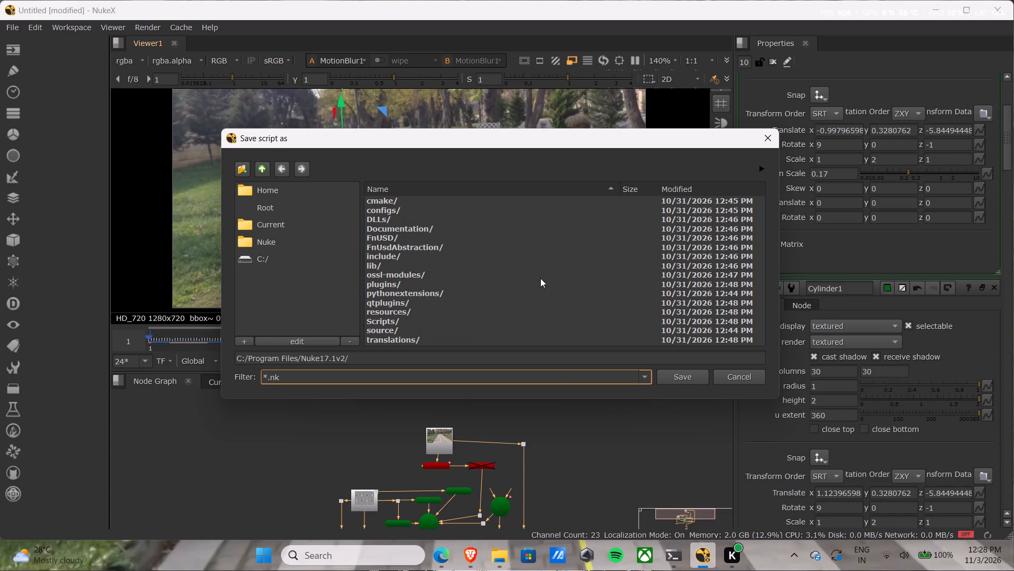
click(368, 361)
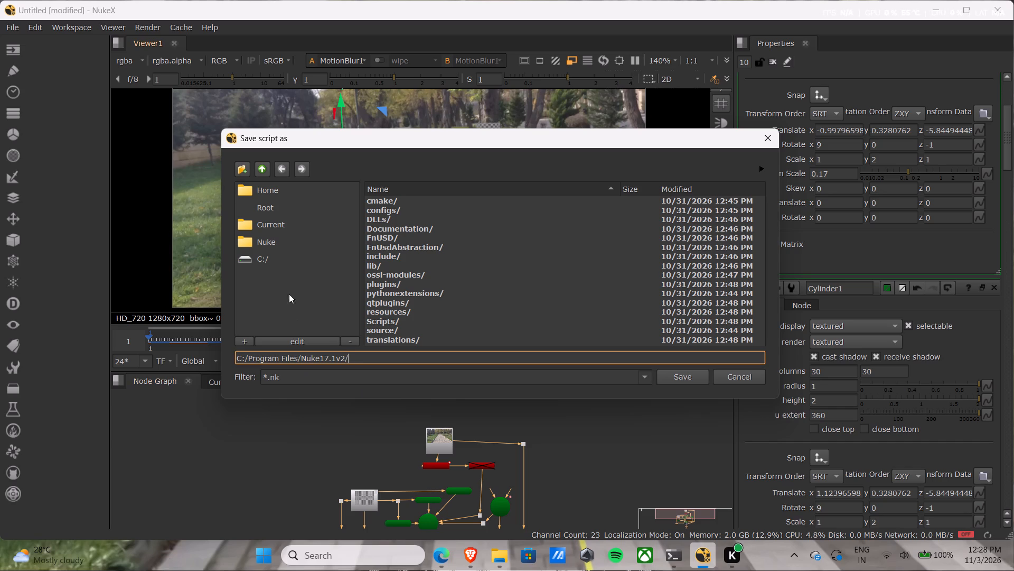
Switch to File Explorer and delete the MANOJ folder from the C: drive.
click(500, 556)
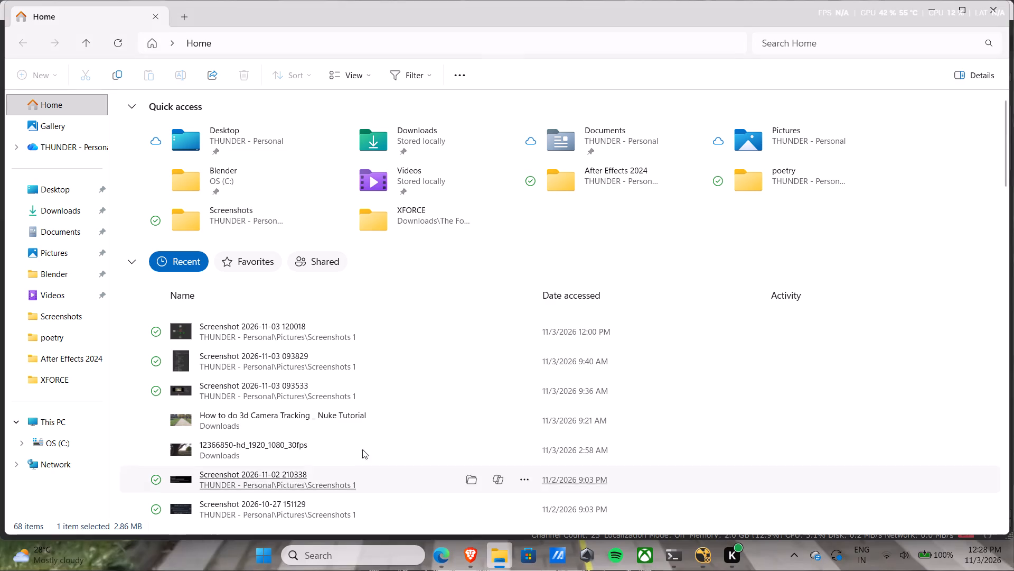
click(53, 424)
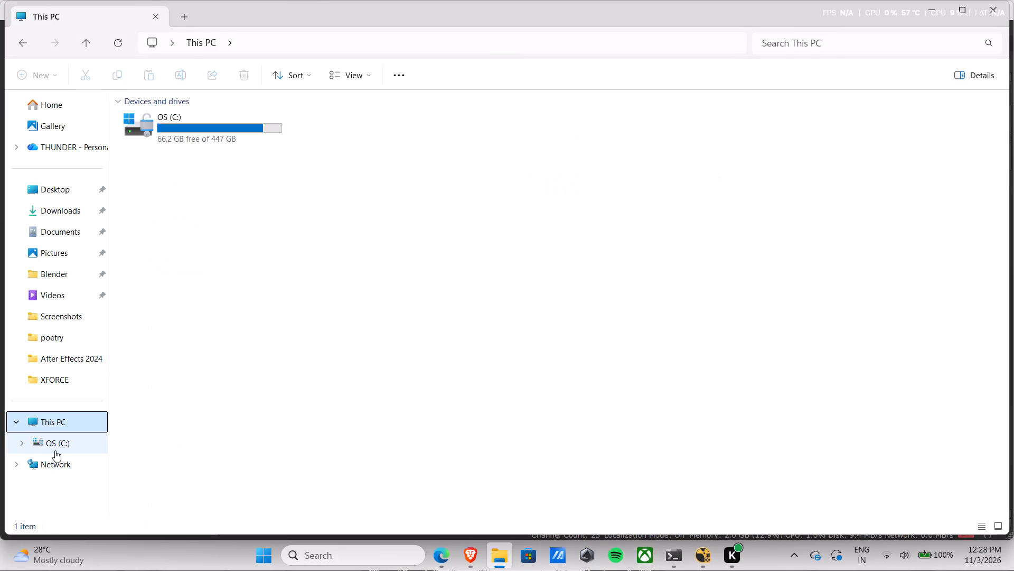
click(55, 450)
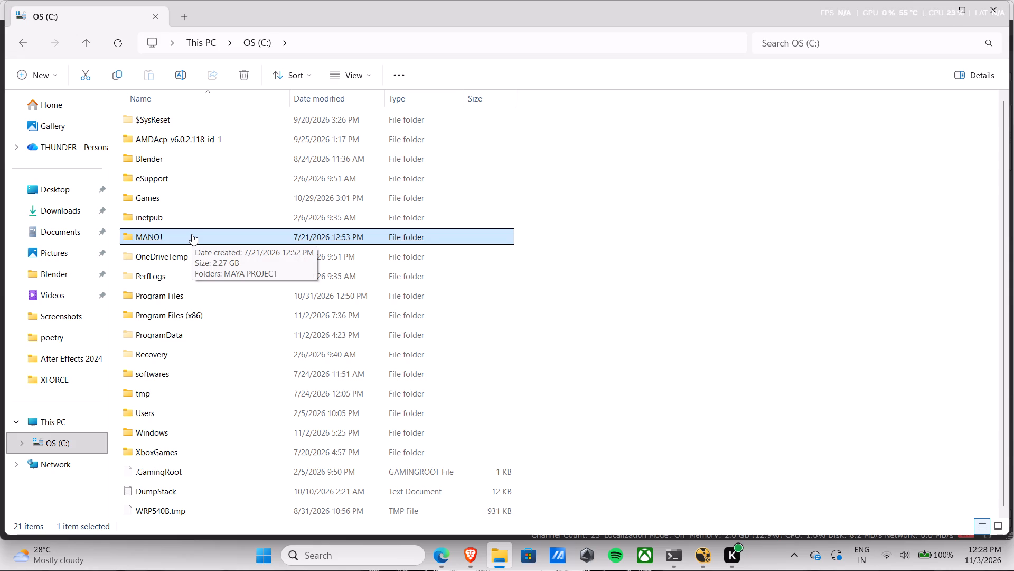
click(245, 75)
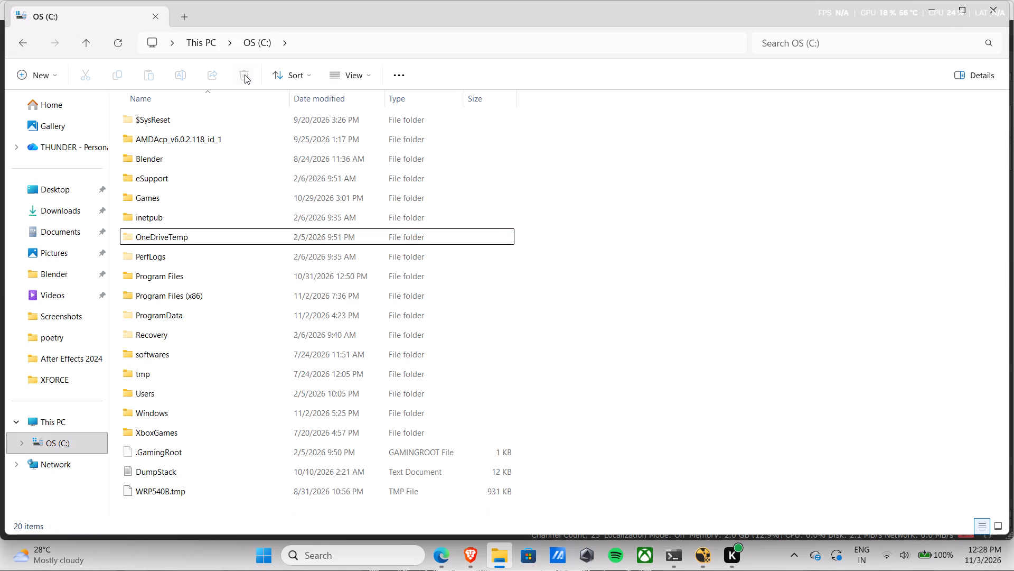
Browse Program Files on the C: drive, including the Nuke17.1v2 folder, to examine it as a place for project files.
scroll(644, 246, down, 2)
click(191, 265)
double_click(186, 281)
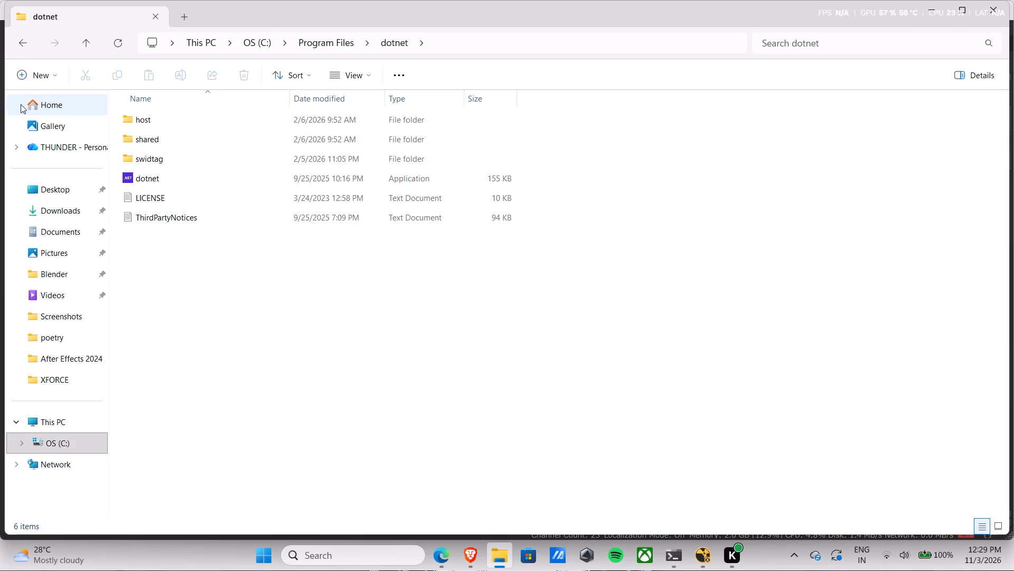
click(23, 43)
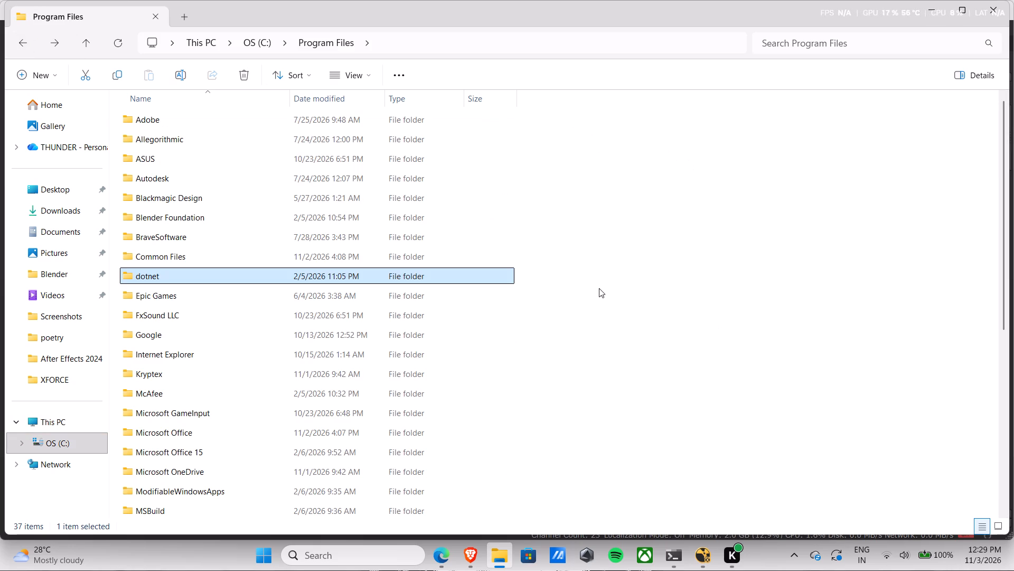
scroll(599, 288, down, 3)
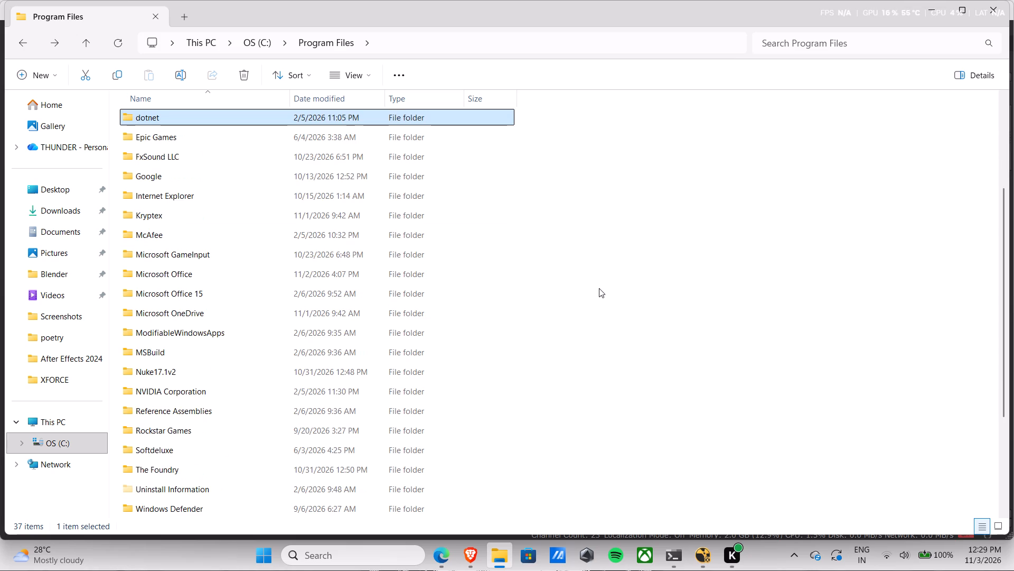
click(215, 365)
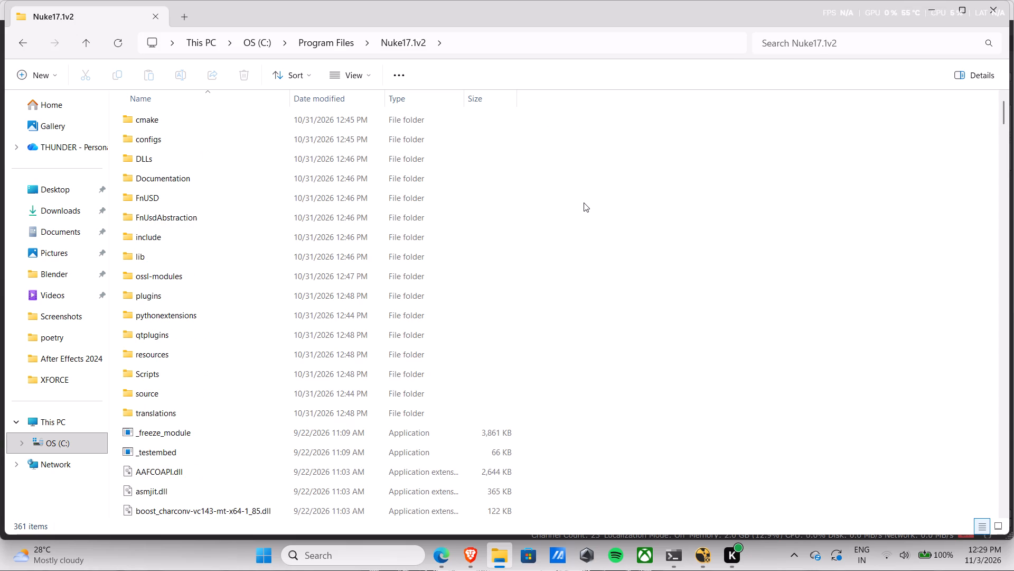
click(18, 46)
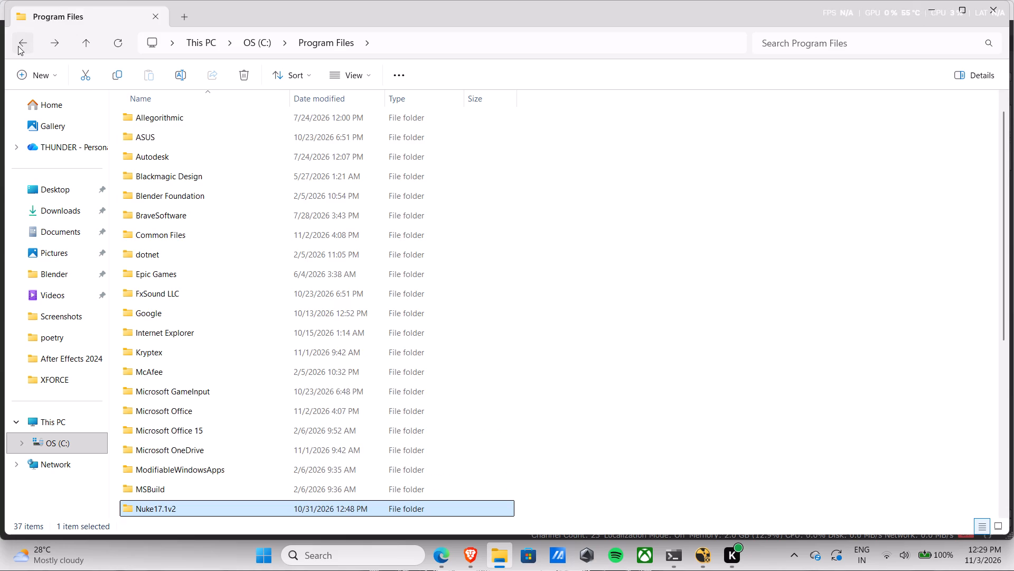
click(18, 46)
Create a new folder named "nuke projects" in Documents.
click(58, 202)
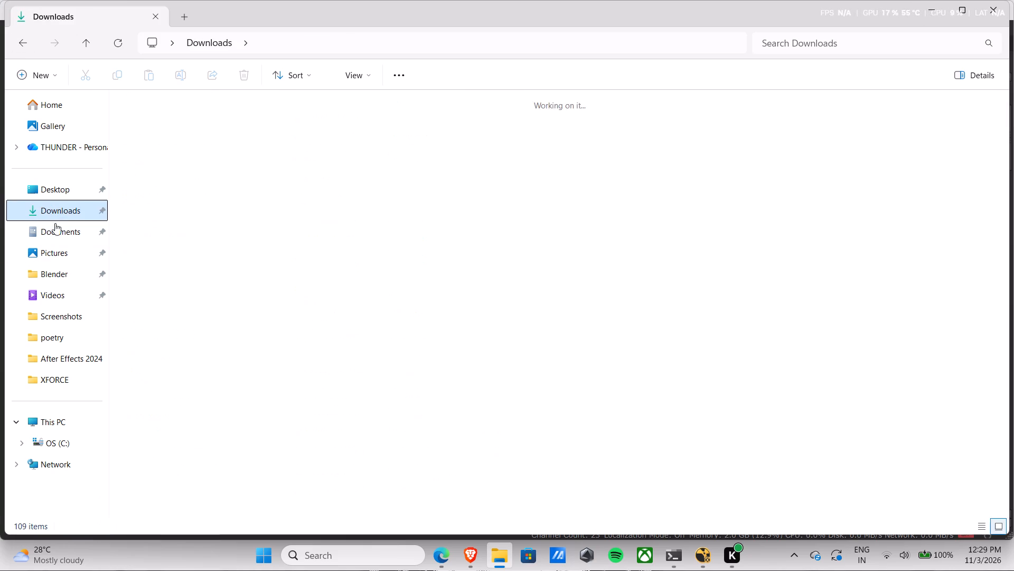
click(55, 229)
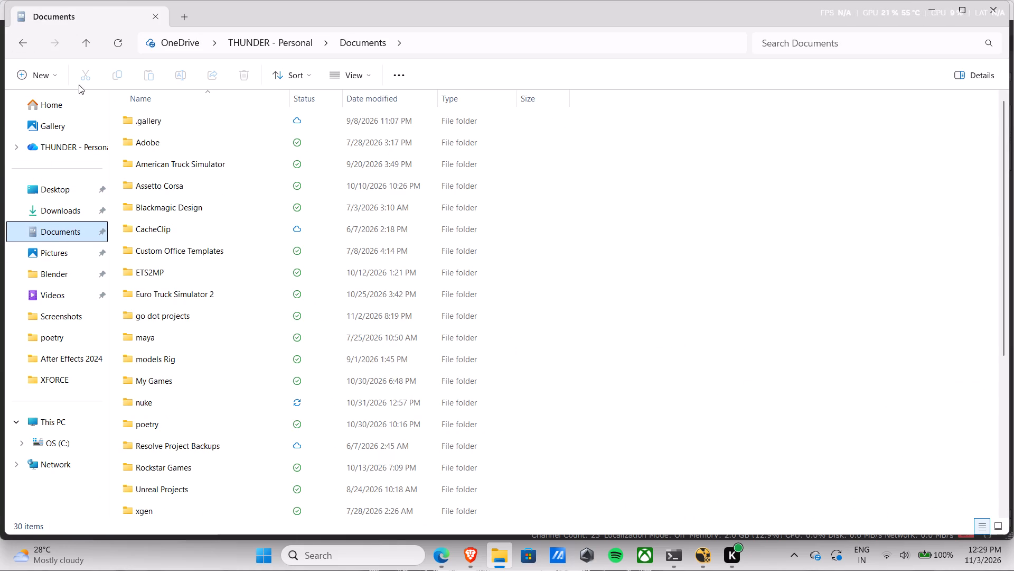
click(29, 72)
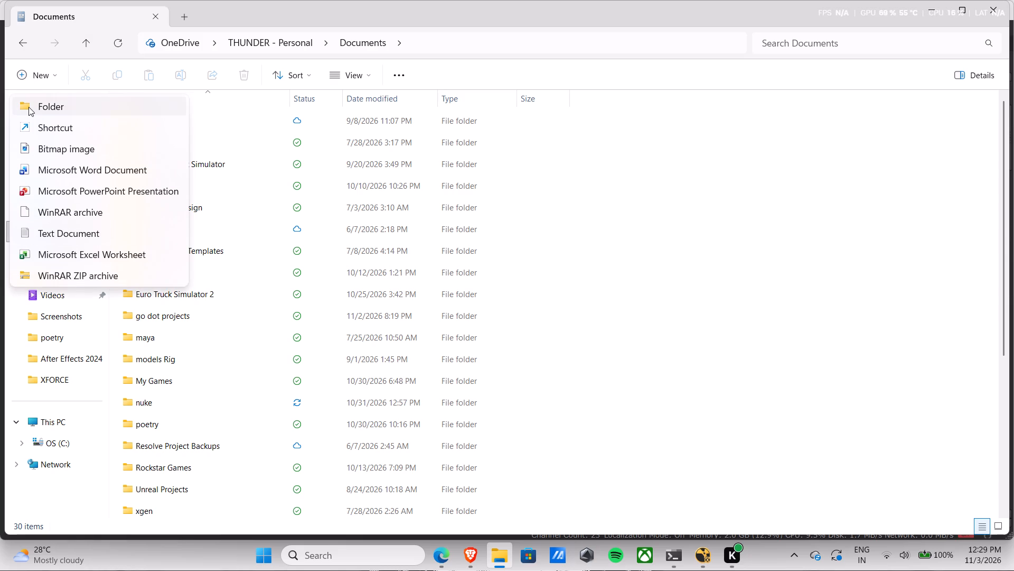
click(29, 107)
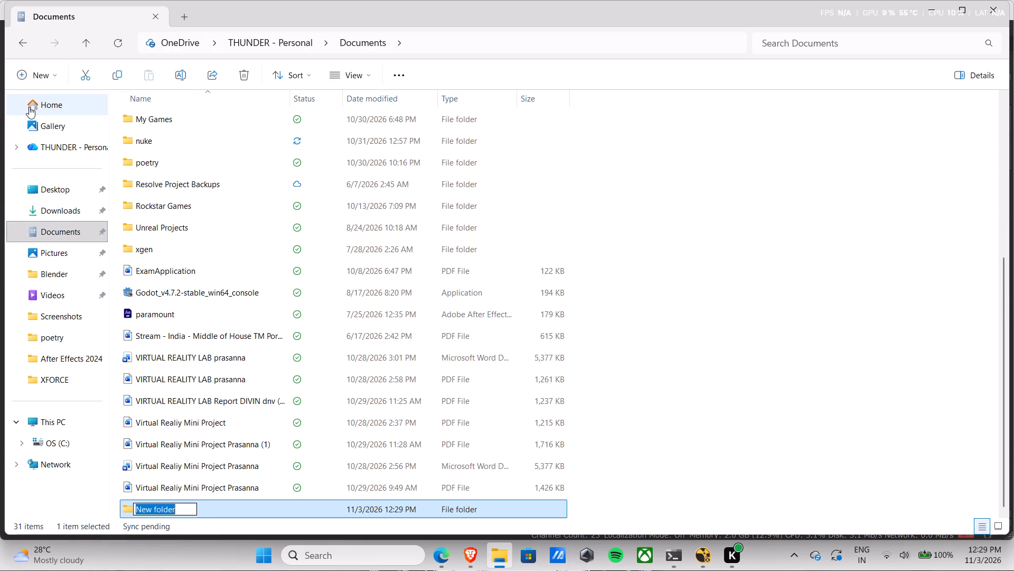
key(BackSpace)
text(nuke)
key(space)
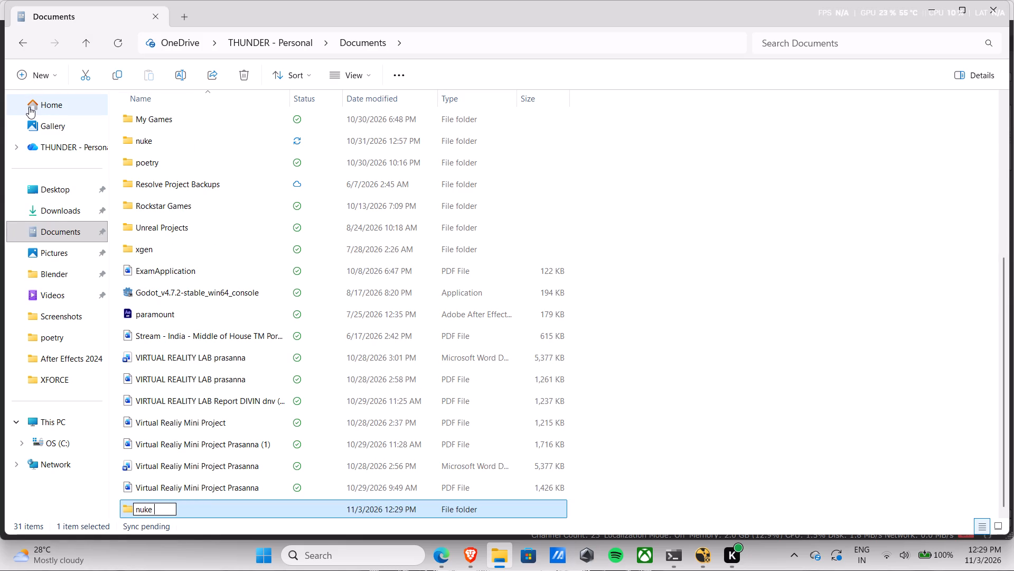
text(projects)
key(Return)
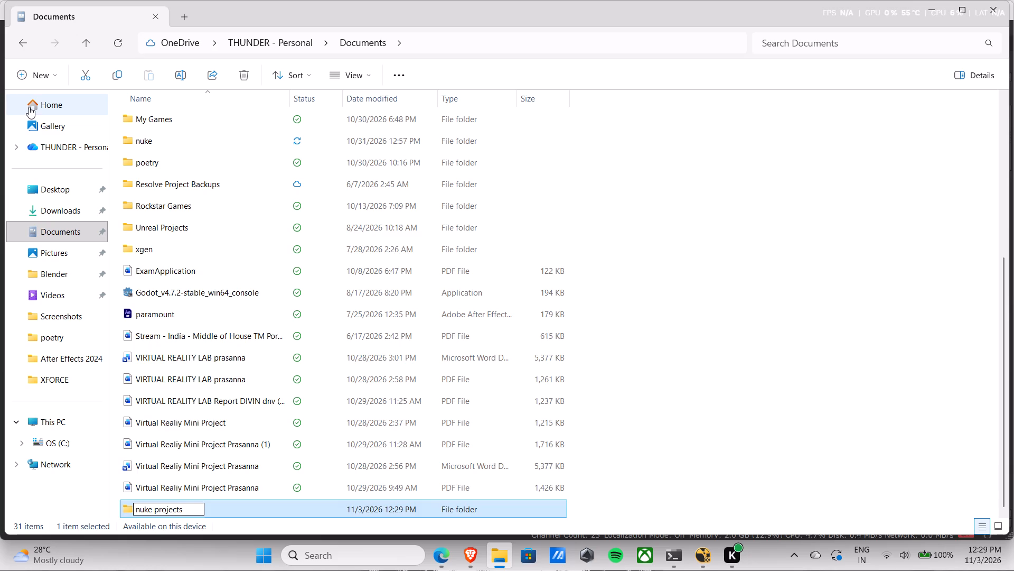
Examine the existing nuke folder in Documents down to its sentry-db subfolder, return to Documents, and close File Explorer.
click(154, 137)
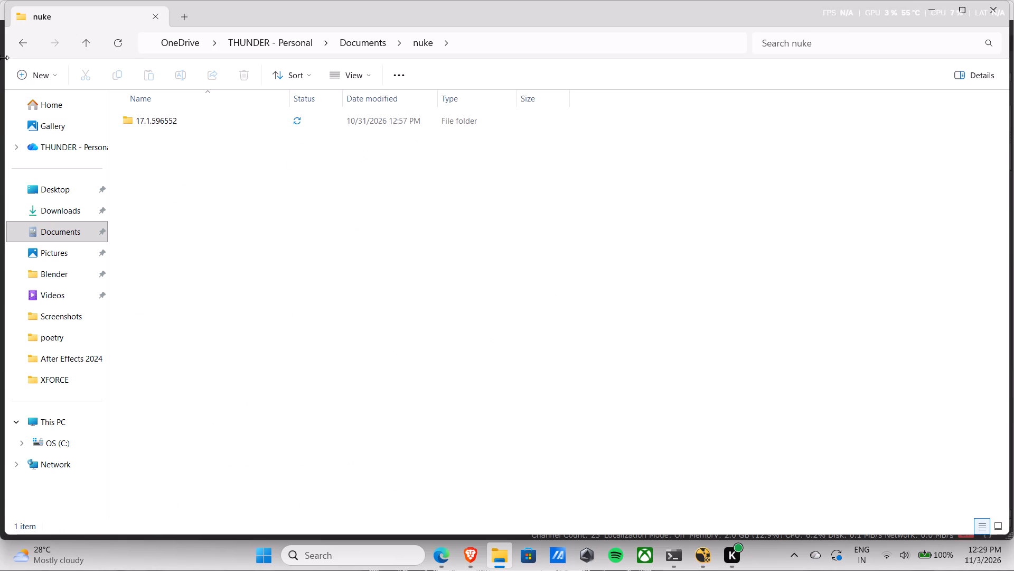
click(149, 121)
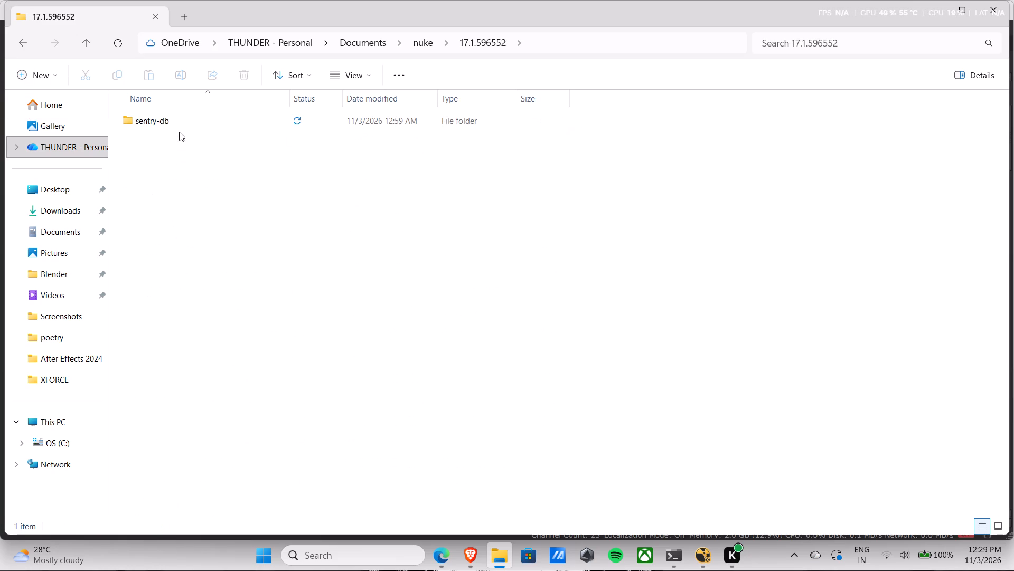
click(179, 123)
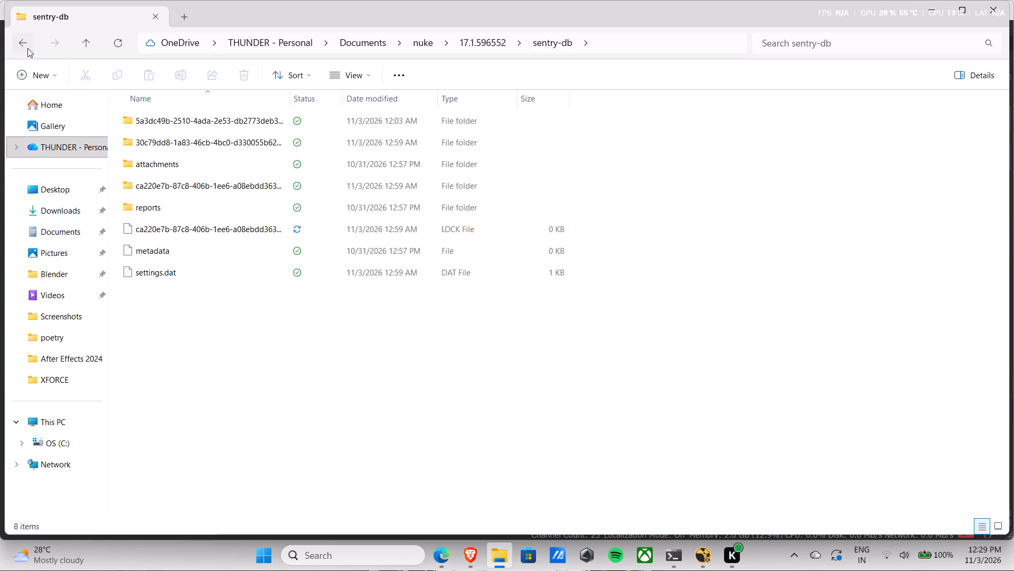
click(26, 46)
click(26, 46)
click(26, 46)
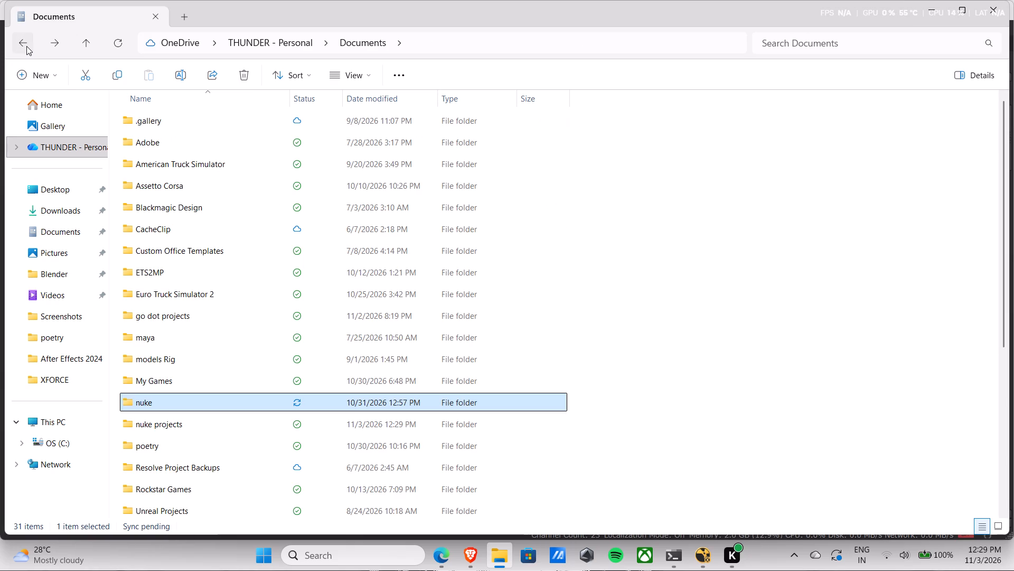
click(986, 7)
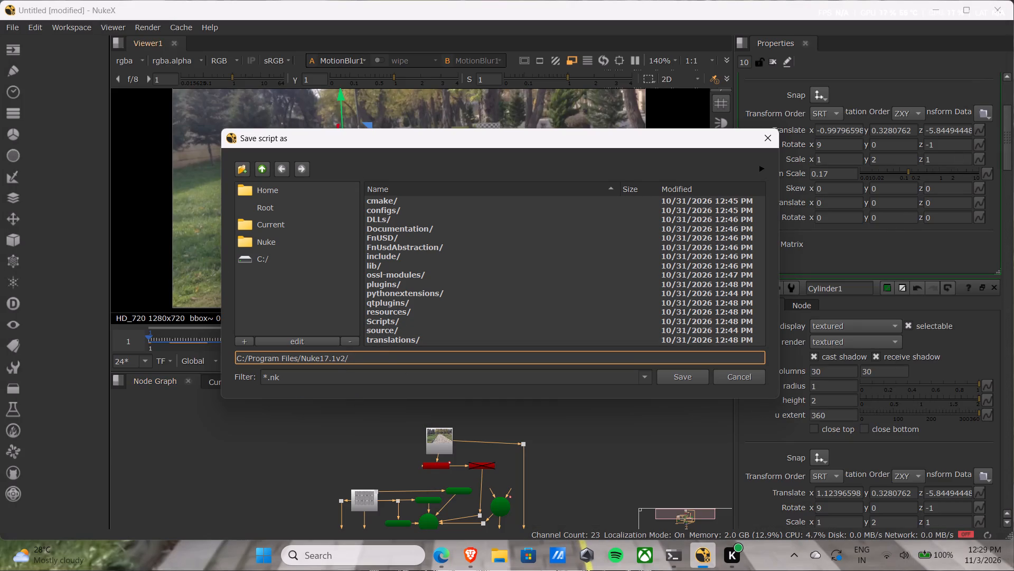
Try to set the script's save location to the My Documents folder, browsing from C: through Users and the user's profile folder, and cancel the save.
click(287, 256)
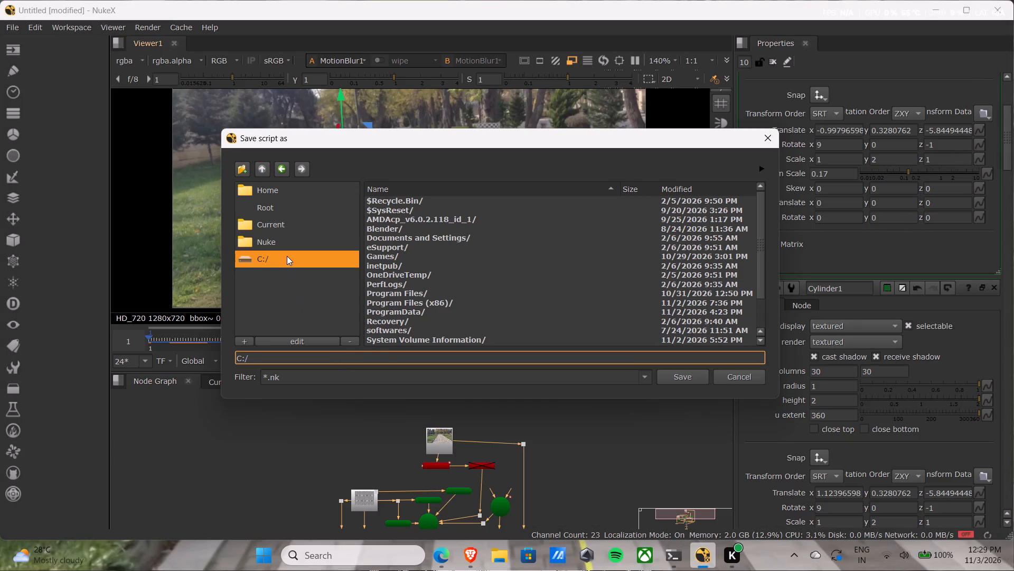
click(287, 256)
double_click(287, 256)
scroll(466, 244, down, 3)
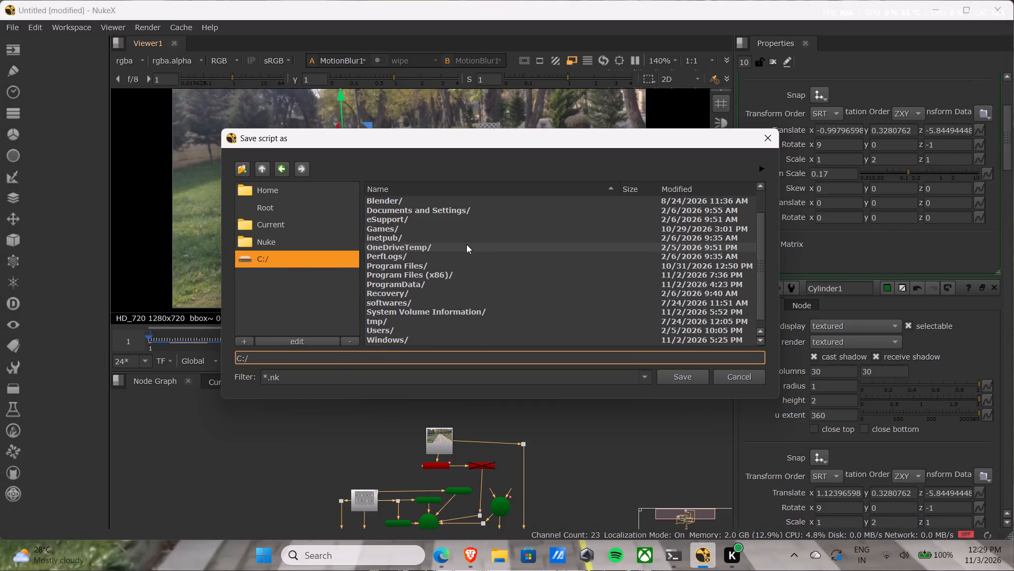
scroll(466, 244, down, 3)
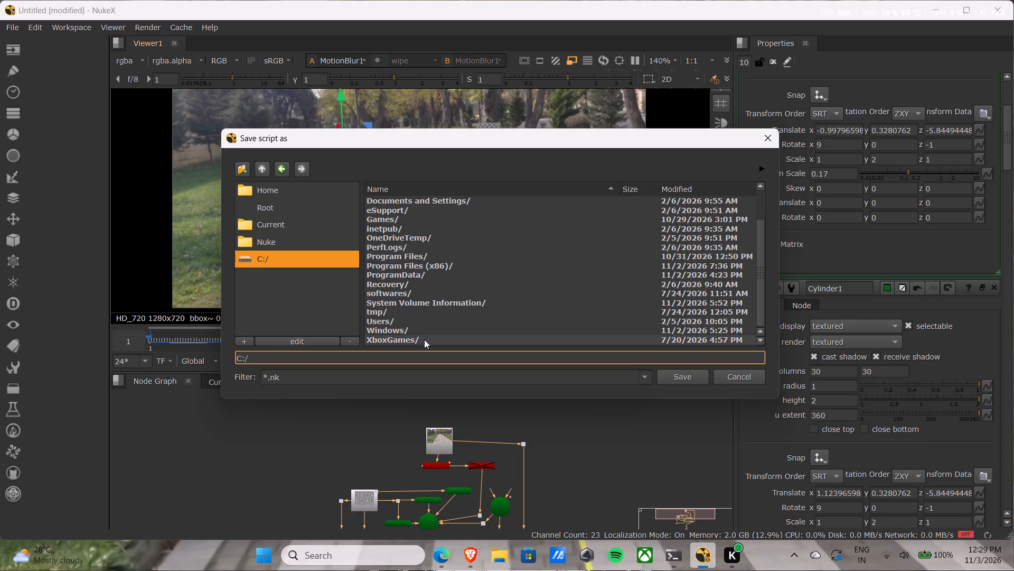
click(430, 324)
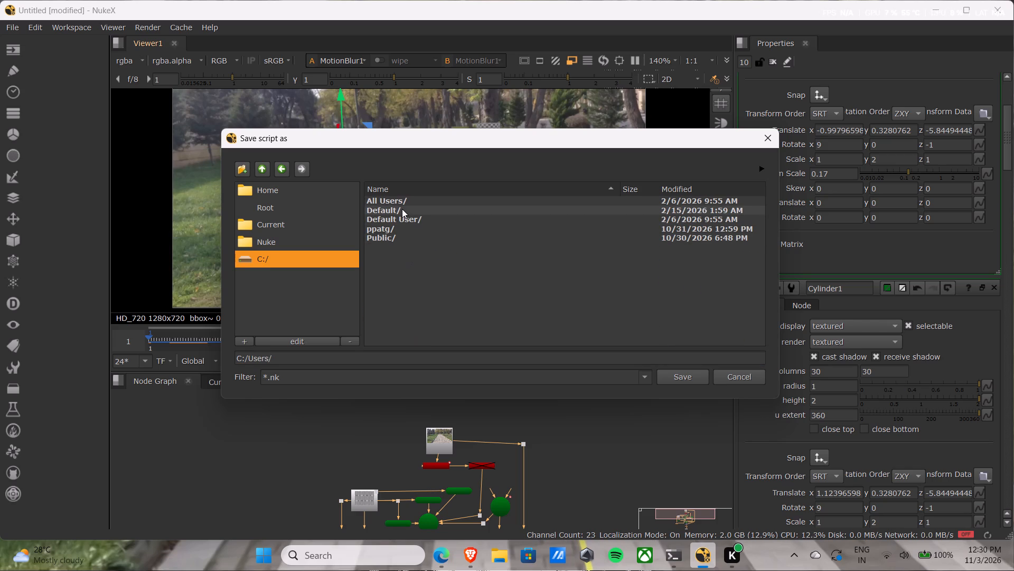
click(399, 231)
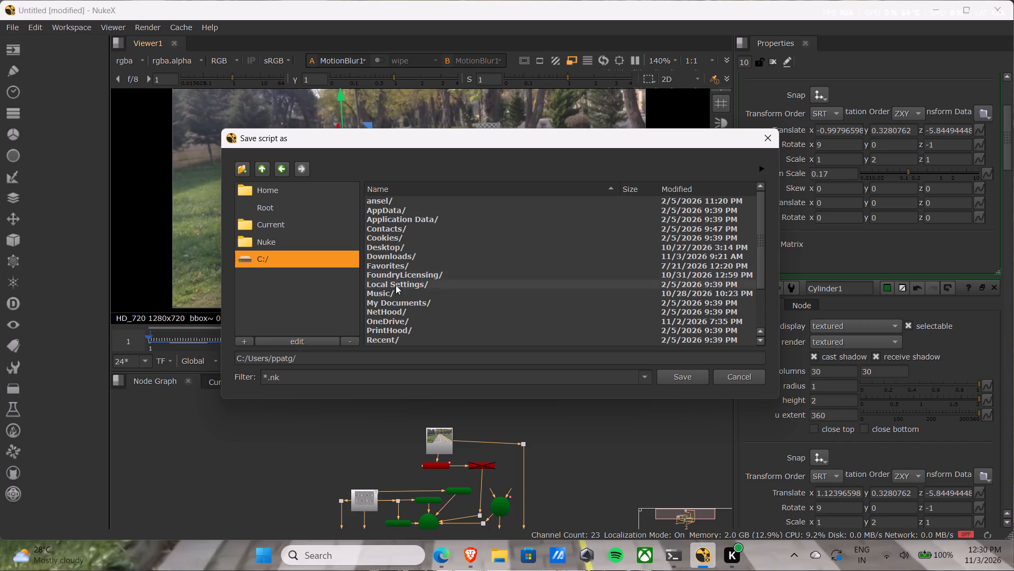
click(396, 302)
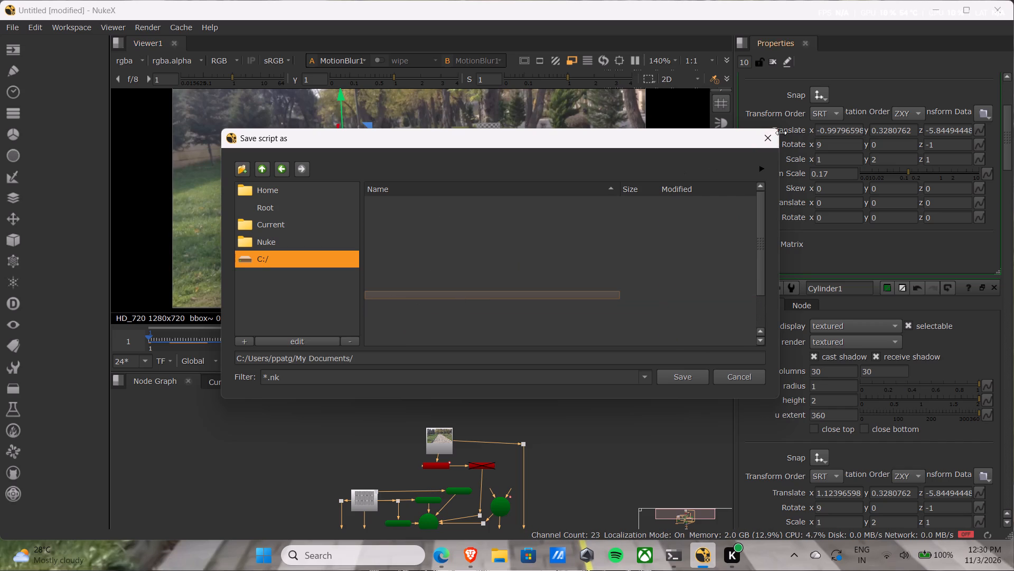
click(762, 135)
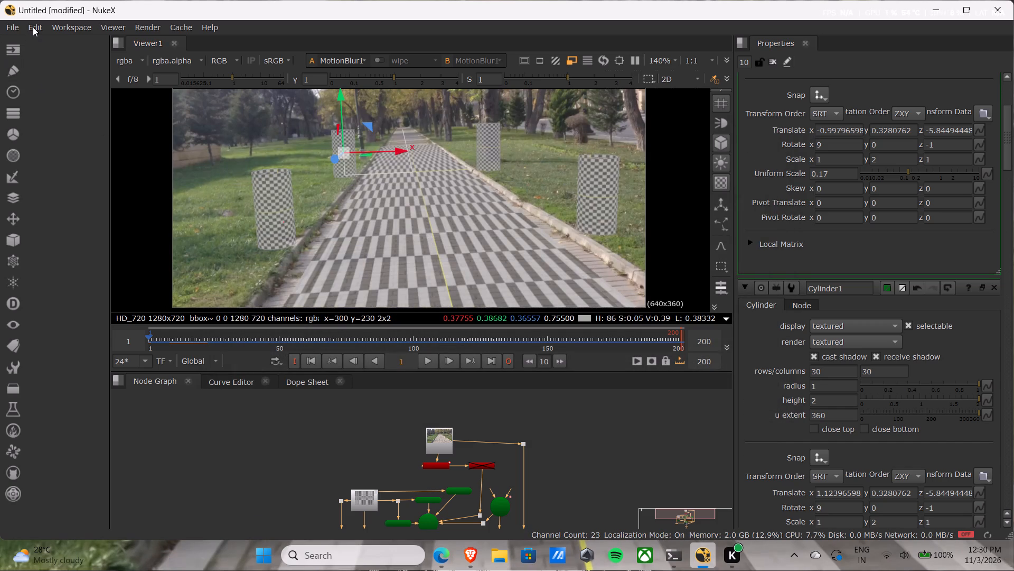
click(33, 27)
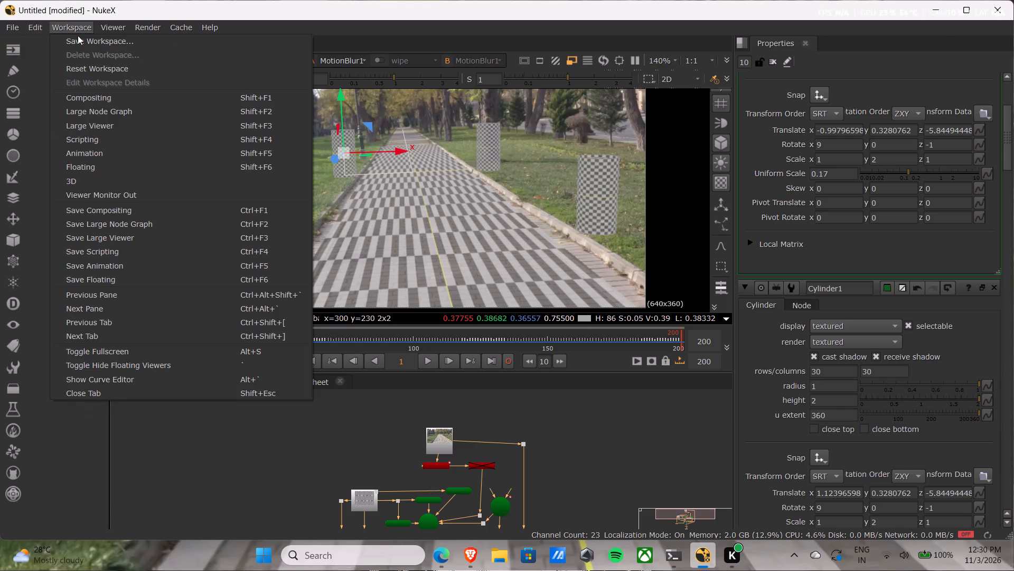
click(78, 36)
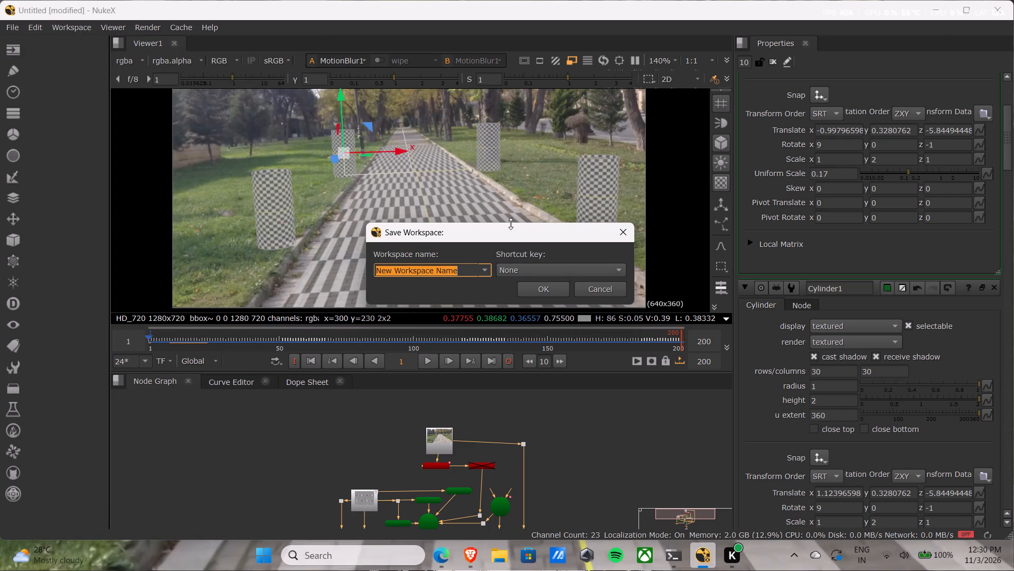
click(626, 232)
Start saving the comp again and browse to the Home folder for the script's save location.
click(11, 20)
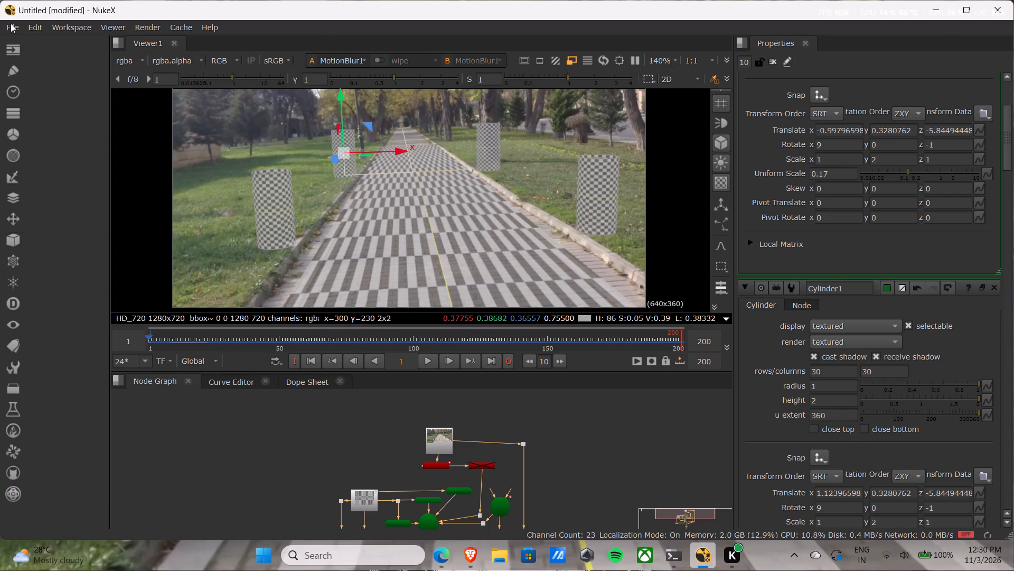
click(11, 23)
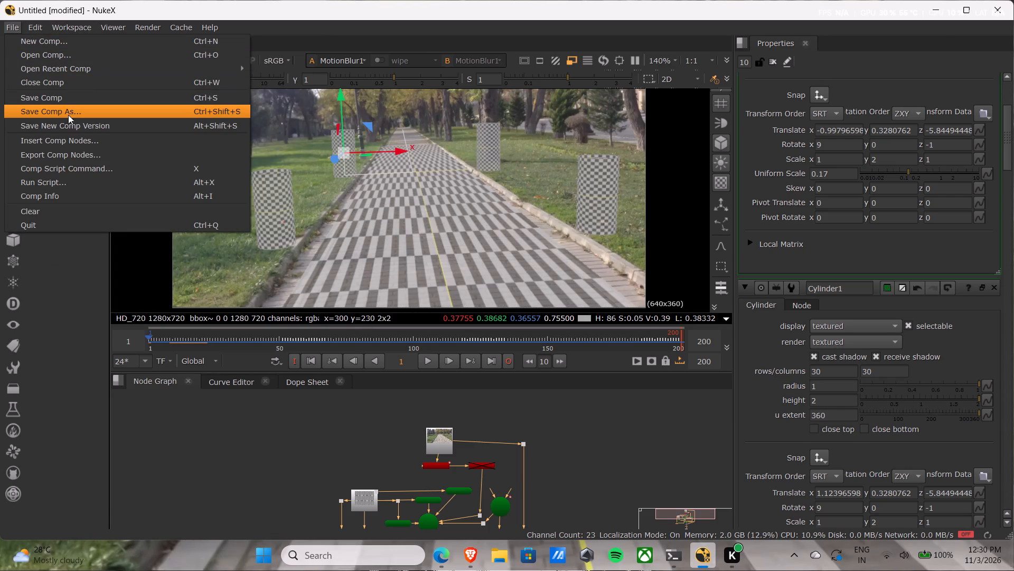
click(70, 98)
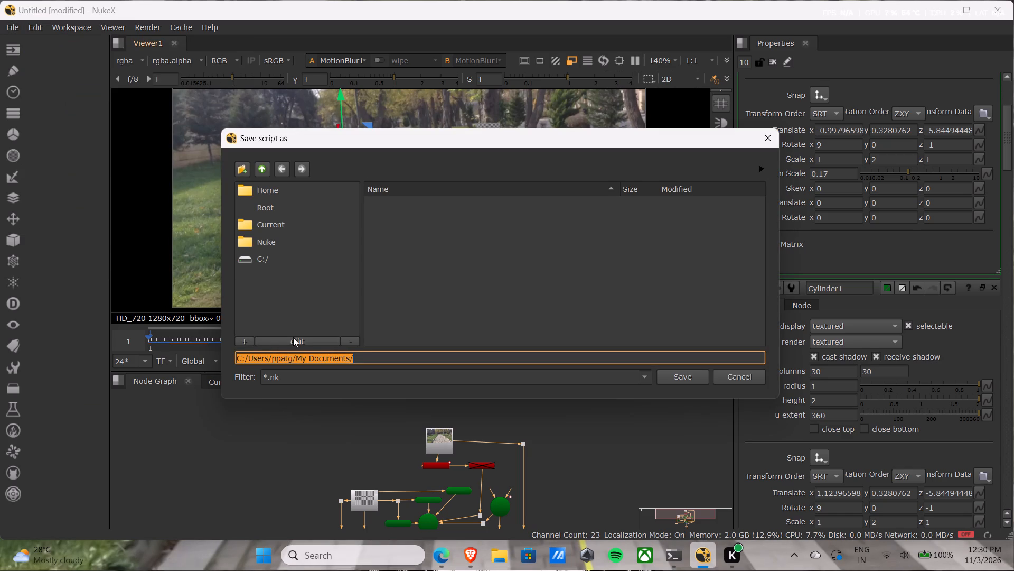
click(244, 339)
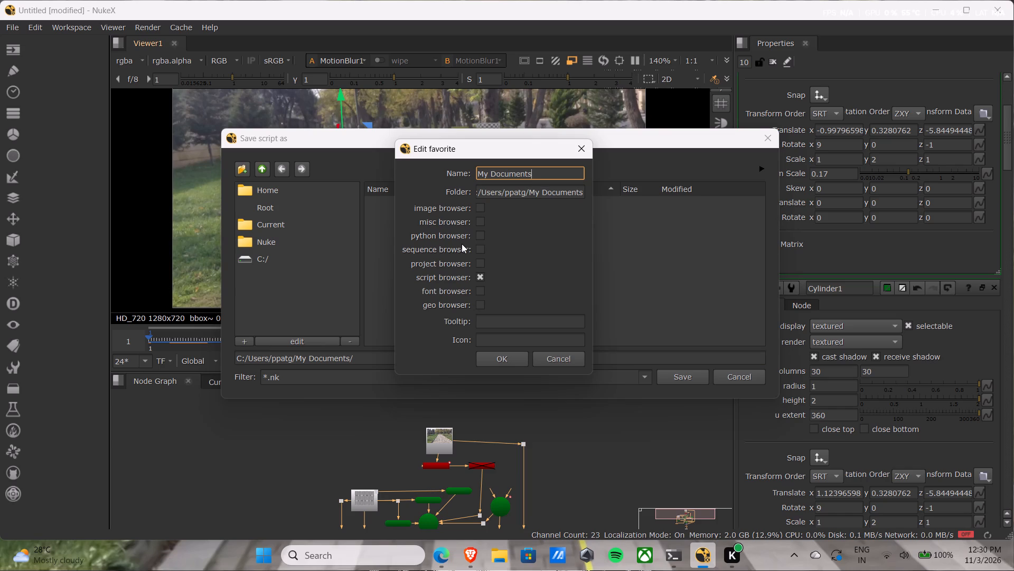
click(576, 144)
click(285, 188)
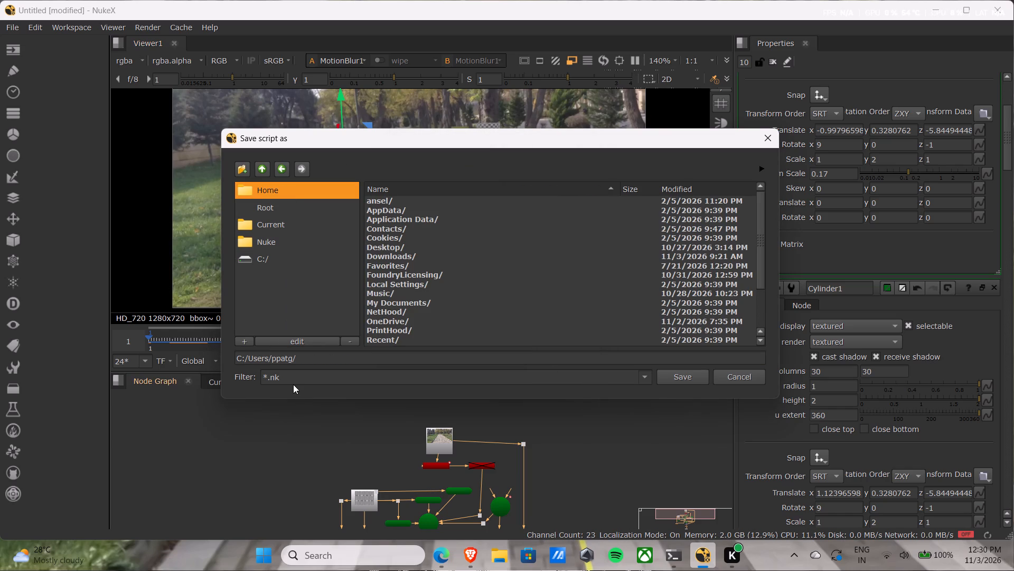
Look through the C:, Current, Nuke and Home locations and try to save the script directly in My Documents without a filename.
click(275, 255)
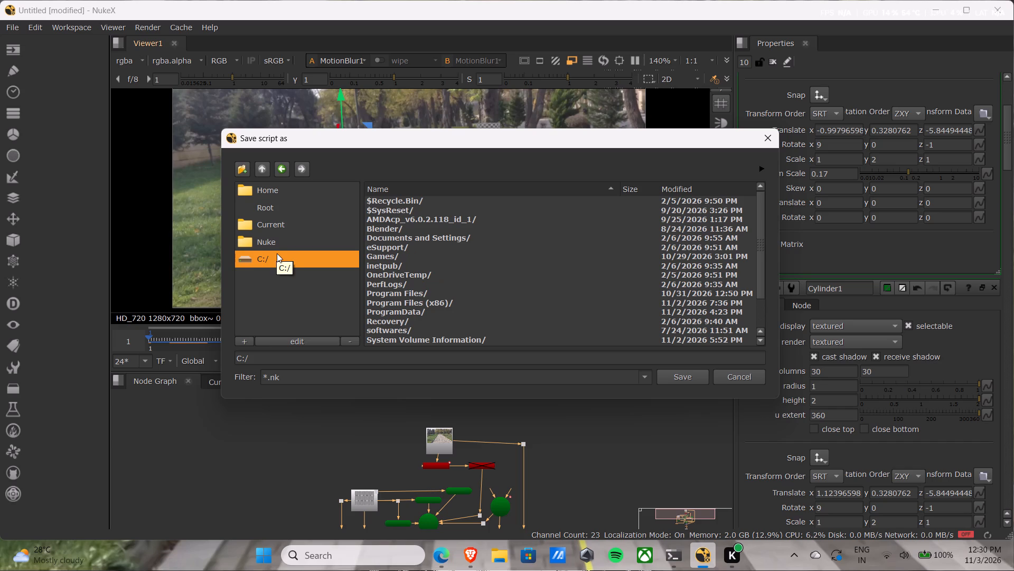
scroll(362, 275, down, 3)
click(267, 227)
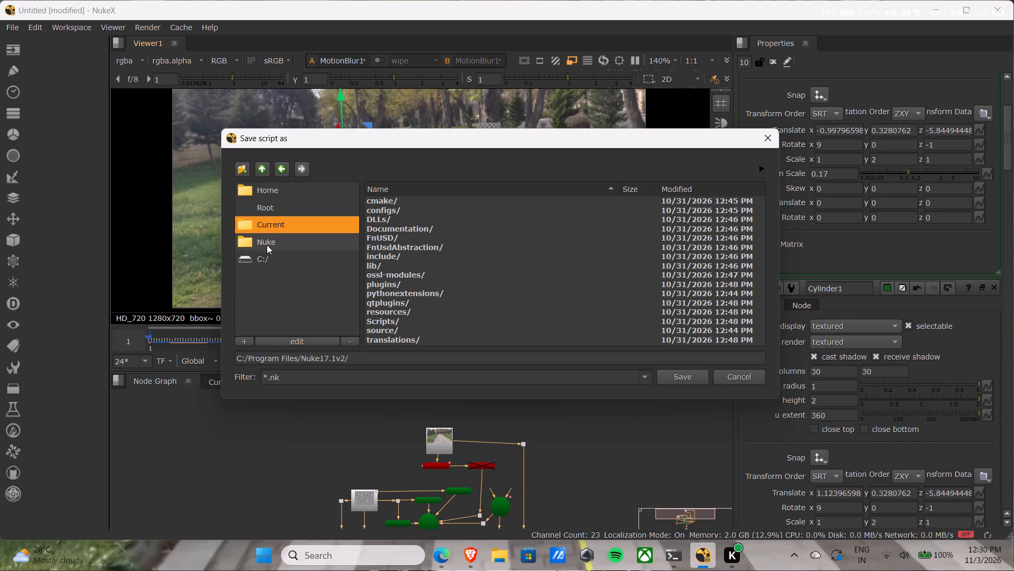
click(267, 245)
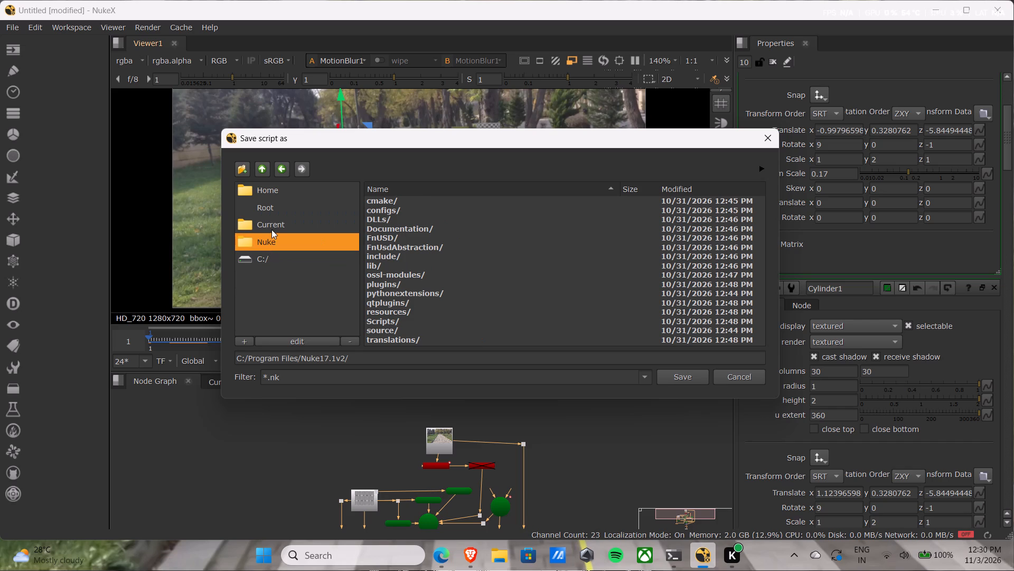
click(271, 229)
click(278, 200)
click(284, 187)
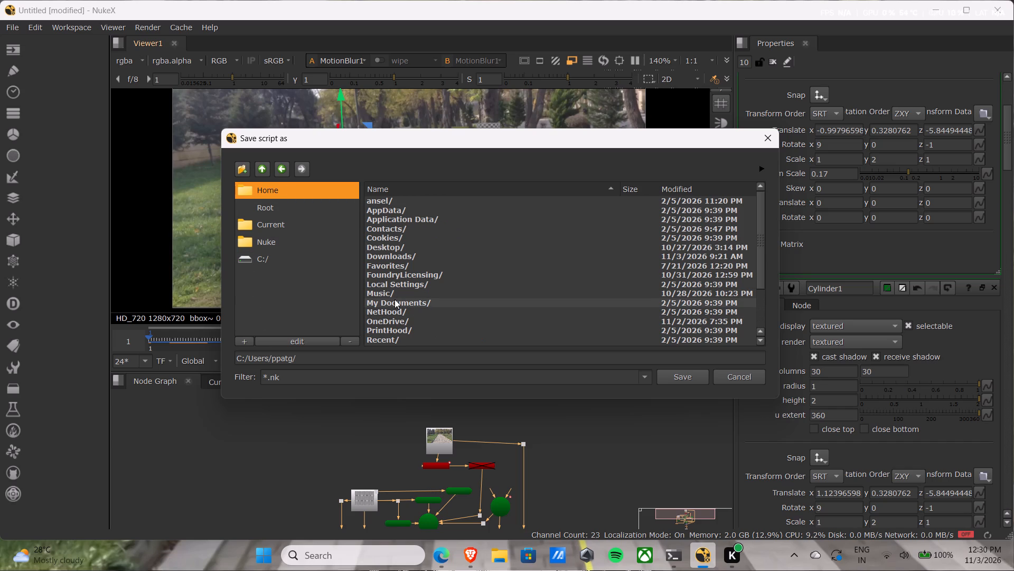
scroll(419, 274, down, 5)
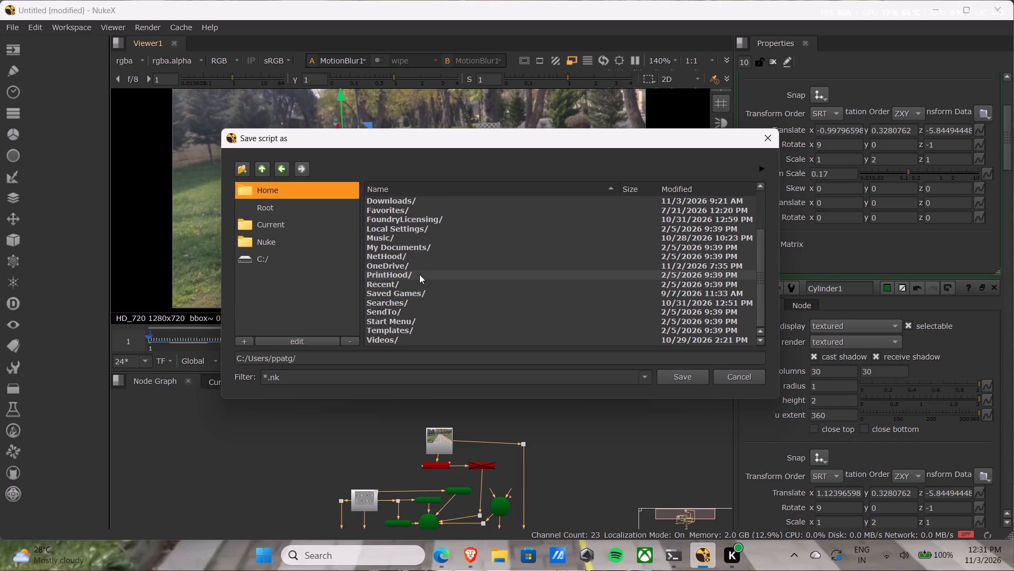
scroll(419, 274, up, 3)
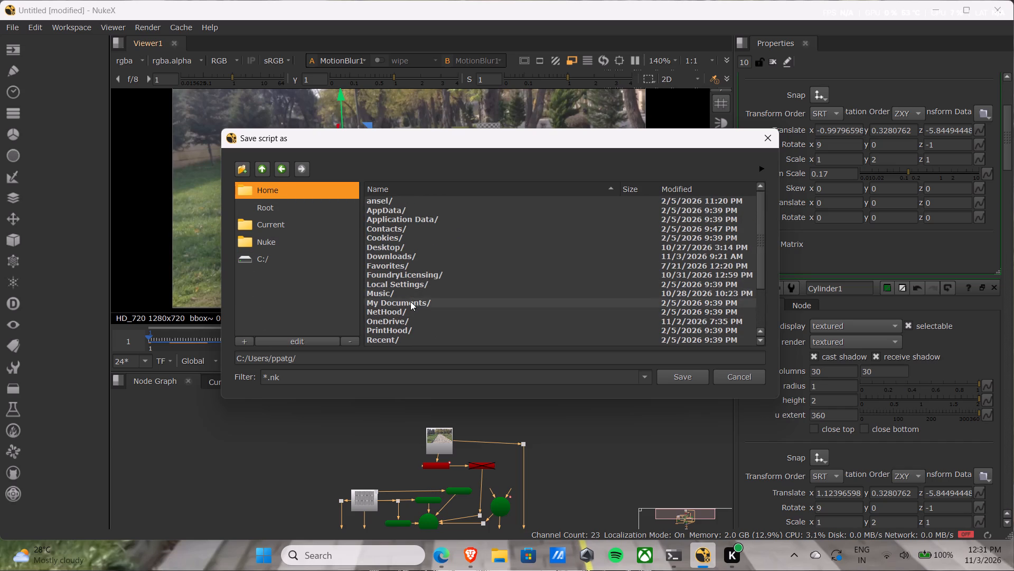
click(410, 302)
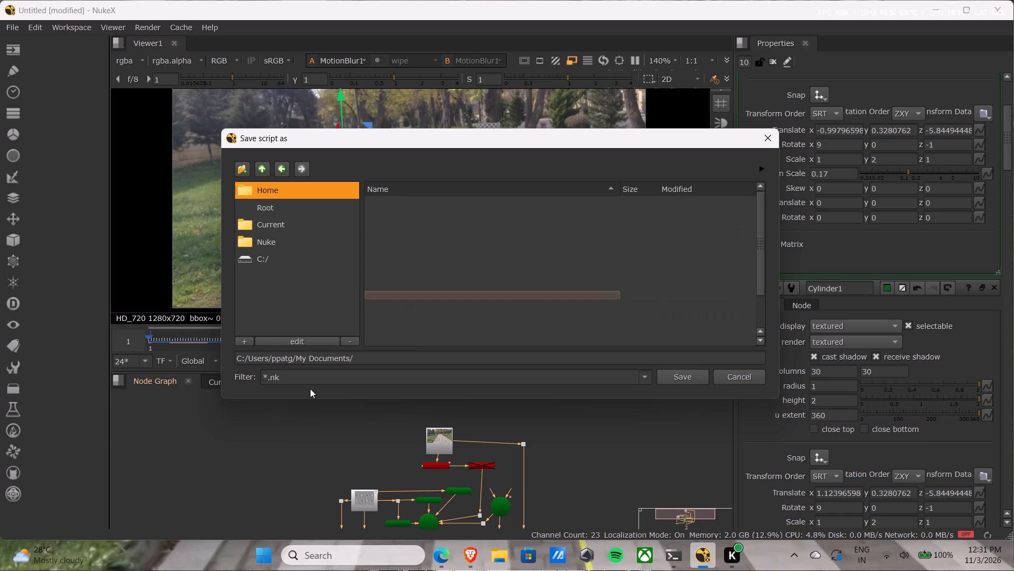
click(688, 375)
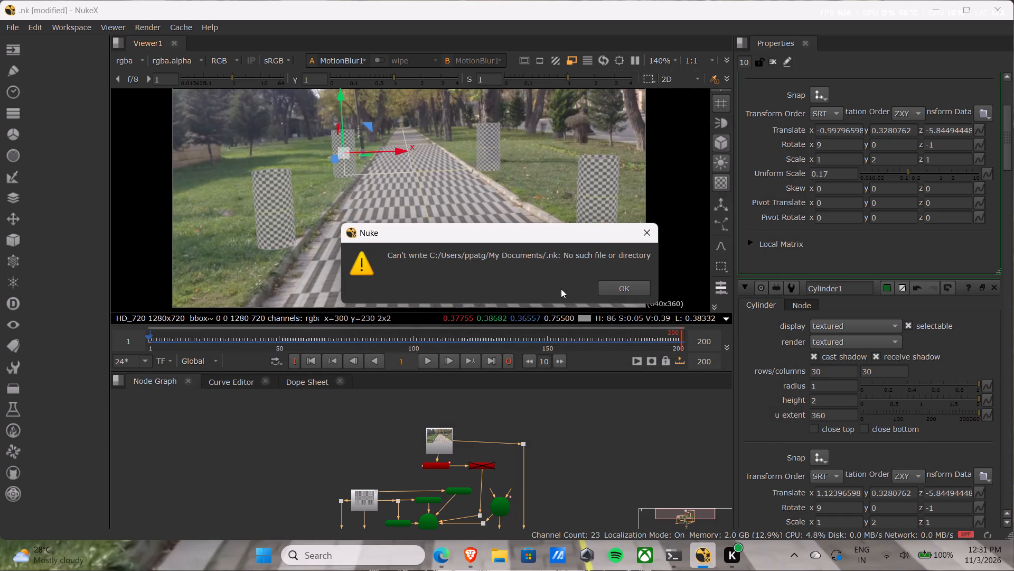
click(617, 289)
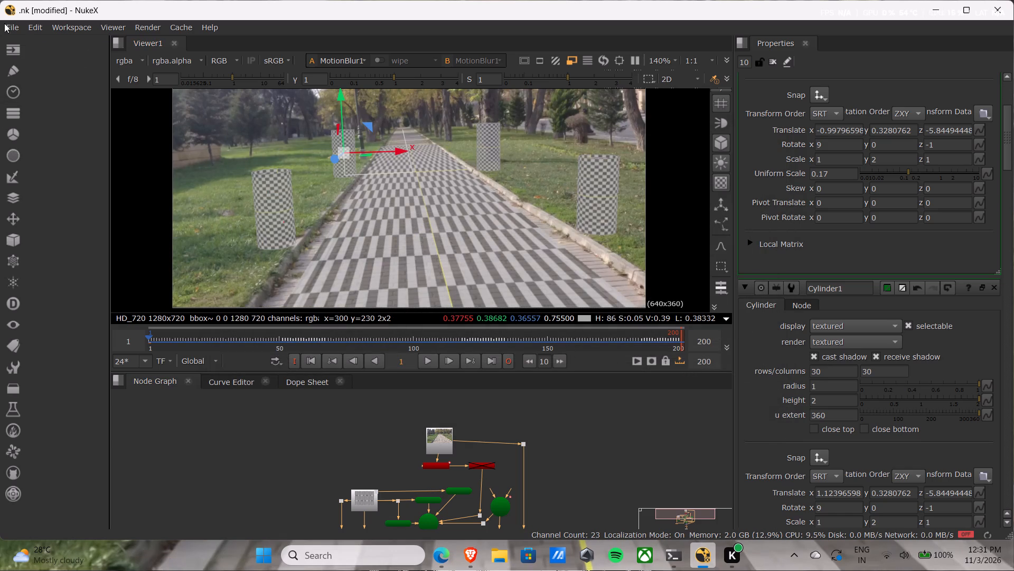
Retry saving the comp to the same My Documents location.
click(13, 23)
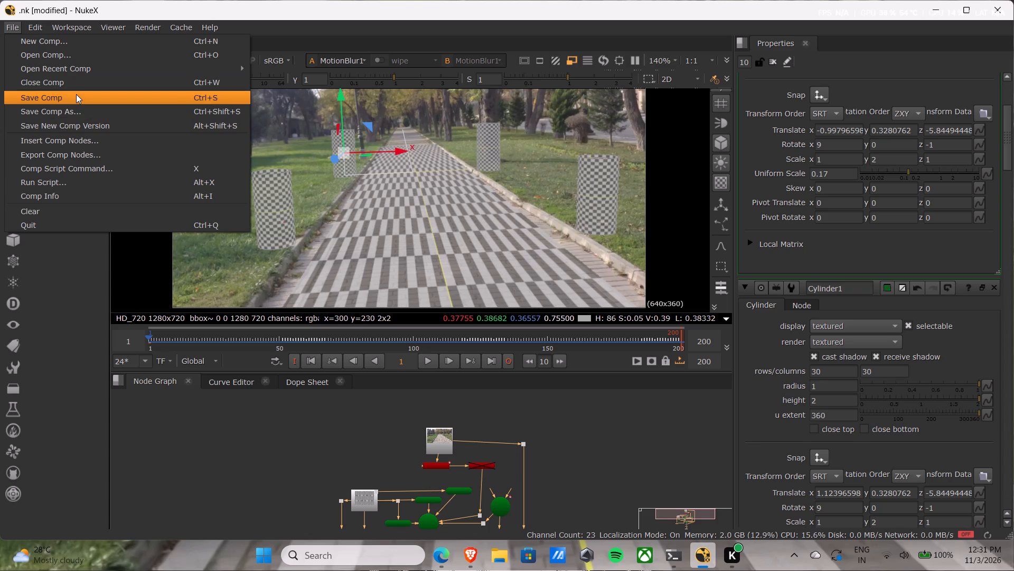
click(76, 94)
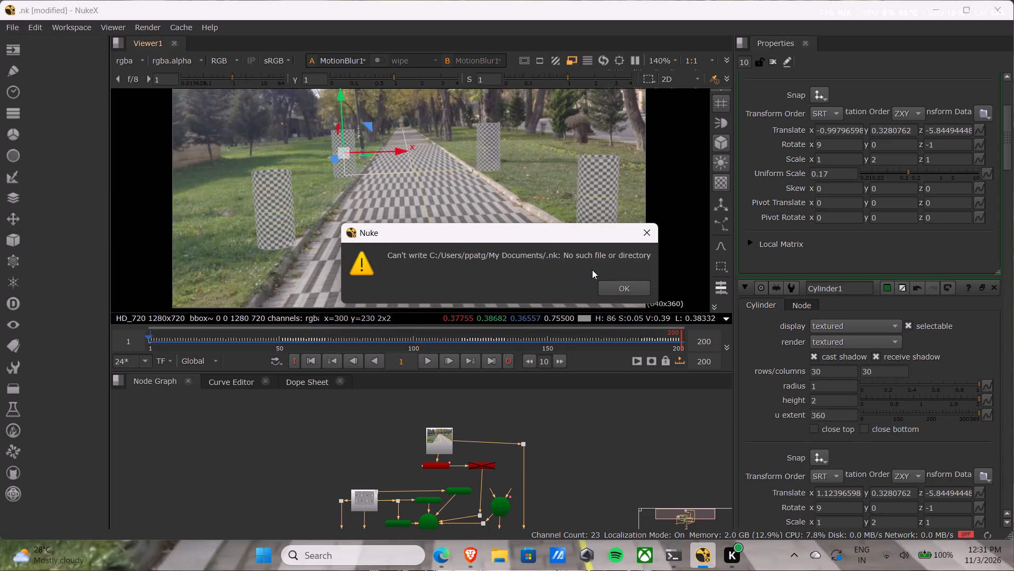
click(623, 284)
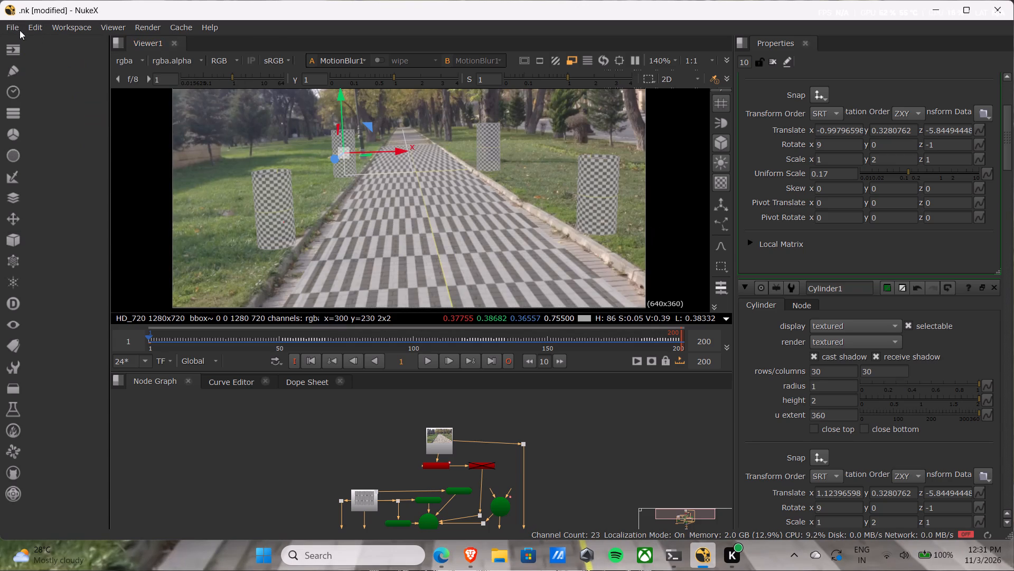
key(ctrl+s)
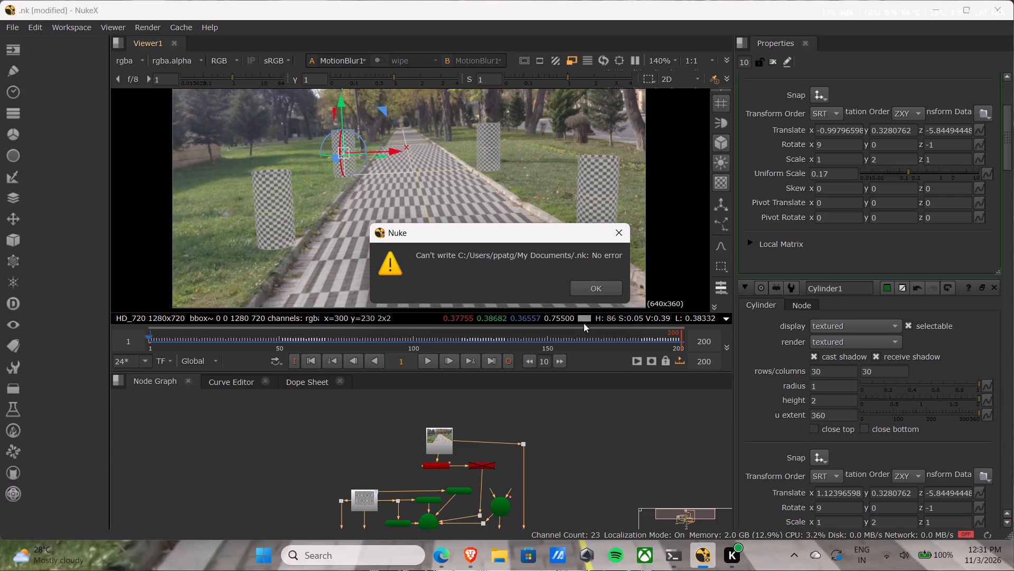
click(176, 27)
key(Print)
drag(656, 326, 318, 165)
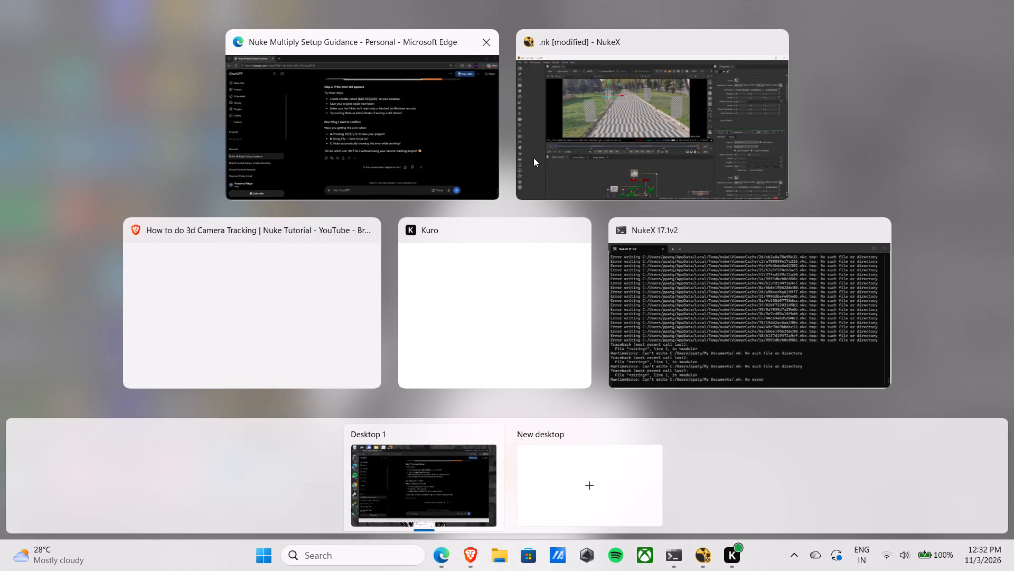
Switch back to NukeX and dismiss the autosave failure message.
click(663, 164)
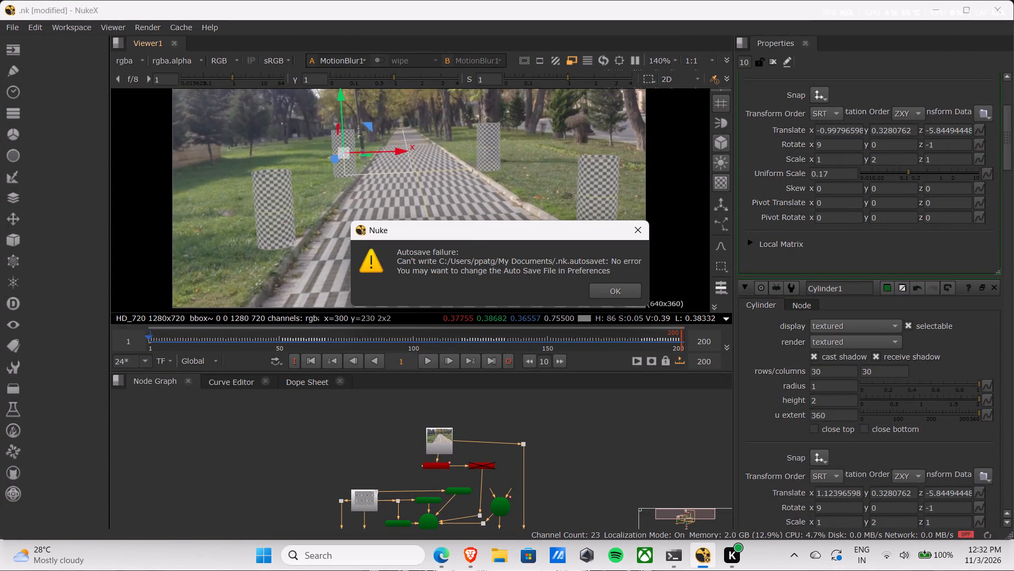
click(615, 294)
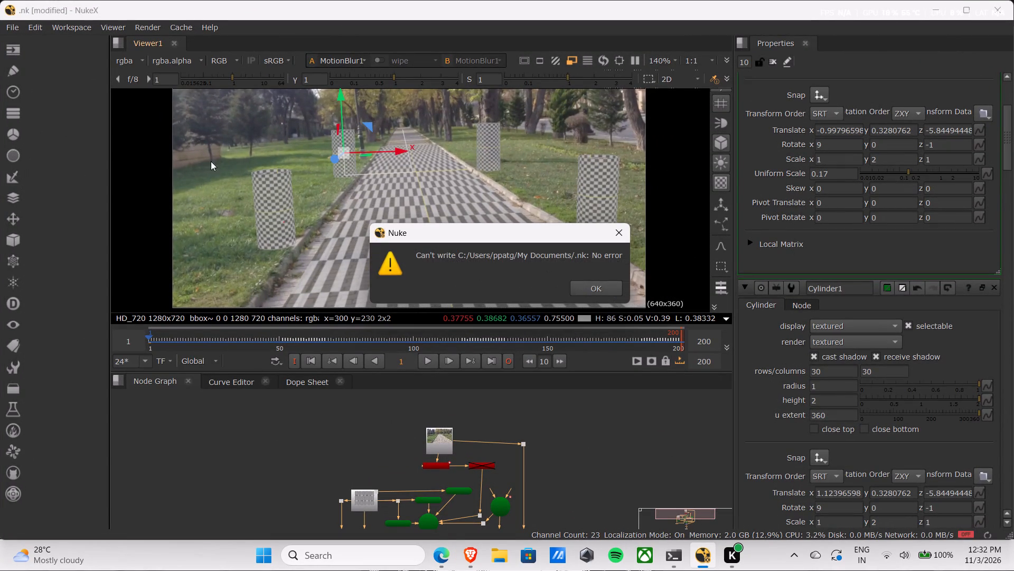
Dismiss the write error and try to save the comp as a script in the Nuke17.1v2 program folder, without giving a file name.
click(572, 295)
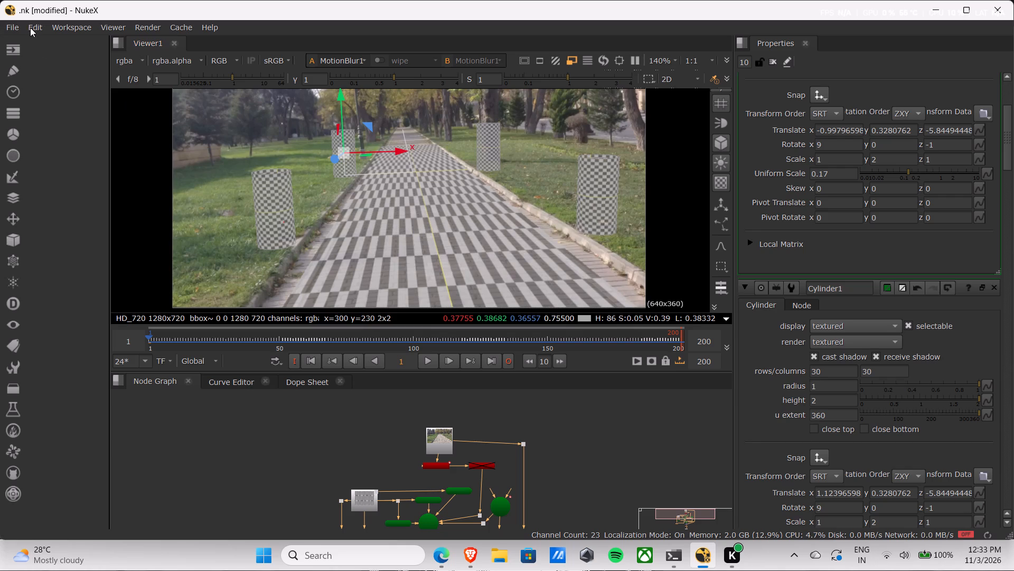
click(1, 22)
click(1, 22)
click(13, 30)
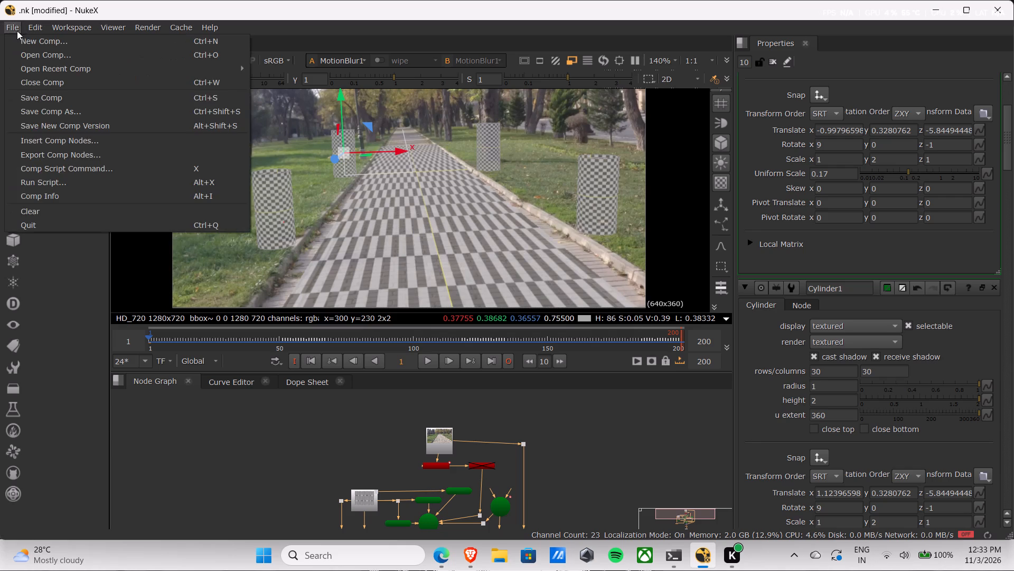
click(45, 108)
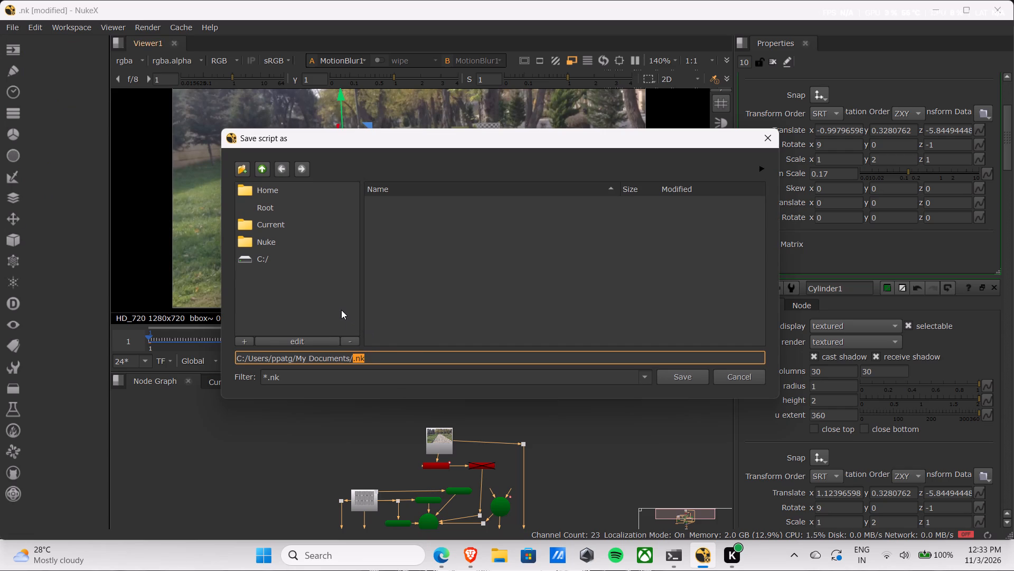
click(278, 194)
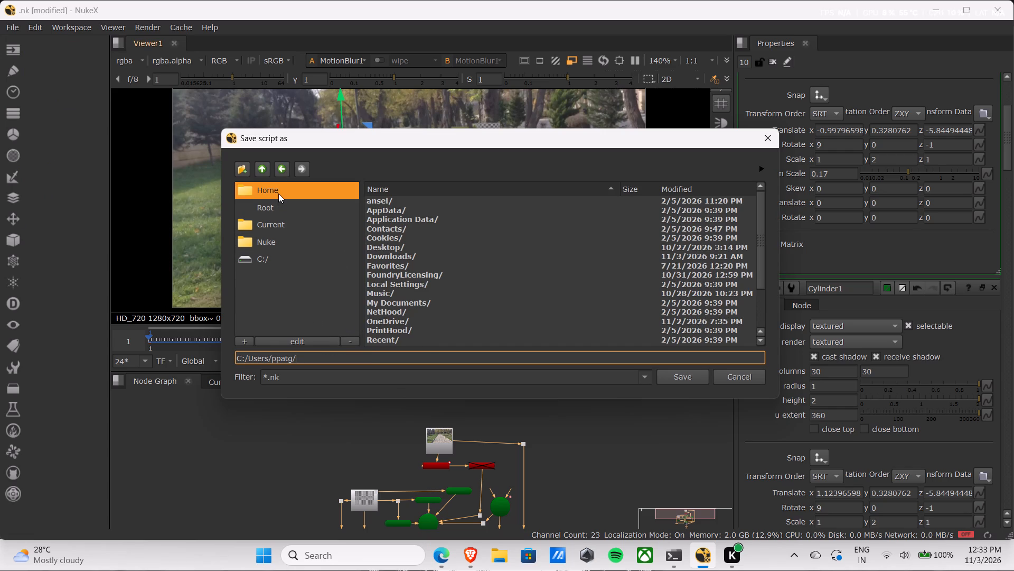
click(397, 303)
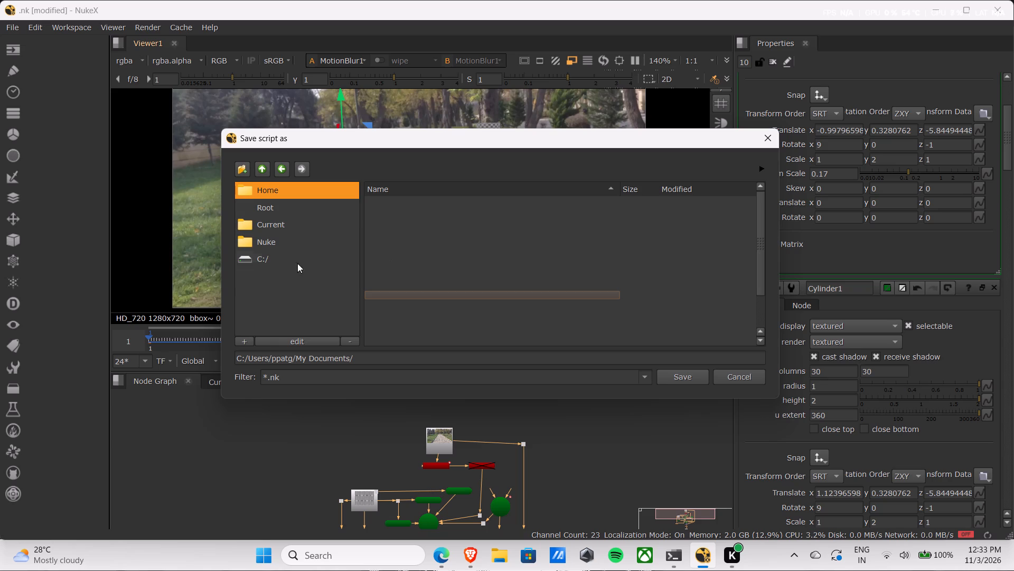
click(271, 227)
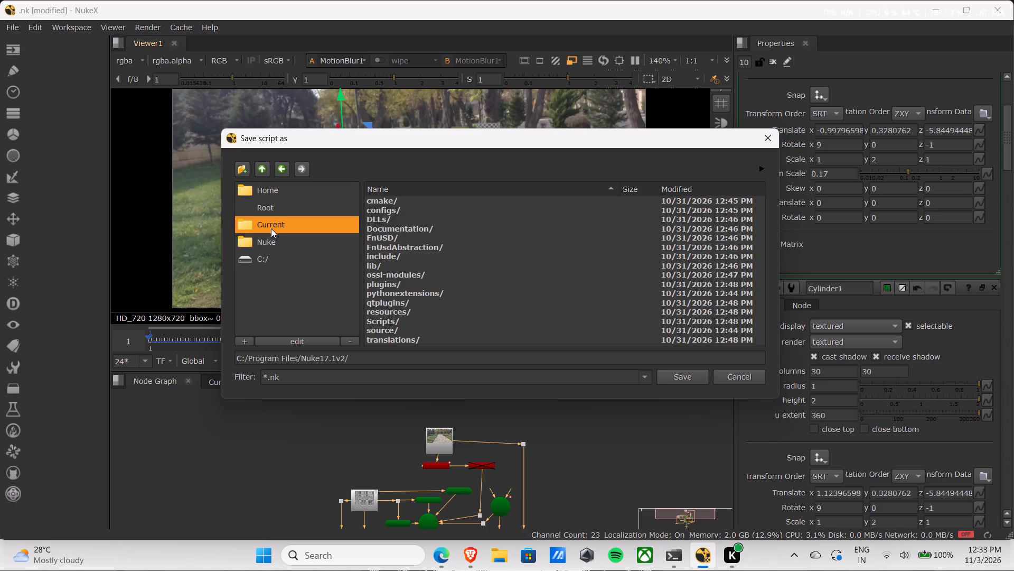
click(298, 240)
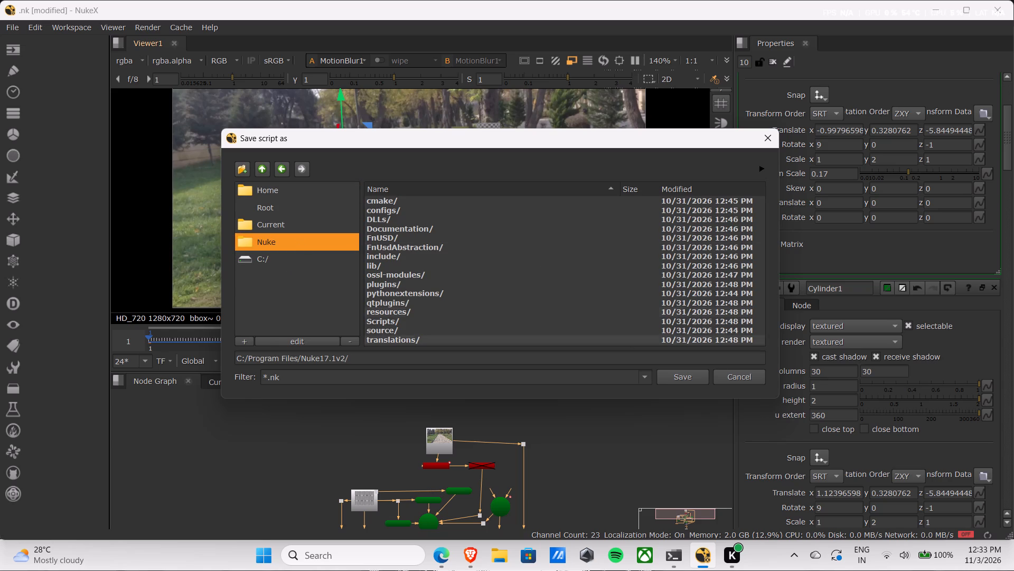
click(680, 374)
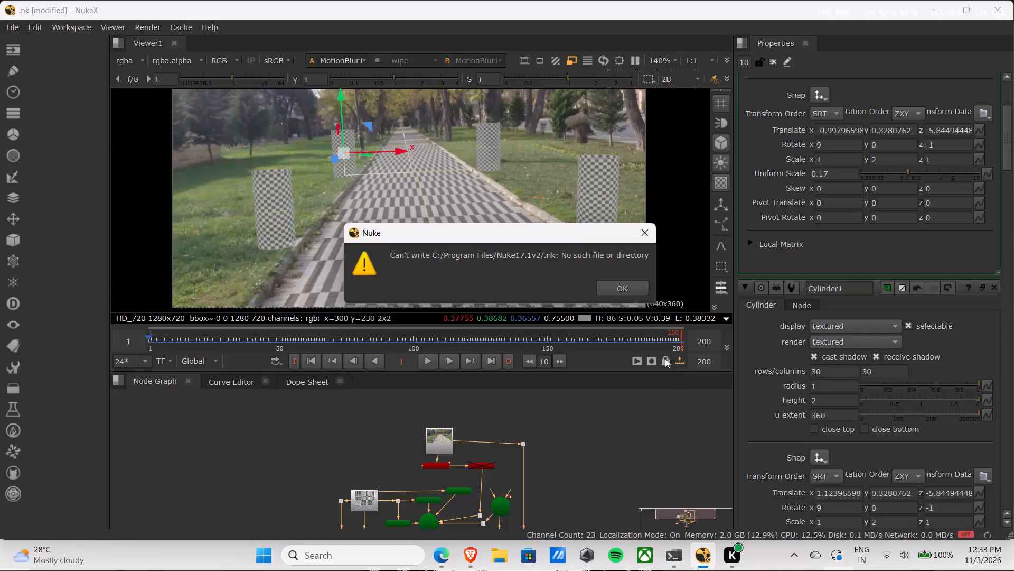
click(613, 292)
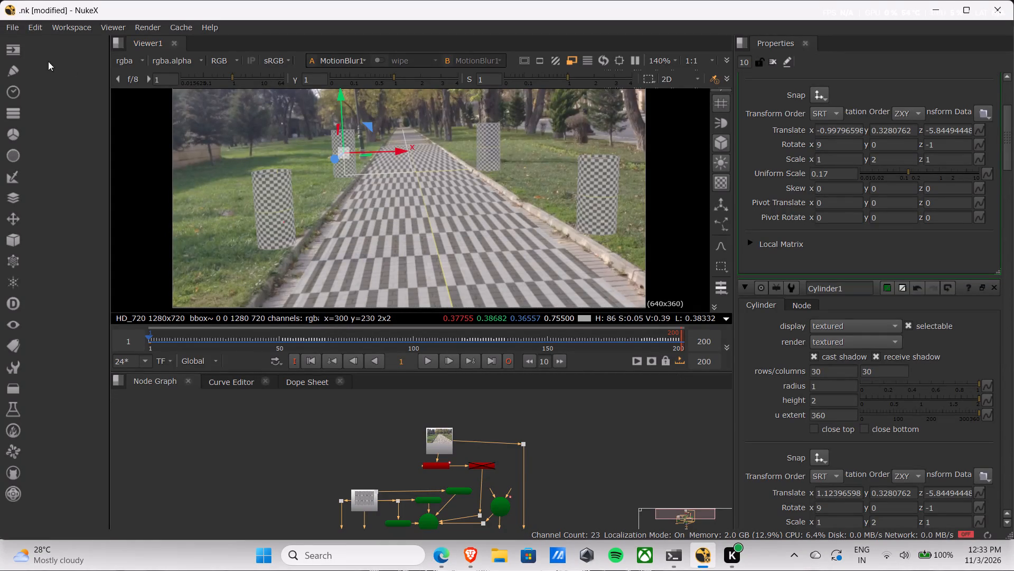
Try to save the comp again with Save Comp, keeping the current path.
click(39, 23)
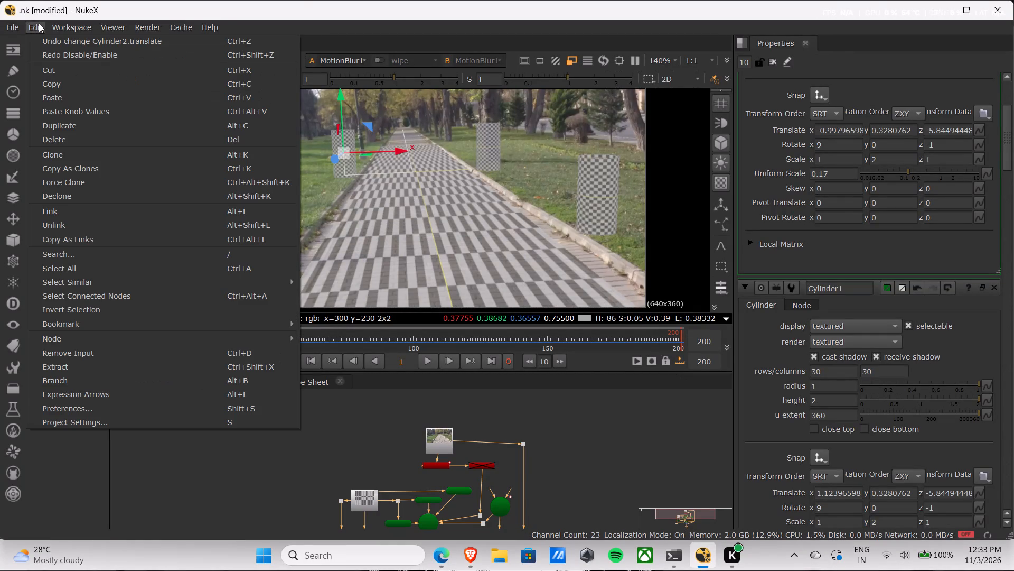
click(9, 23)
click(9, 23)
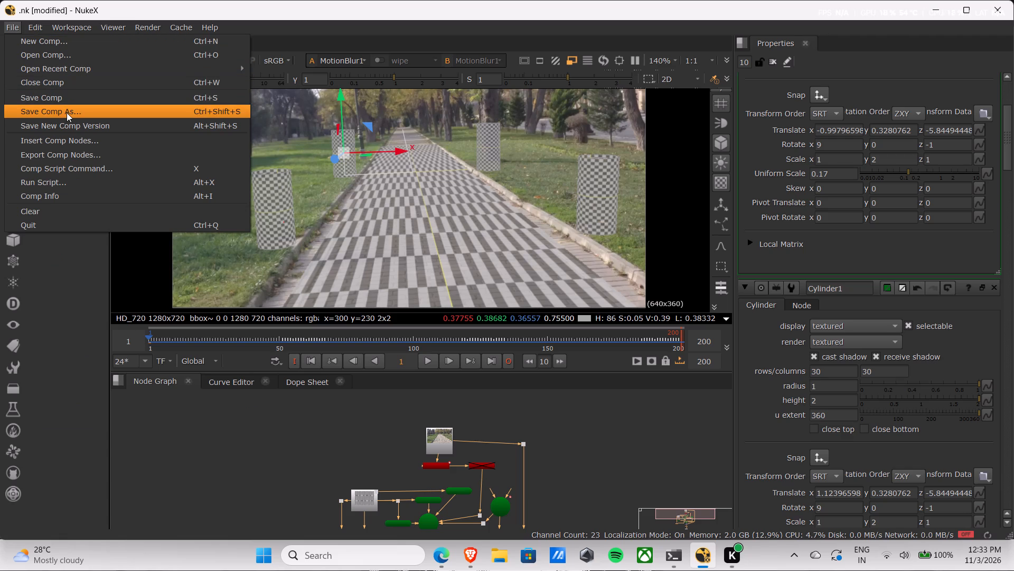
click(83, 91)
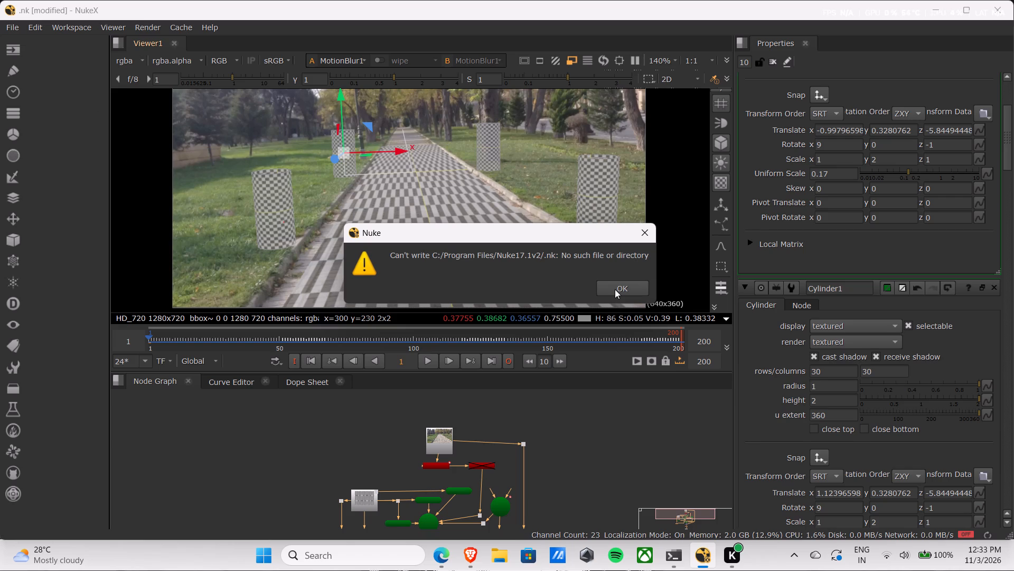
Dismiss the file-write error message.
click(615, 289)
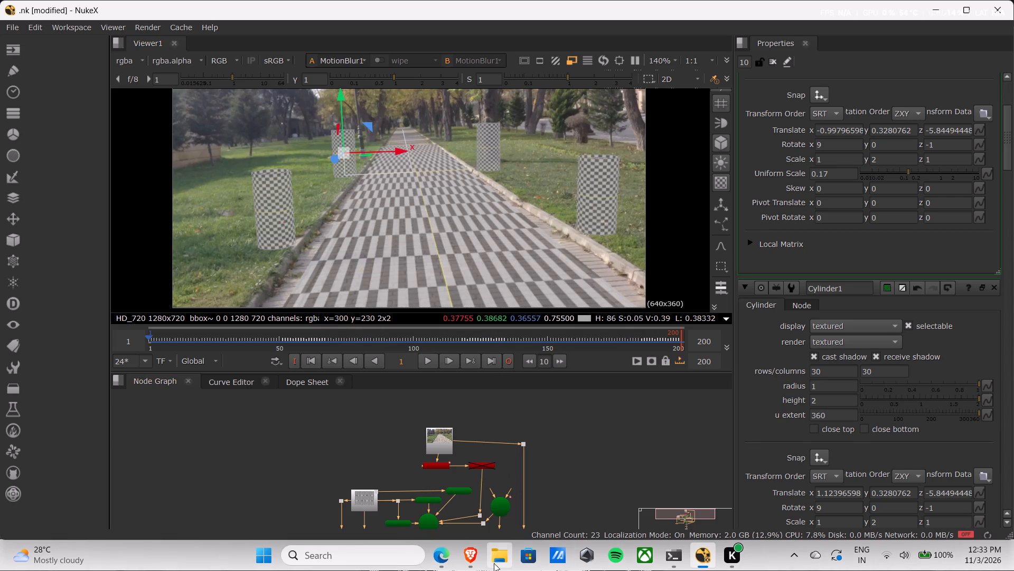
Check the available drives under This PC in File Explorer, and close the window to return to NukeX.
click(497, 564)
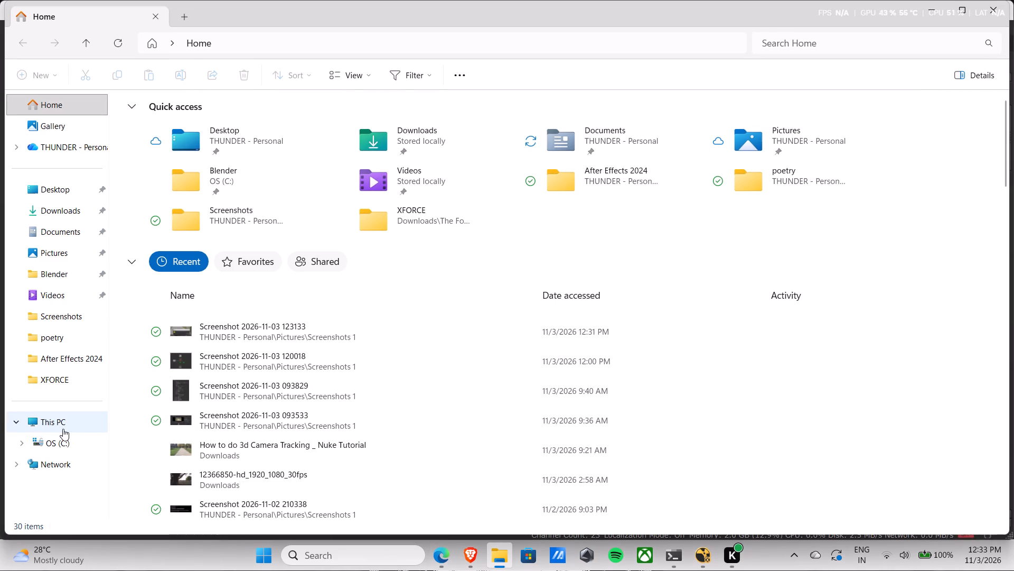
click(48, 448)
click(50, 427)
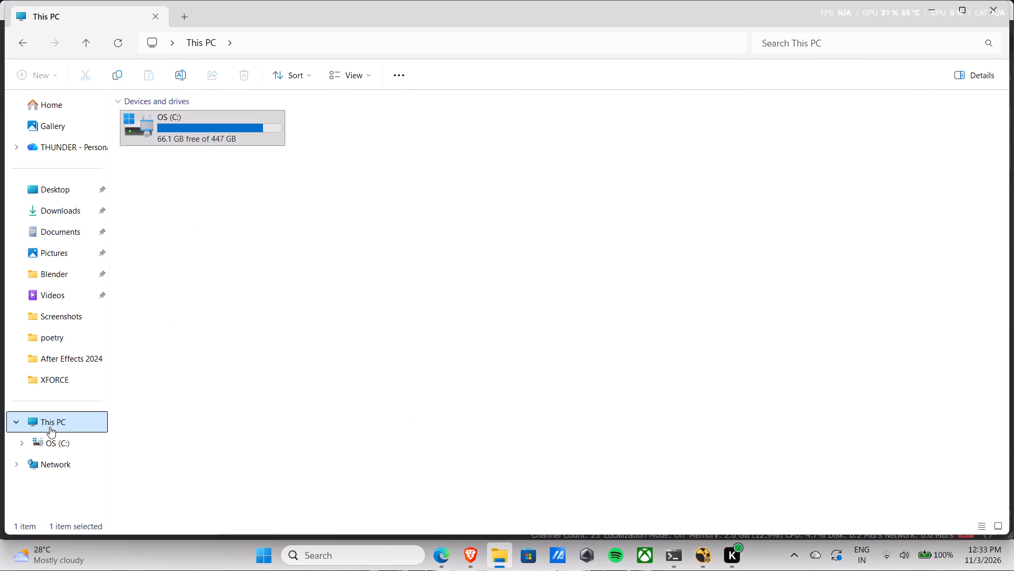
click(50, 427)
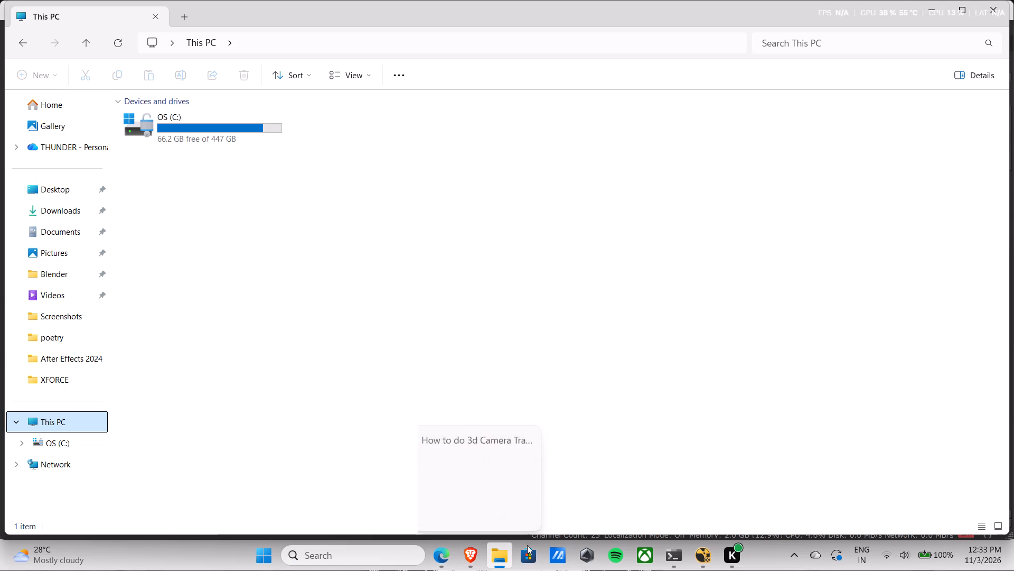
click(999, 19)
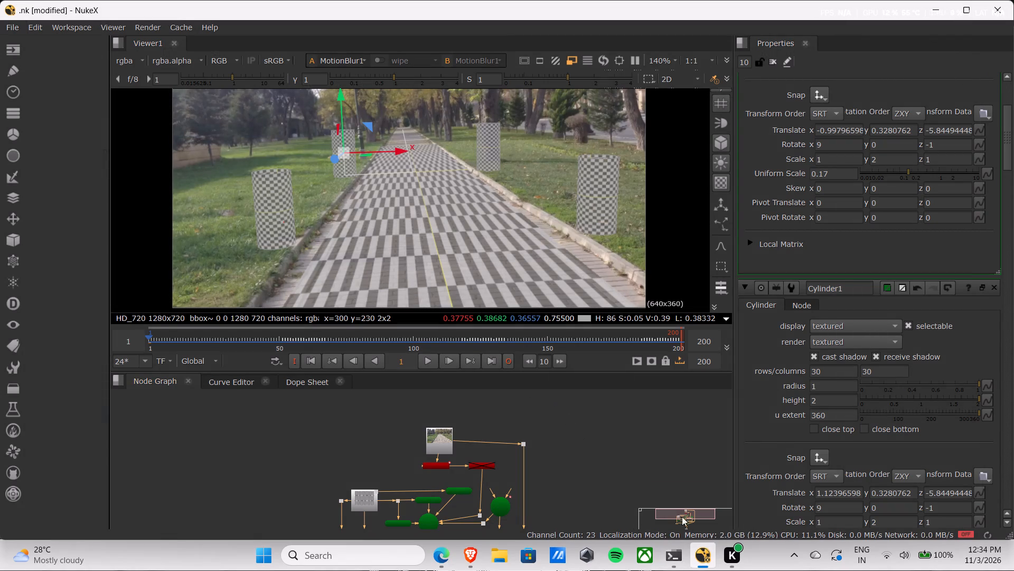
Open the Project Settings, examine the script name, project directory and frame range settings, and close them again.
click(30, 27)
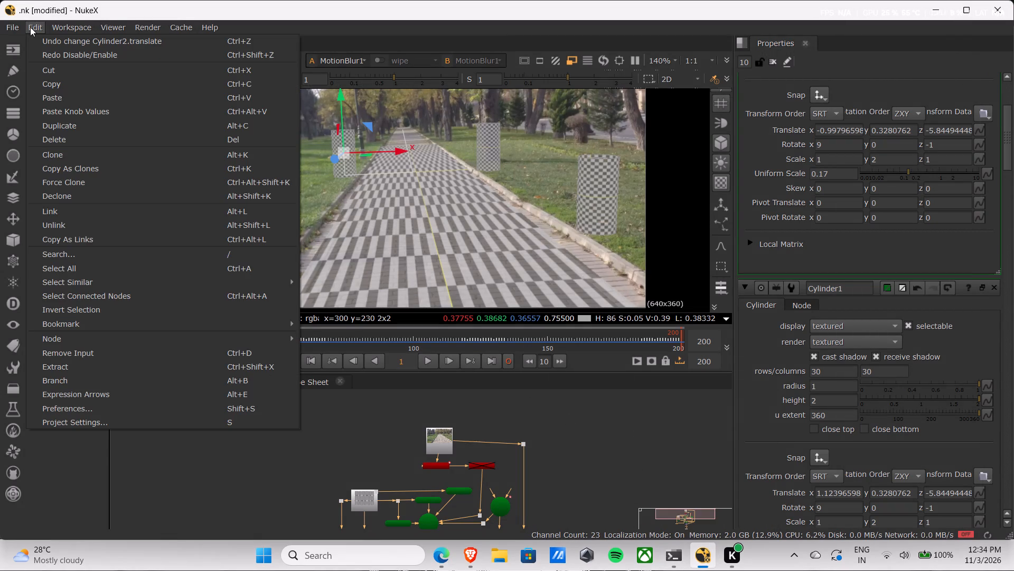
click(84, 426)
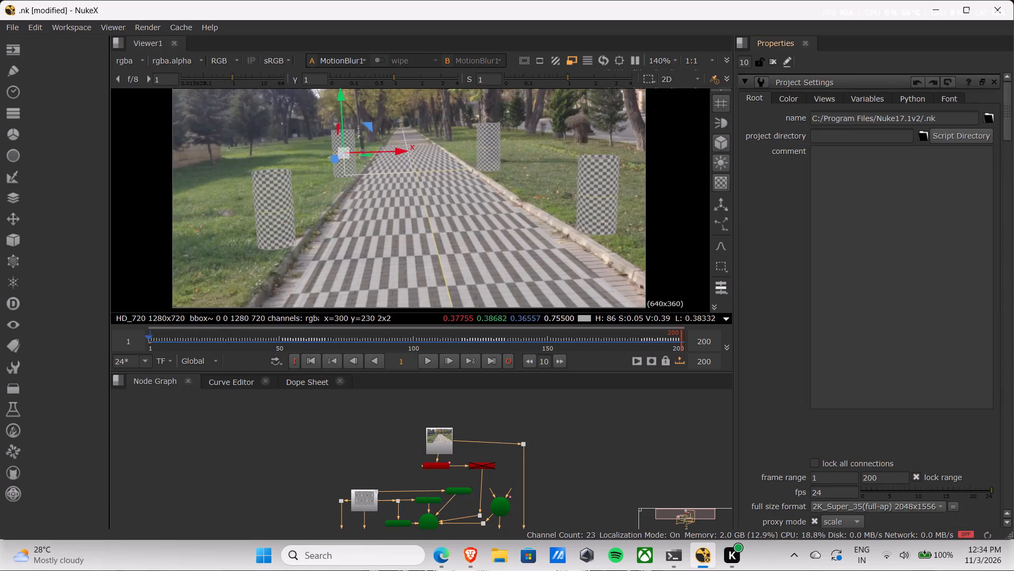
scroll(902, 258, down, 3)
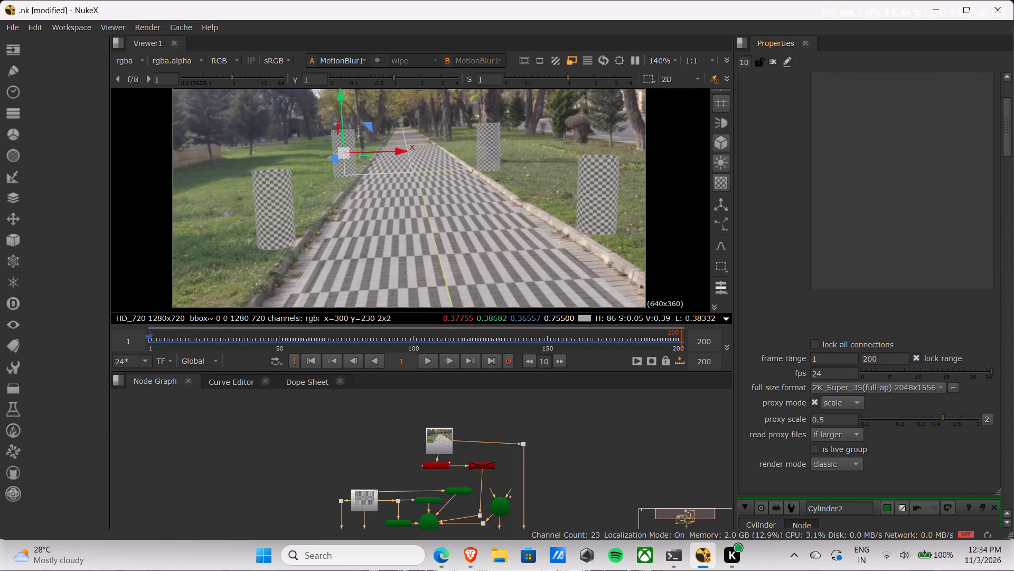
scroll(902, 258, down, 7)
scroll(902, 258, up, 3)
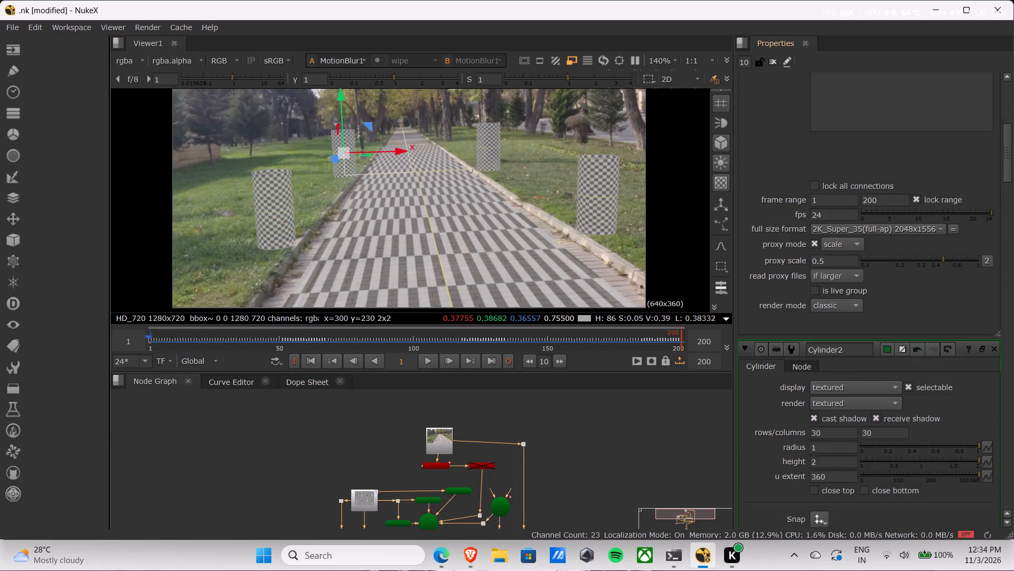
scroll(902, 258, up, 11)
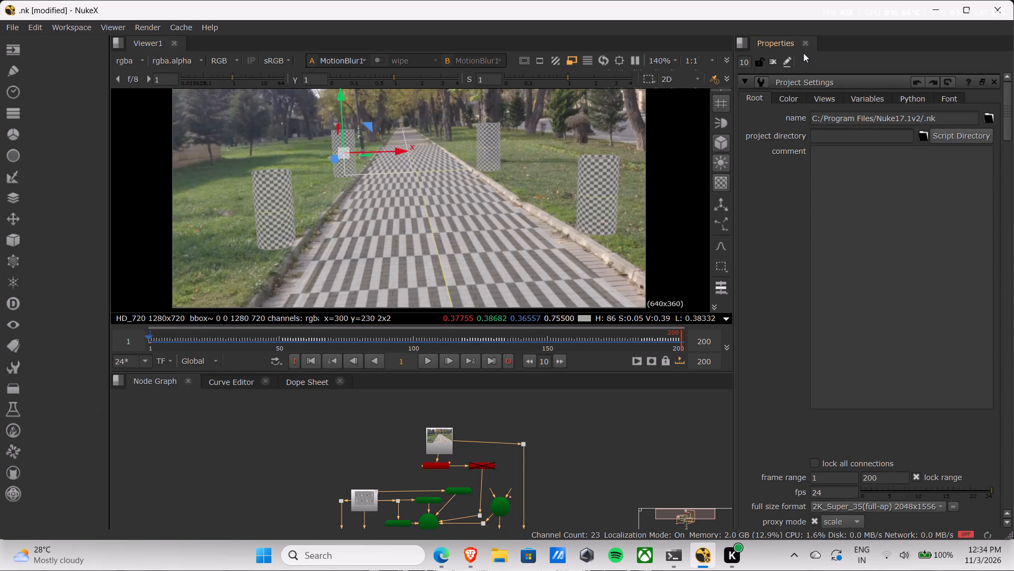
click(994, 81)
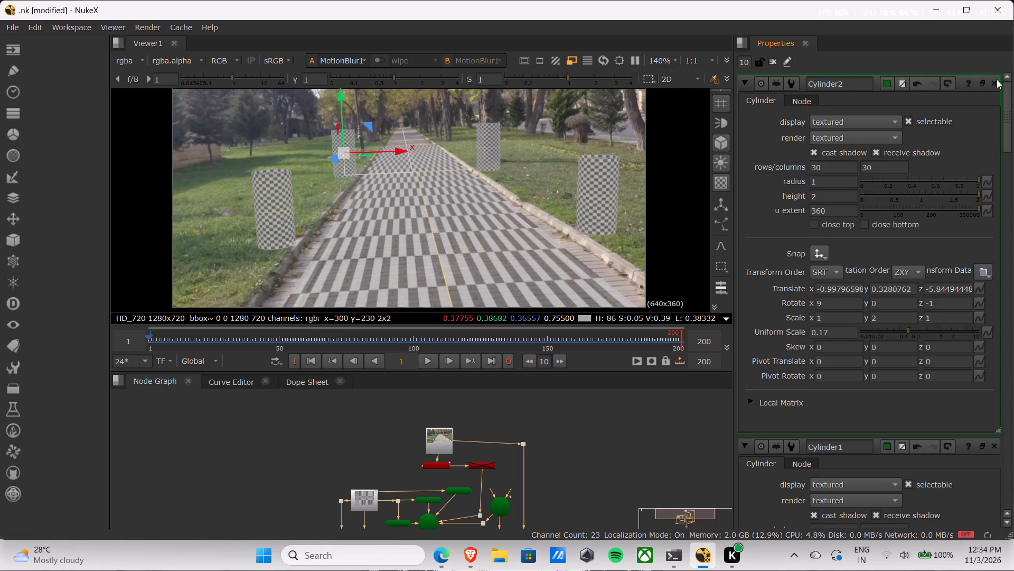
Close the top three node property panels, starting with Cylinder2 and Cylinder1.
click(997, 79)
click(997, 79)
click(997, 79)
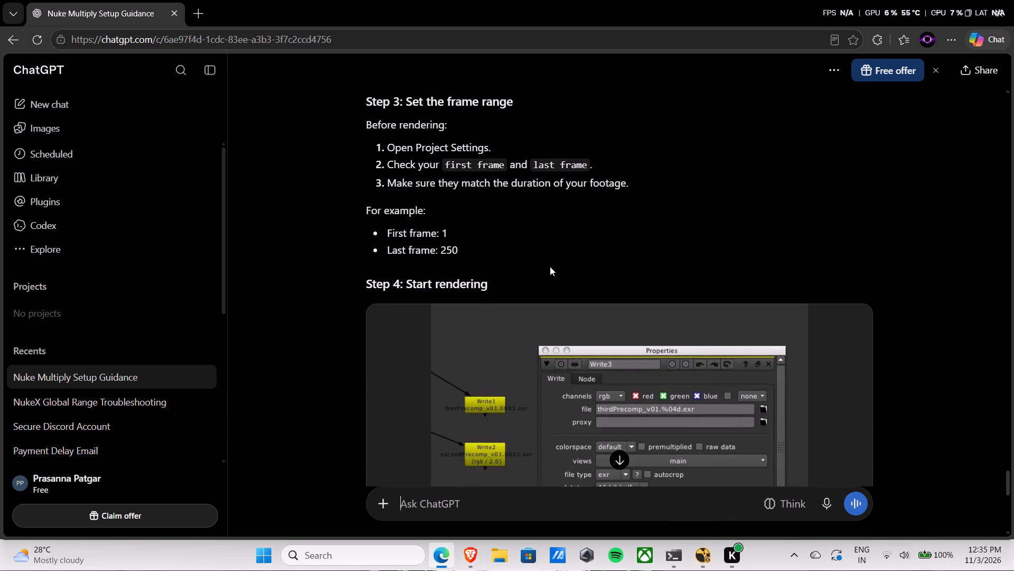
scroll(550, 266, down, 2)
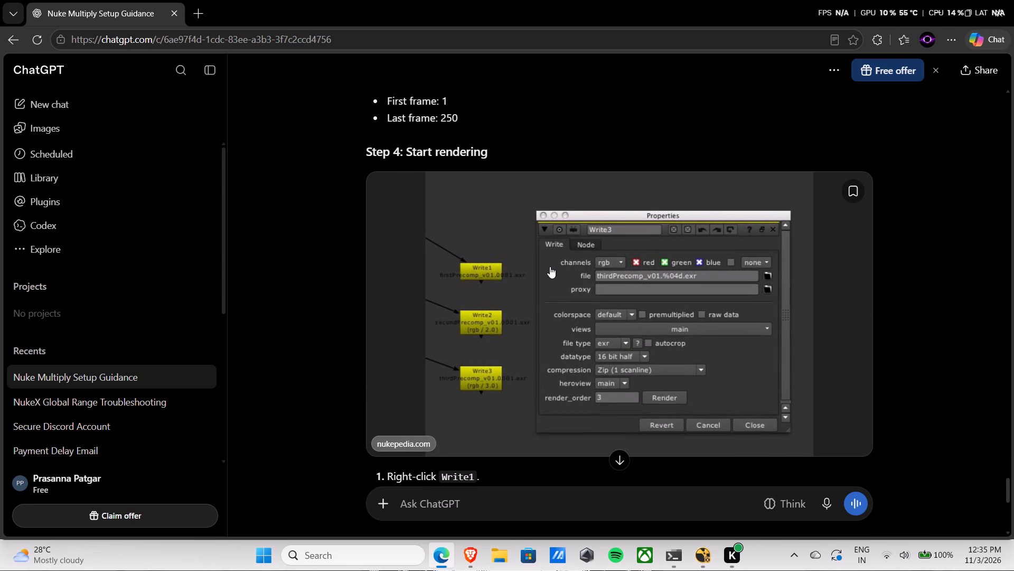
scroll(550, 266, down, 3)
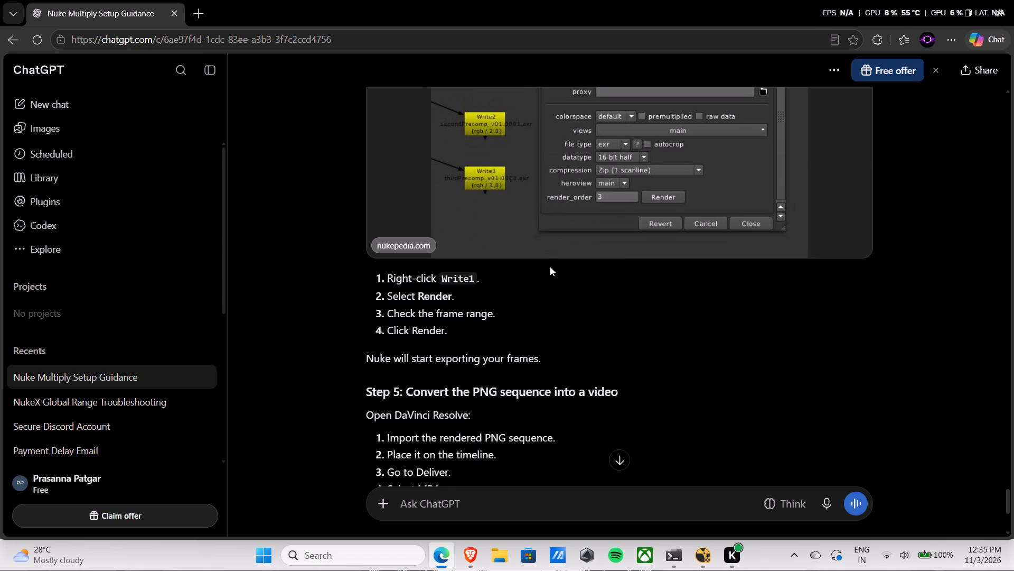
scroll(550, 266, down, 3)
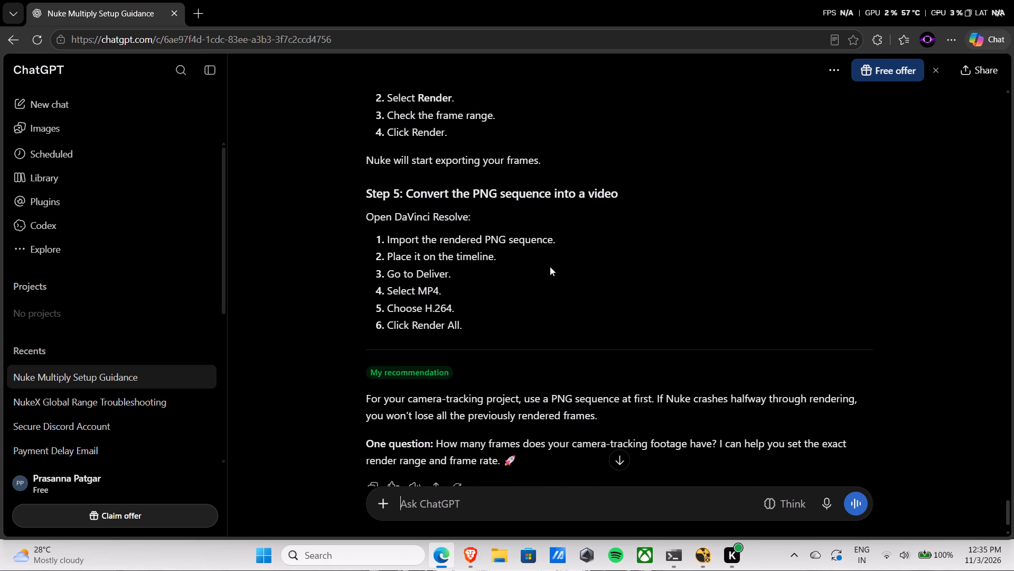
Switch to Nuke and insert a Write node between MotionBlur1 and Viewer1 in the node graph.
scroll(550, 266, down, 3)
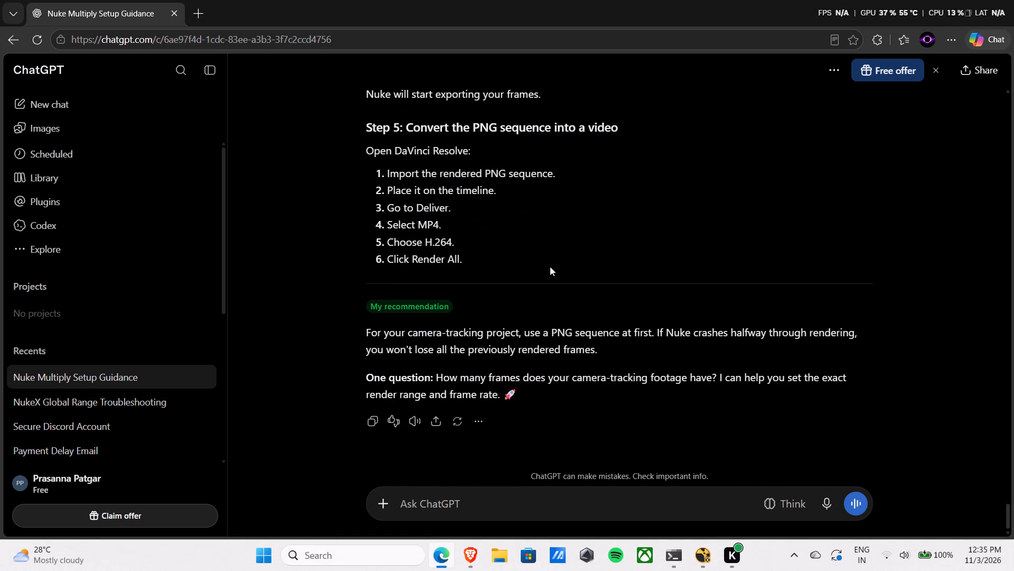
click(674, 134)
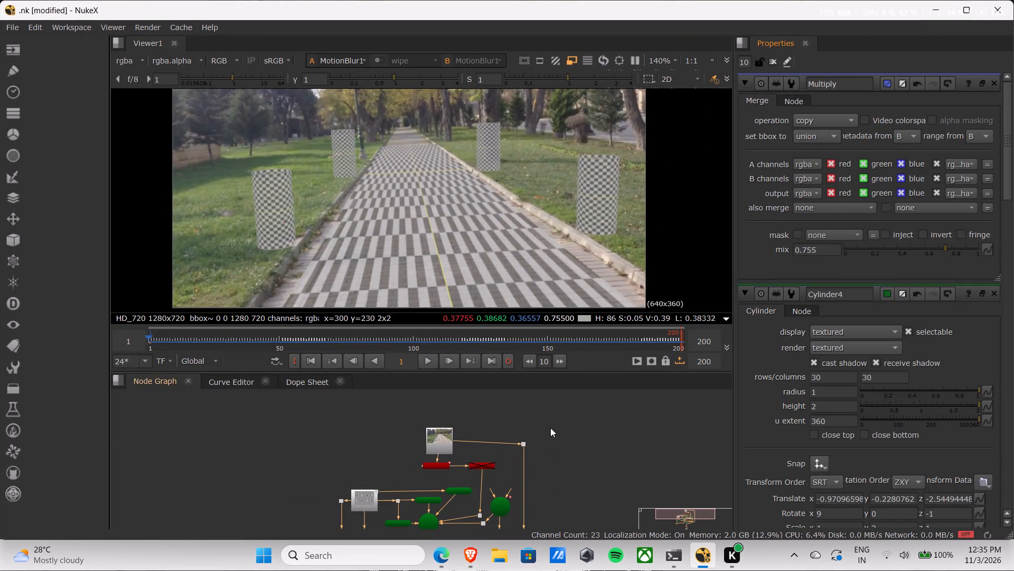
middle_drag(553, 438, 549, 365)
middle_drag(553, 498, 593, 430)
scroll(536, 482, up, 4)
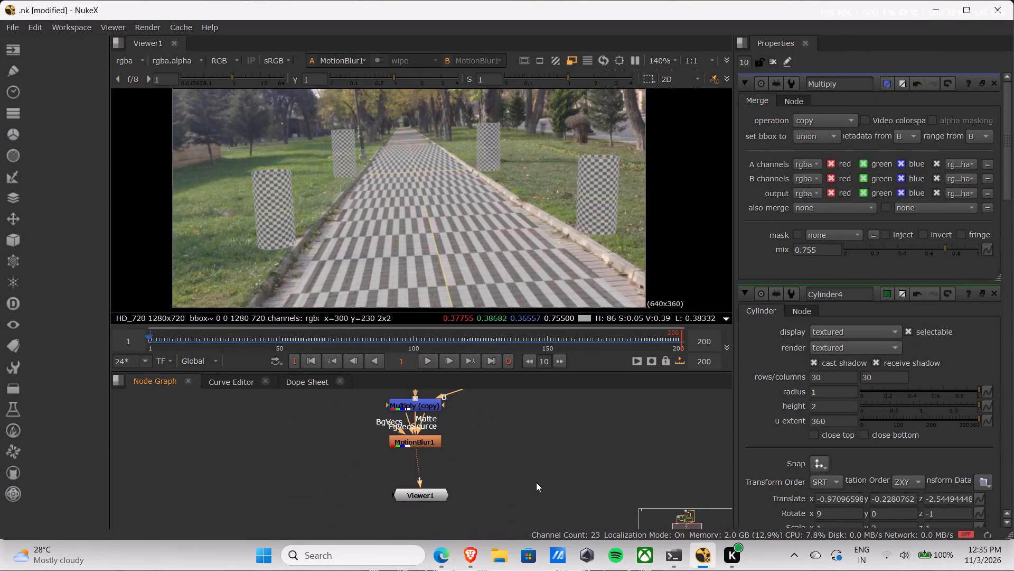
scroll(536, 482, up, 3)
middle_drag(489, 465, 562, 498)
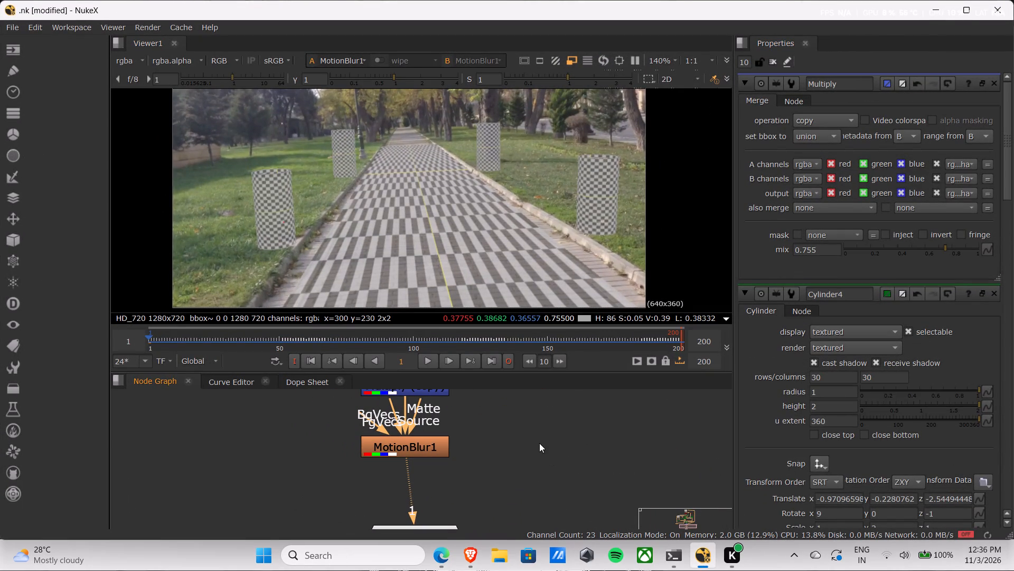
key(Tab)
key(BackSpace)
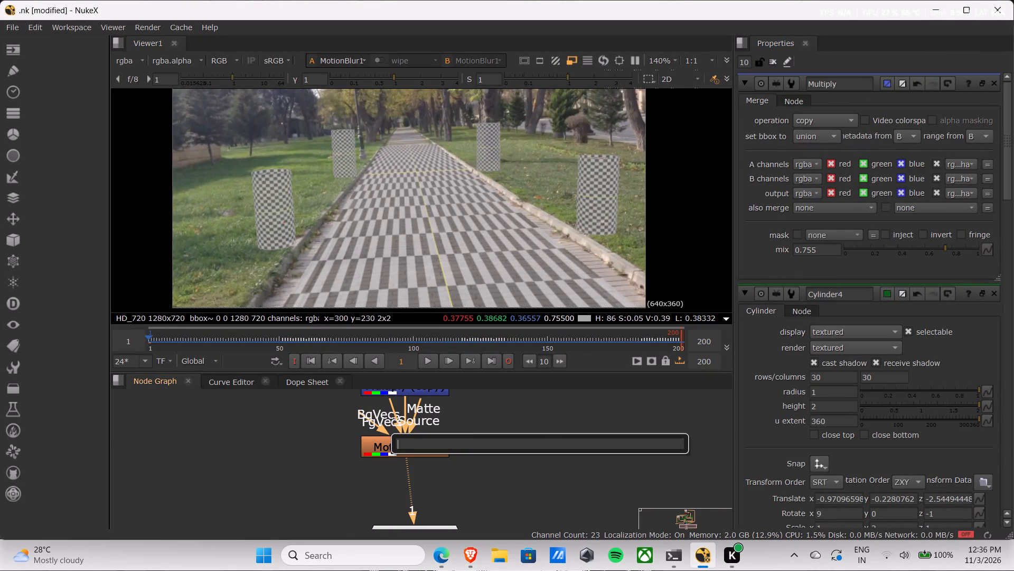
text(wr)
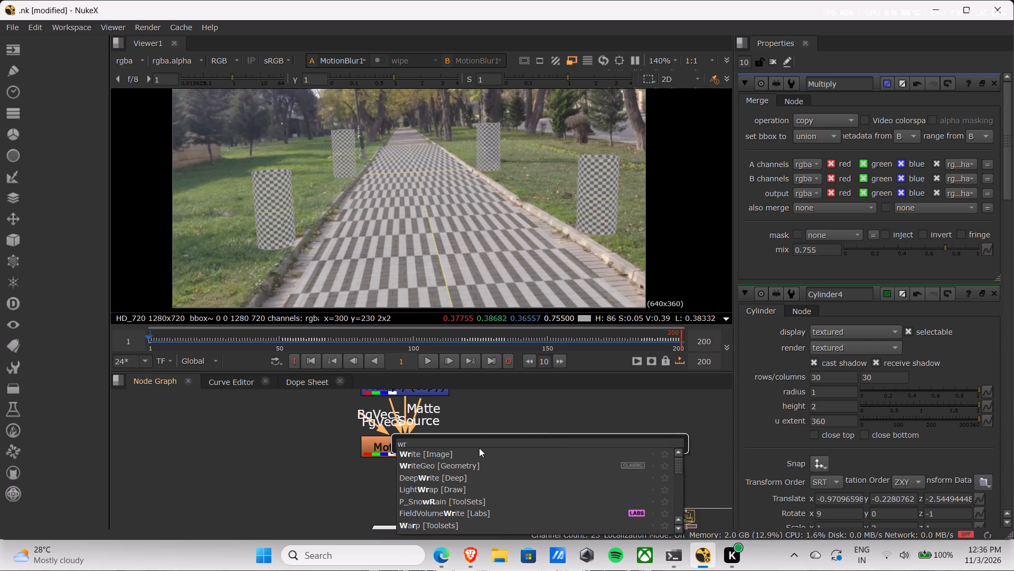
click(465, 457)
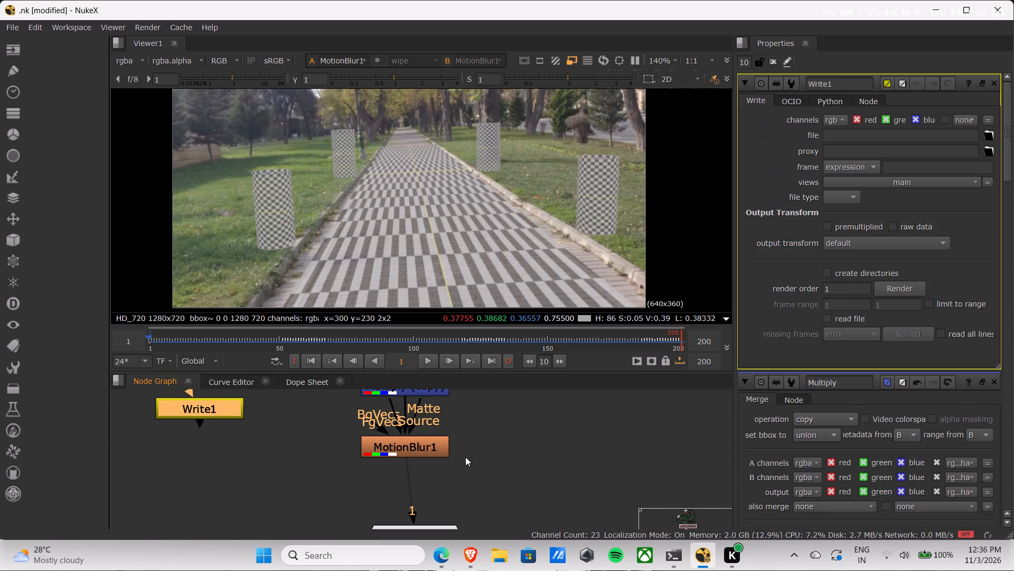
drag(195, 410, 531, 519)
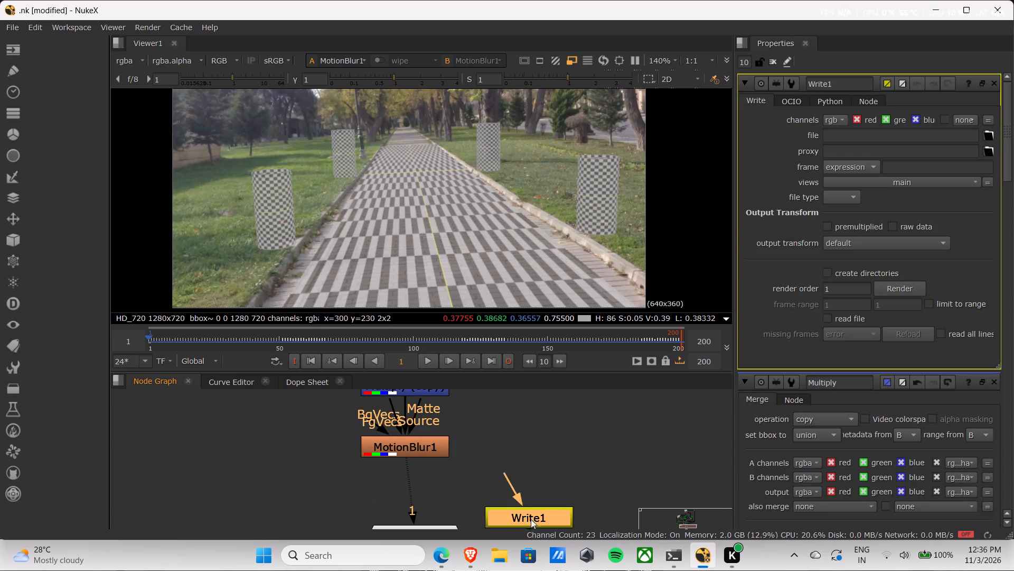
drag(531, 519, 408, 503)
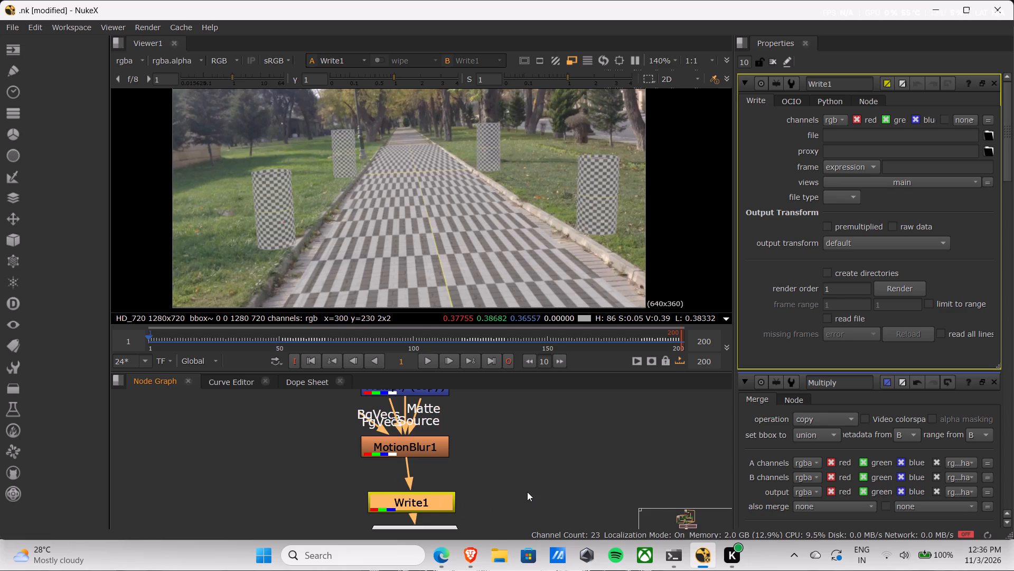
Examine the Write1 node's frame mode, views, file type and output transform options, keeping the output transform at default.
double_click(446, 505)
click(858, 162)
click(858, 162)
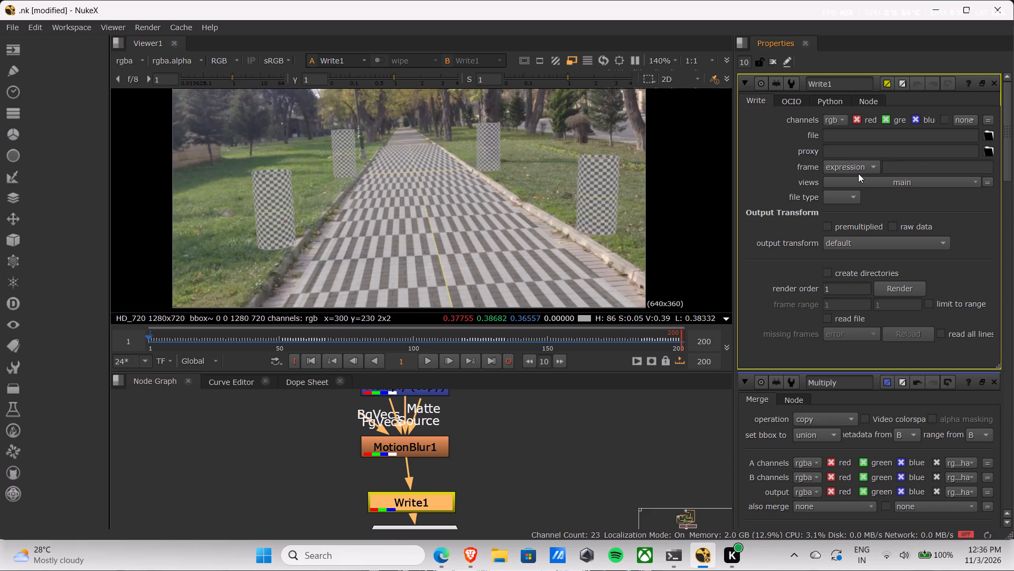
click(863, 164)
click(862, 164)
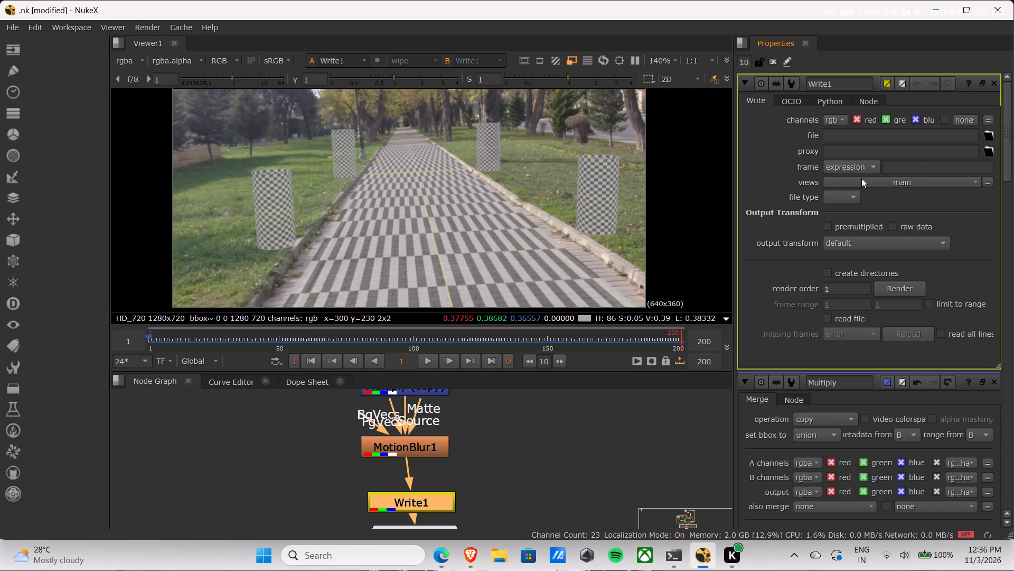
click(861, 181)
click(861, 181)
click(848, 199)
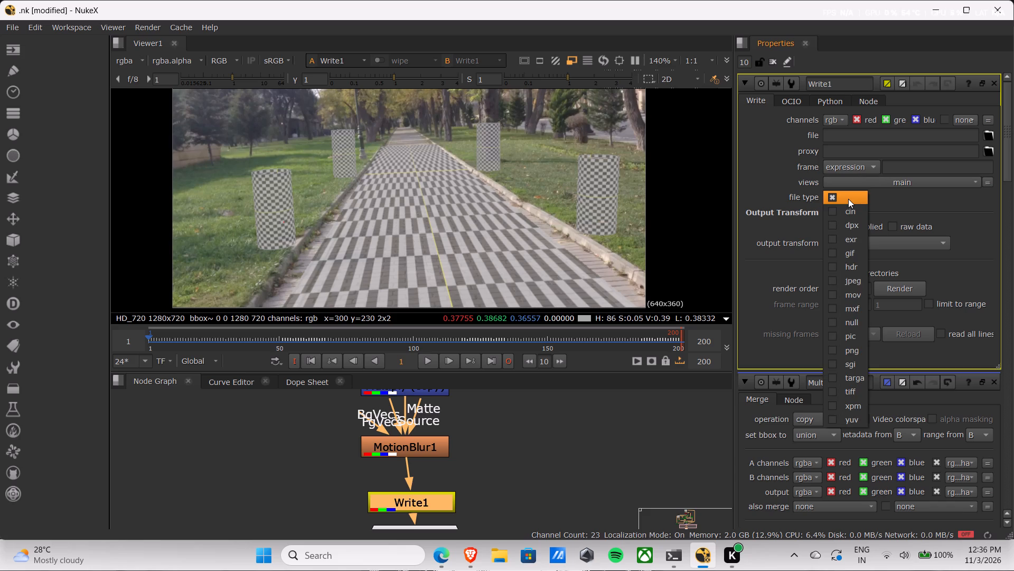
click(848, 199)
click(849, 242)
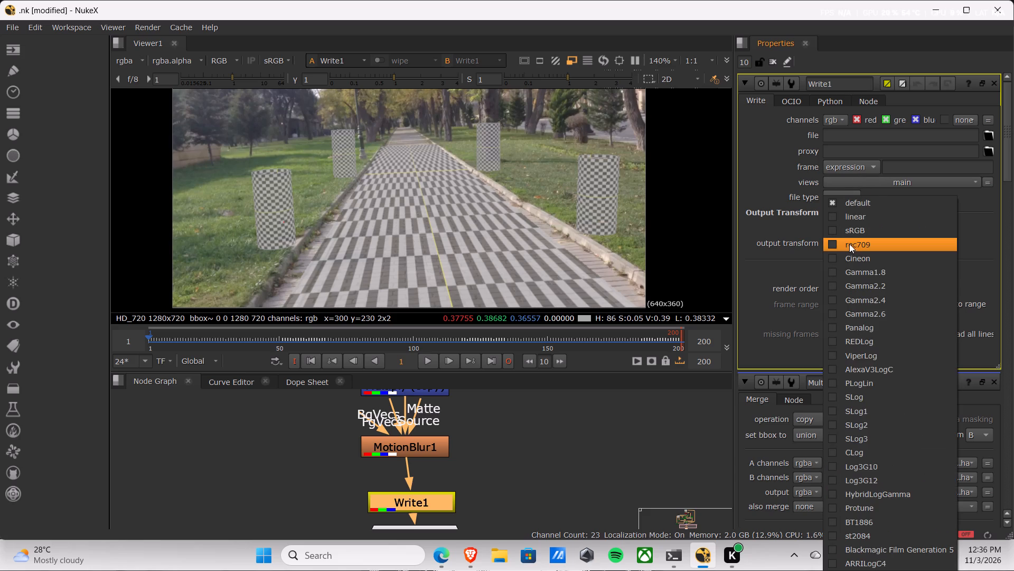
scroll(868, 283, down, 4)
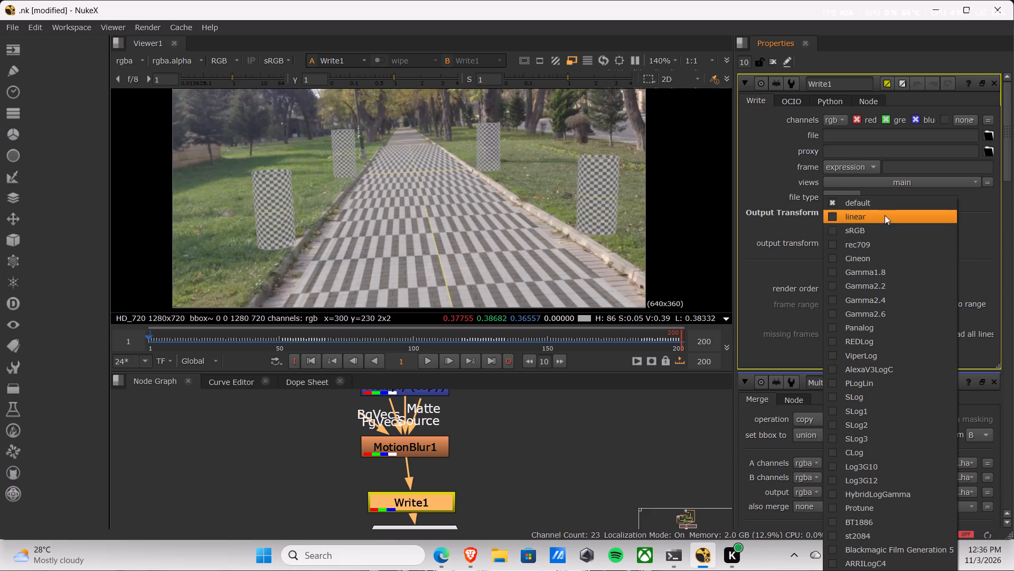
click(882, 200)
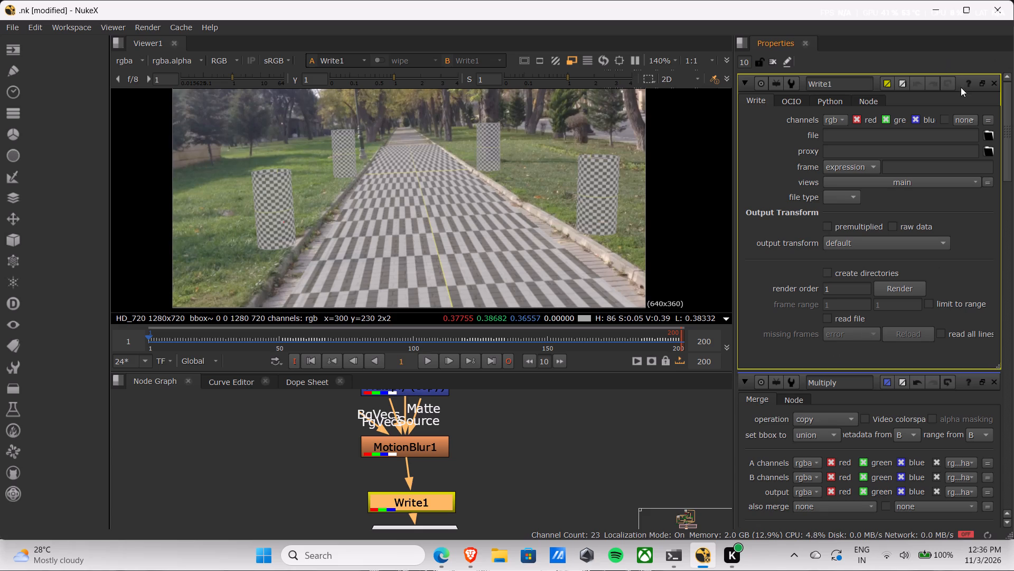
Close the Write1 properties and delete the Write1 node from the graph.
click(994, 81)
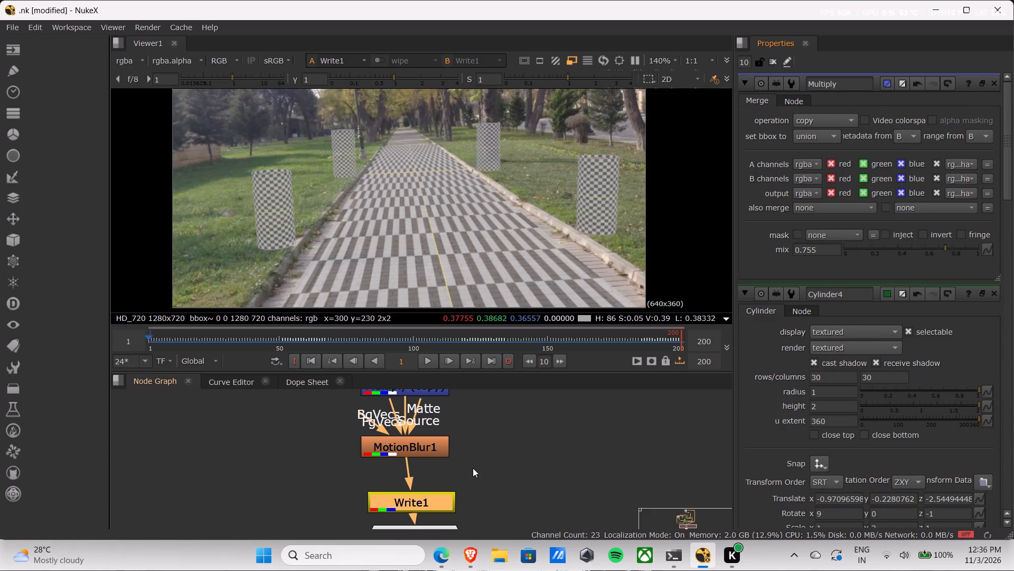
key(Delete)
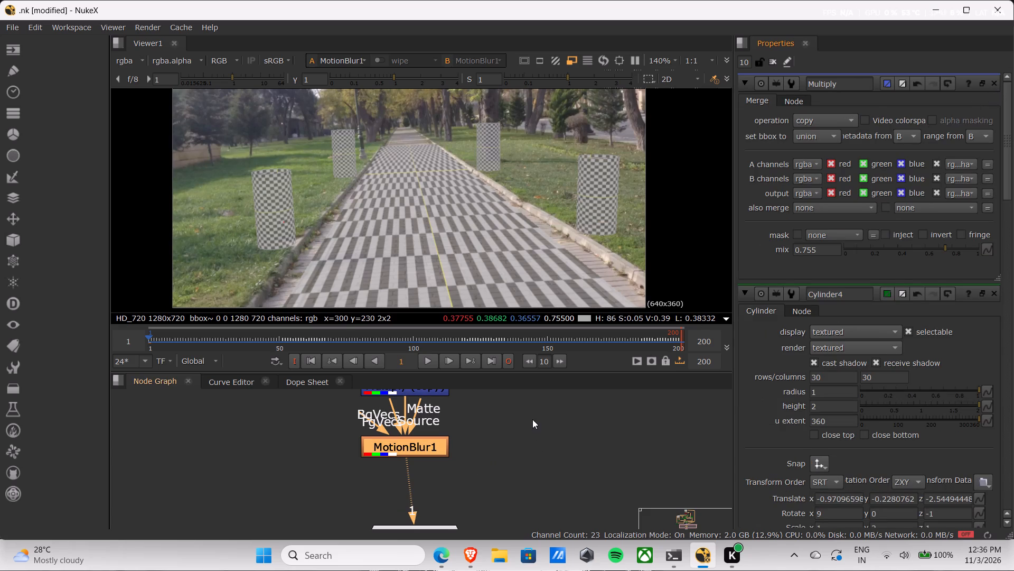
click(447, 559)
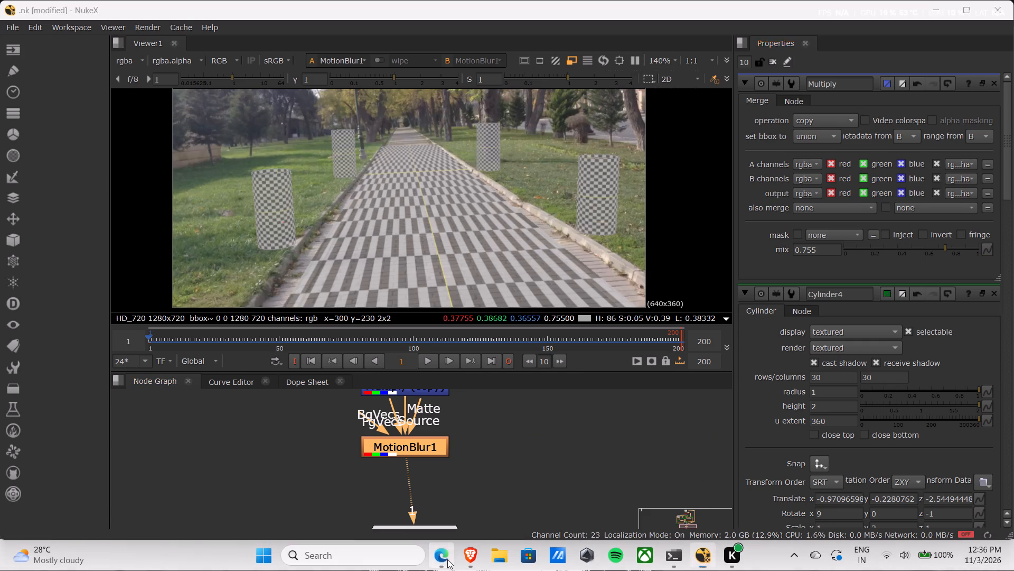
scroll(621, 284, up, 5)
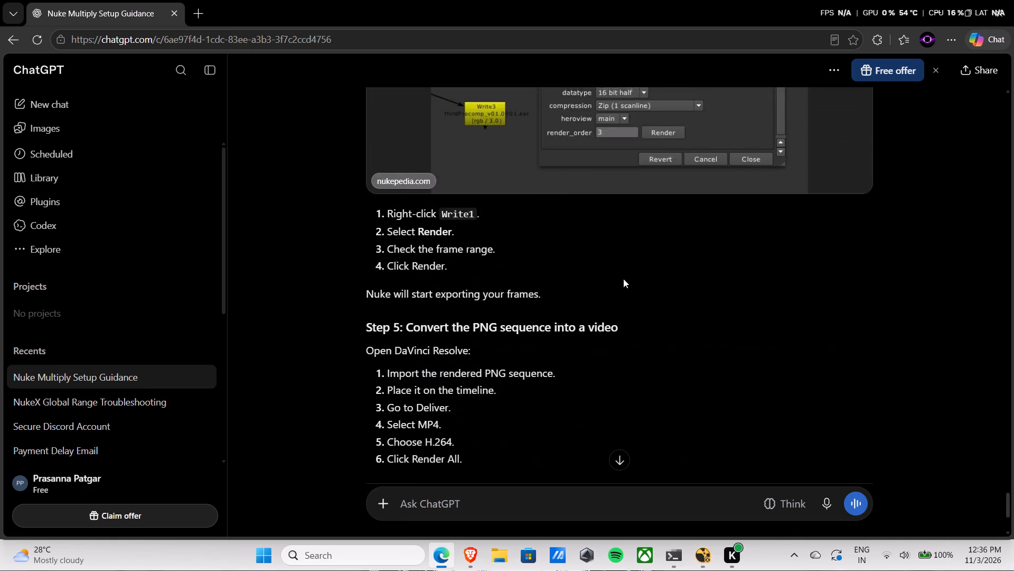
scroll(623, 279, up, 1)
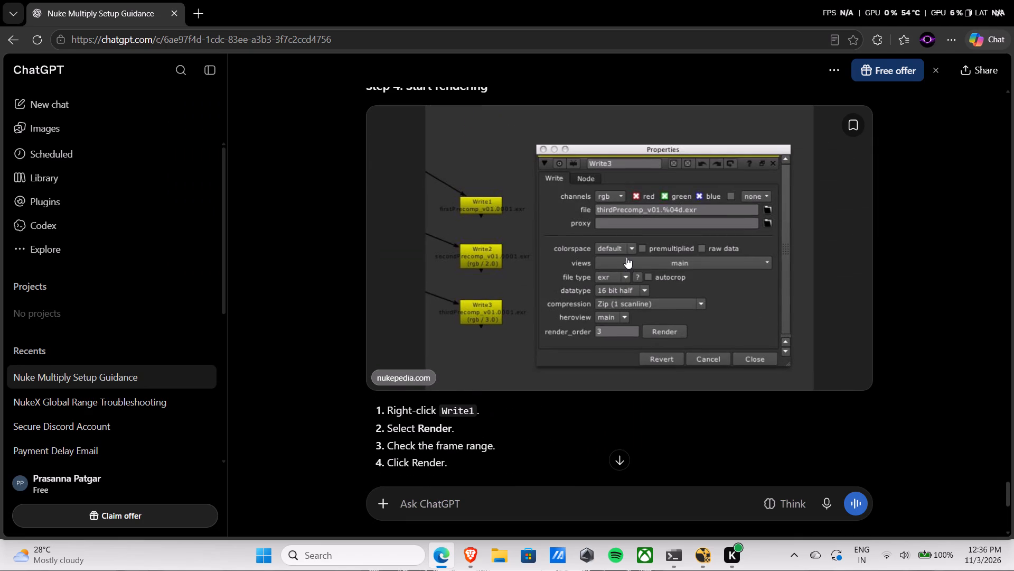
scroll(626, 259, up, 6)
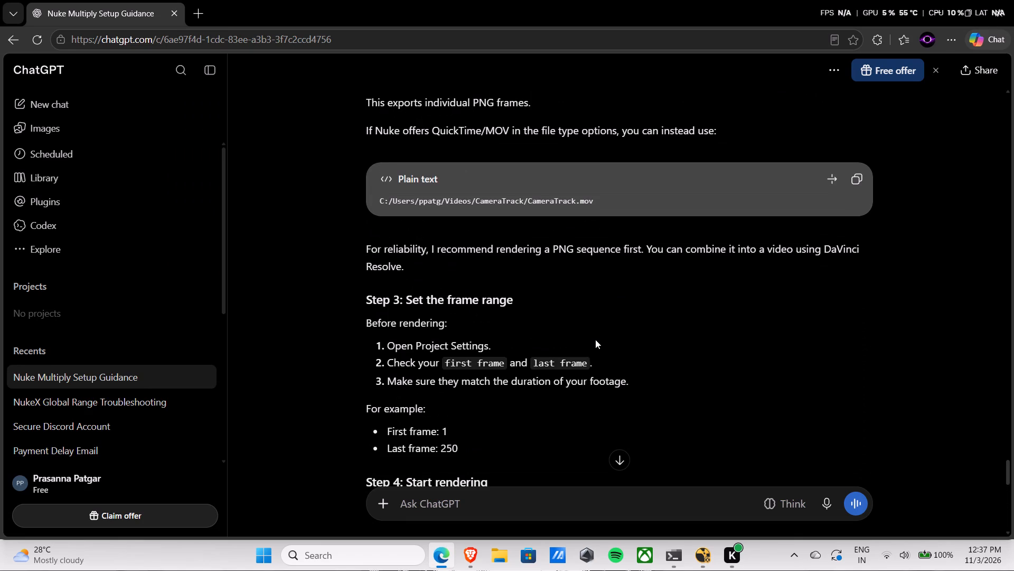
scroll(540, 464, up, 2)
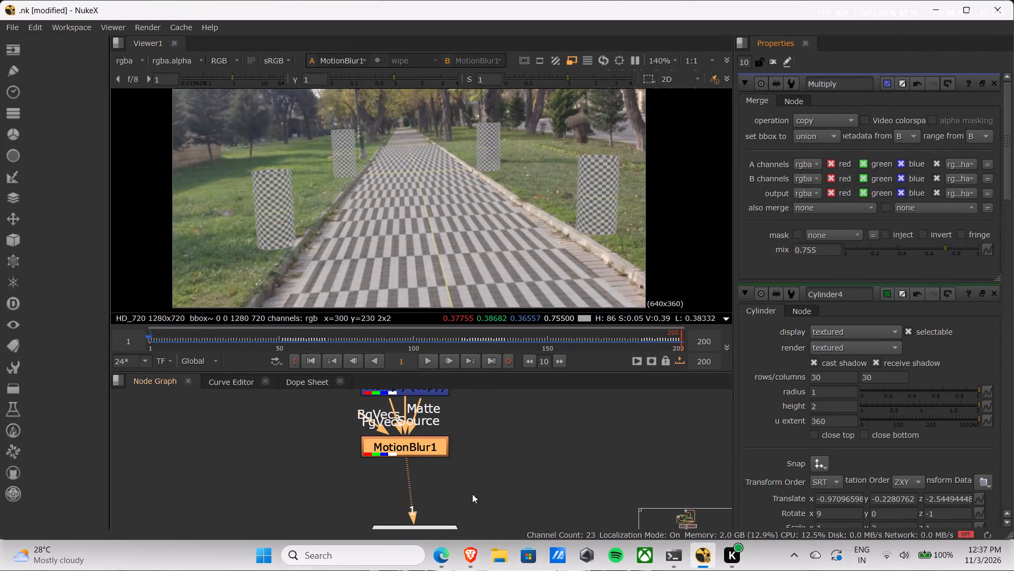
click(472, 490)
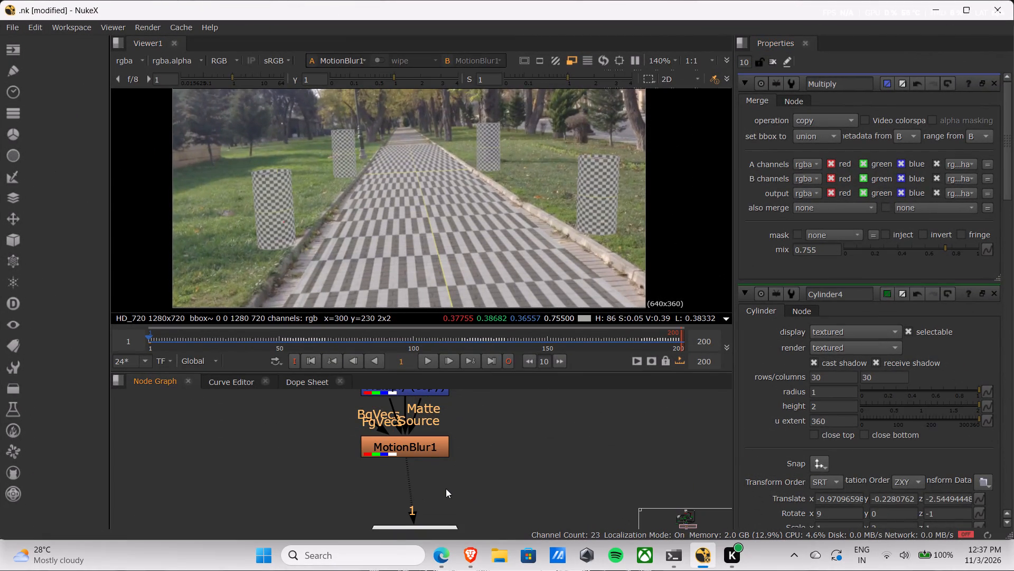
key(Tab)
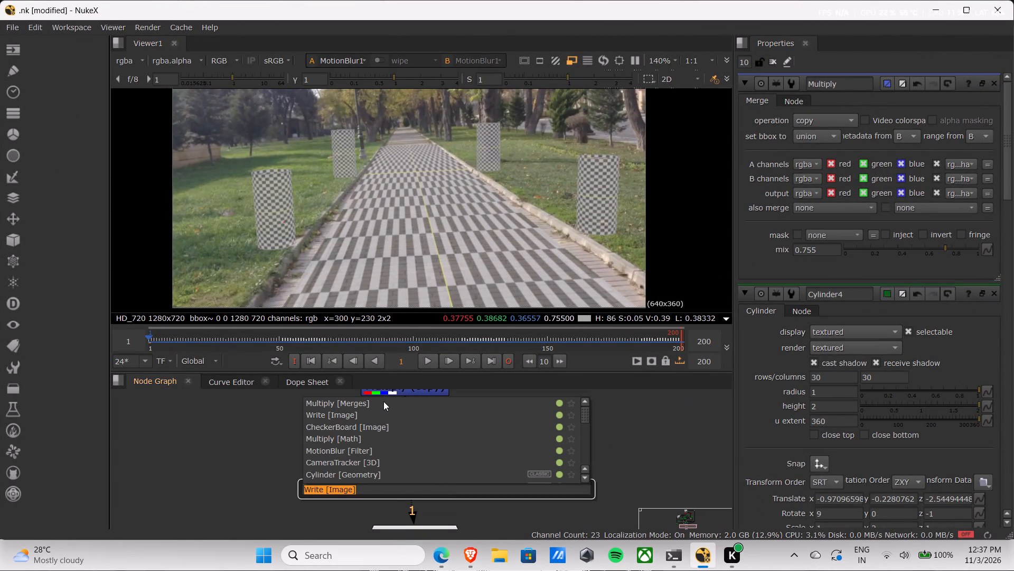
click(383, 413)
drag(470, 485, 422, 493)
drag(422, 493, 381, 469)
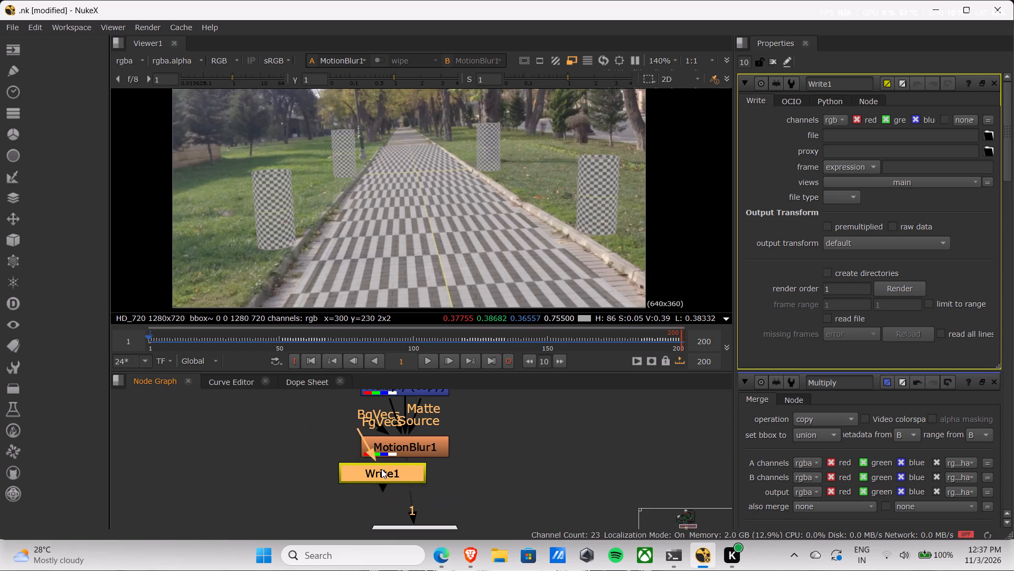
drag(381, 469, 407, 484)
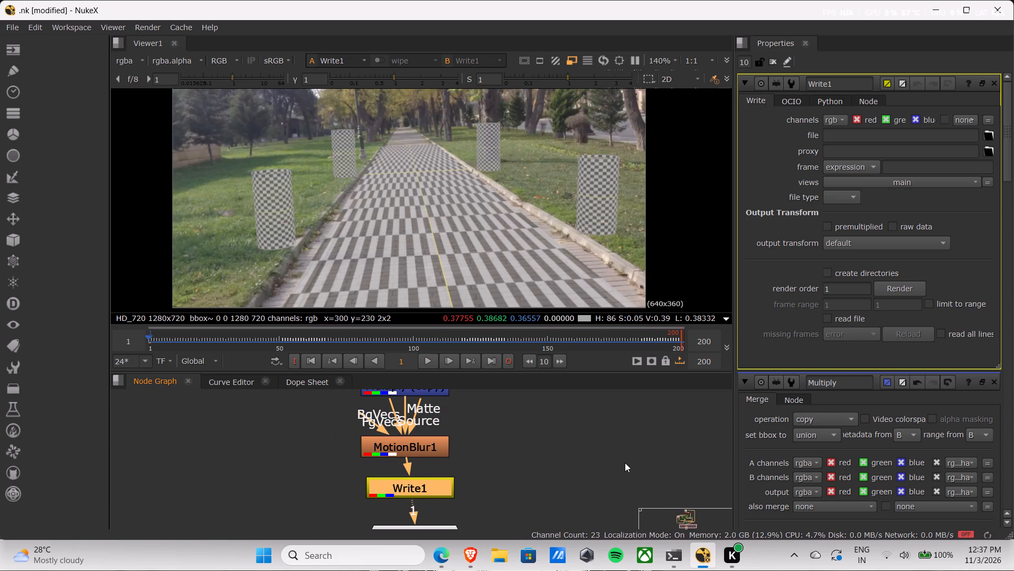
Examine the Write1 node's frame mode and file type options and its OCIO, Python and Node settings.
click(850, 168)
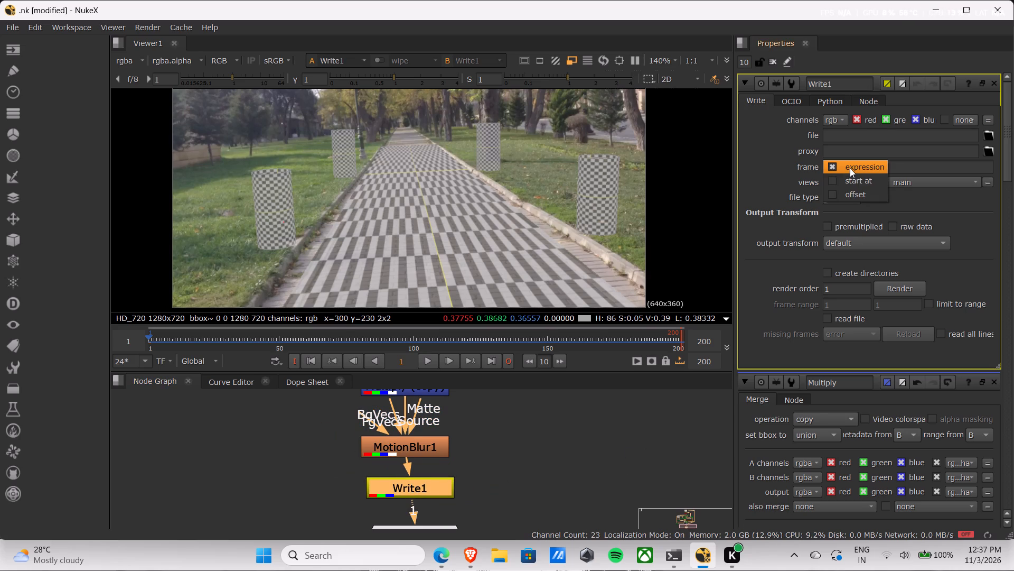
click(850, 168)
click(847, 192)
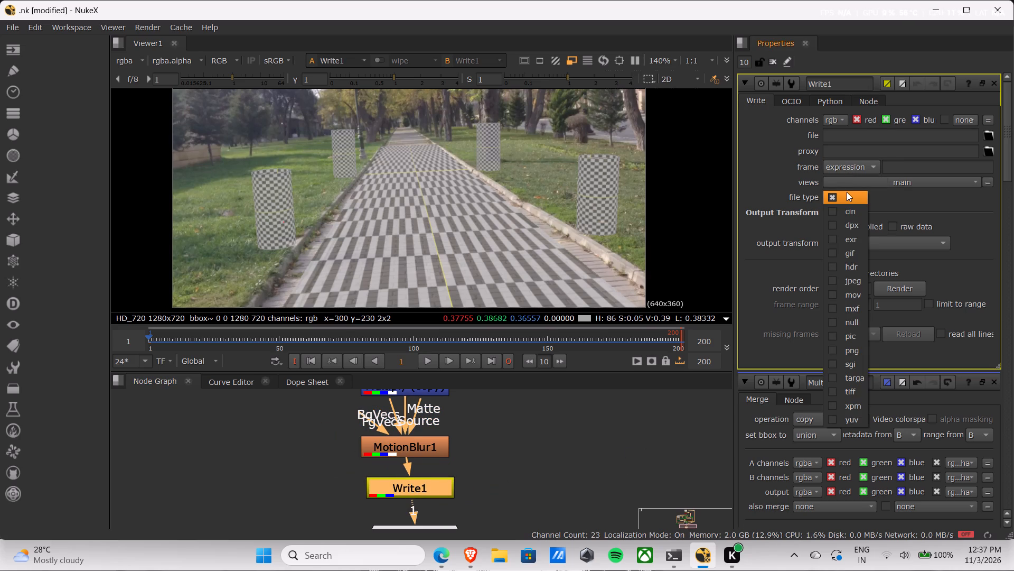
click(847, 192)
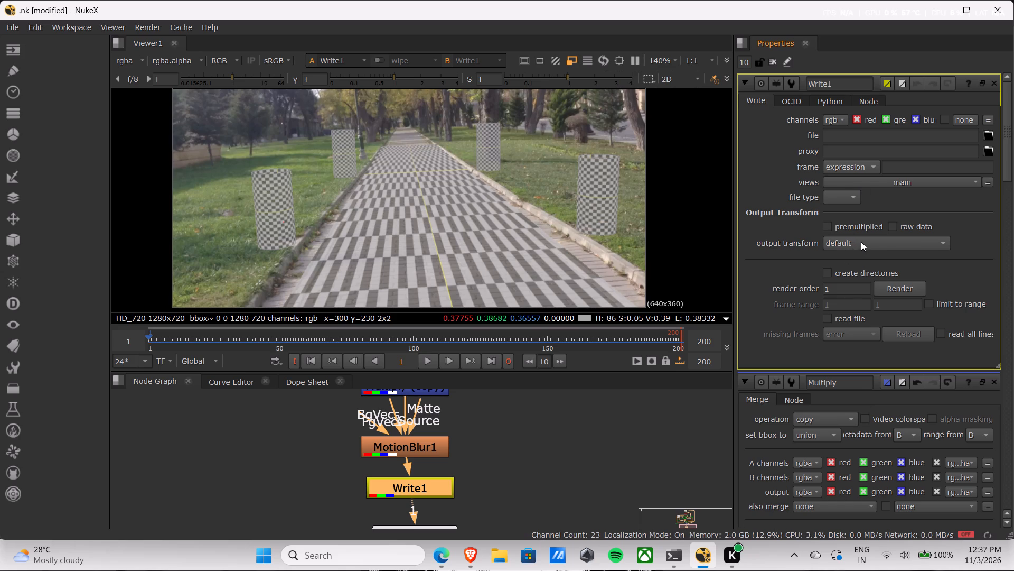
click(787, 102)
click(829, 99)
click(874, 99)
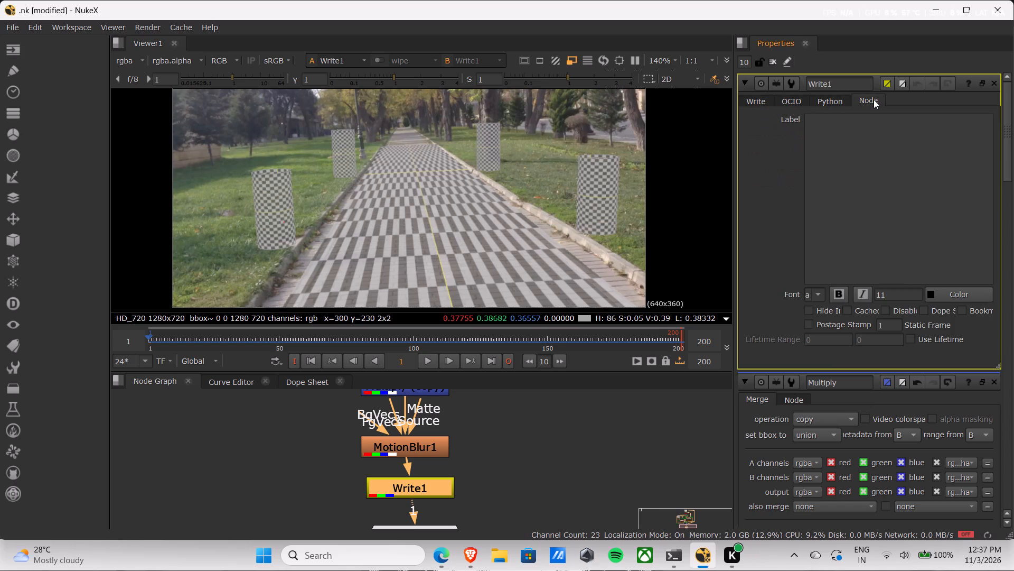
click(760, 97)
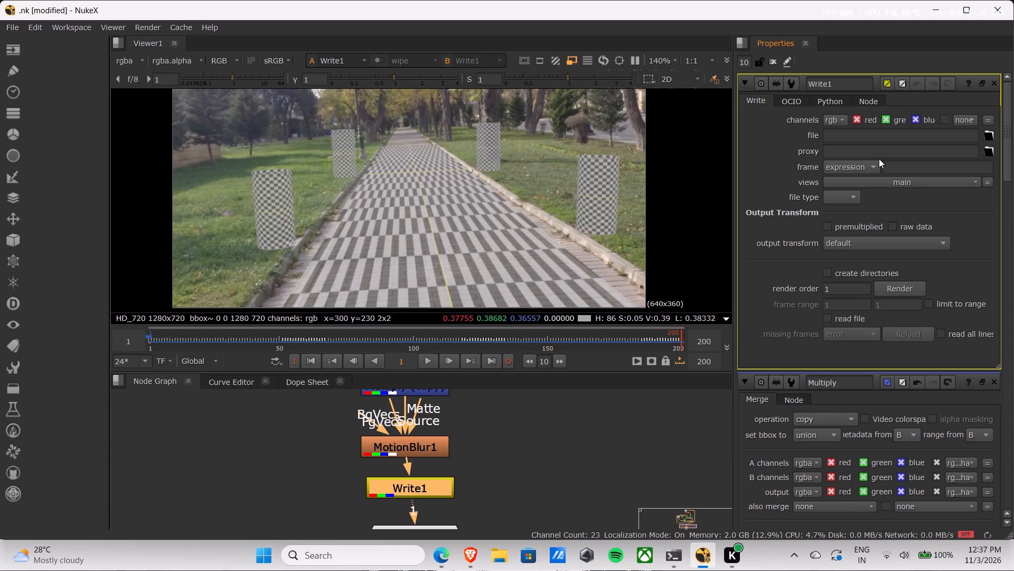
double_click(851, 160)
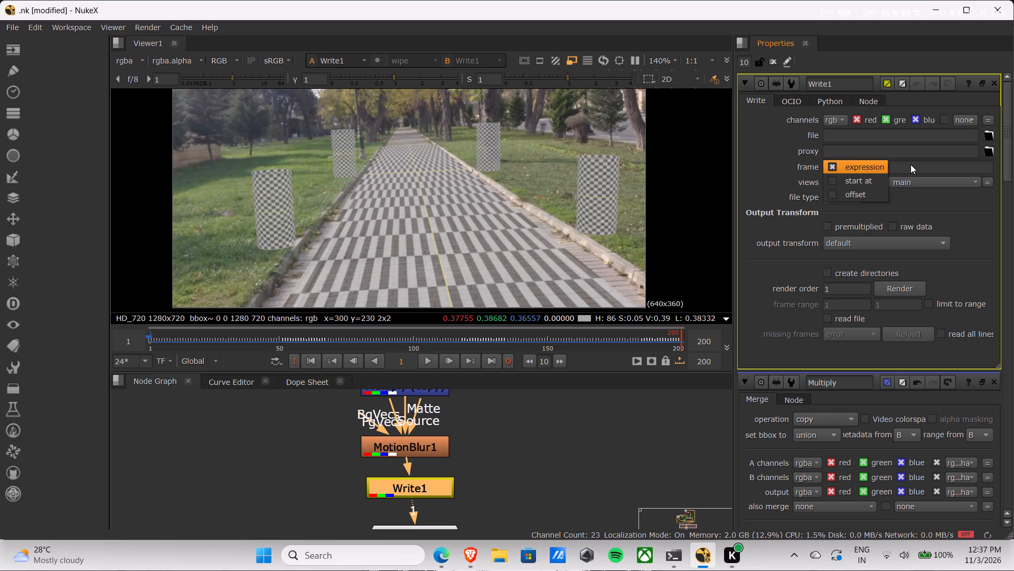
click(918, 164)
click(899, 185)
click(905, 181)
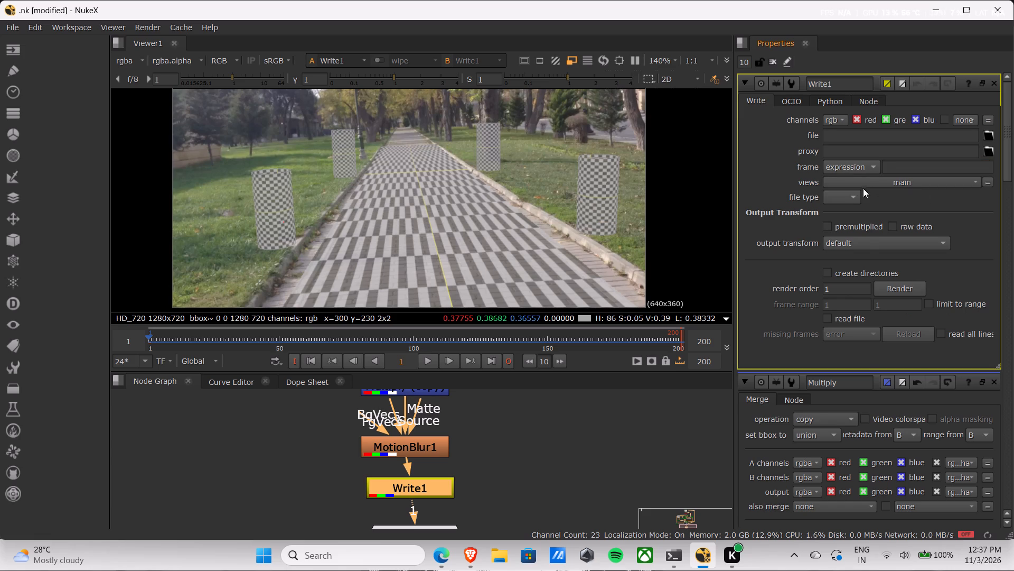
click(833, 197)
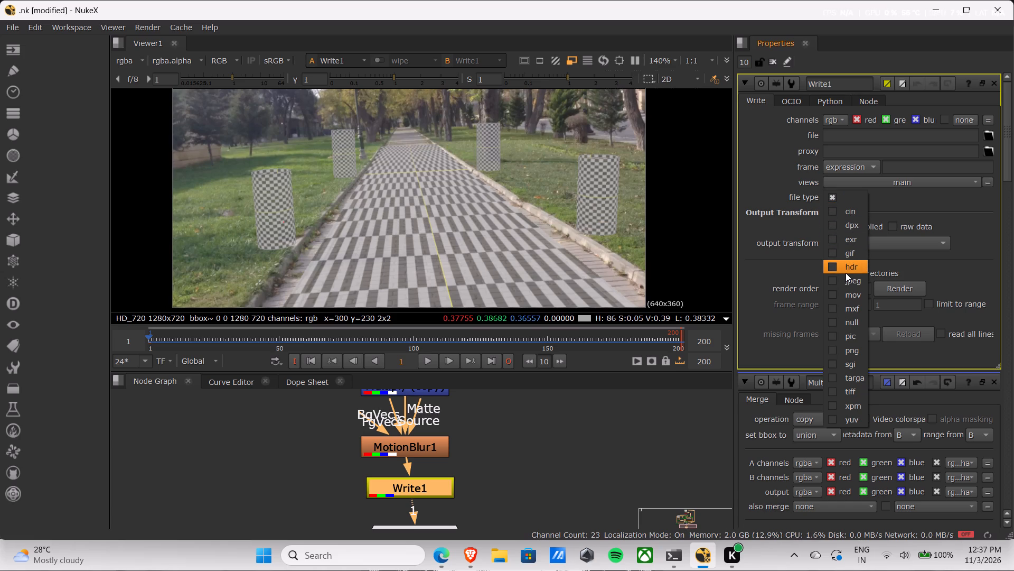
click(832, 194)
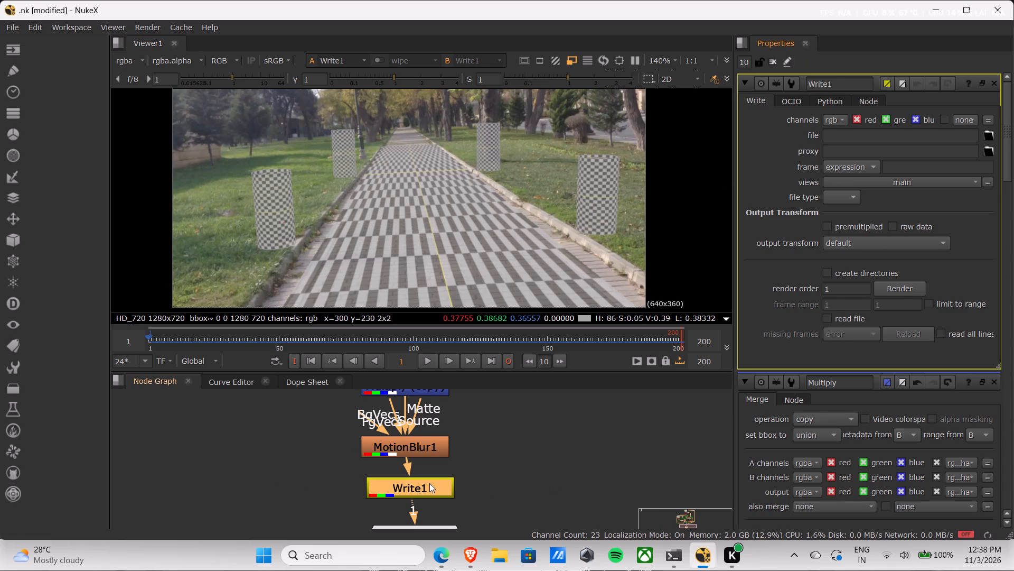
Delete the Write1 node from the node graph.
key(Delete)
Switch to the YouTube tutorial in Brave, exit full screen and search for "how to render in nuke".
click(466, 549)
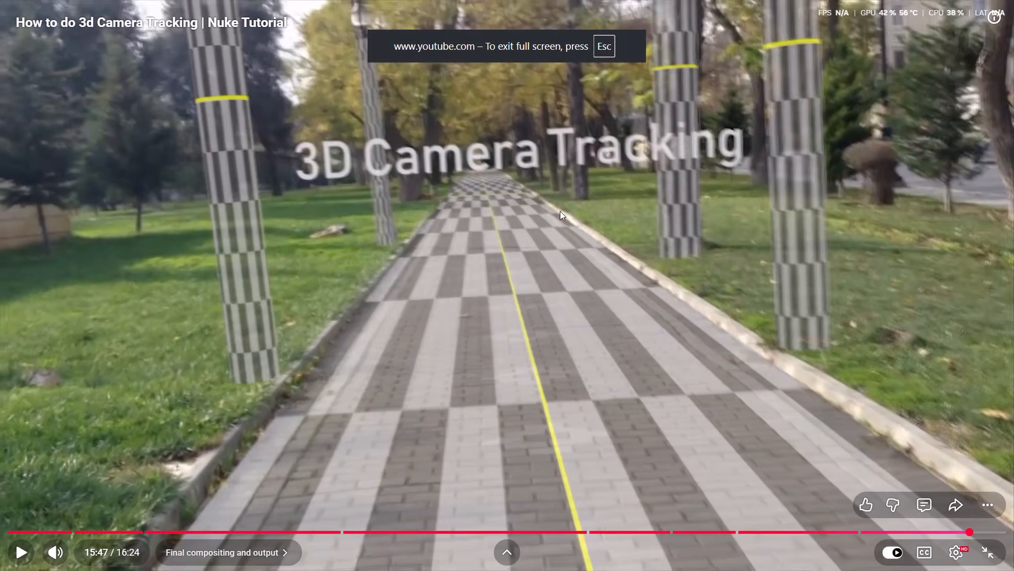
click(517, 29)
click(509, 37)
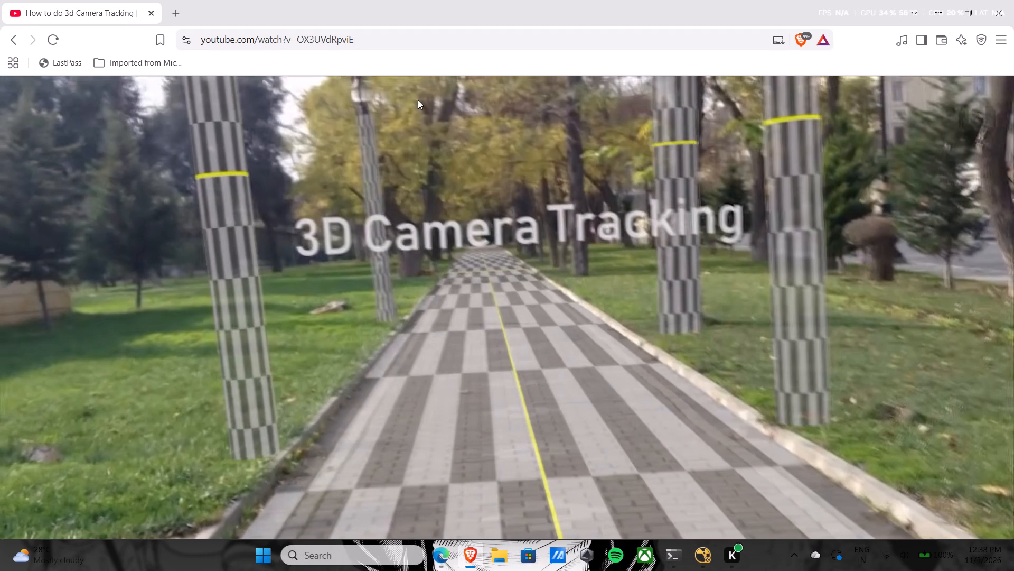
drag(438, 95, 392, 94)
click(461, 98)
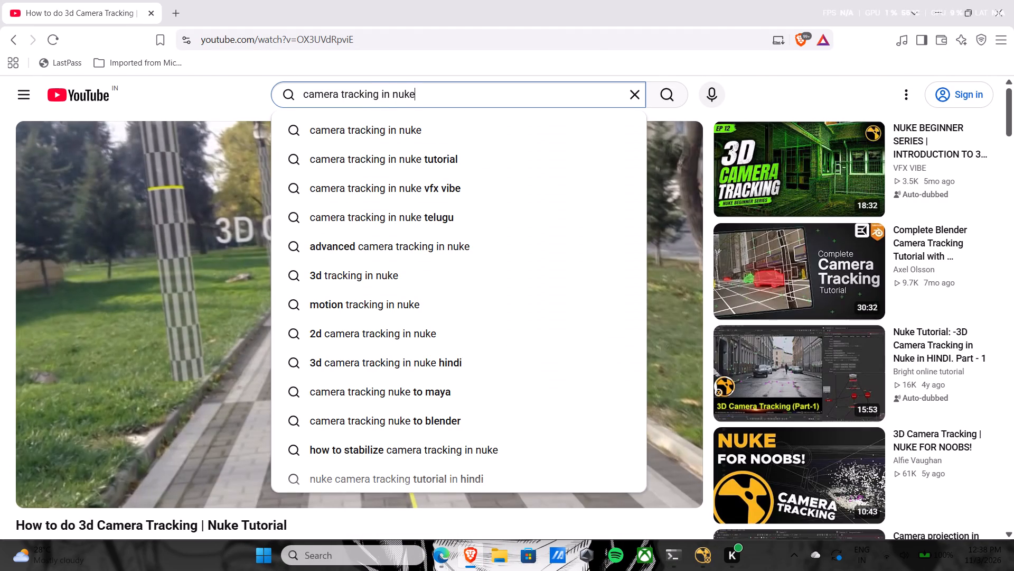
drag(380, 95, 256, 111)
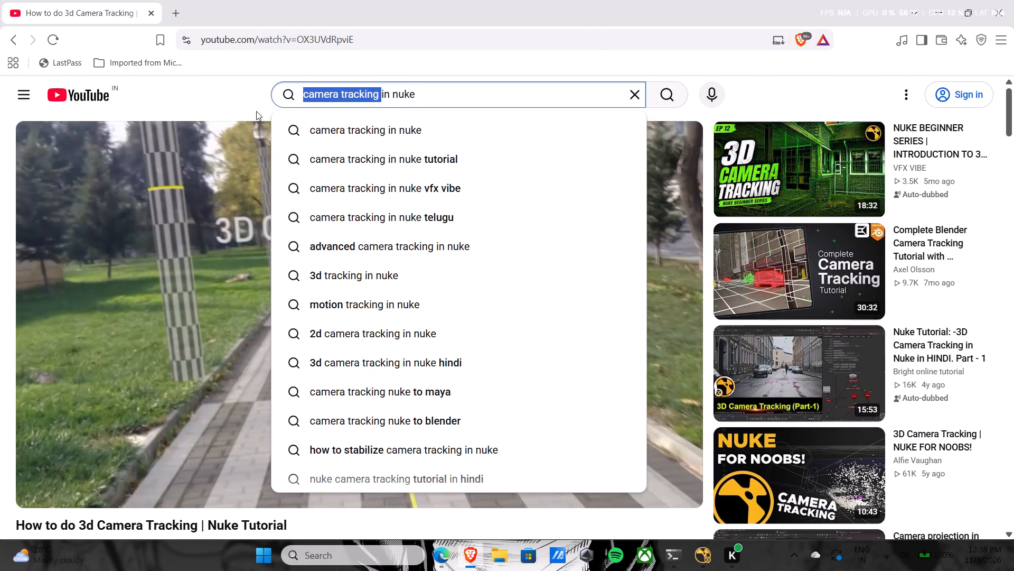
key(BackSpace)
text(hoe)
key(space)
key(BackSpace)
key(BackSpace)
text(w)
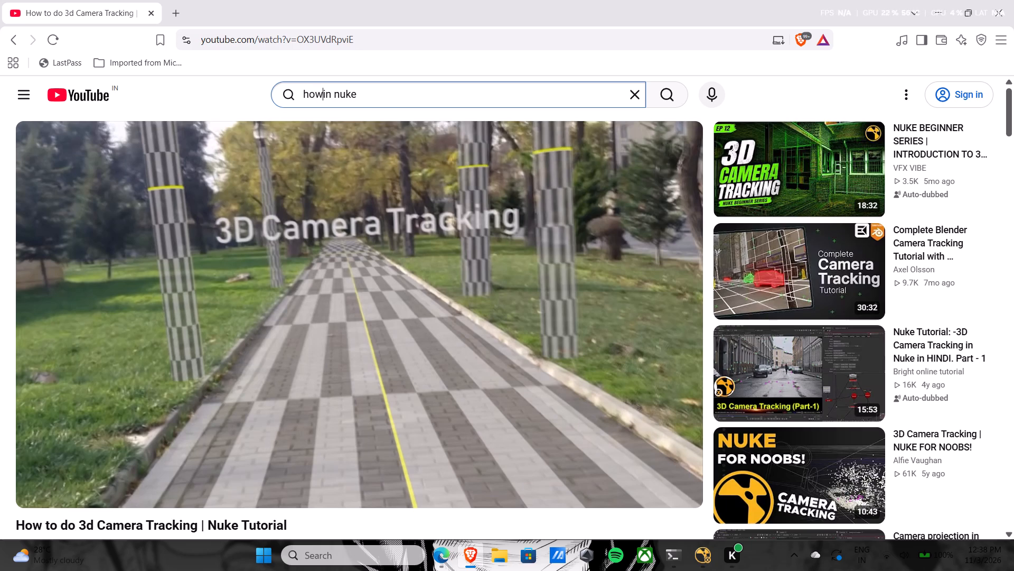
key(space)
text(to render)
key(space)
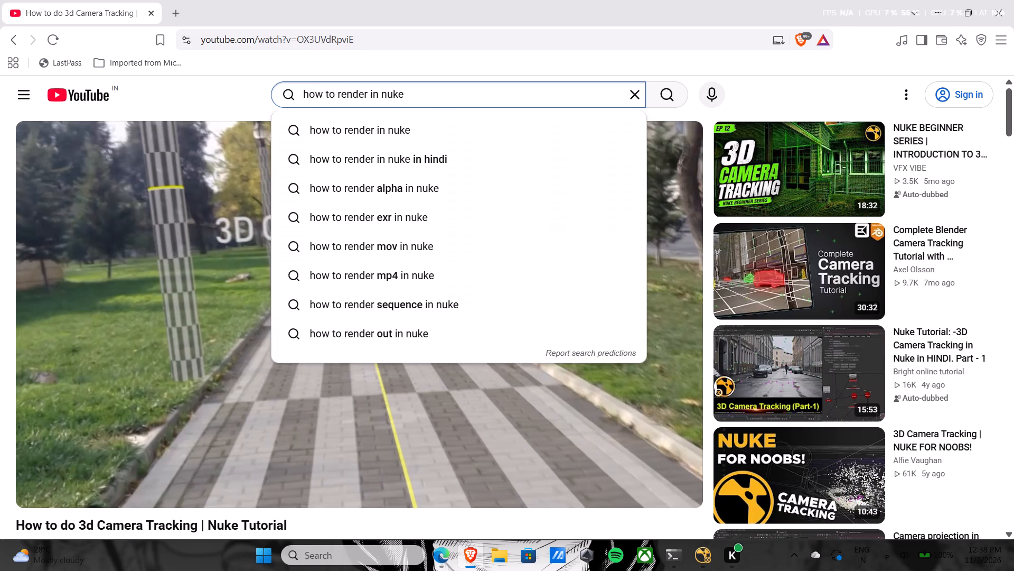
key(Return)
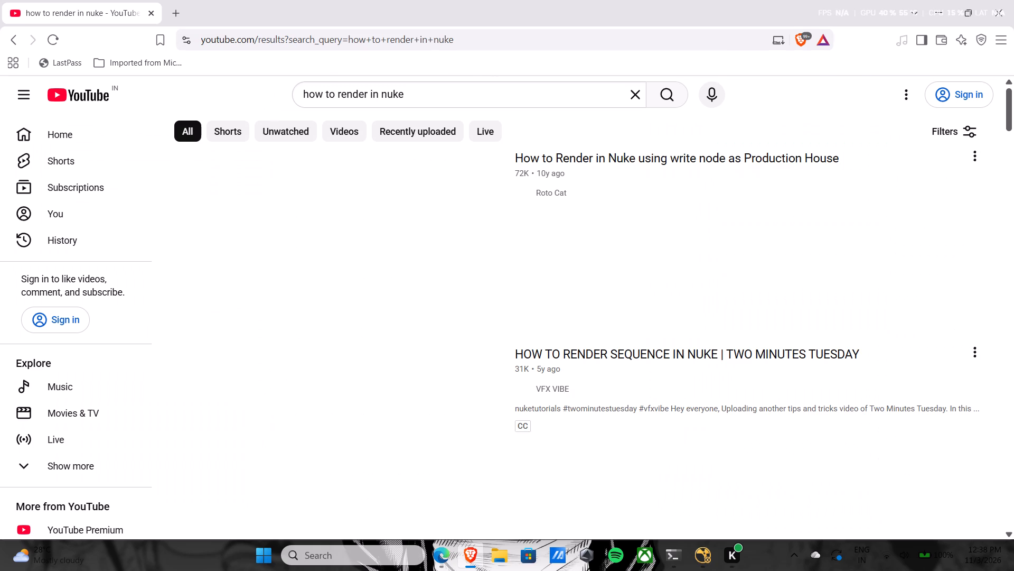
Watch the video "How to Render in Nuke using write node as Production House", adjusting its playback quality, and pause it.
click(369, 238)
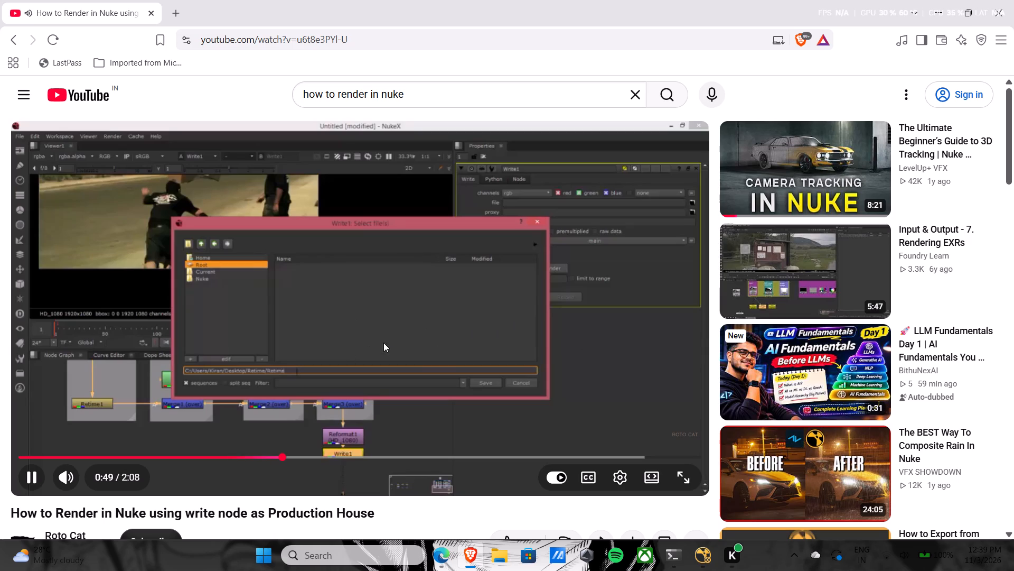
click(621, 479)
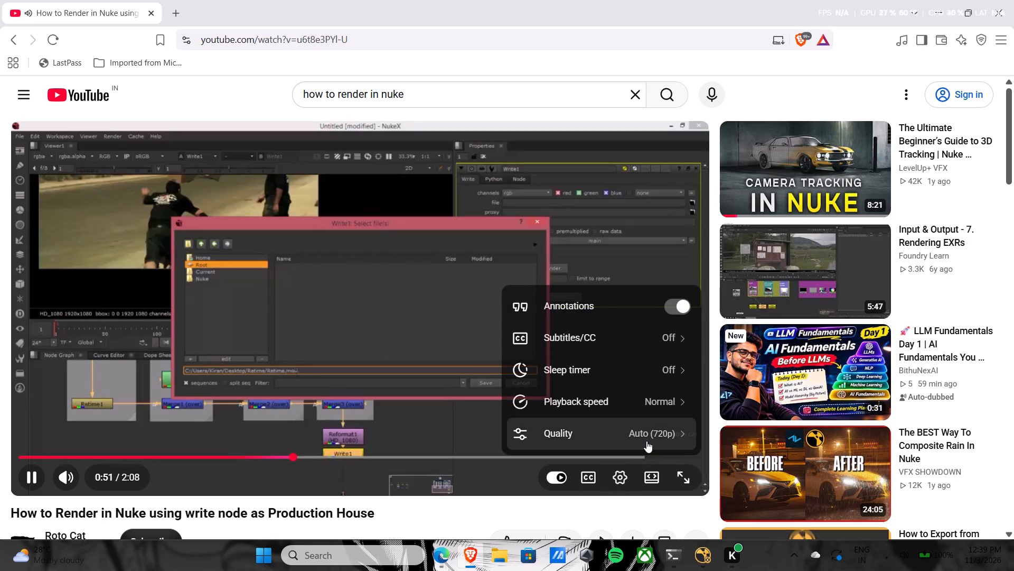
click(647, 439)
click(599, 330)
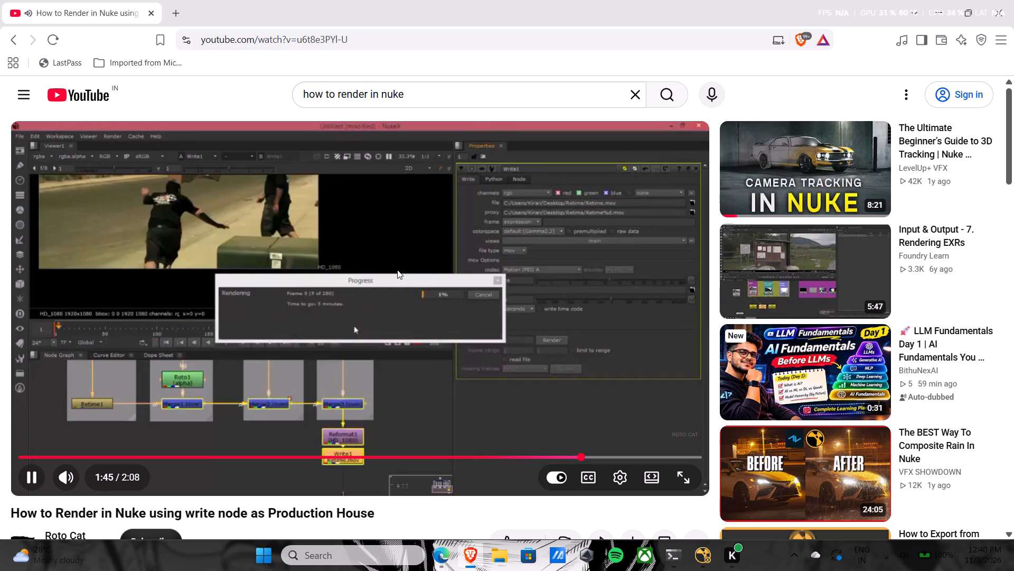
click(435, 268)
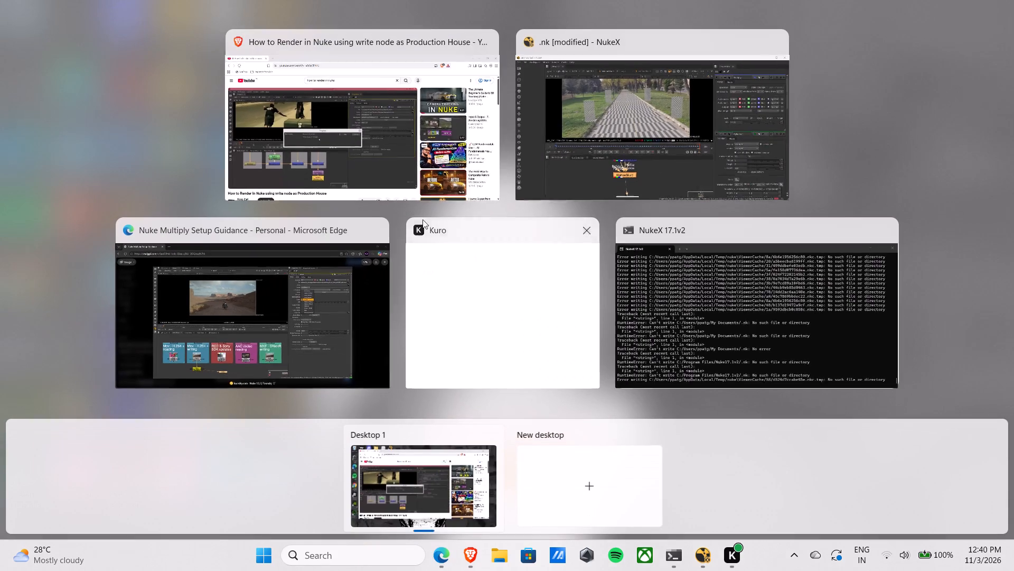
Switch to Nuke, add a Reformat node and connect it between MotionBlur1 and Viewer1.
click(646, 98)
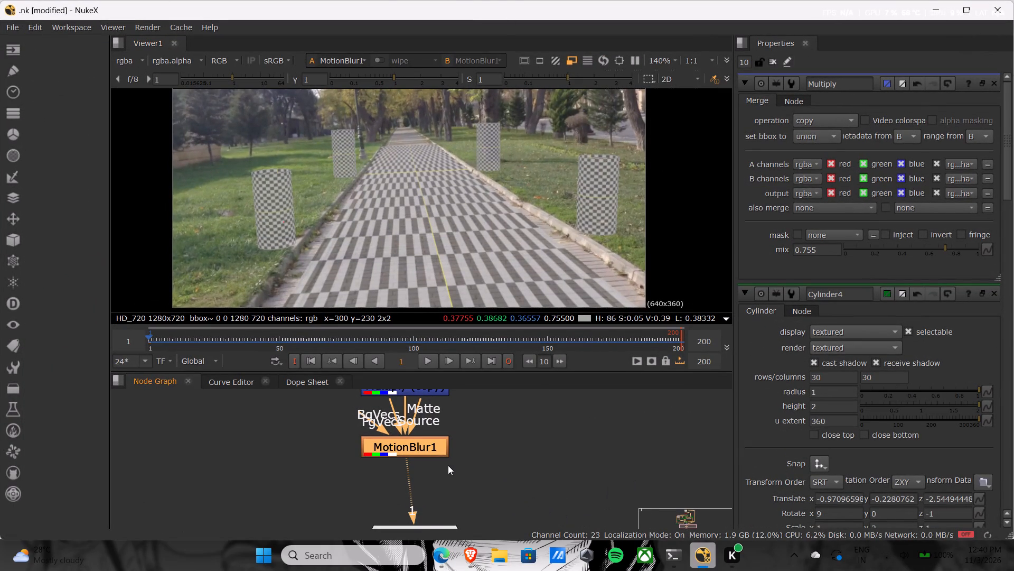
click(507, 472)
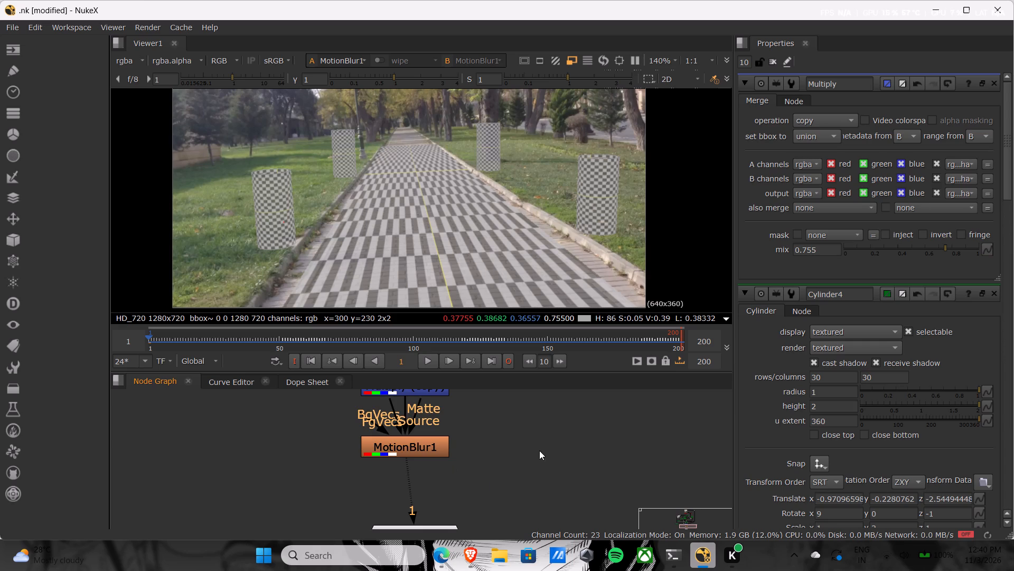
key(Tab)
key(BackSpace)
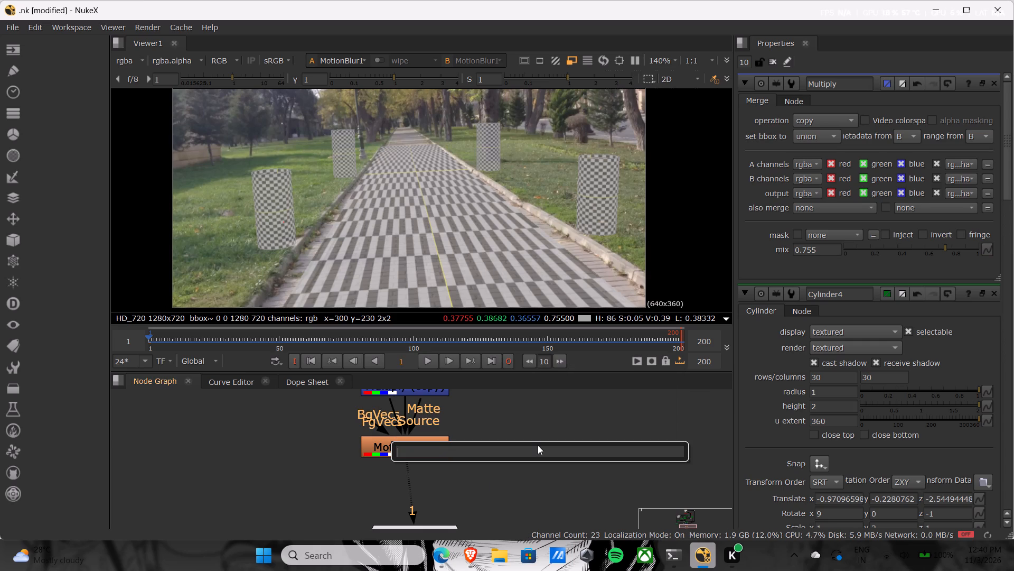
text(re)
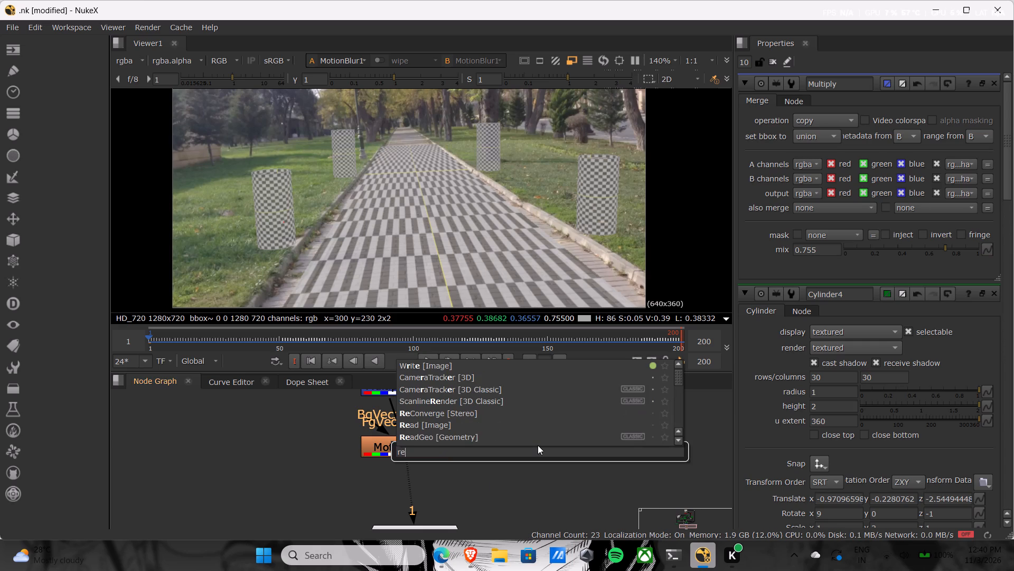
text(for)
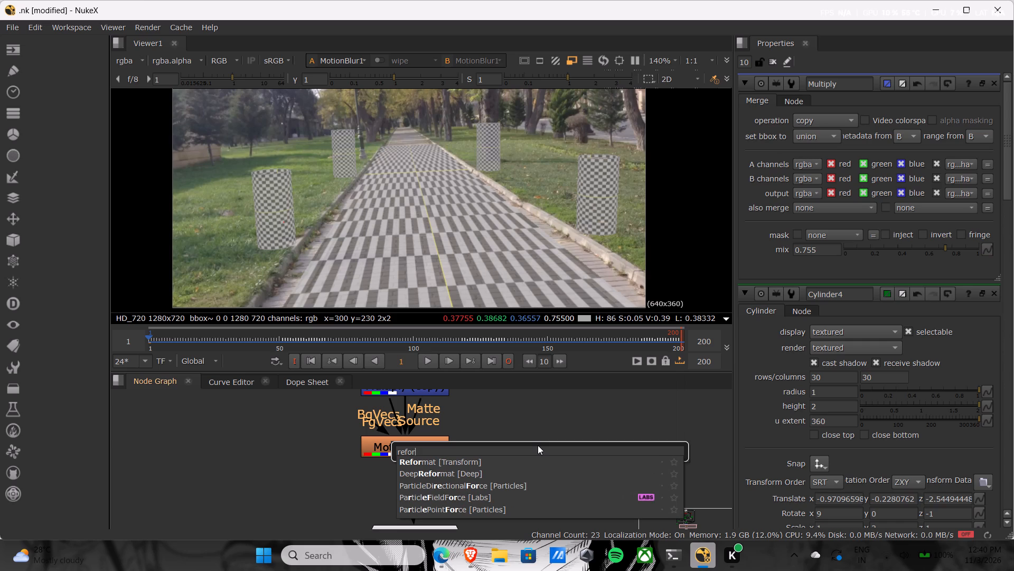
click(486, 464)
drag(510, 472, 422, 491)
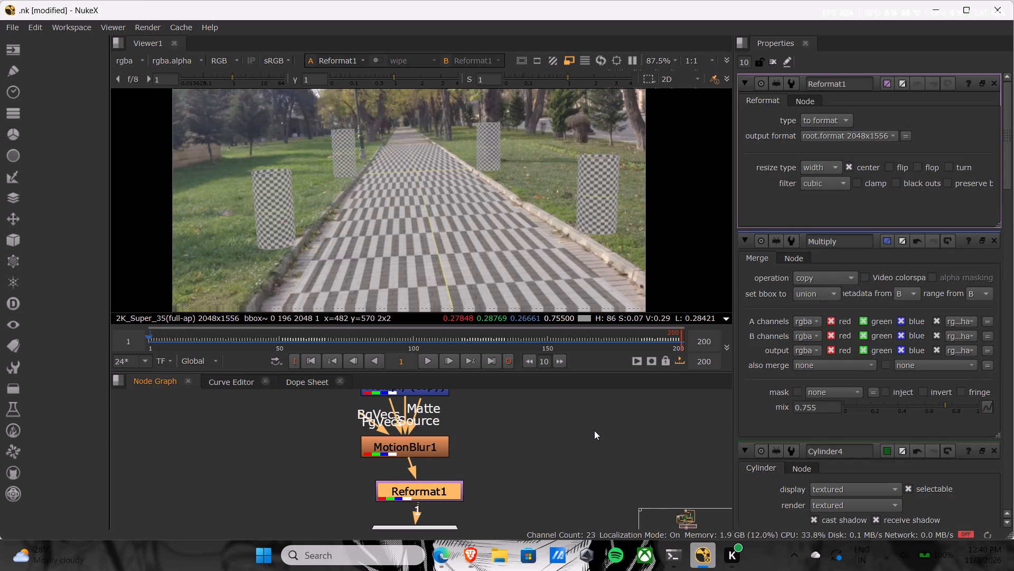
Set the Reformat1 node's output format to HD_1080 1920x1080.
click(834, 116)
click(834, 116)
click(888, 134)
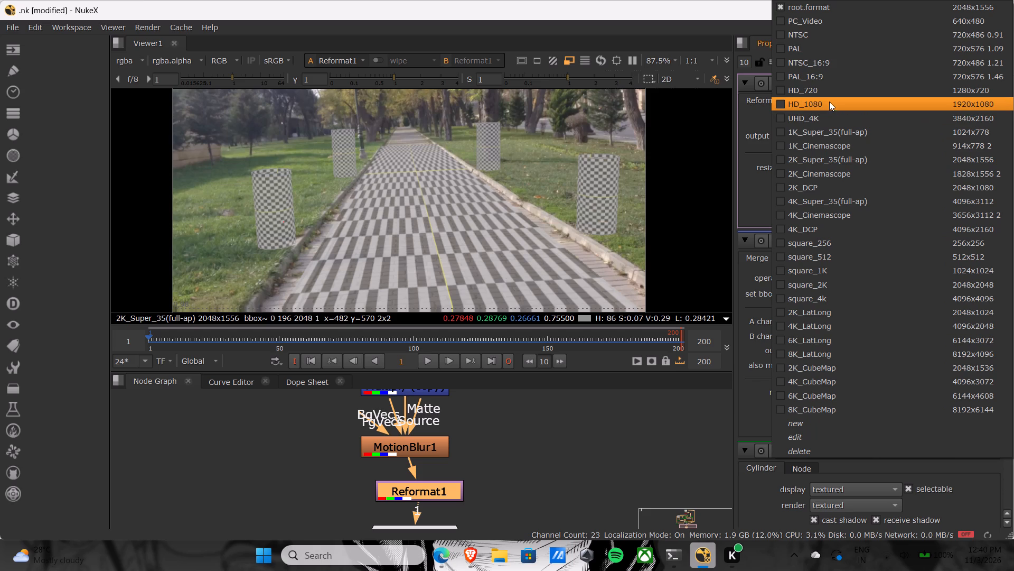
click(829, 106)
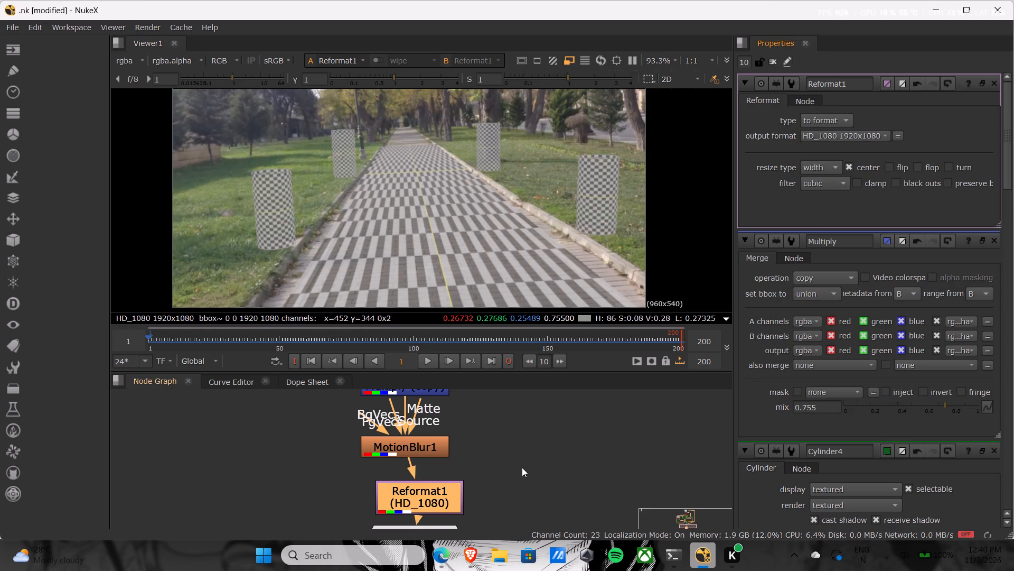
Move Viewer1 farther below Reformat1 to make room for another node between them.
middle_drag(512, 450, 512, 374)
drag(418, 460, 419, 476)
scroll(434, 475, up, 3)
scroll(434, 475, down, 3)
drag(434, 475, 437, 425)
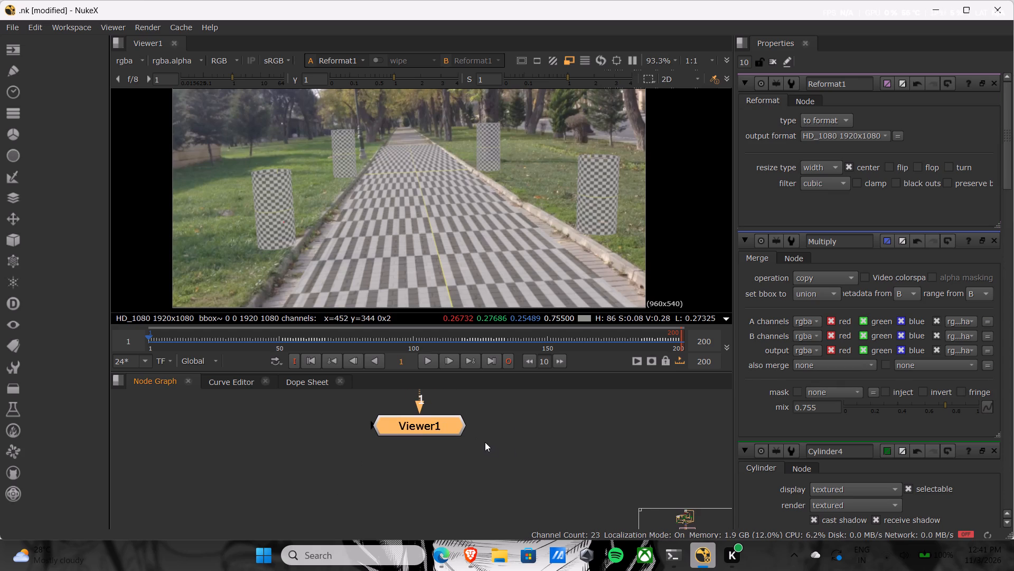
middle_drag(490, 445, 479, 530)
drag(431, 505, 433, 534)
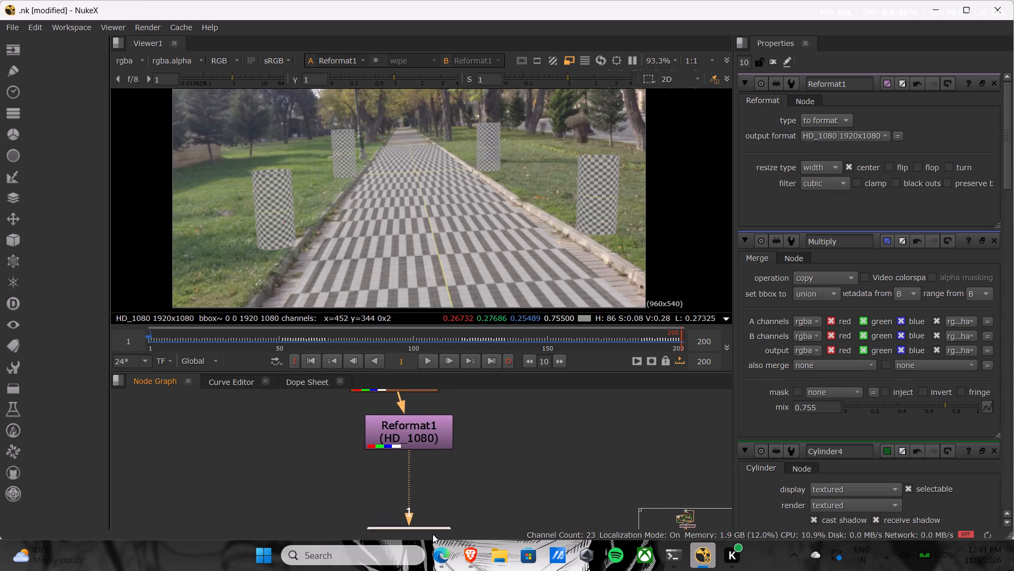
drag(433, 534, 434, 531)
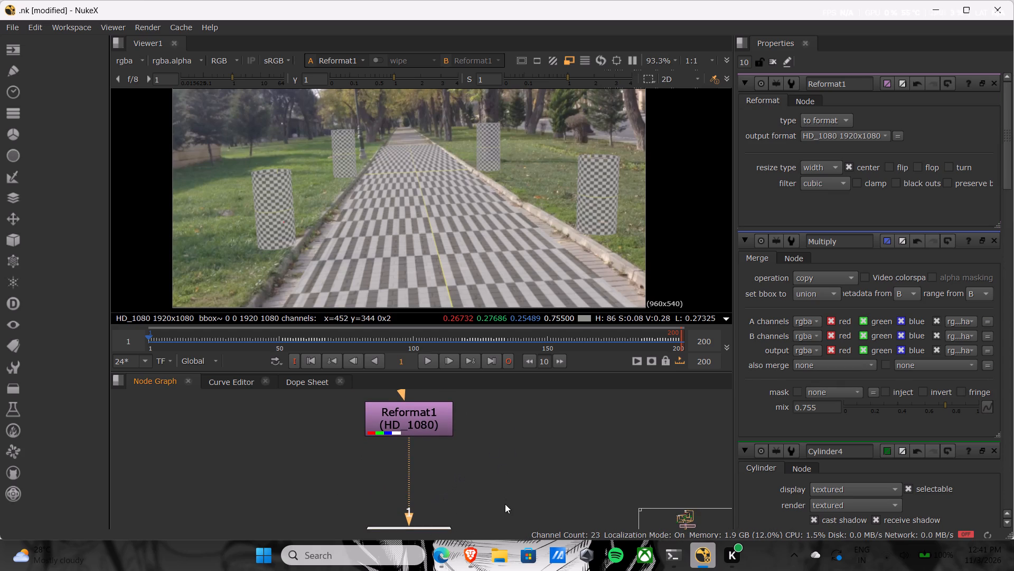
Add a Write node directly after Reformat1, feeding Viewer1.
click(415, 408)
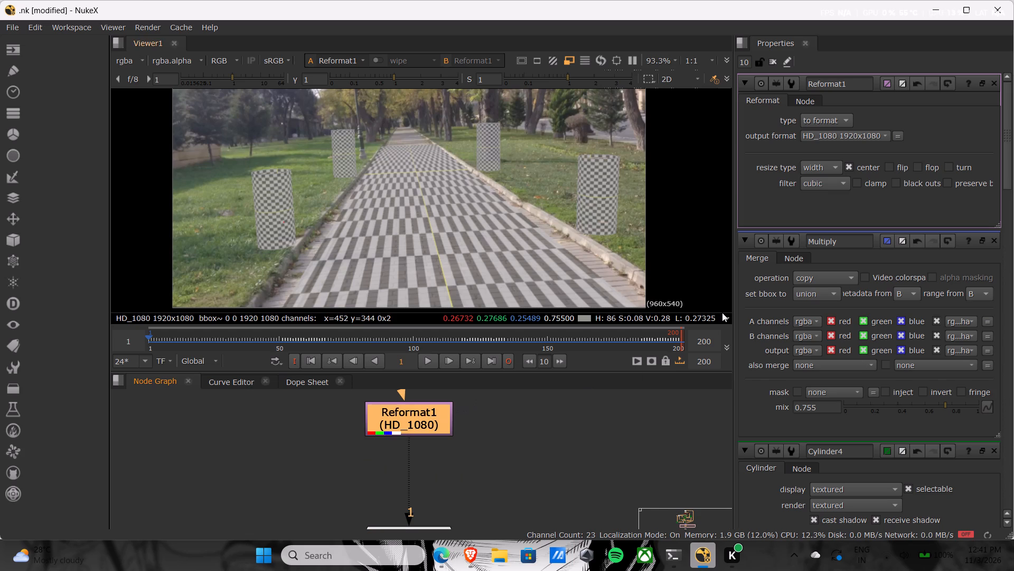
click(522, 459)
click(410, 429)
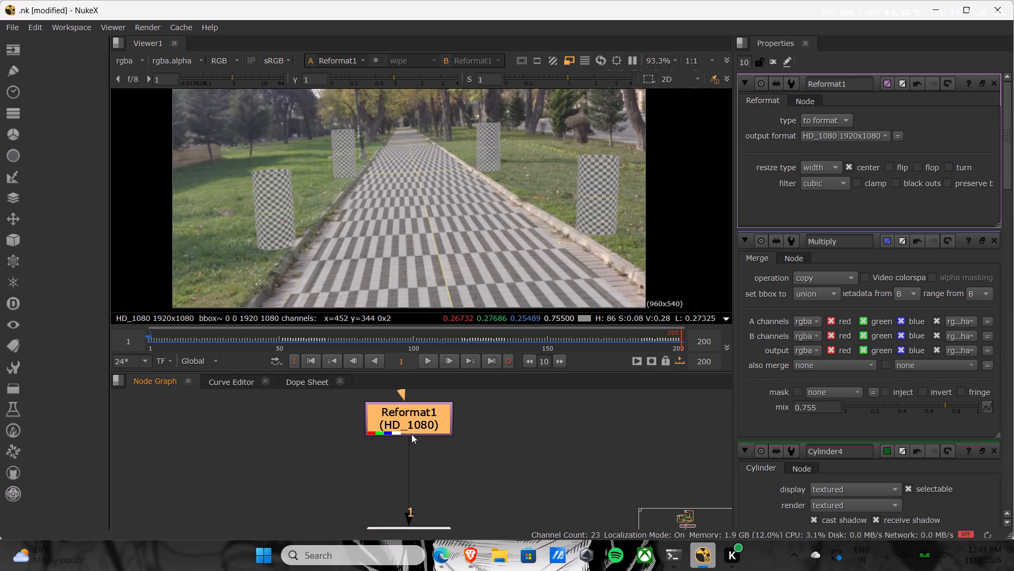
key(Tab)
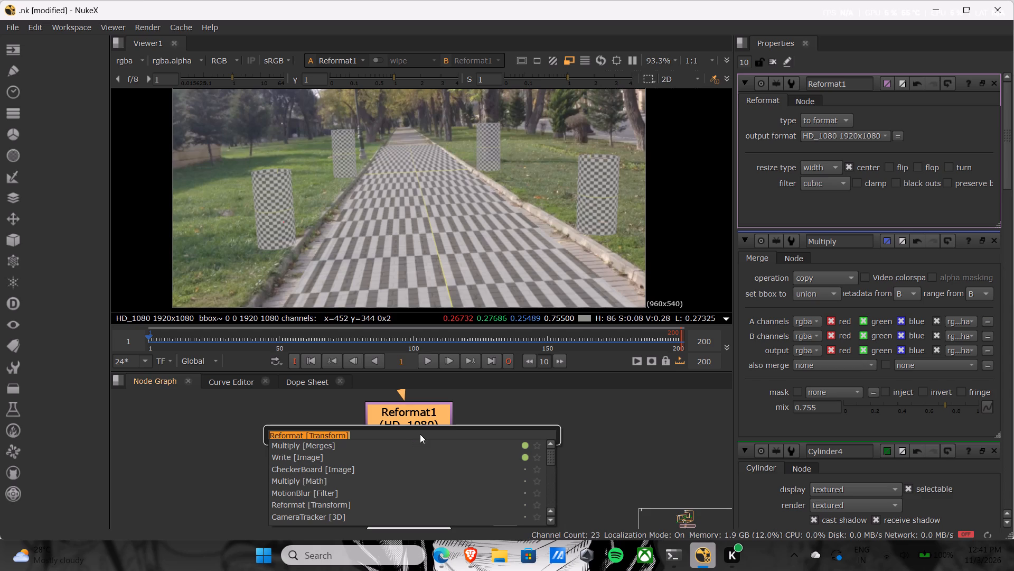
click(295, 458)
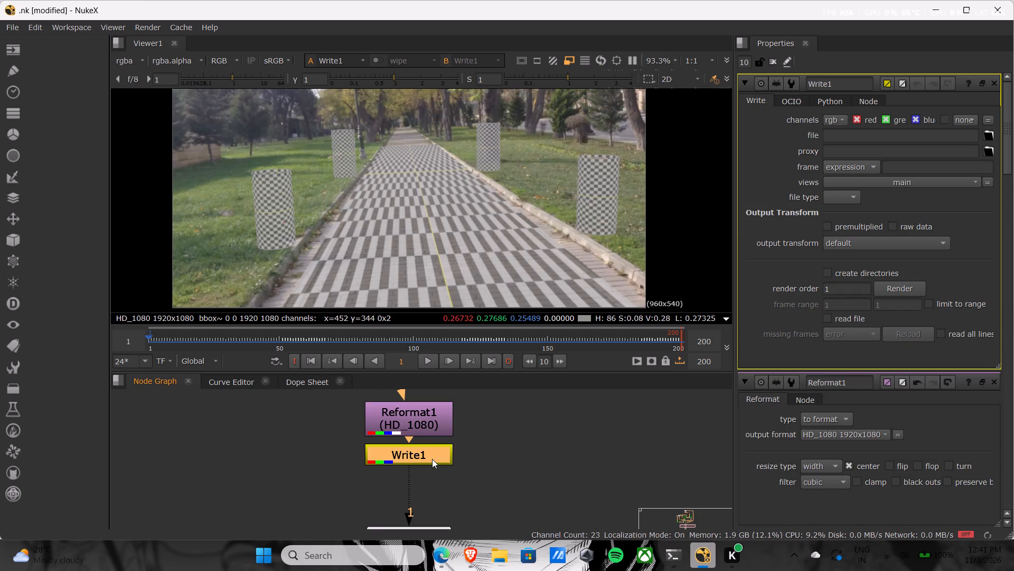
Browse the root drive, Program Files and Nuke17.1v2 folders for a location for Write1's output file.
click(986, 131)
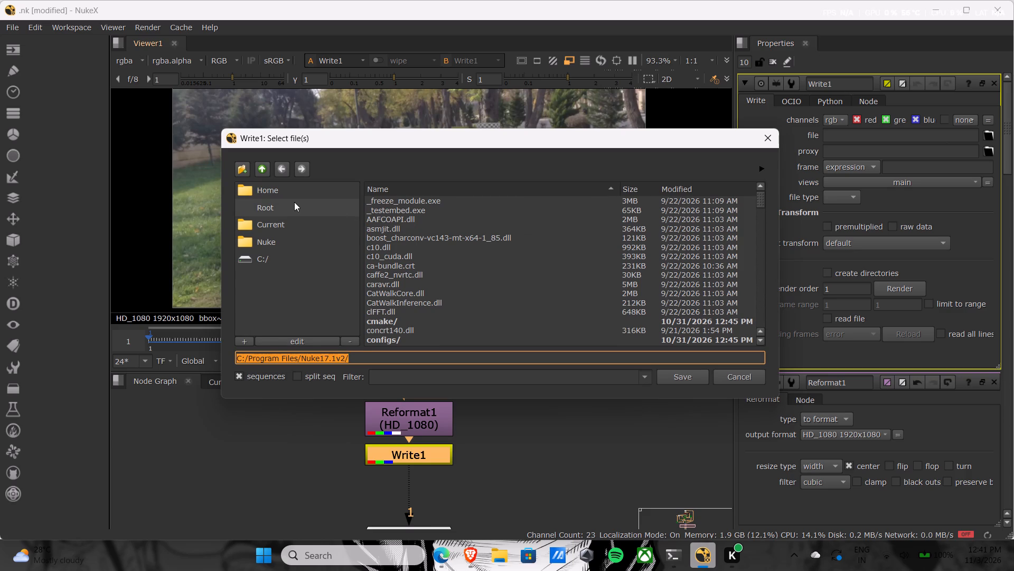
click(294, 202)
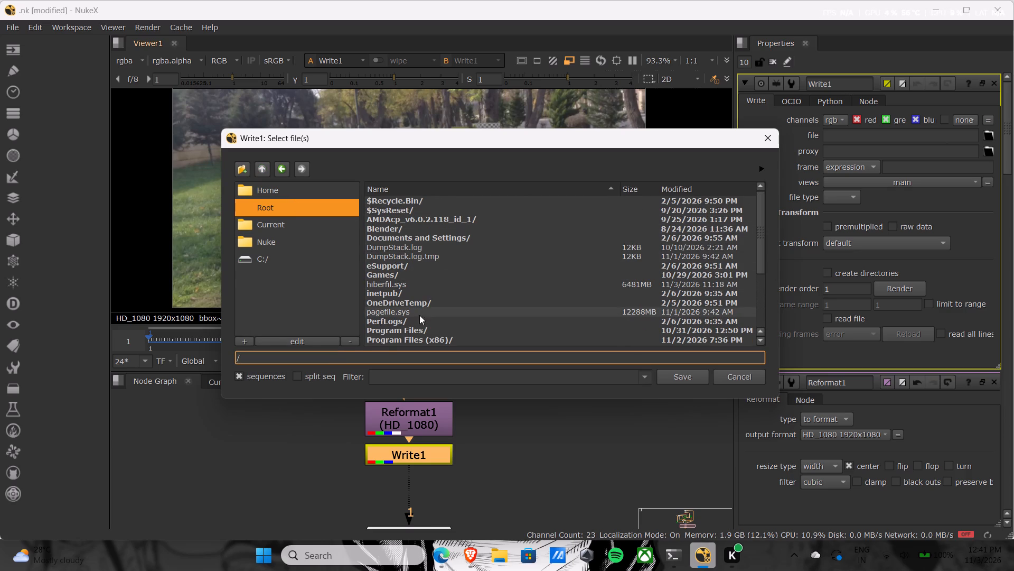
click(416, 326)
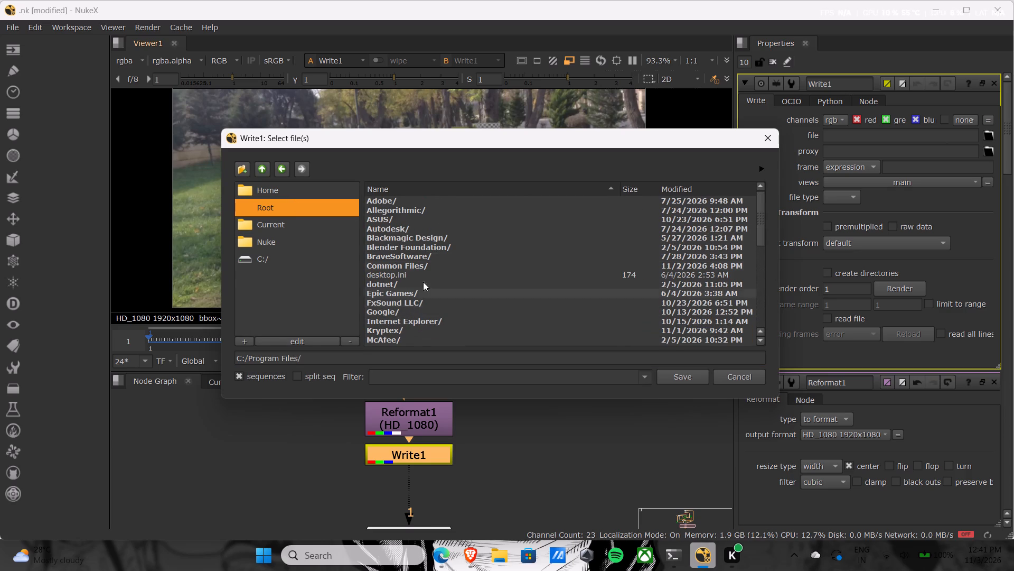
scroll(414, 306, down, 13)
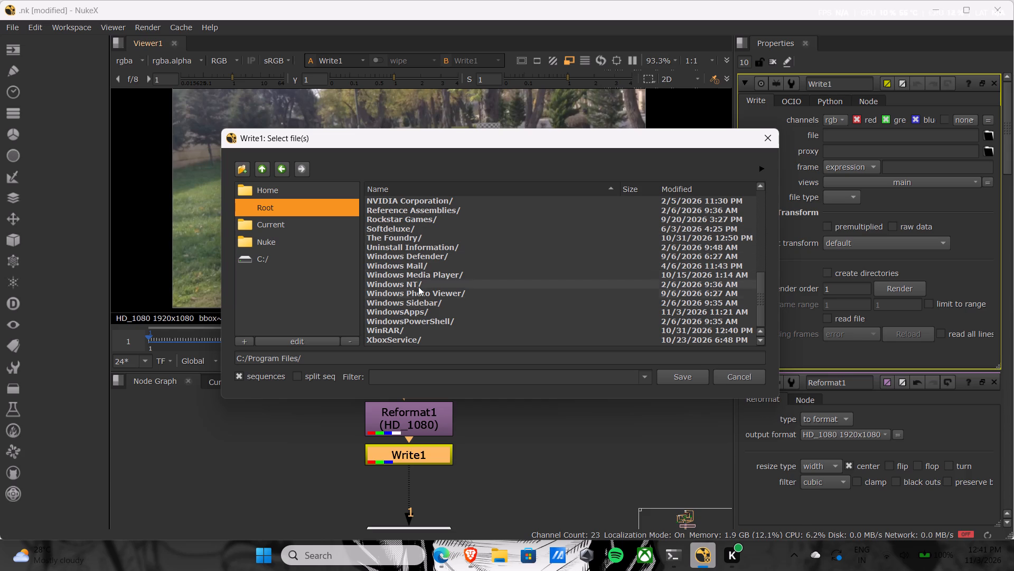
scroll(418, 298, up, 12)
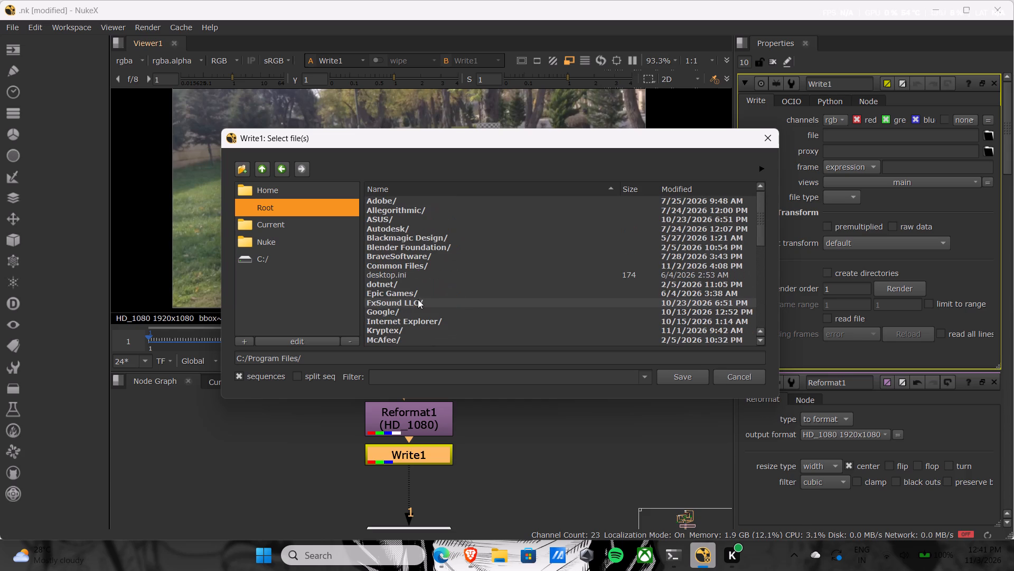
click(278, 204)
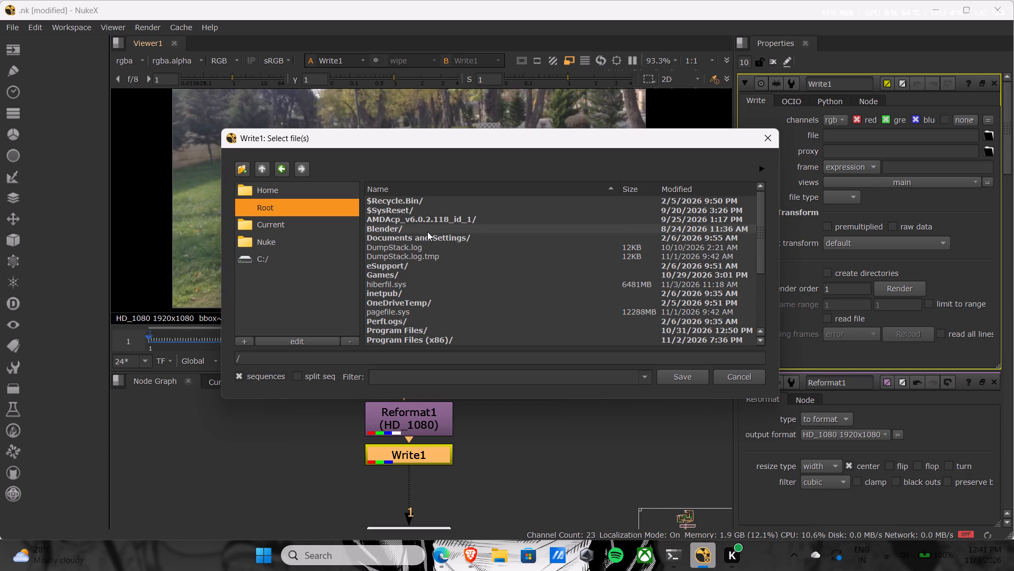
click(410, 329)
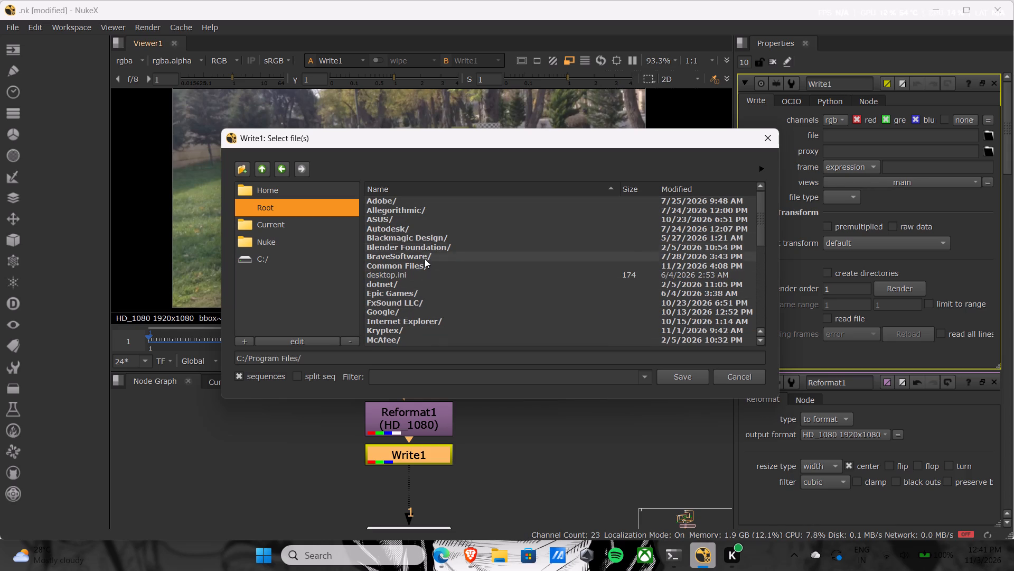
scroll(412, 308, down, 4)
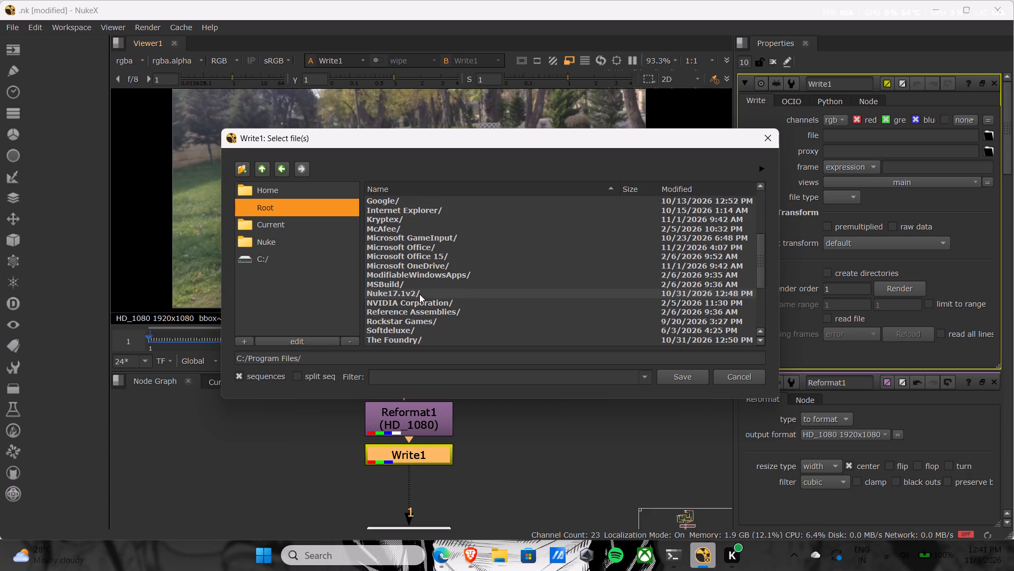
click(430, 295)
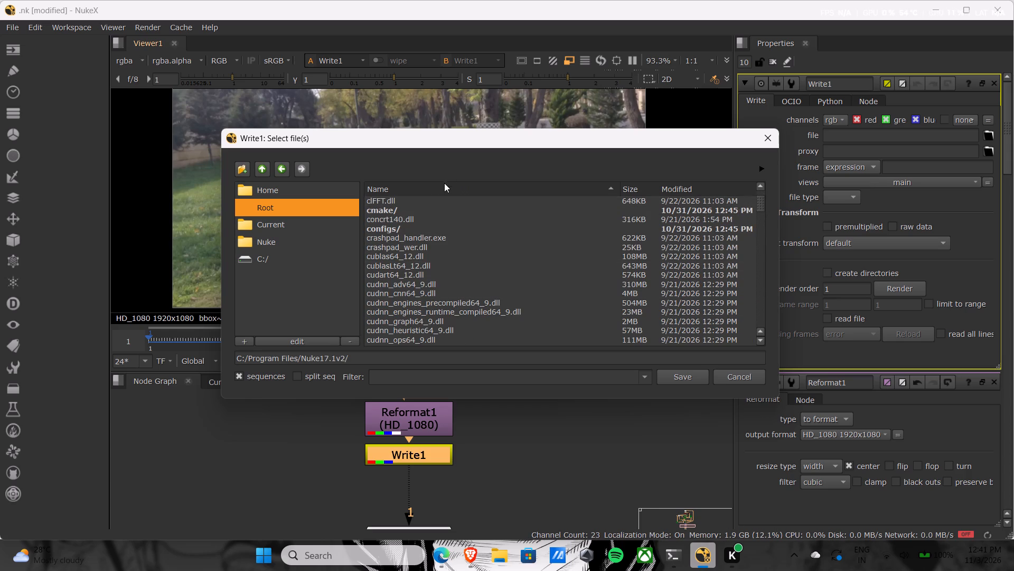
scroll(442, 190, down, 17)
scroll(442, 193, down, 4)
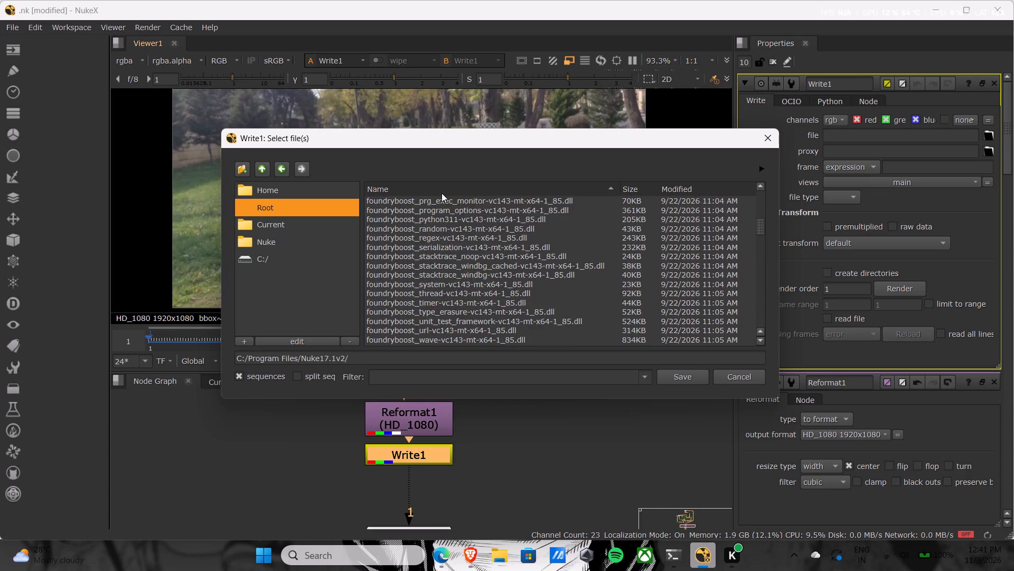
scroll(442, 193, down, 20)
scroll(442, 193, down, 8)
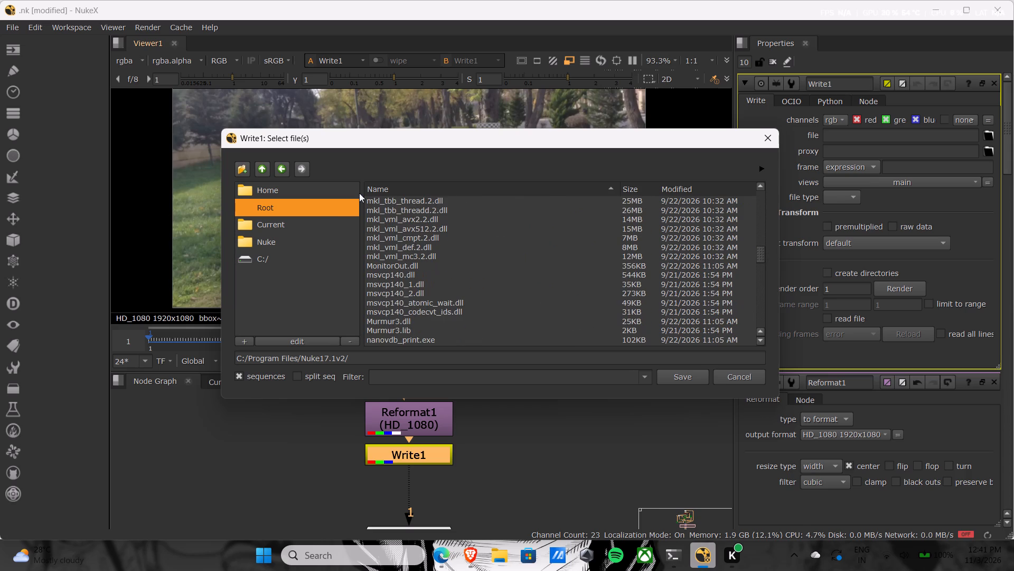
click(317, 209)
scroll(431, 273, down, 9)
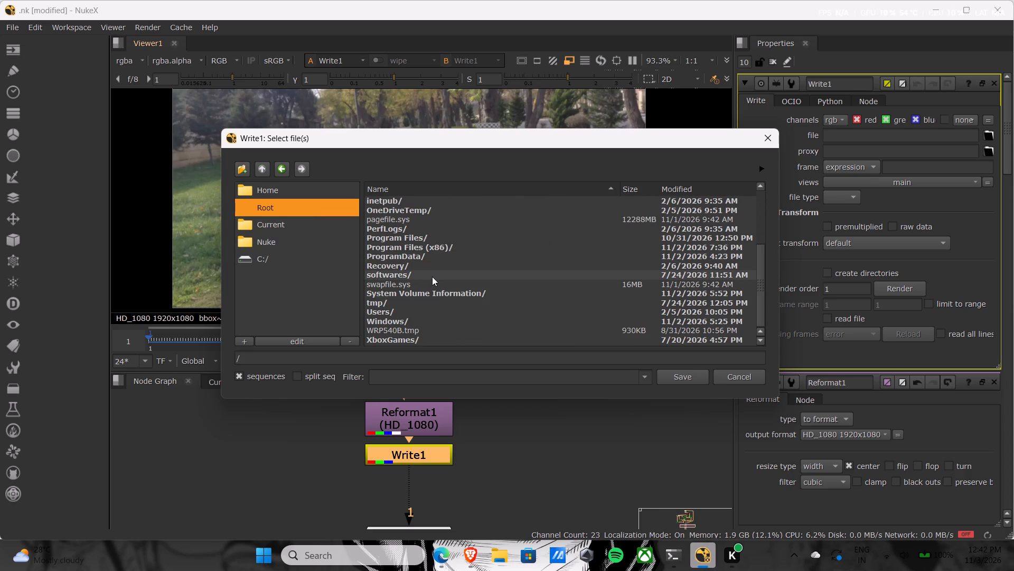
Check the Windows and tmp folders on the root drive as possible locations for Write1's output file.
click(414, 323)
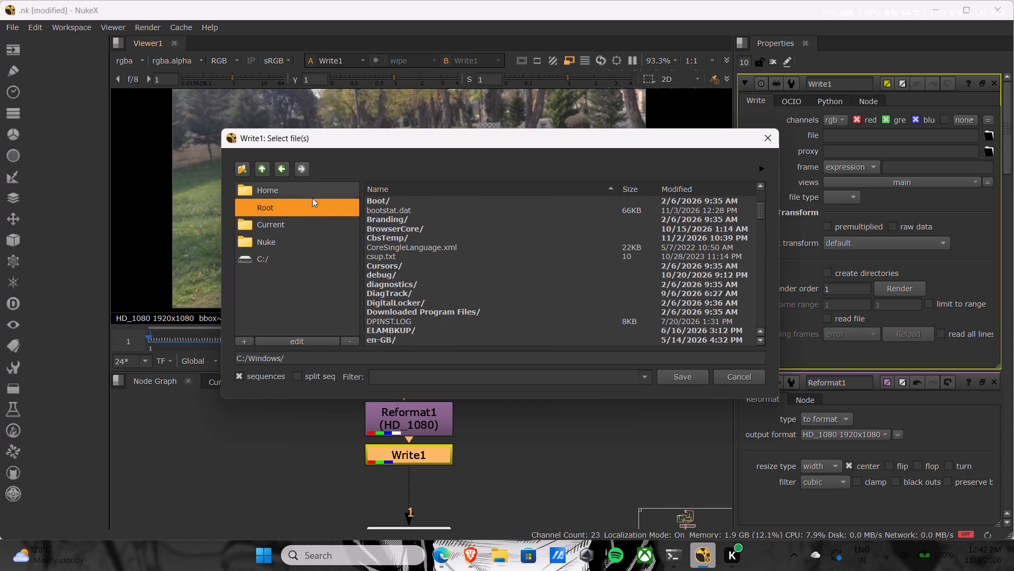
click(312, 209)
click(397, 316)
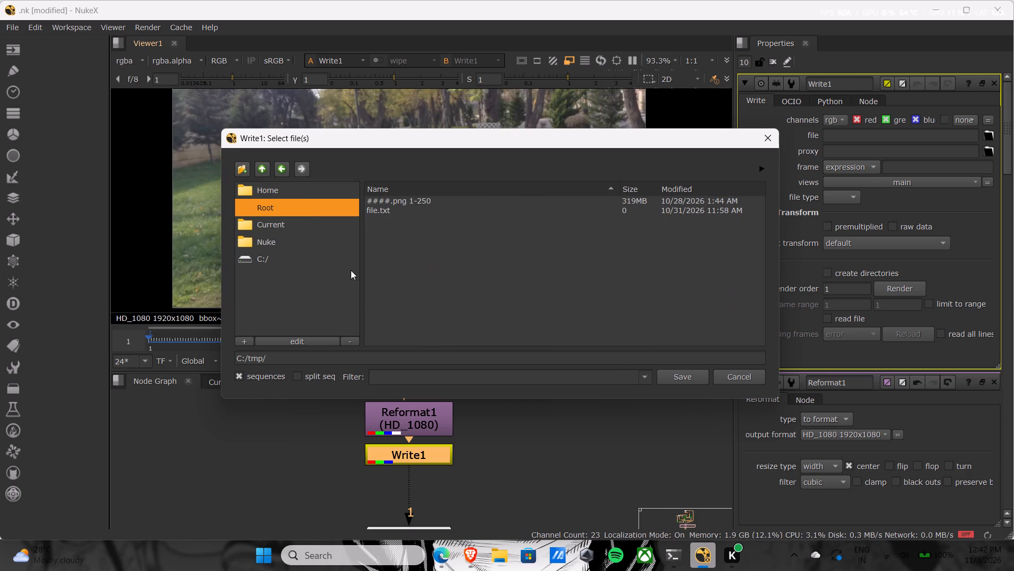
click(313, 207)
Set Write1's file path to My Documents inside the personal user folder under C:/Users, accepting the overwrite.
scroll(425, 307, down, 4)
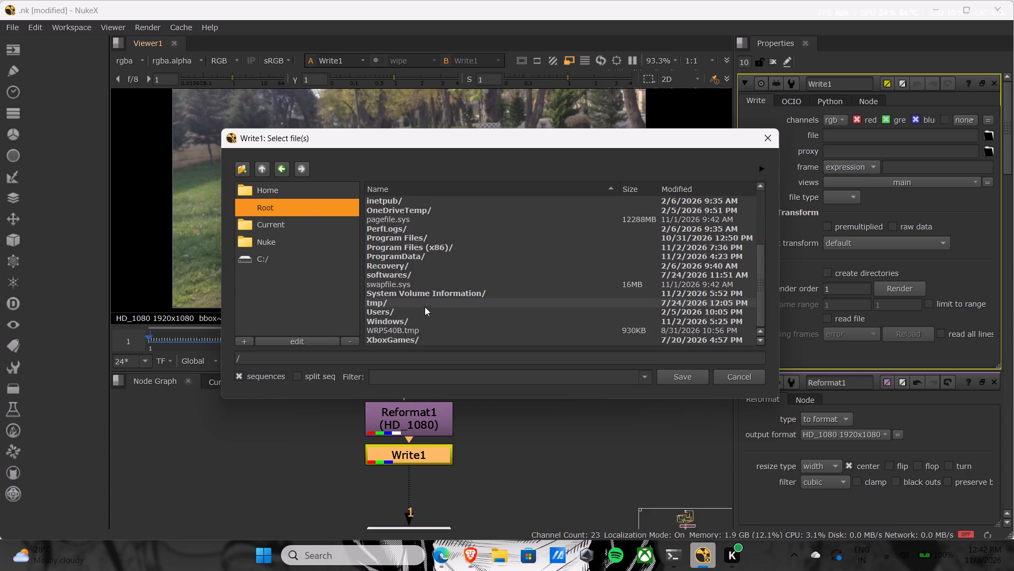
scroll(425, 307, down, 4)
click(396, 312)
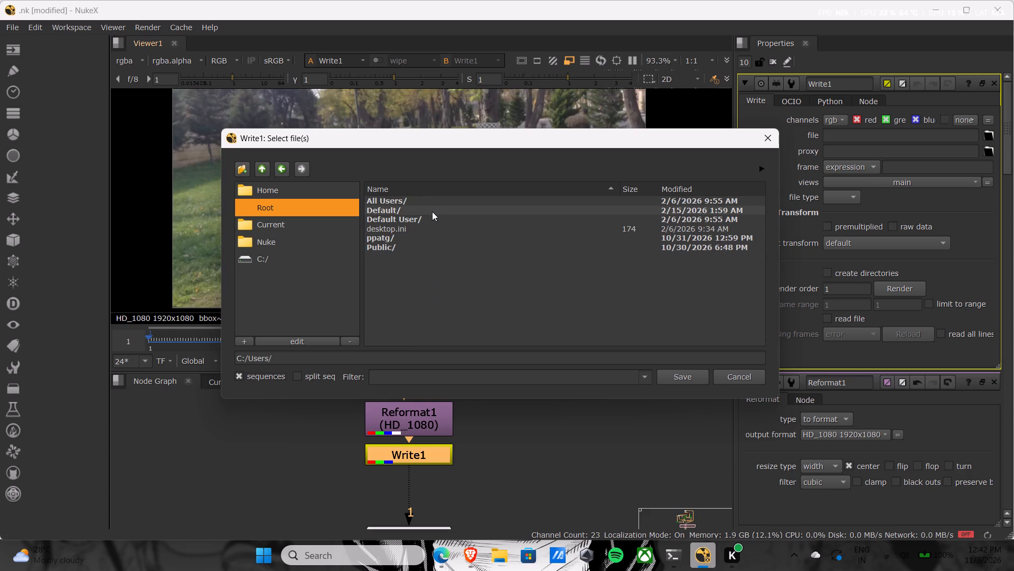
click(407, 240)
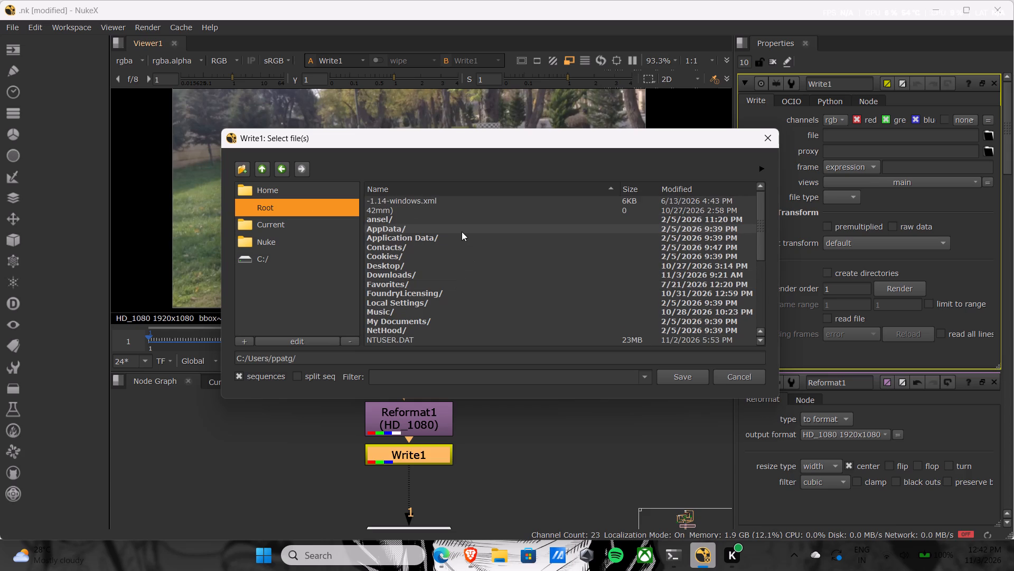
scroll(461, 232, down, 12)
scroll(461, 232, up, 6)
click(428, 319)
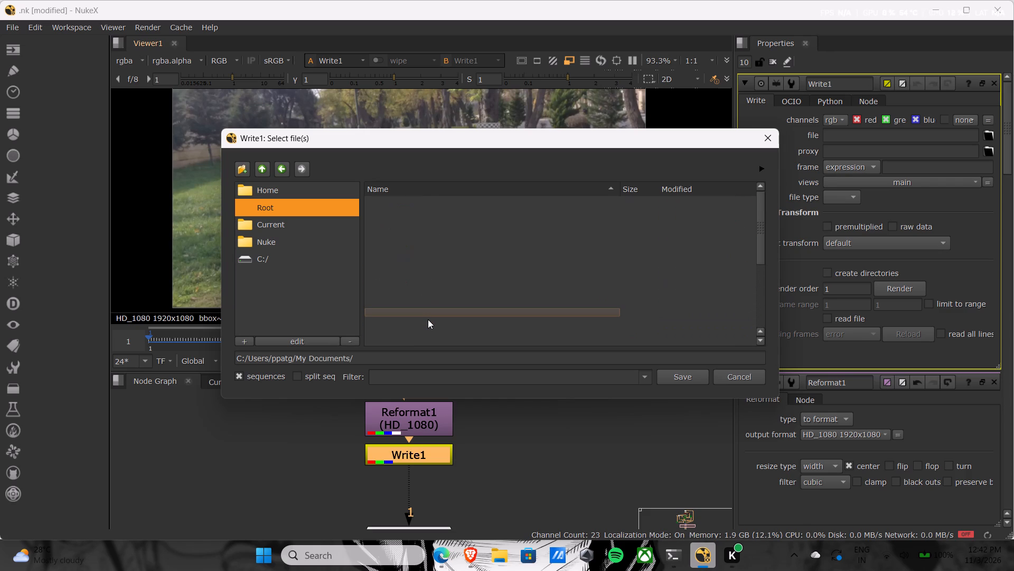
click(688, 377)
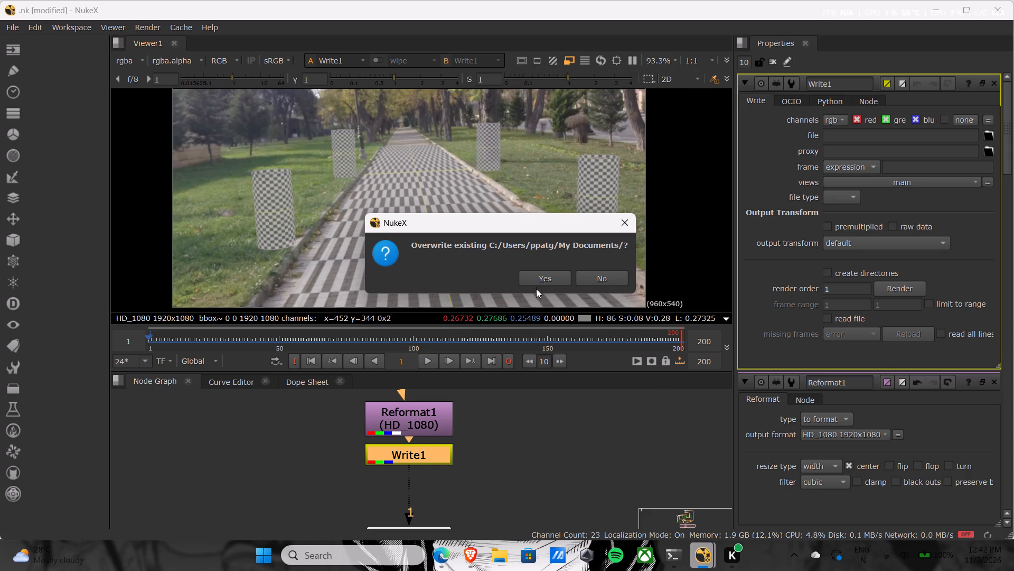
click(536, 276)
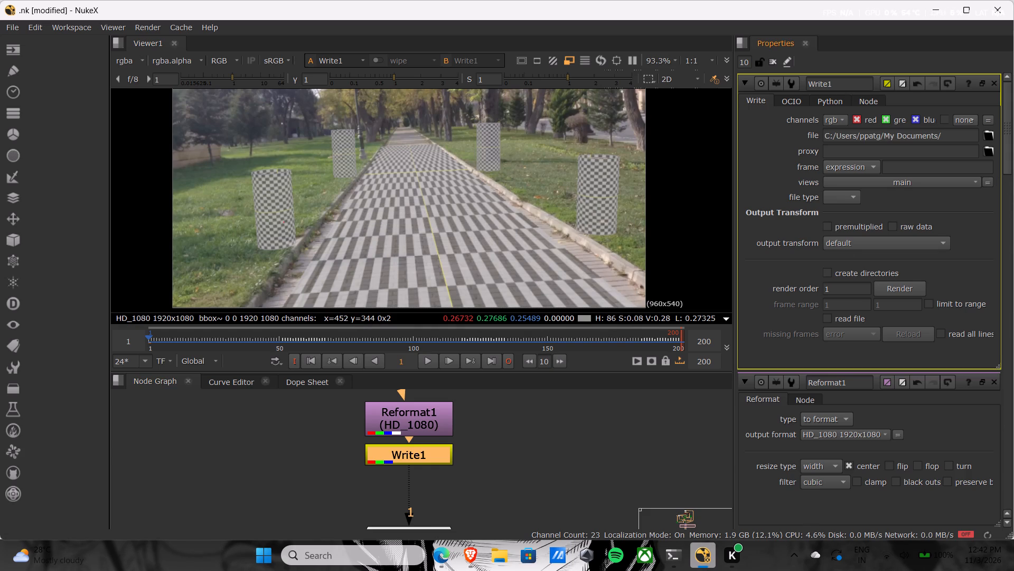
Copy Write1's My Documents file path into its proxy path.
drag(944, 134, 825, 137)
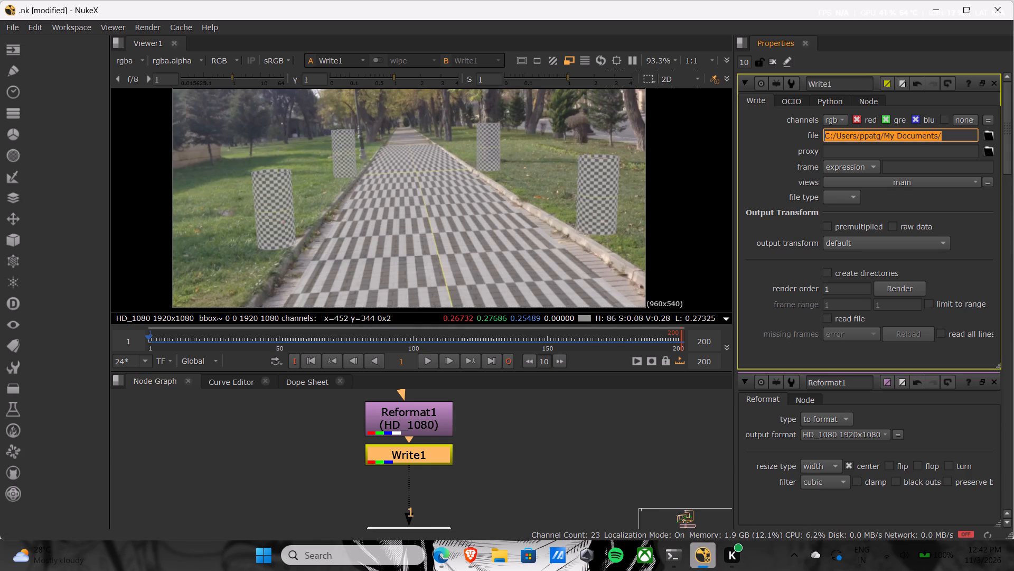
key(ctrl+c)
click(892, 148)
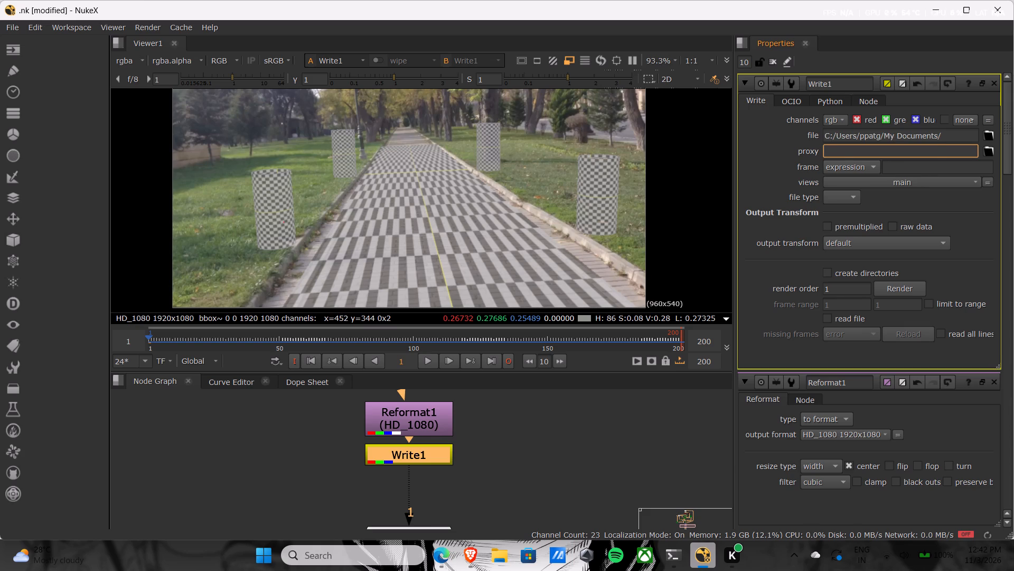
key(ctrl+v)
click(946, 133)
Extend Write1's output file path with the name "nuke projets" inside My Documents.
click(994, 130)
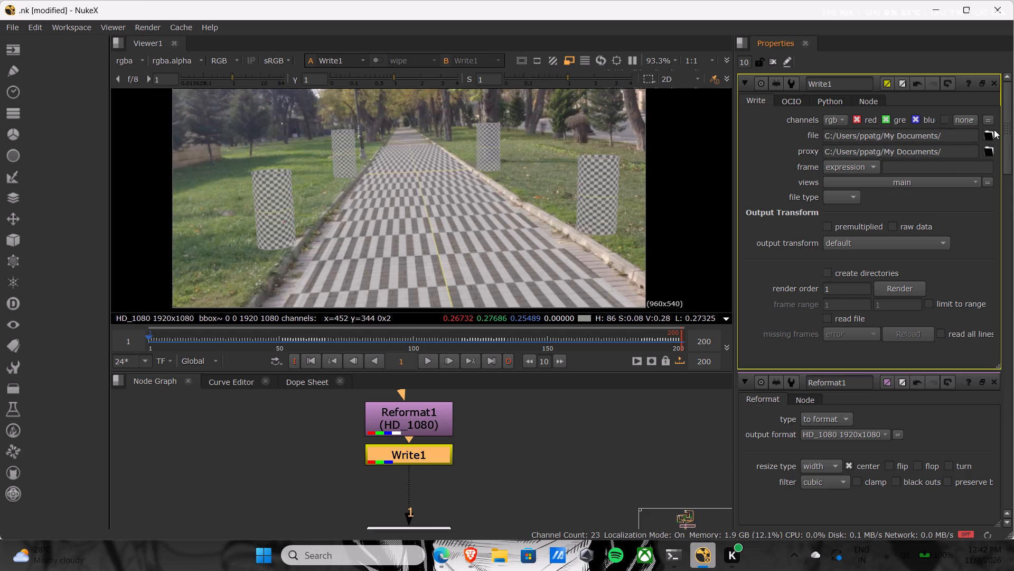
click(990, 131)
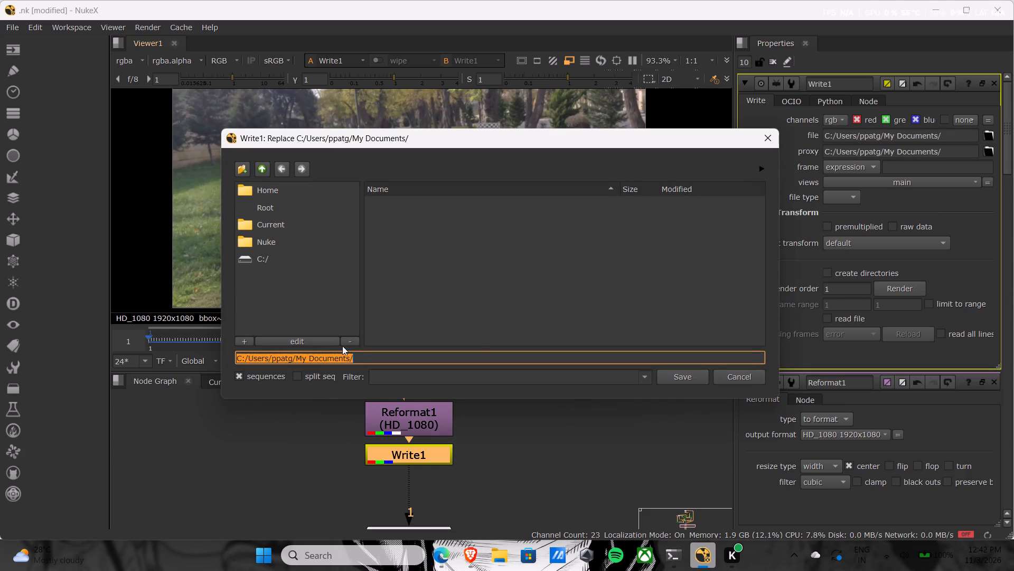
click(358, 360)
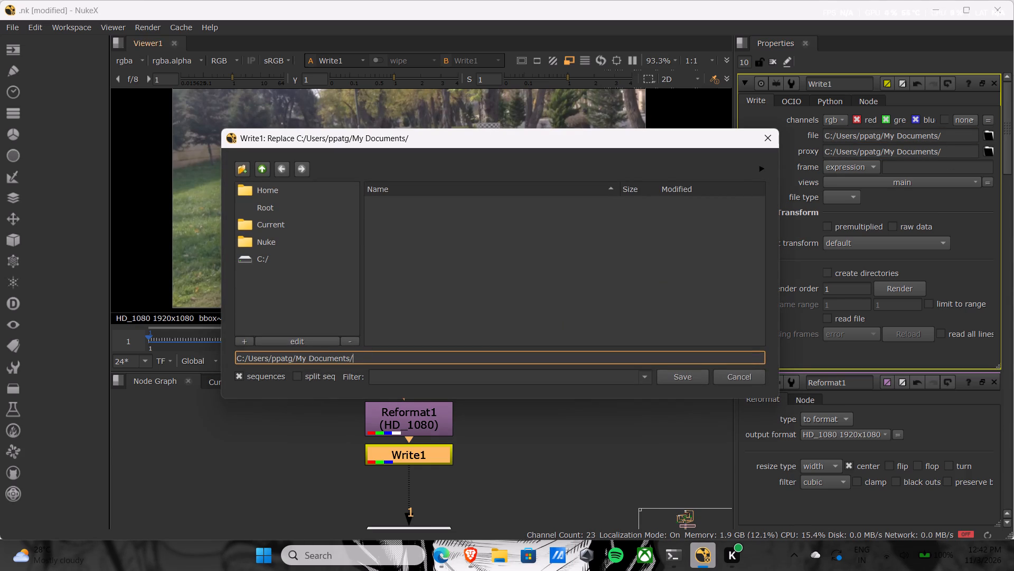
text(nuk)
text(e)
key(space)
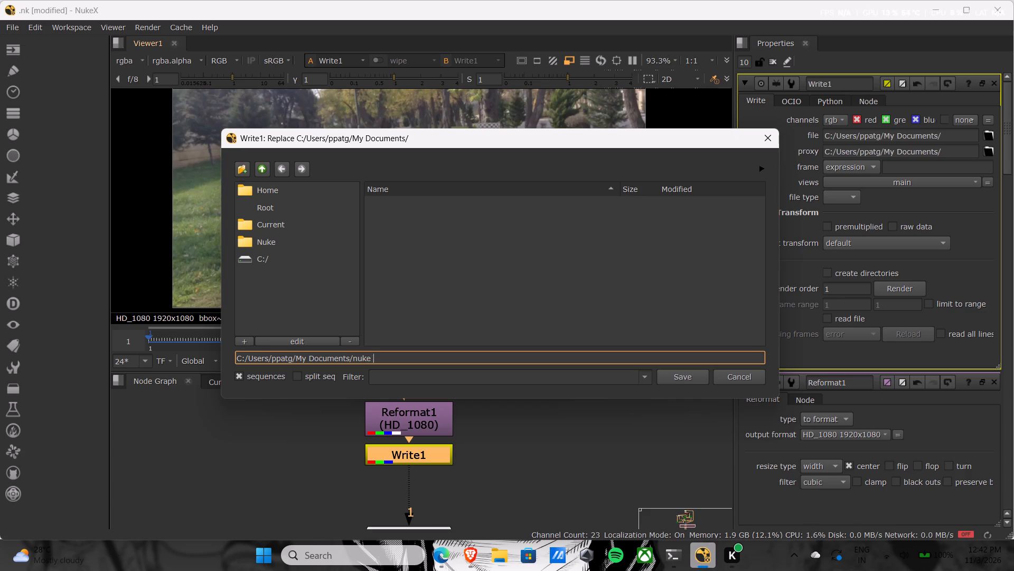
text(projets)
click(693, 380)
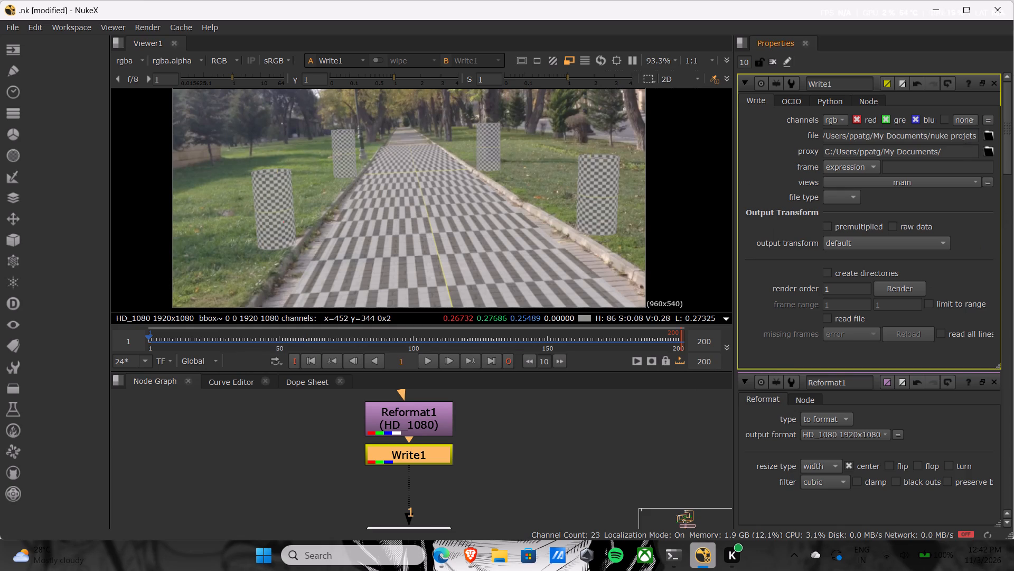
Replace Write1's proxy path with a copy of its file path ending in "My Documents/nuke projets".
drag(977, 135, 802, 141)
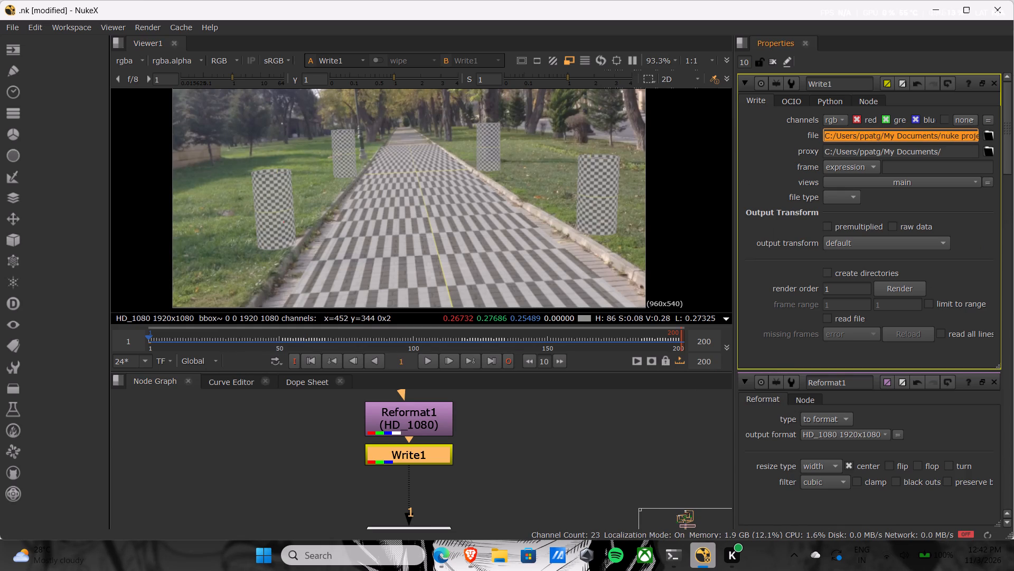
key(ctrl+c)
drag(949, 149, 796, 158)
key(BackSpace)
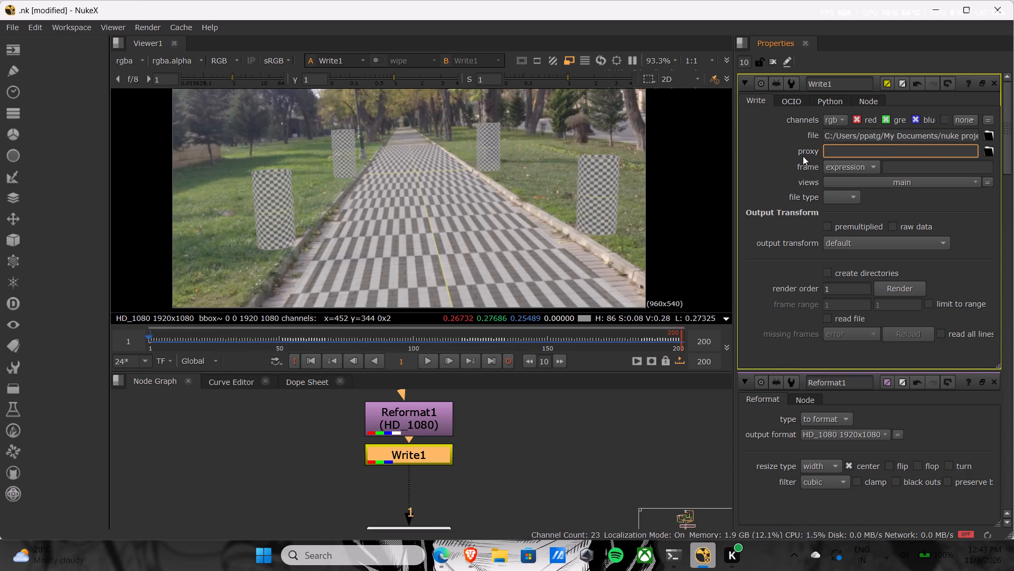
key(ctrl+v)
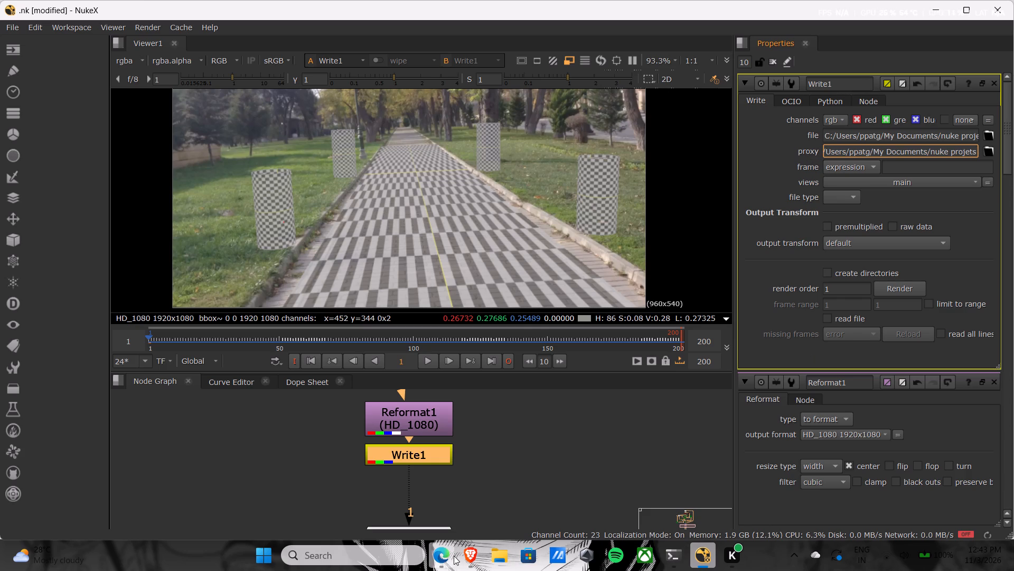
Consult the Write node reference image in Edge and the YouTube tutorial on rendering with a Write node in Brave.
click(436, 556)
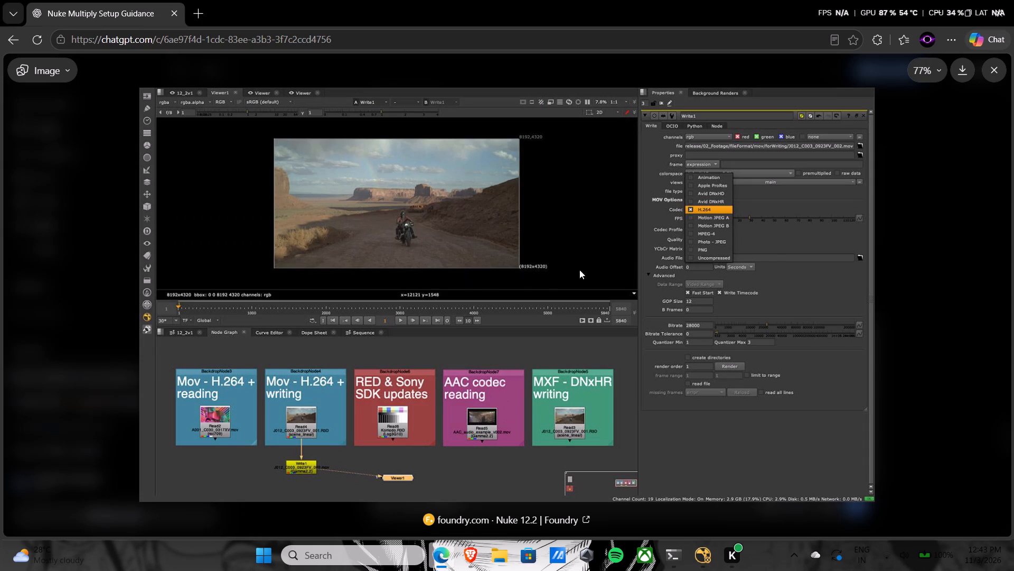
click(742, 256)
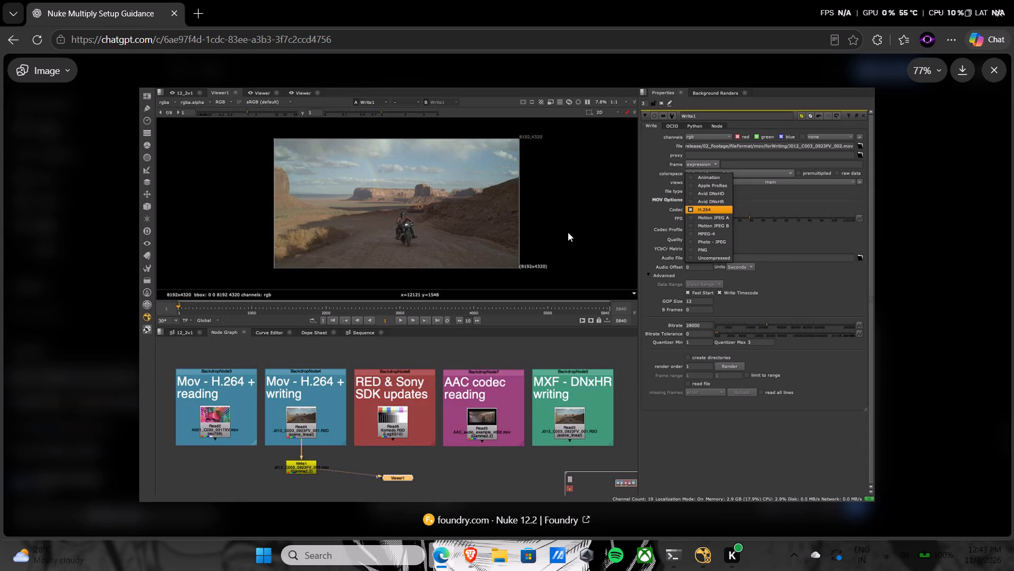
click(1012, 0)
click(468, 554)
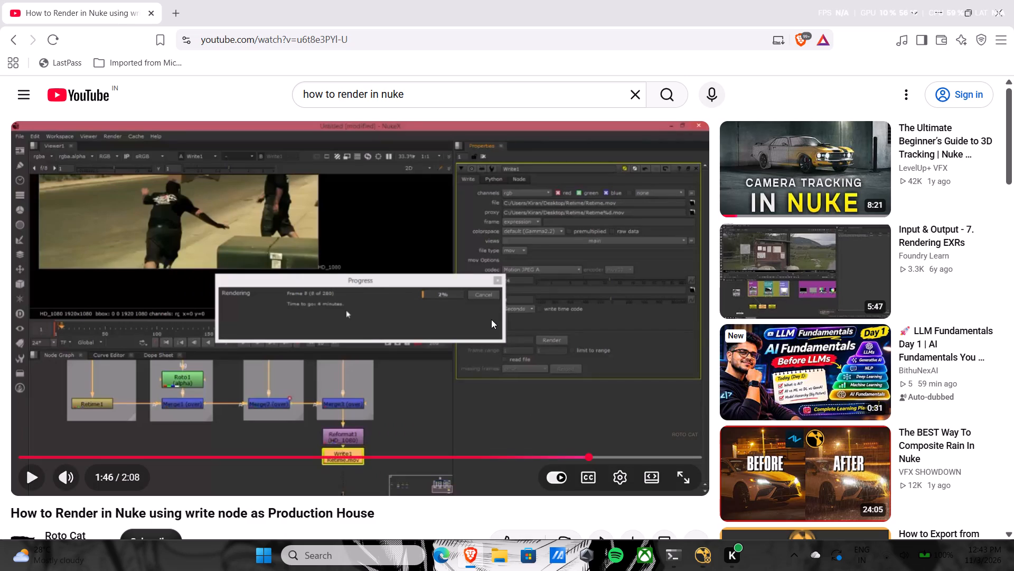
Replay the tutorial video full screen from the part where the Write node's file and proxy paths are edited.
click(491, 319)
click(670, 478)
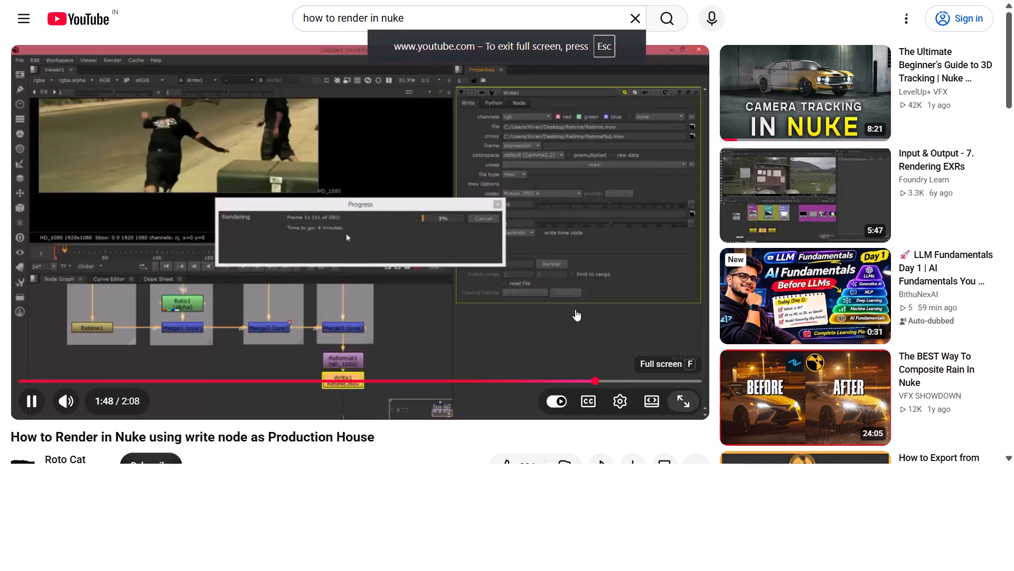
key(Left)
key(Left)
key(Left)
key(Left)
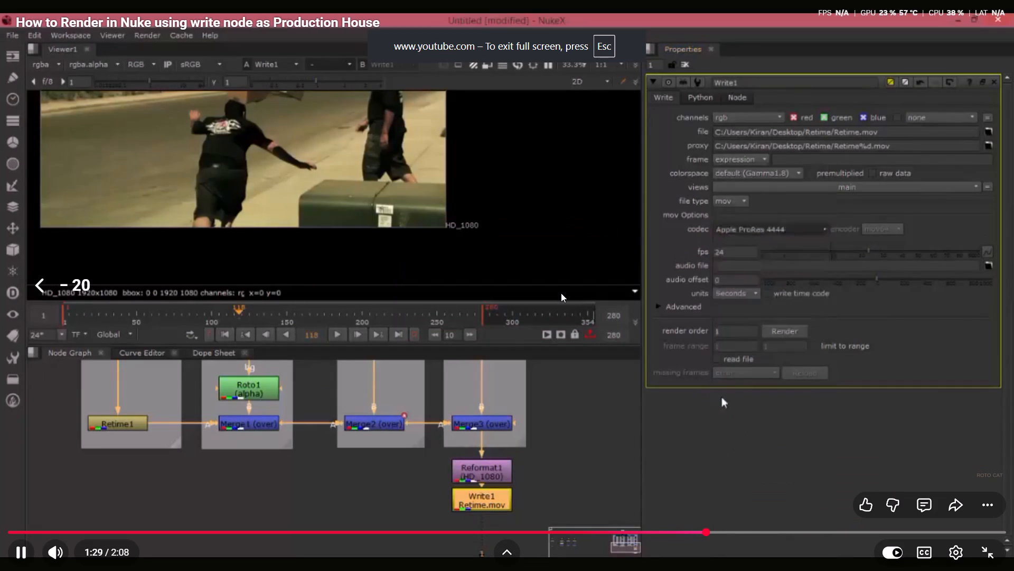
key(Left)
key(Left)
key(Left)
key(Left)
key(Left)
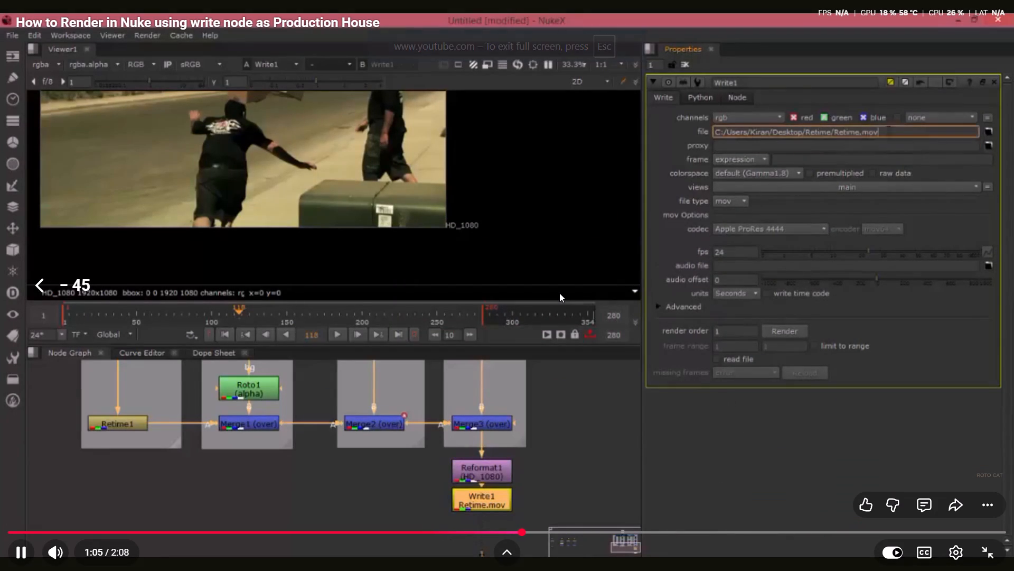
click(636, 252)
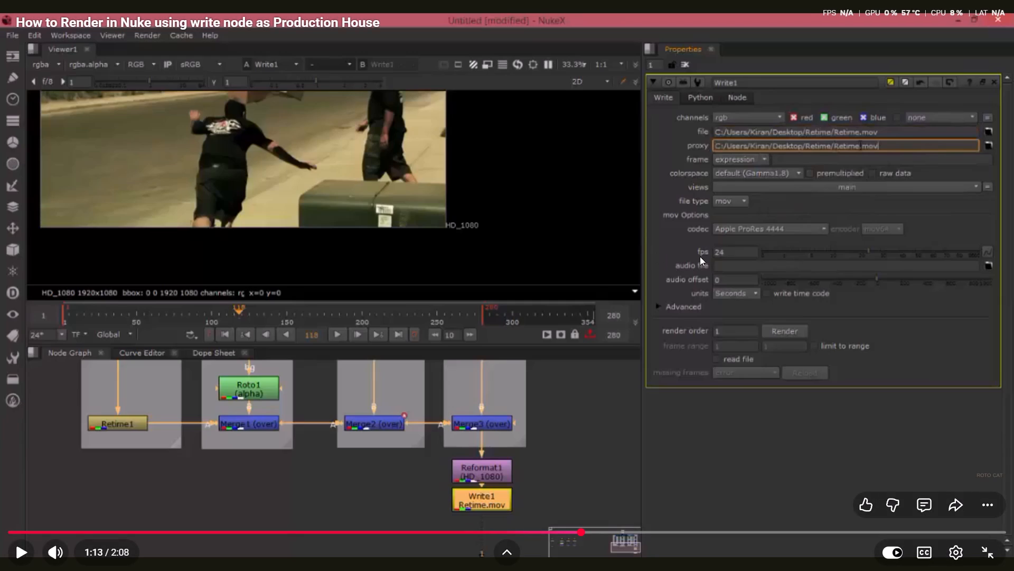
click(543, 271)
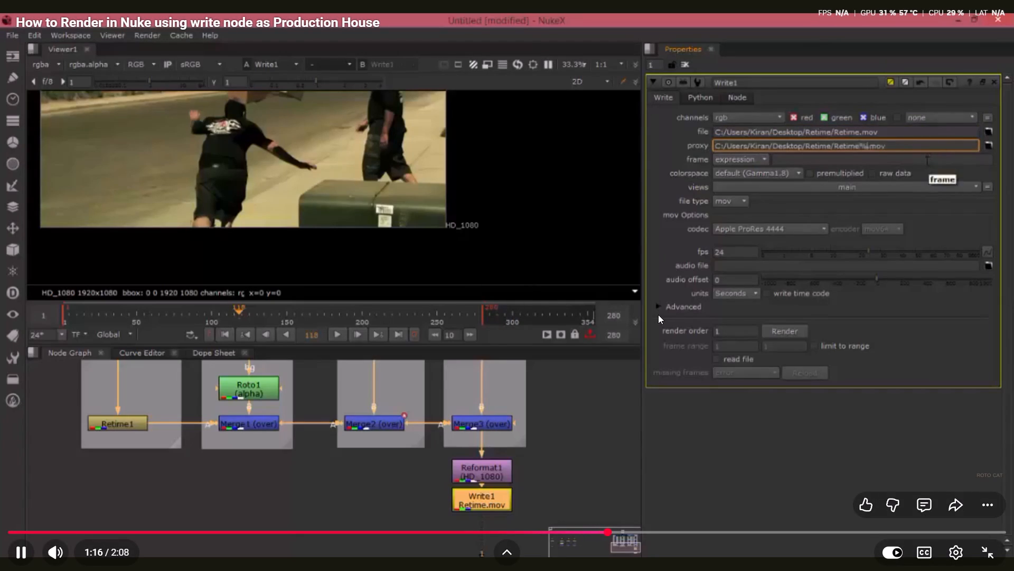
click(693, 315)
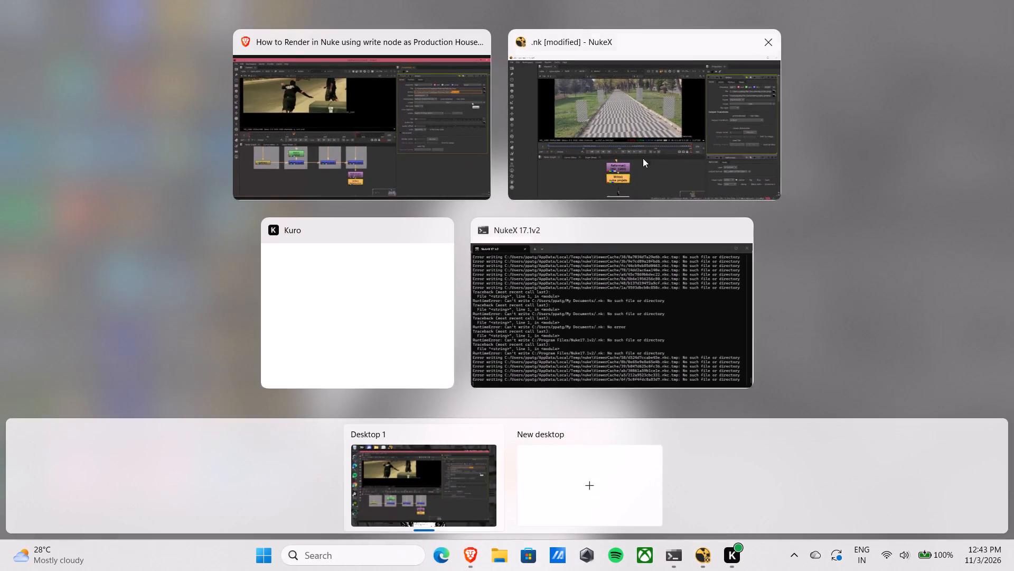
Switch to Nuke and append .mov to Write1's file path, after "nuke projets".
click(641, 151)
scroll(982, 152, up, 1)
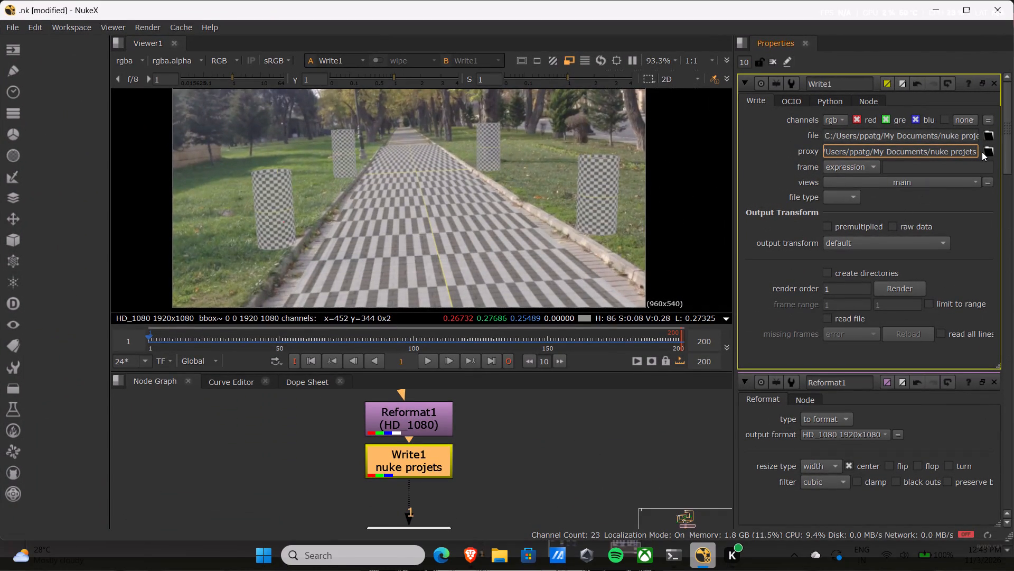
scroll(982, 152, up, 1)
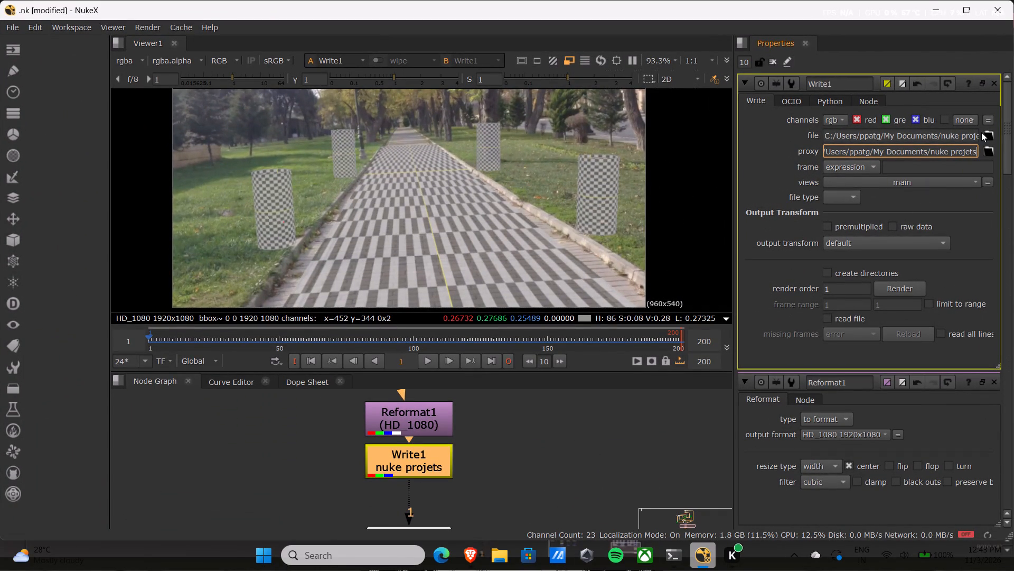
click(978, 134)
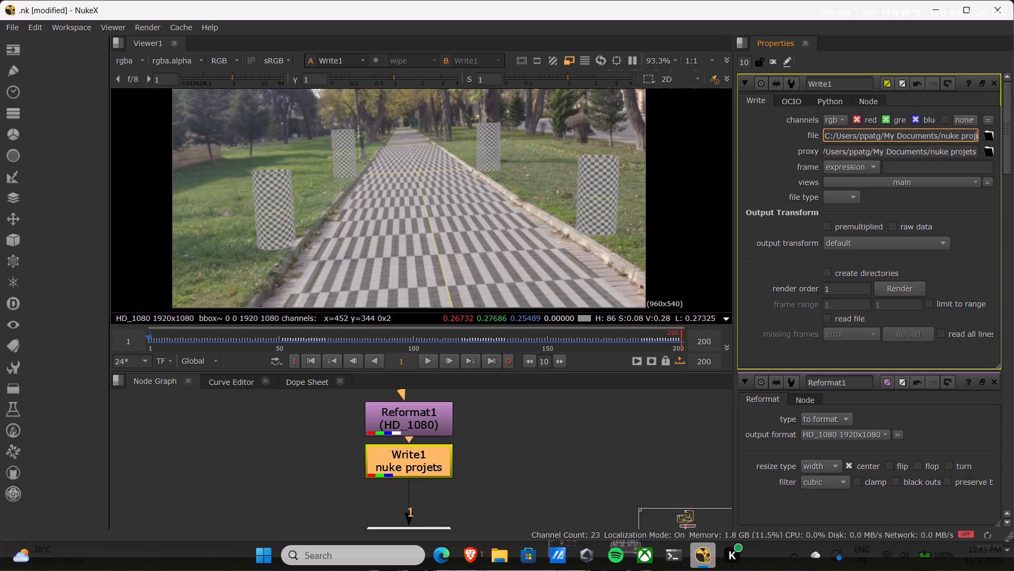
scroll(975, 135, up, 3)
scroll(975, 135, down, 3)
scroll(975, 135, up, 6)
drag(917, 133, 948, 134)
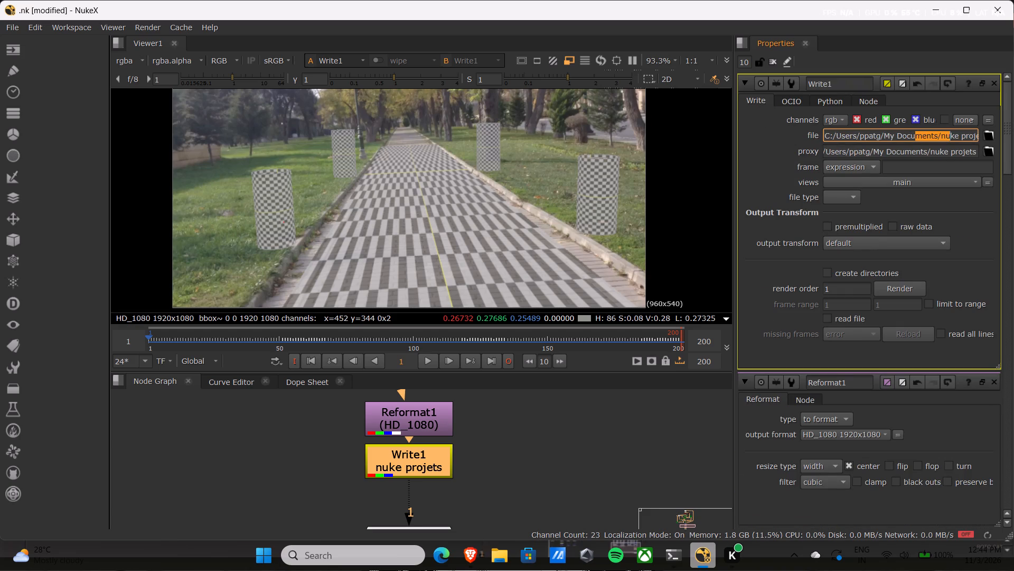
drag(948, 134, 959, 134)
click(959, 134)
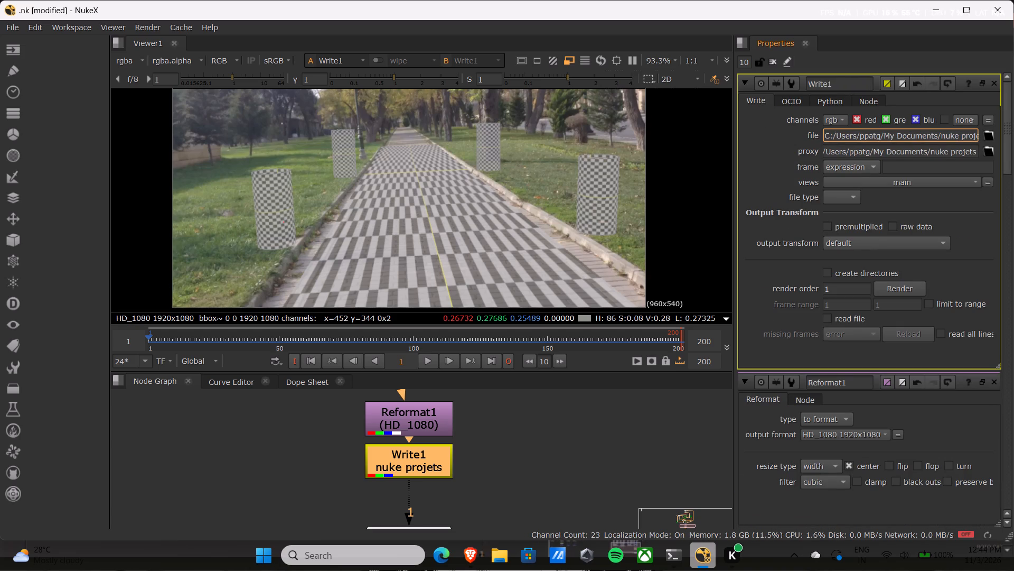
key(Right)
key(Right)
key(Right)
key(Right)
key(Right)
key(Right)
key(Right)
key(Right)
key(Right)
key(Right)
key(Right)
key(Right)
key(Right)
key(Right)
key(Right)
key(Right)
key(Right)
key(Right)
key(Right)
key(Right)
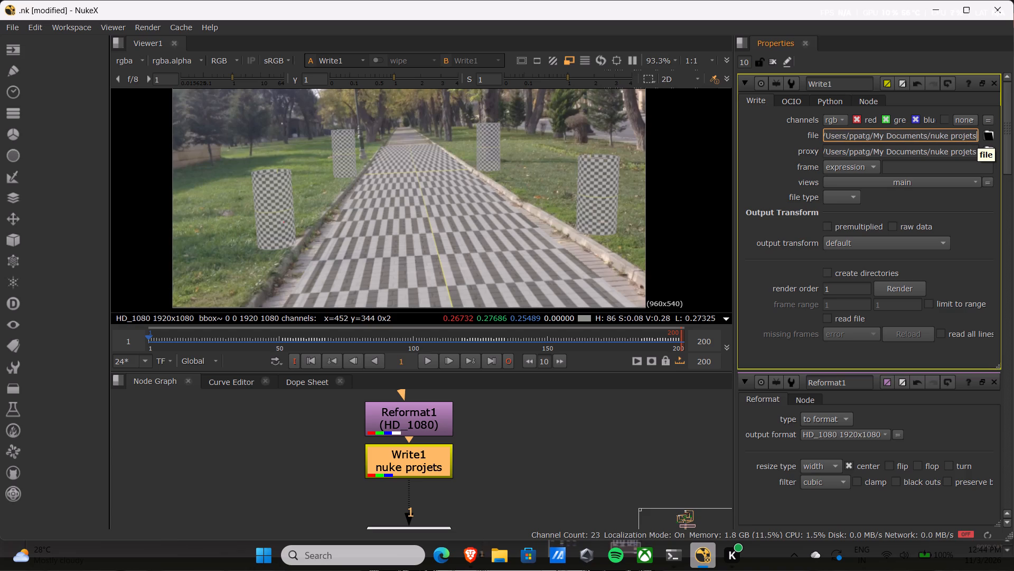
text(.mo)
key(v)
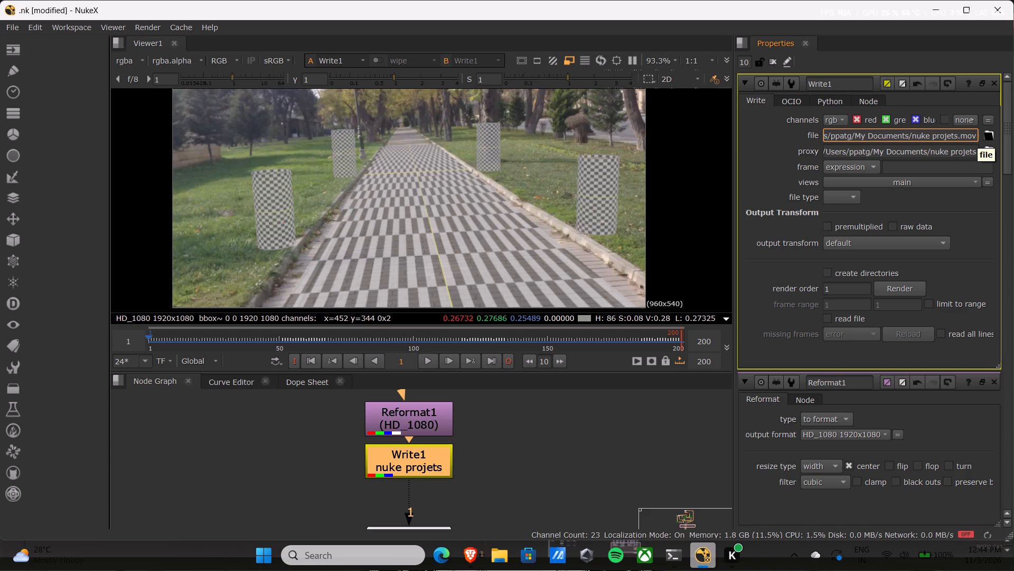
Extend Write1's proxy path with %d and the .mov extension so that it ends in "nuke projets%d.mov".
click(977, 149)
click(971, 155)
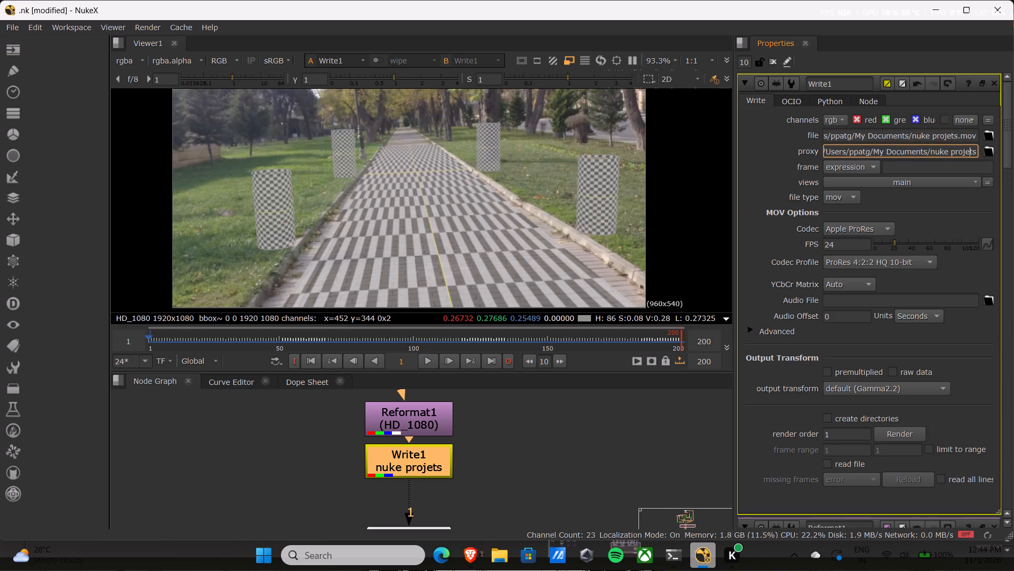
key(Right)
key(Right)
key(Right)
key(Right)
key(Right)
key(Right)
key(Right)
key(Right)
key(Right)
key(Right)
key(Right)
key(Right)
key(Right)
key(Right)
key(Right)
key(Right)
key(Right)
key(Right)
key(Right)
key(Right)
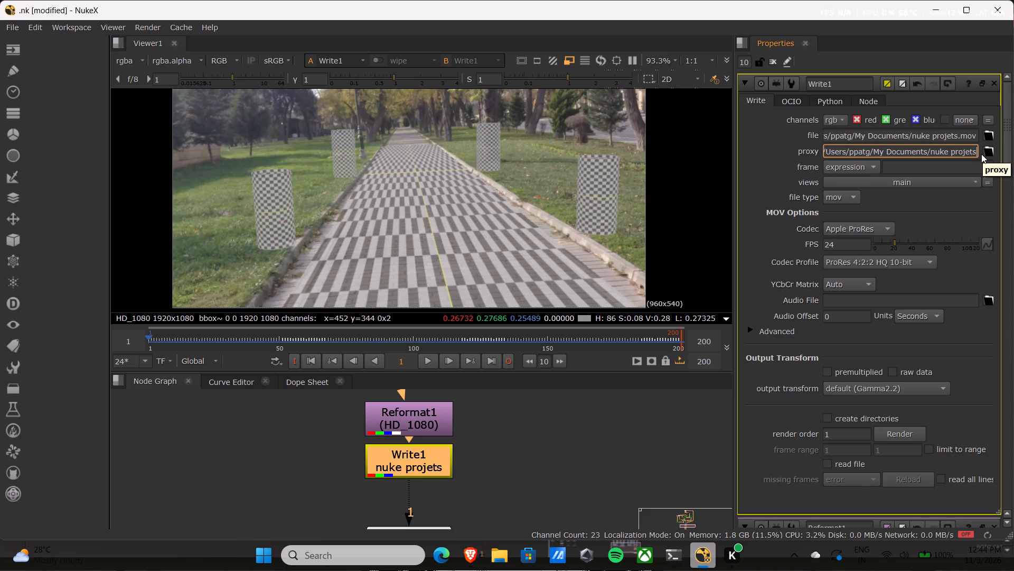
text(.mo)
key(v)
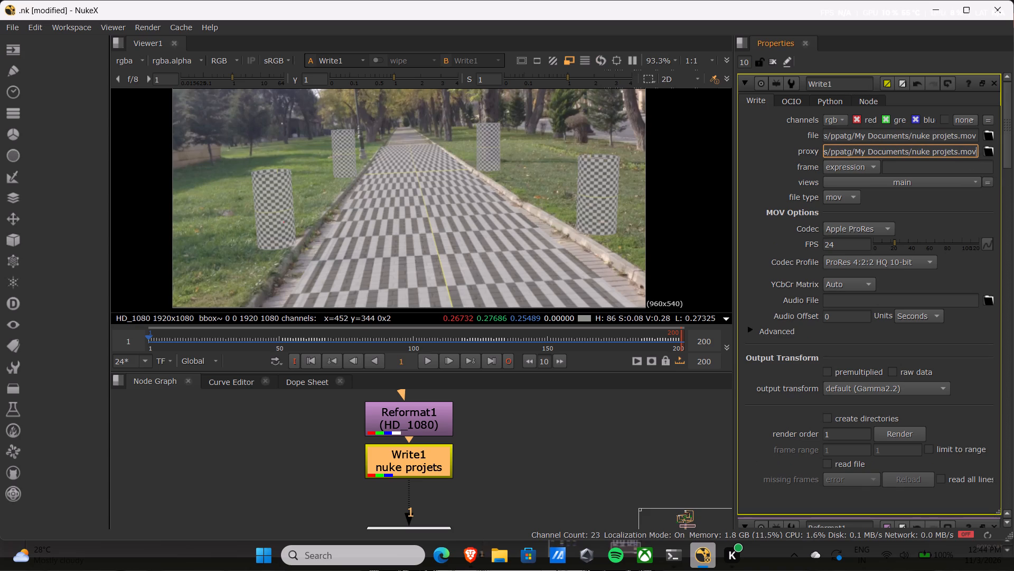
click(957, 153)
text(%d)
click(854, 171)
click(855, 171)
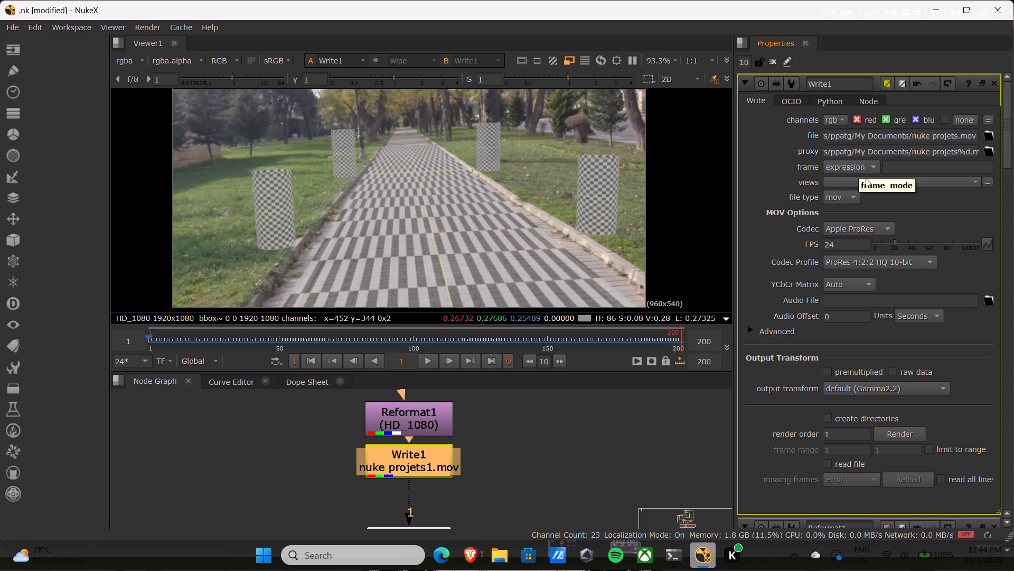
Set Write1's MOV codec to H.264.
click(890, 231)
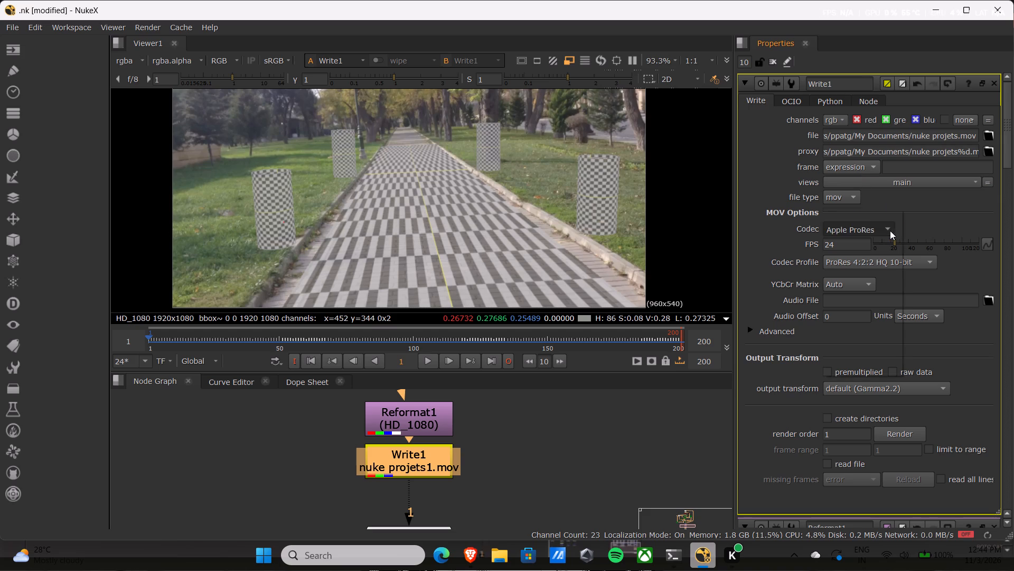
click(864, 271)
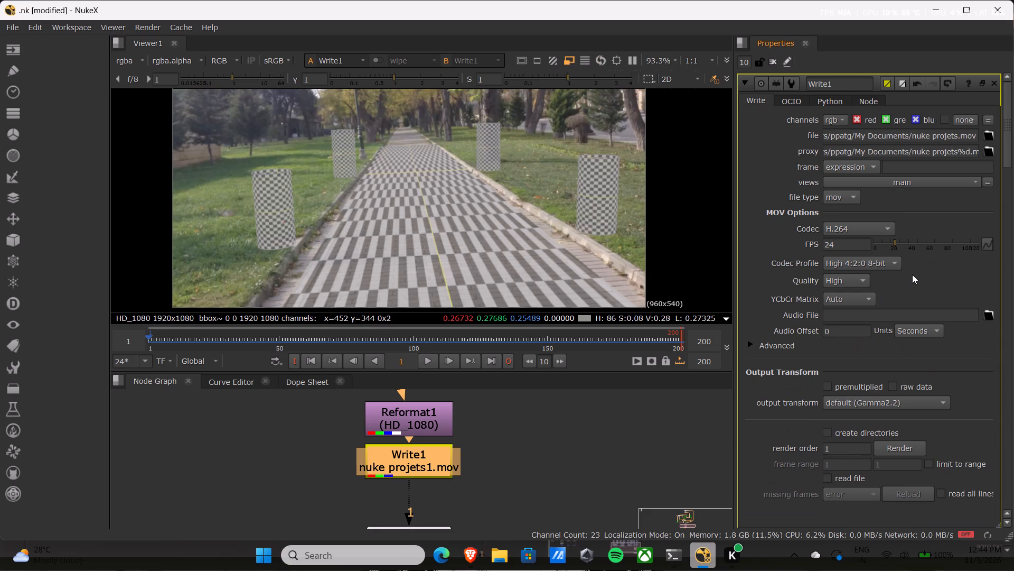
Switch to the browser and play the tutorial from the Write node's codec setting through to the Render dialog.
click(473, 552)
click(457, 311)
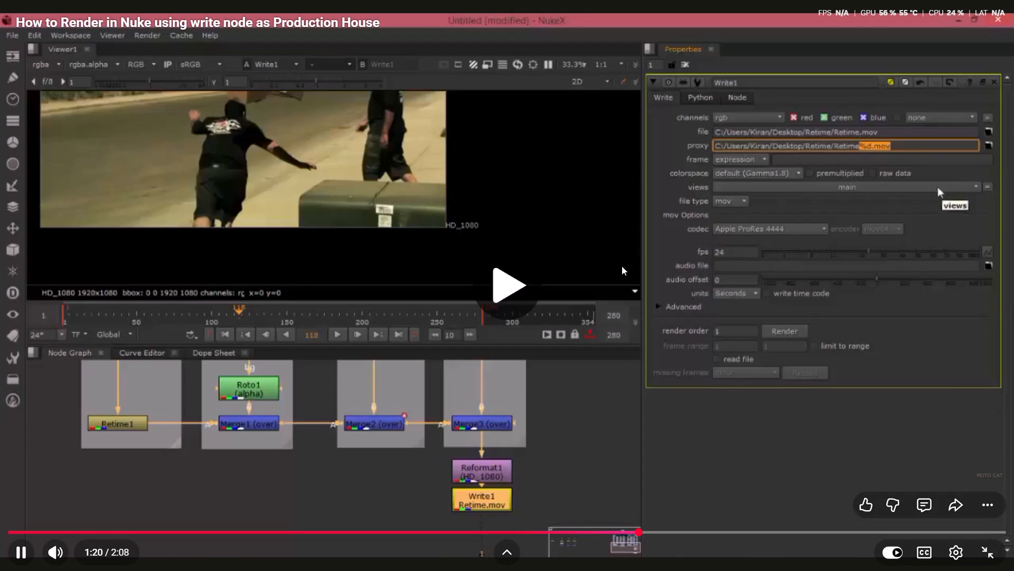
click(574, 274)
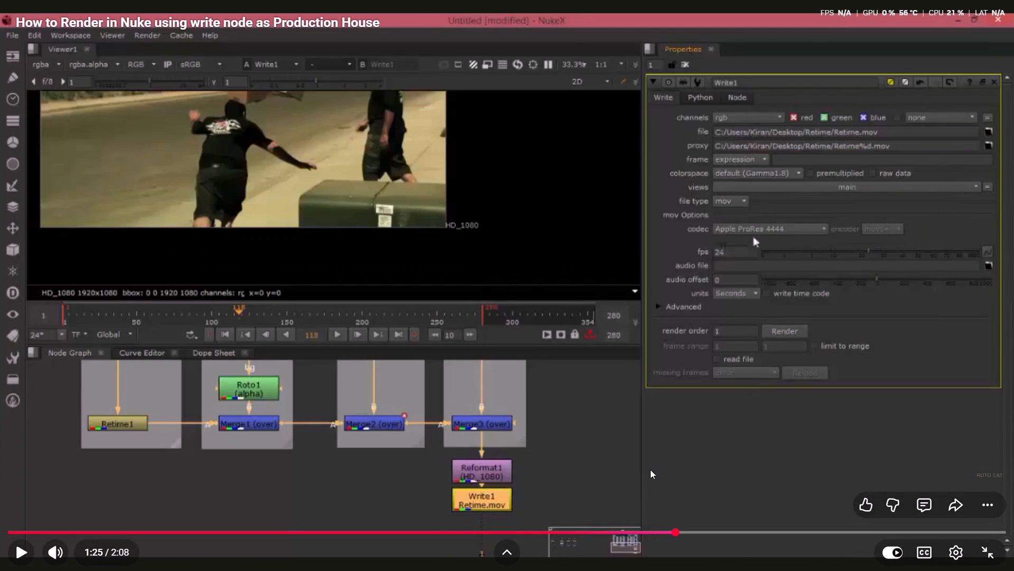
click(607, 87)
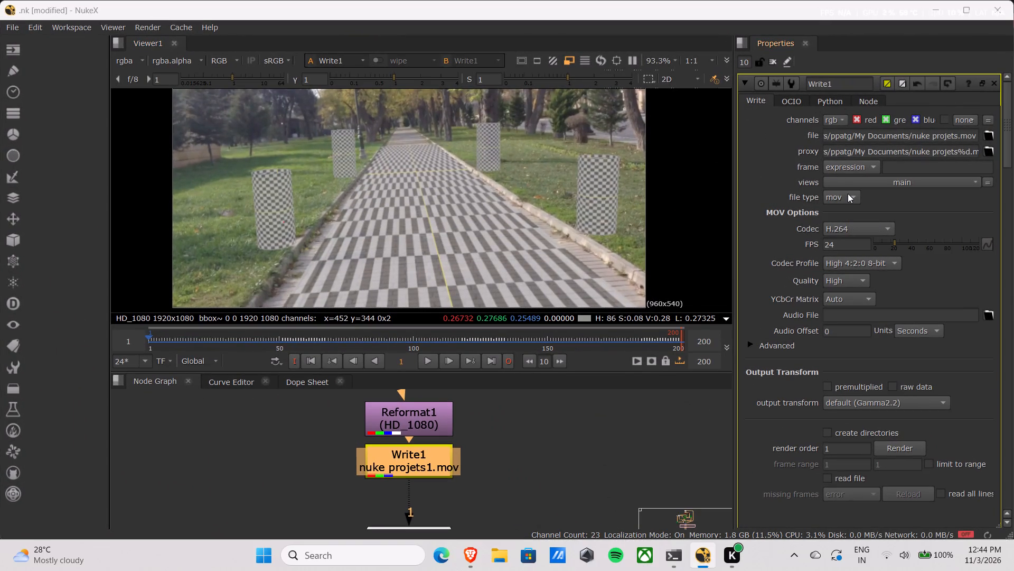
click(604, 143)
click(585, 182)
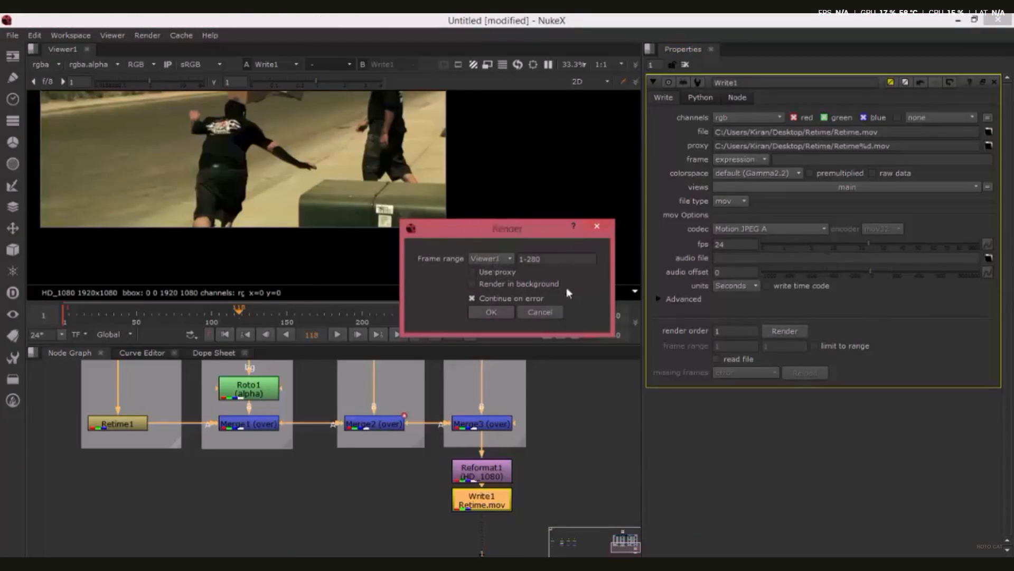
click(508, 226)
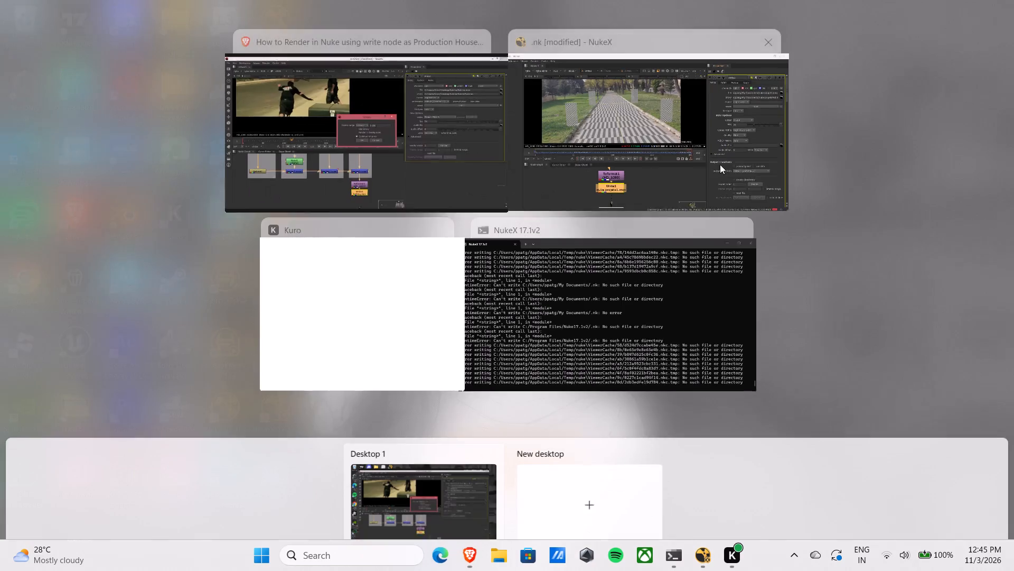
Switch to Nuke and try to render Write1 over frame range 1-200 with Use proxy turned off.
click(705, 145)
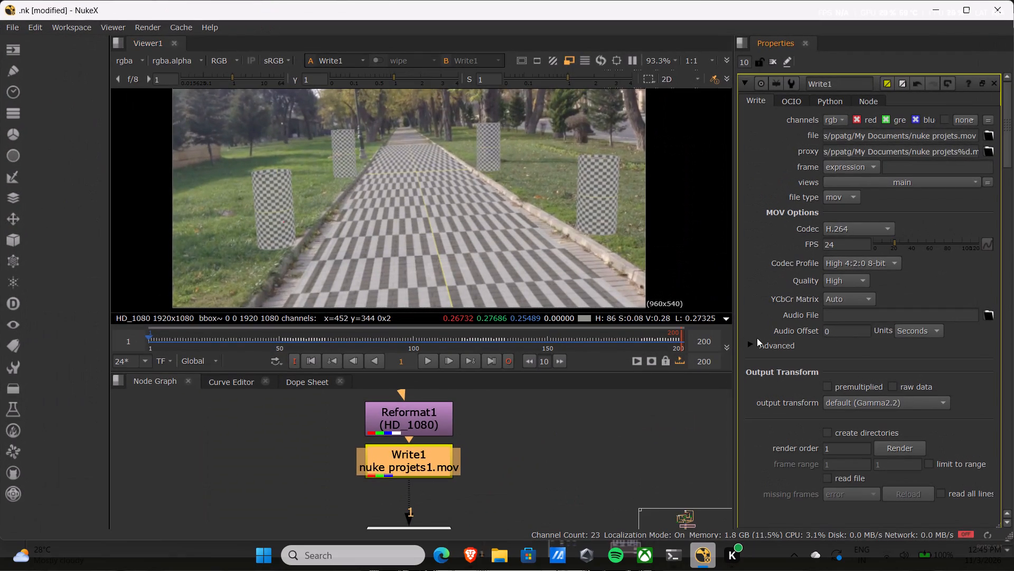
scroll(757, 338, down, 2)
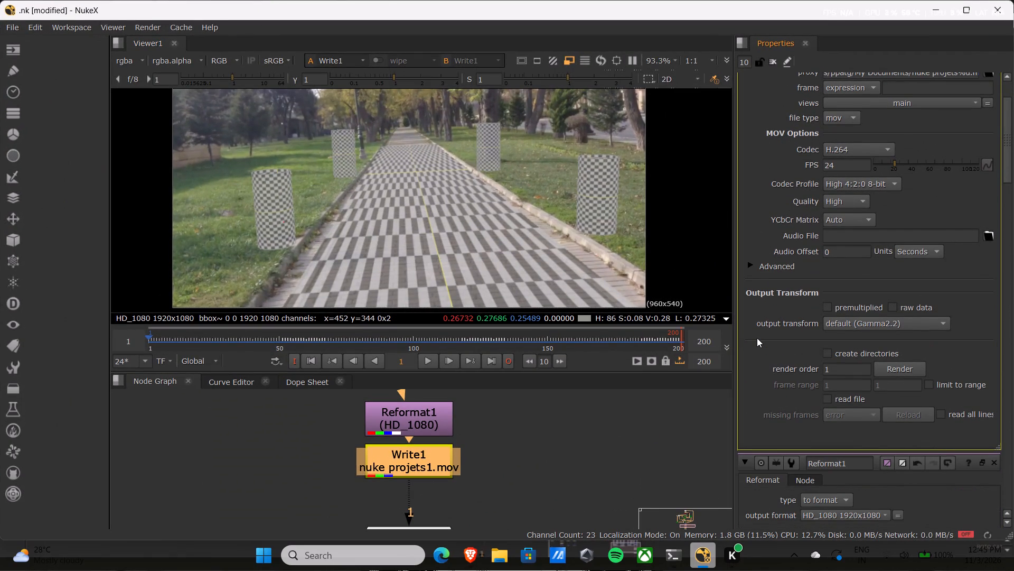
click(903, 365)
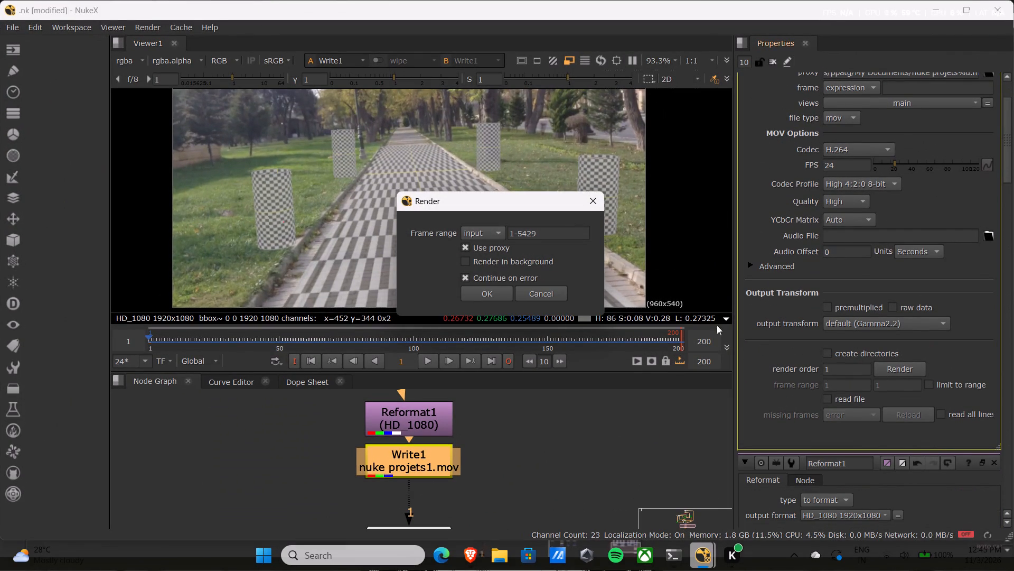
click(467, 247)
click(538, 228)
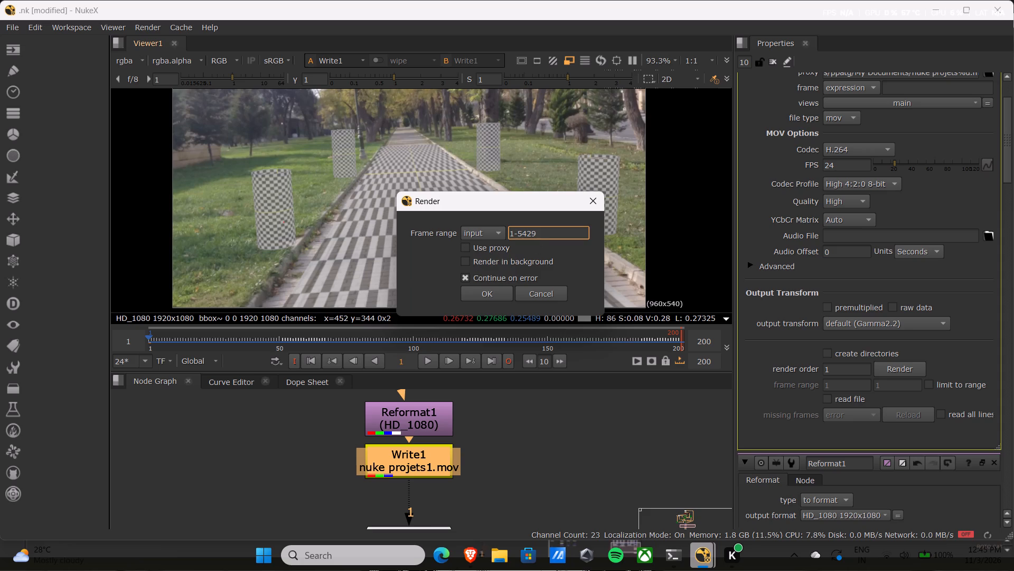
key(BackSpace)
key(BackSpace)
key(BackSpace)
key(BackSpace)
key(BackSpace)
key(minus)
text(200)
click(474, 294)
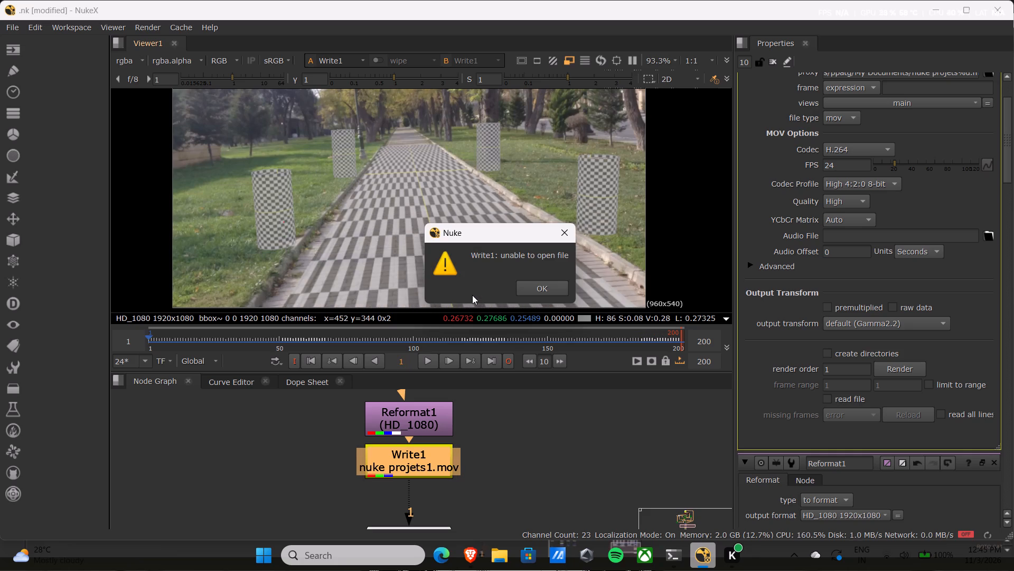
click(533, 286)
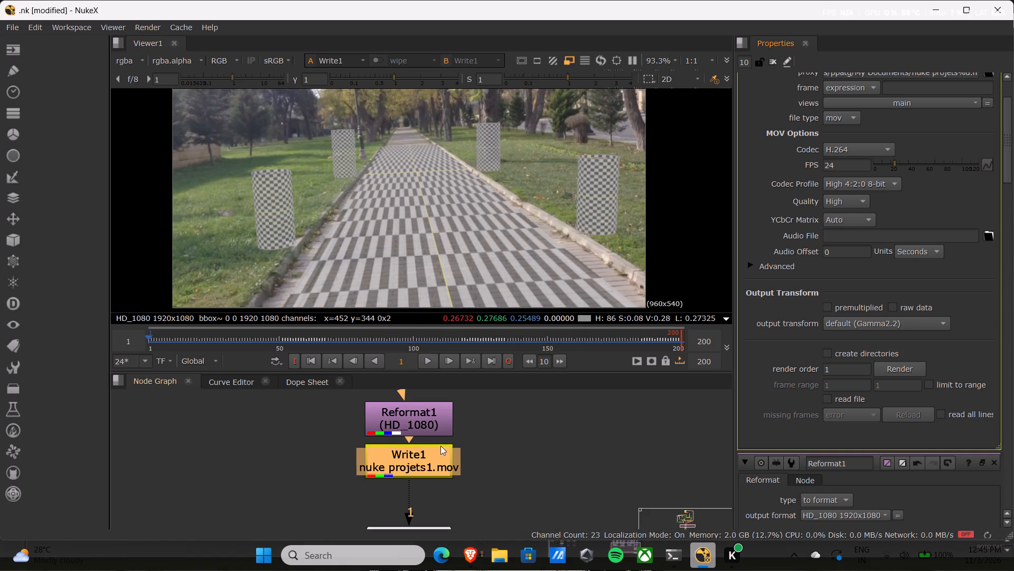
Move the Write1 node slightly further below Reformat1 in the node graph and deselect it.
drag(430, 459, 429, 482)
click(554, 420)
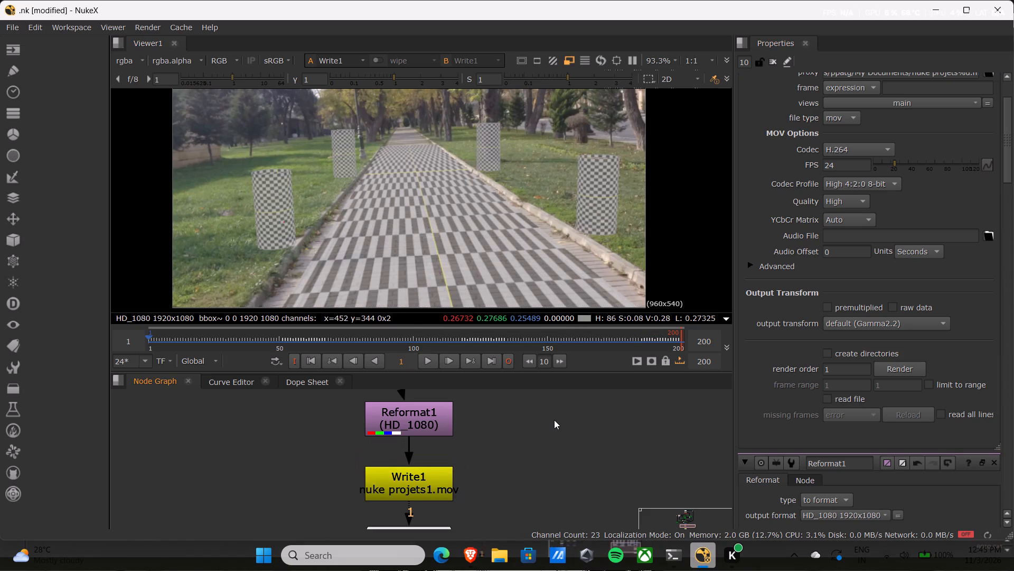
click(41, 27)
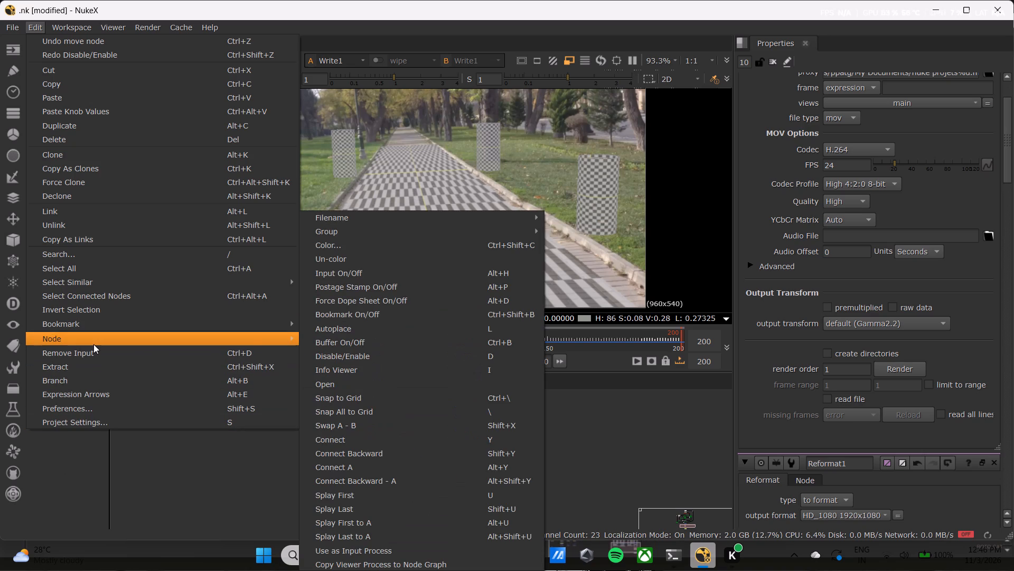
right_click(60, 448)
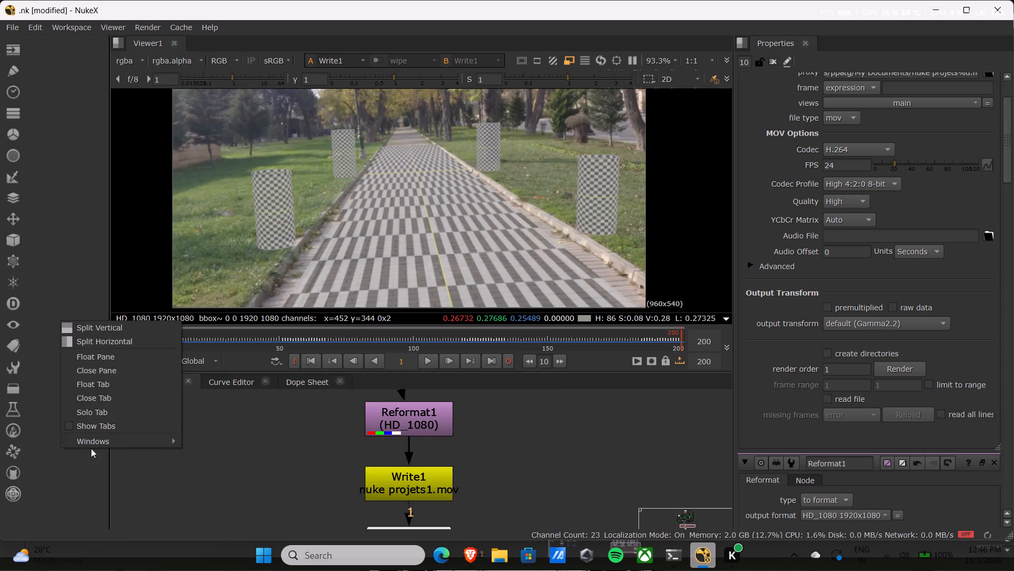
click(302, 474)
Select the whole node network in the node graph, down to Write1 and the viewer, and copy it.
scroll(302, 474, down, 11)
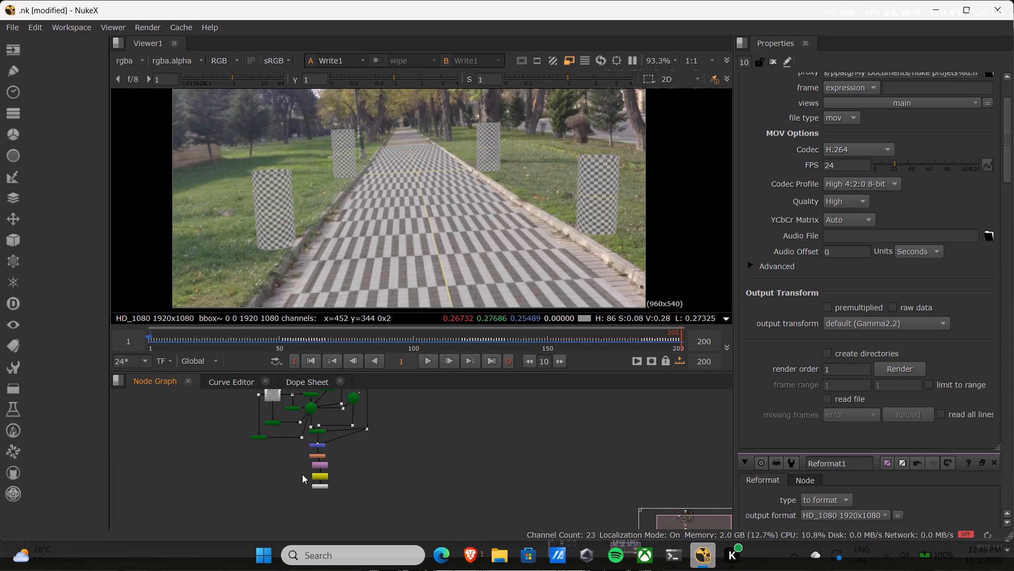
scroll(302, 474, down, 1)
middle_drag(302, 474, 303, 485)
scroll(236, 422, up, 3)
middle_drag(246, 427, 149, 417)
scroll(149, 417, down, 2)
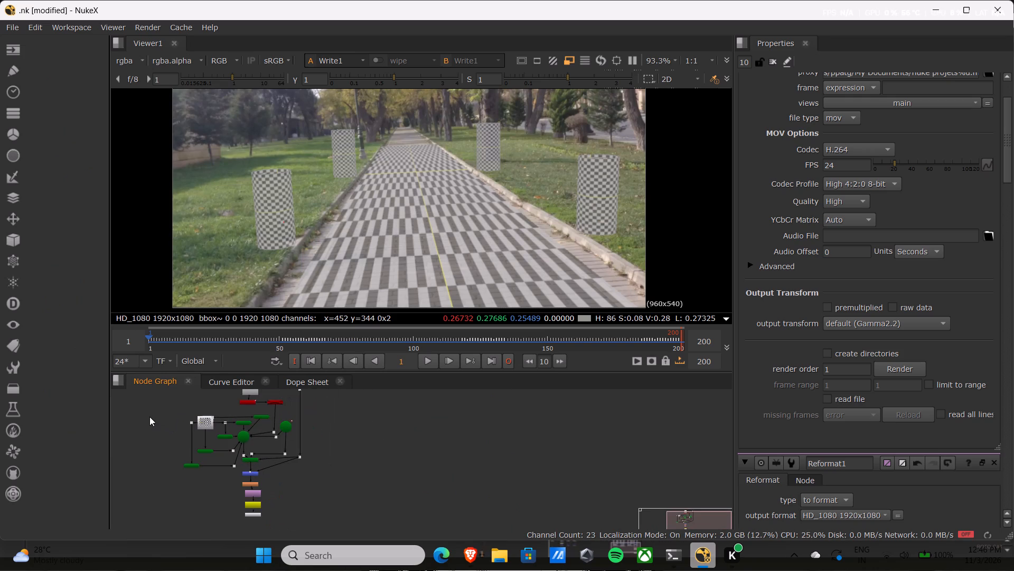
drag(161, 397, 268, 512)
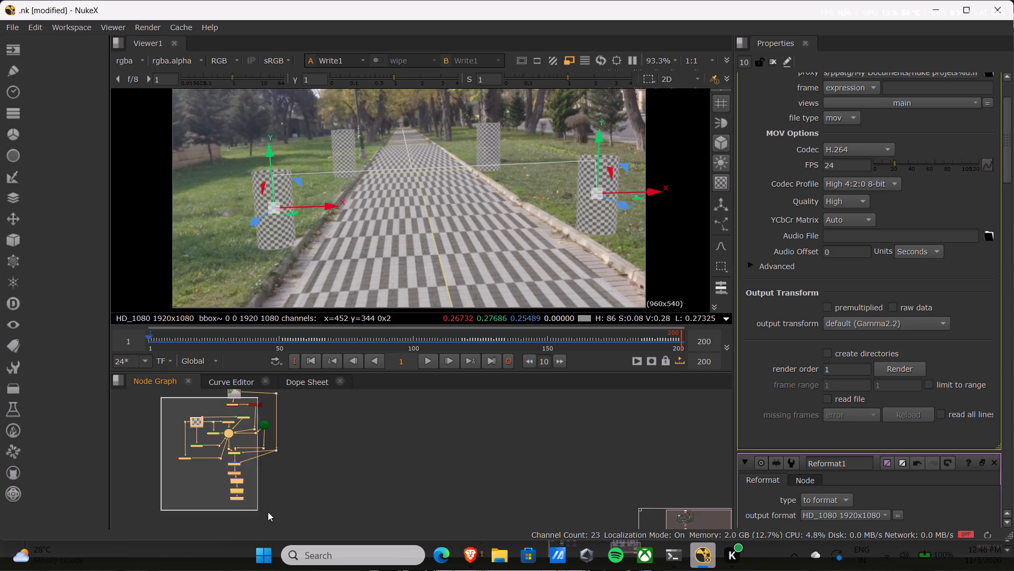
drag(268, 512, 308, 515)
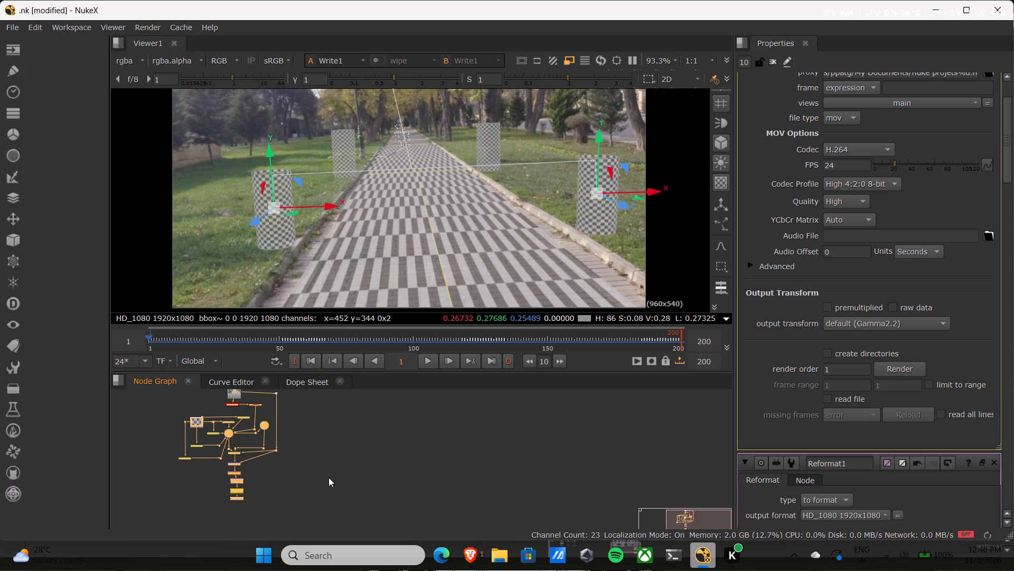
key(ctrl+c)
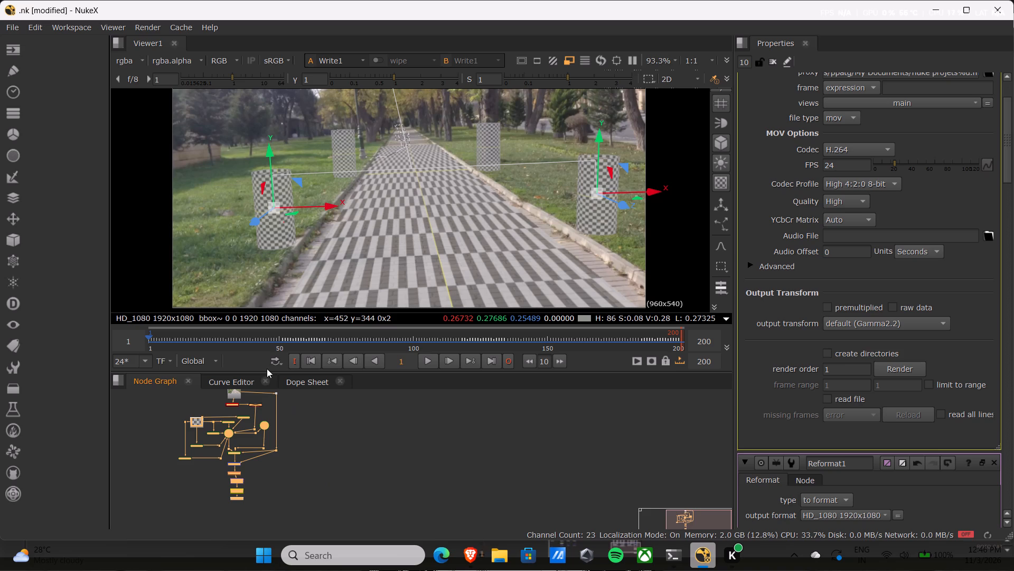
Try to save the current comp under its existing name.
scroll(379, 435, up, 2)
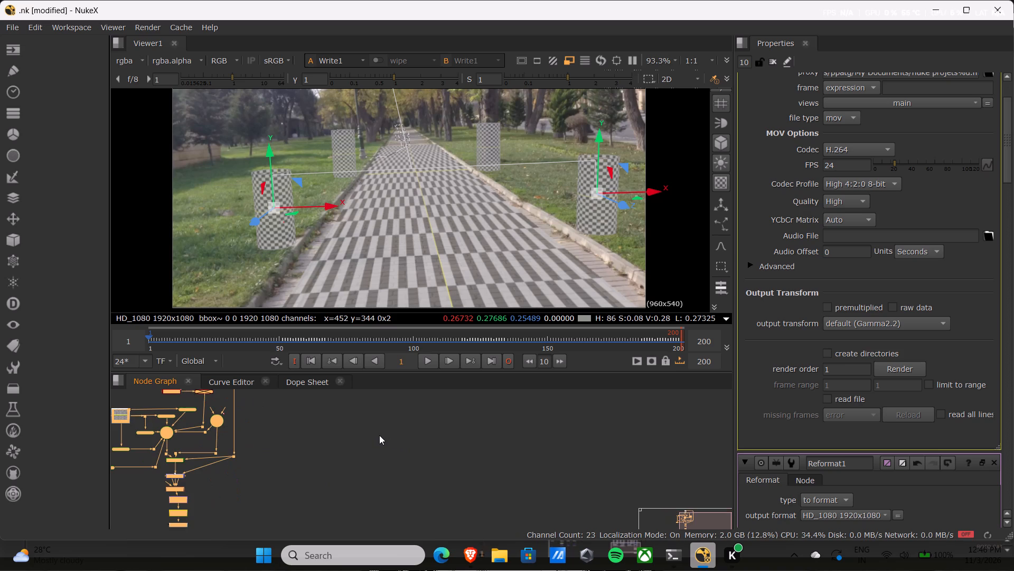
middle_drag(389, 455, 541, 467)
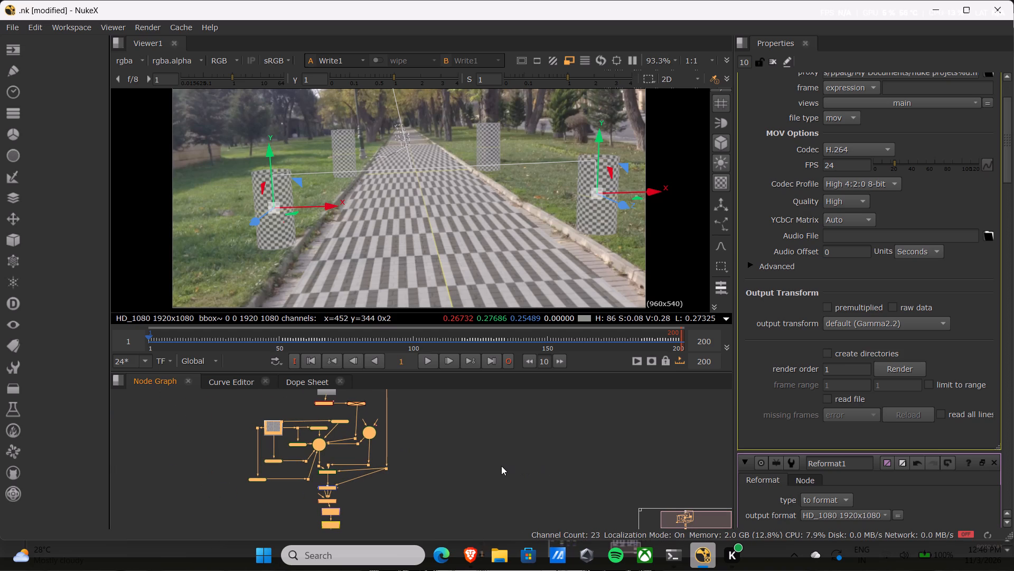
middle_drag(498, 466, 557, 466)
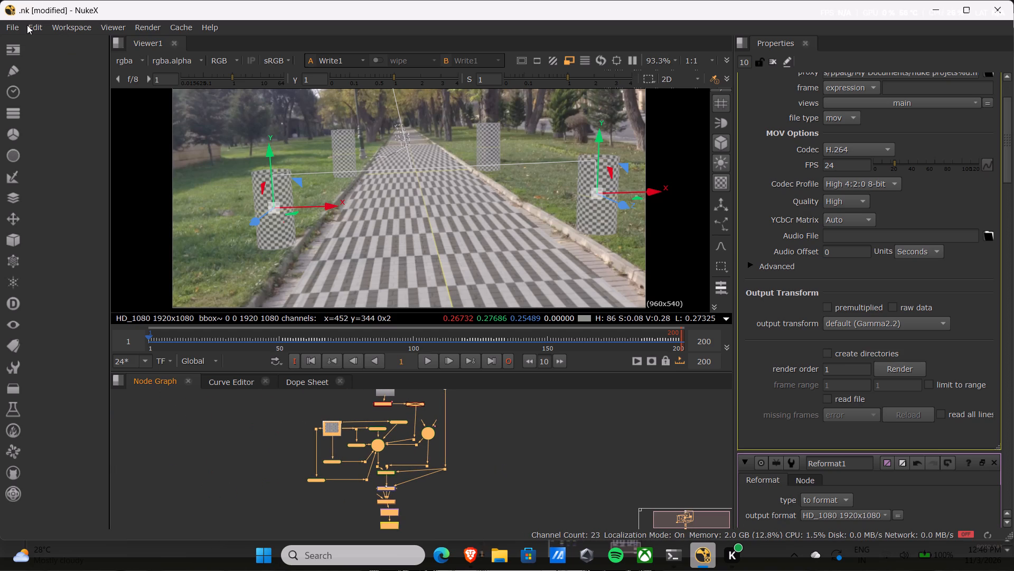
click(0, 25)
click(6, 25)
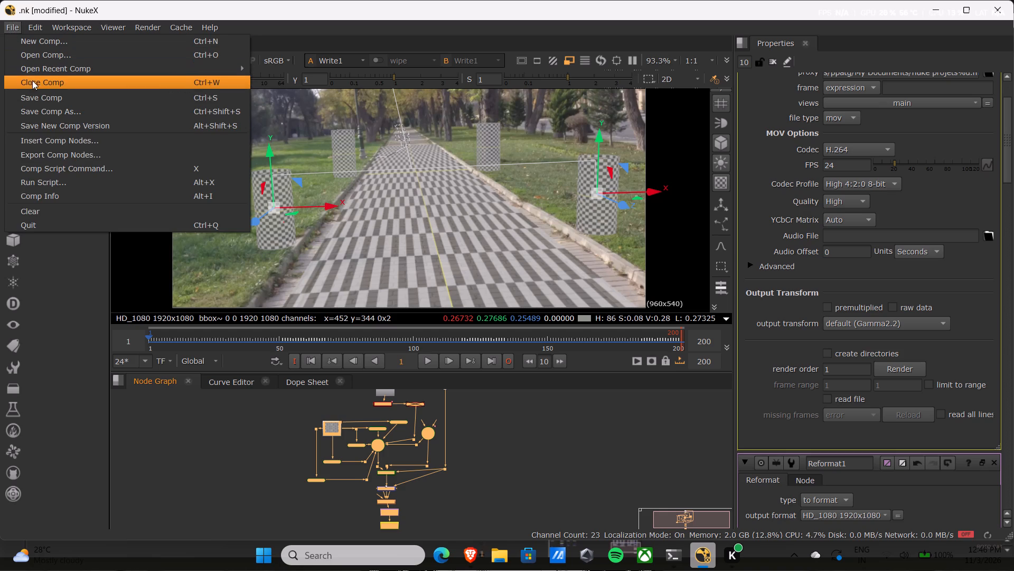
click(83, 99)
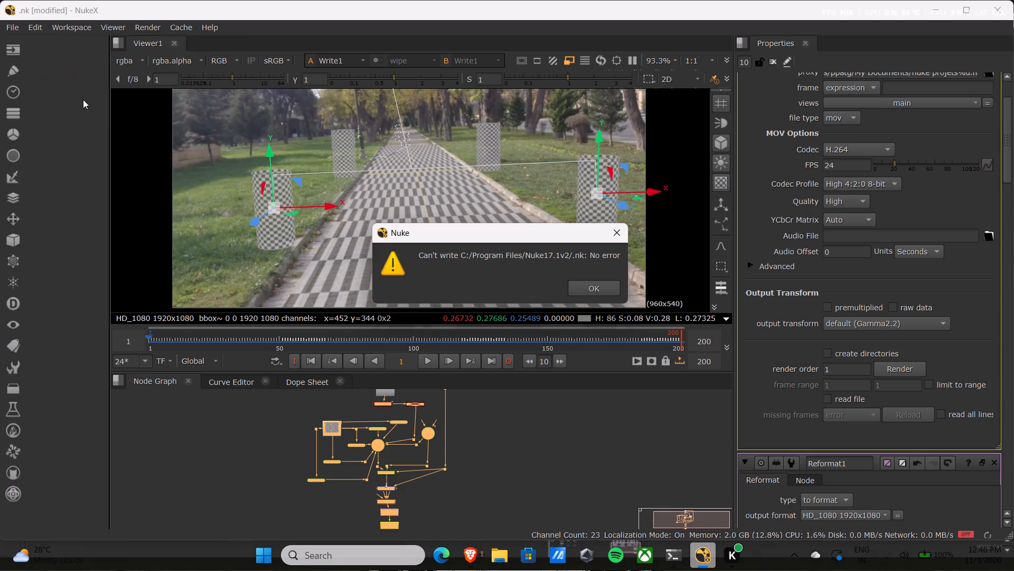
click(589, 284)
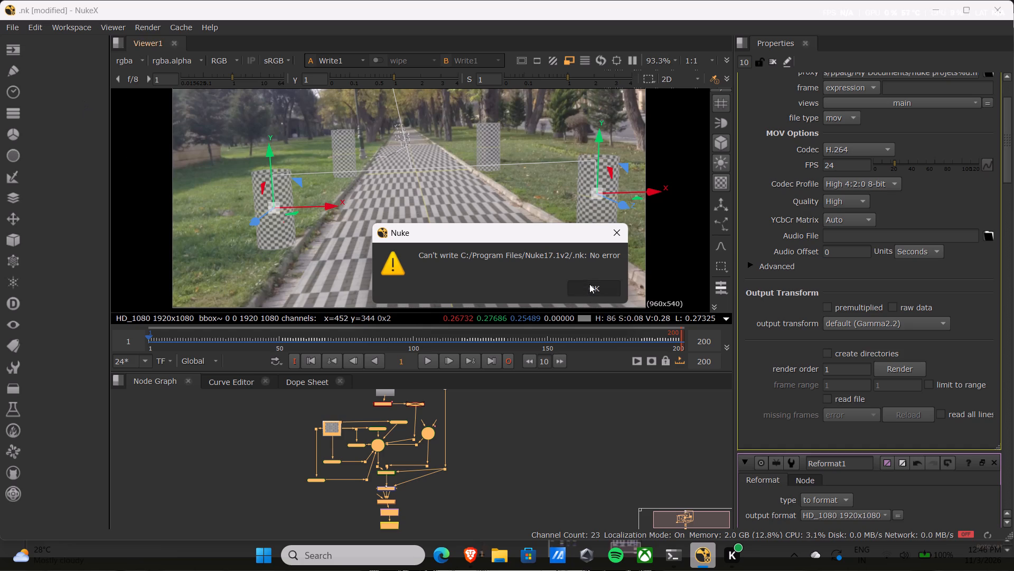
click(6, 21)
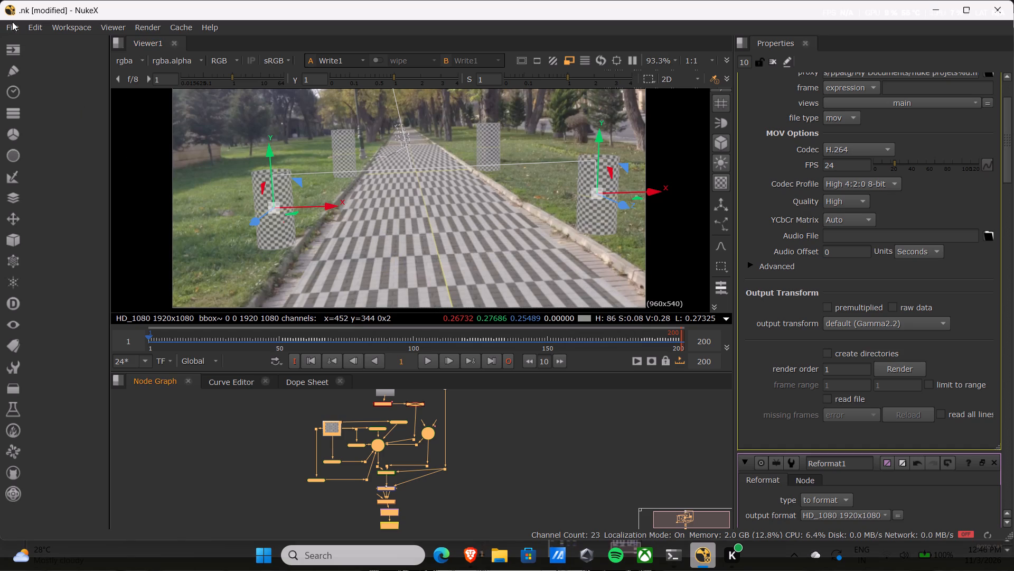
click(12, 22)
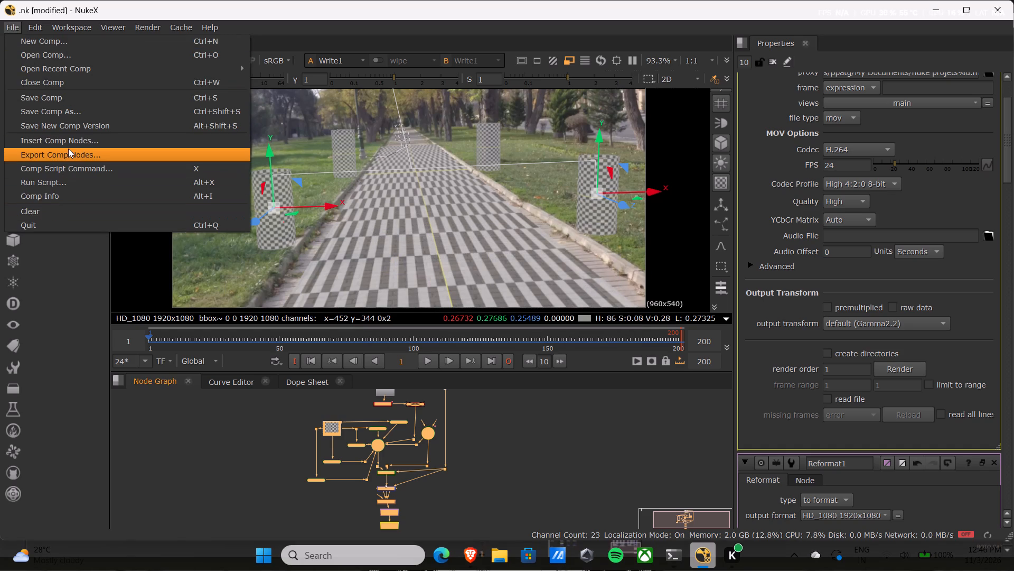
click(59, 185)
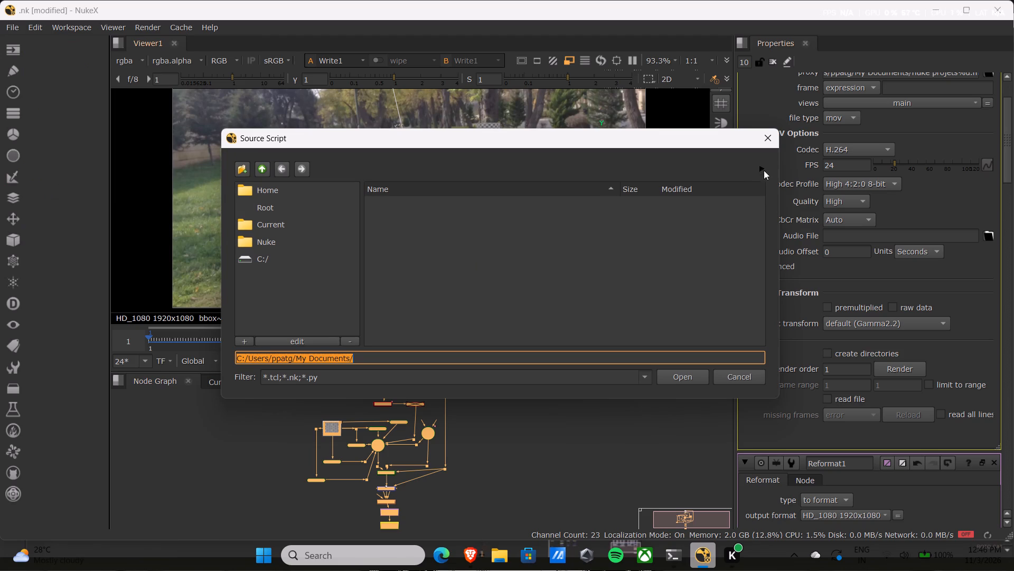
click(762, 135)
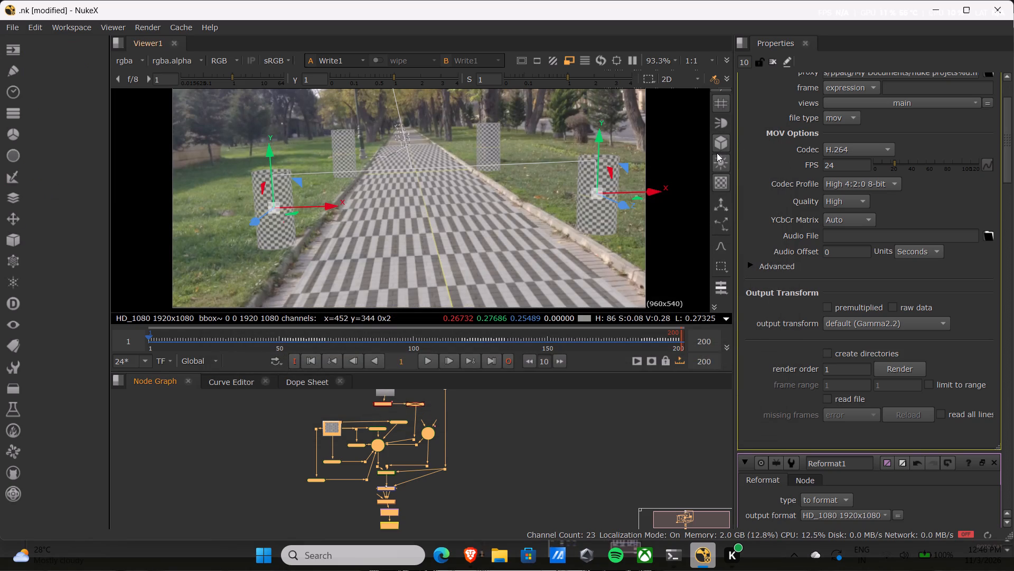
Switch to the browser, take the tutorial video out of full screen and close the browser window.
click(472, 557)
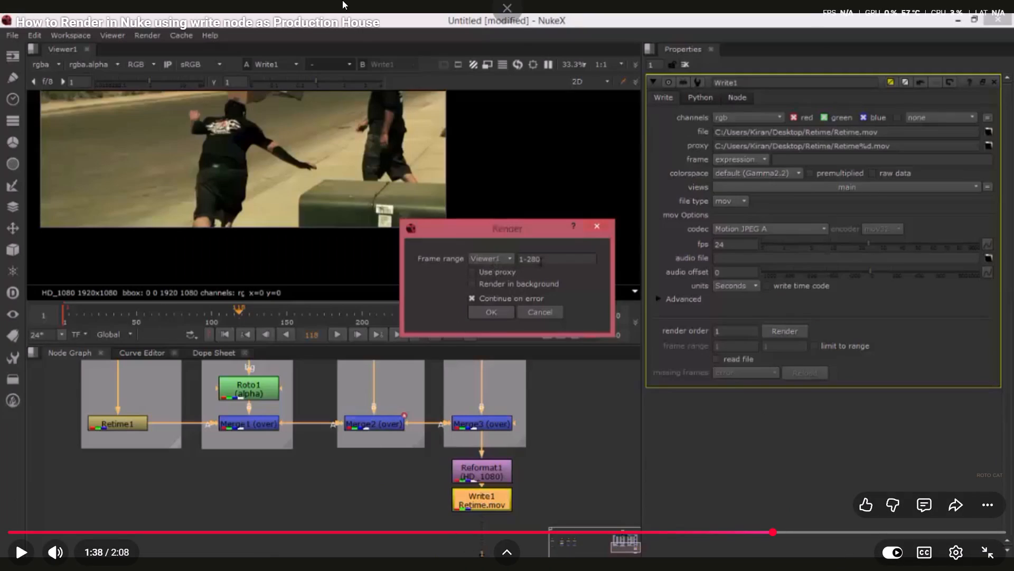
click(499, 51)
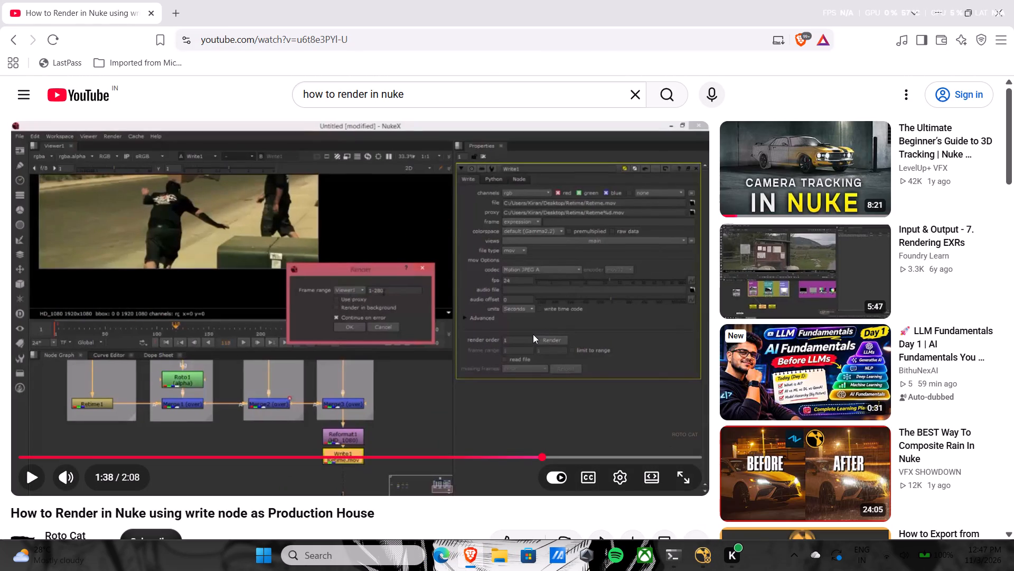
click(1007, 1)
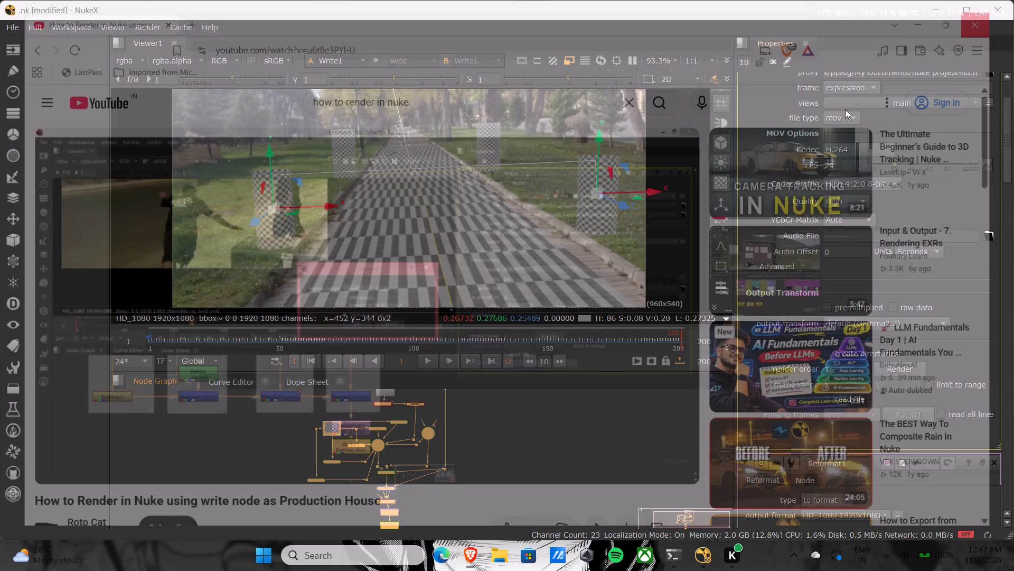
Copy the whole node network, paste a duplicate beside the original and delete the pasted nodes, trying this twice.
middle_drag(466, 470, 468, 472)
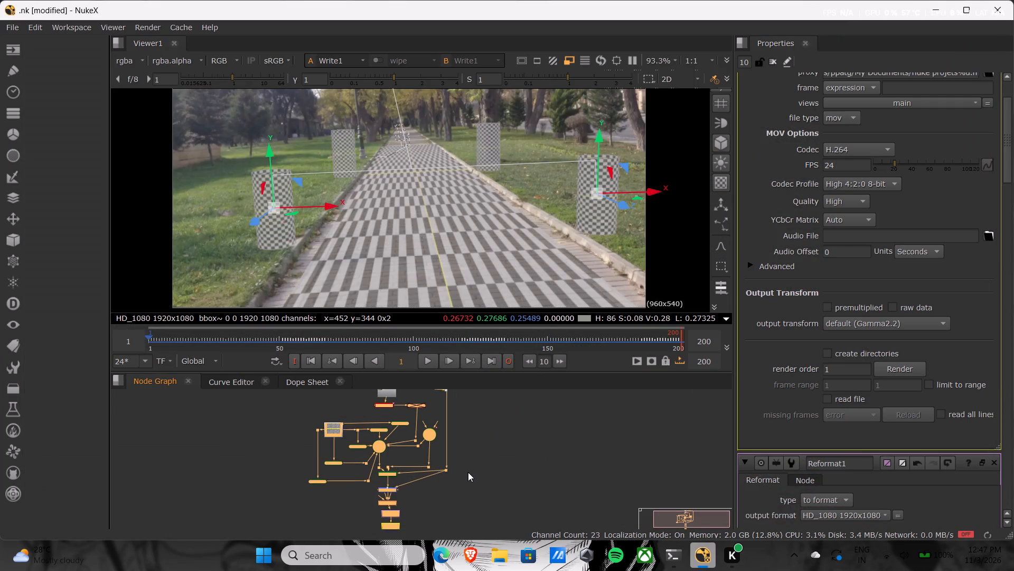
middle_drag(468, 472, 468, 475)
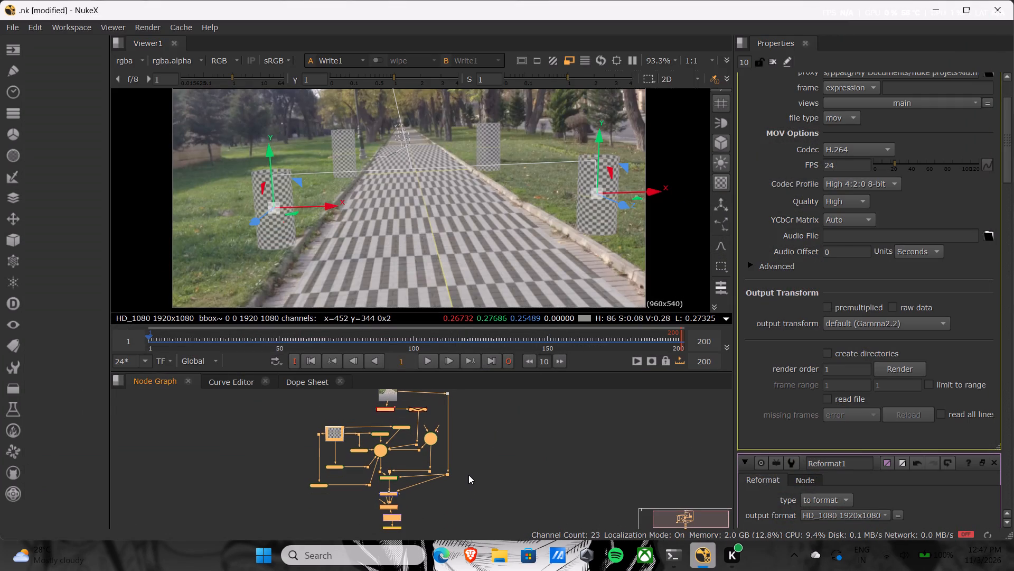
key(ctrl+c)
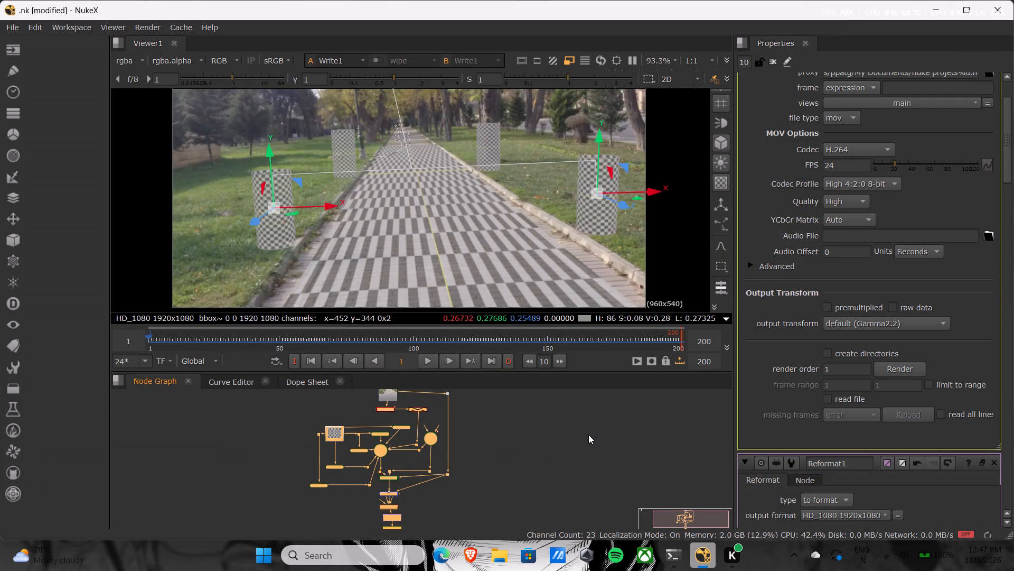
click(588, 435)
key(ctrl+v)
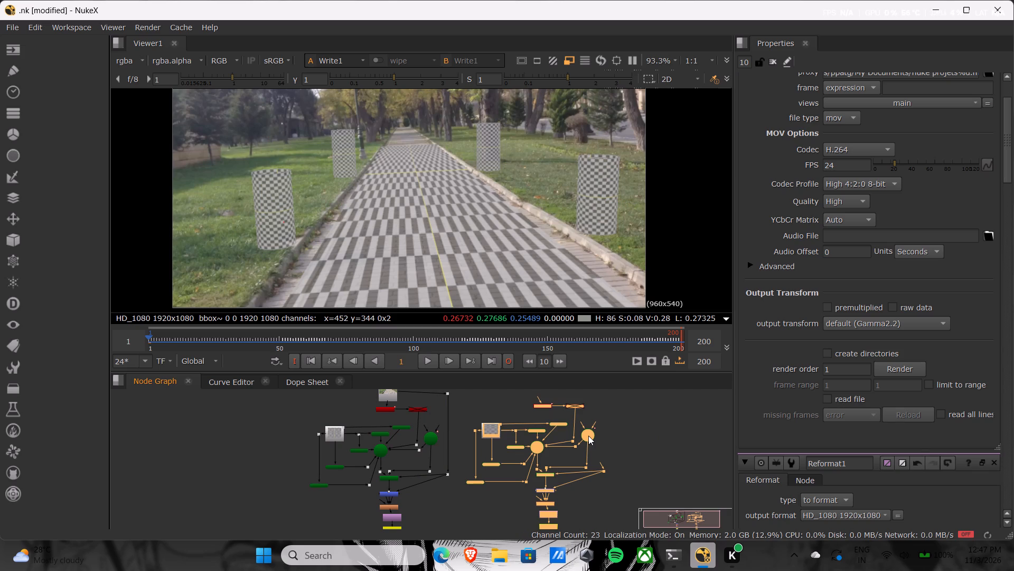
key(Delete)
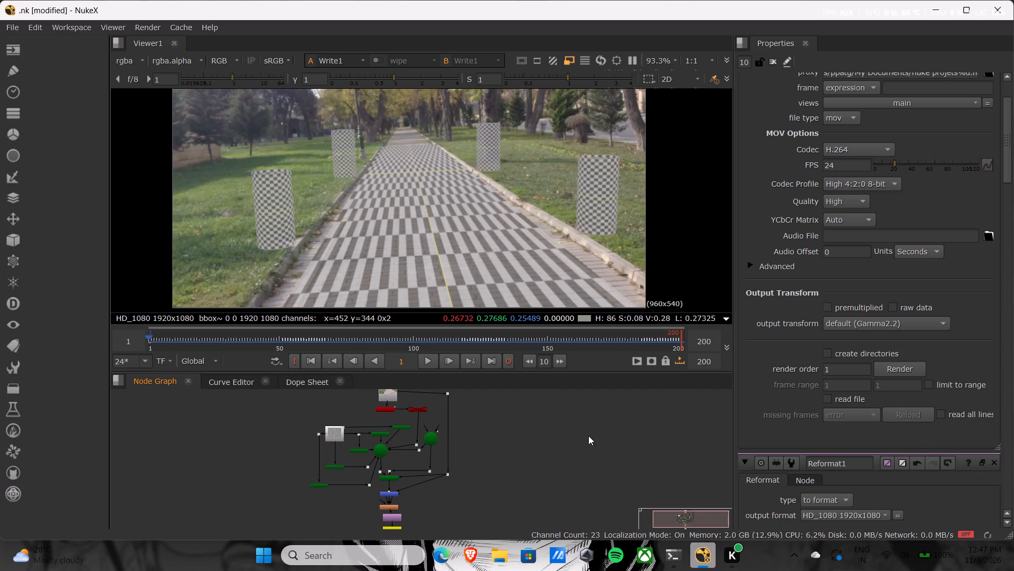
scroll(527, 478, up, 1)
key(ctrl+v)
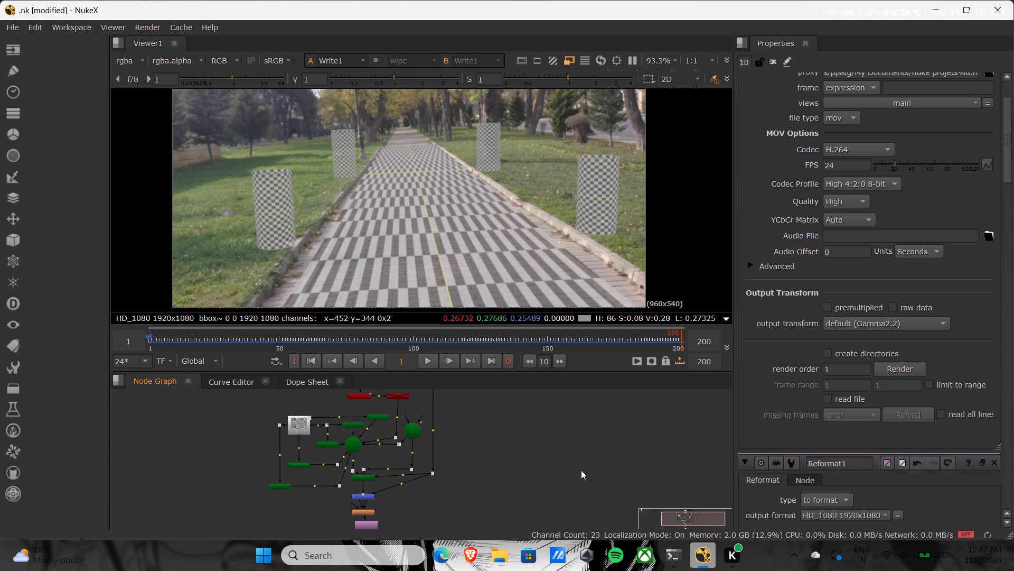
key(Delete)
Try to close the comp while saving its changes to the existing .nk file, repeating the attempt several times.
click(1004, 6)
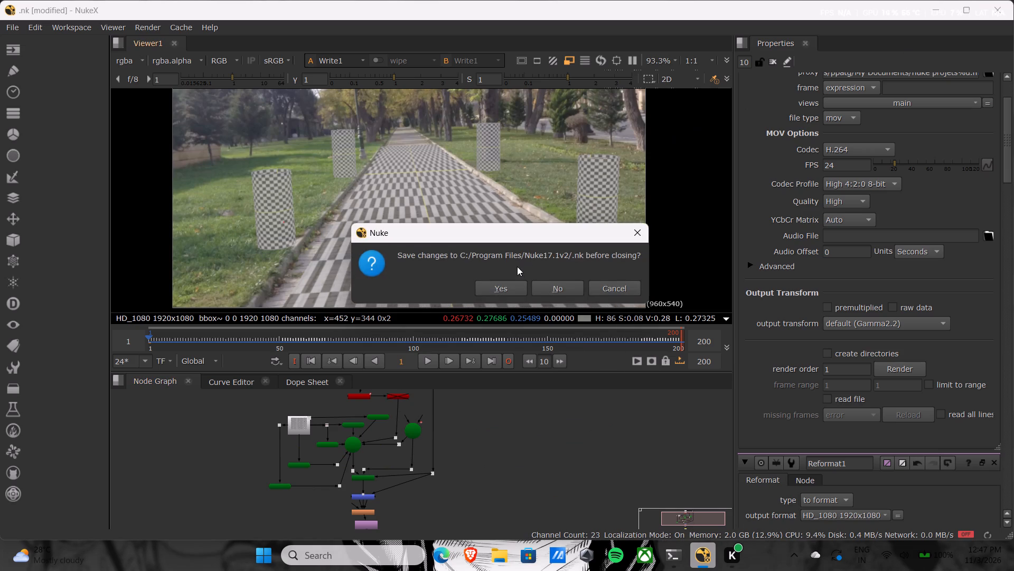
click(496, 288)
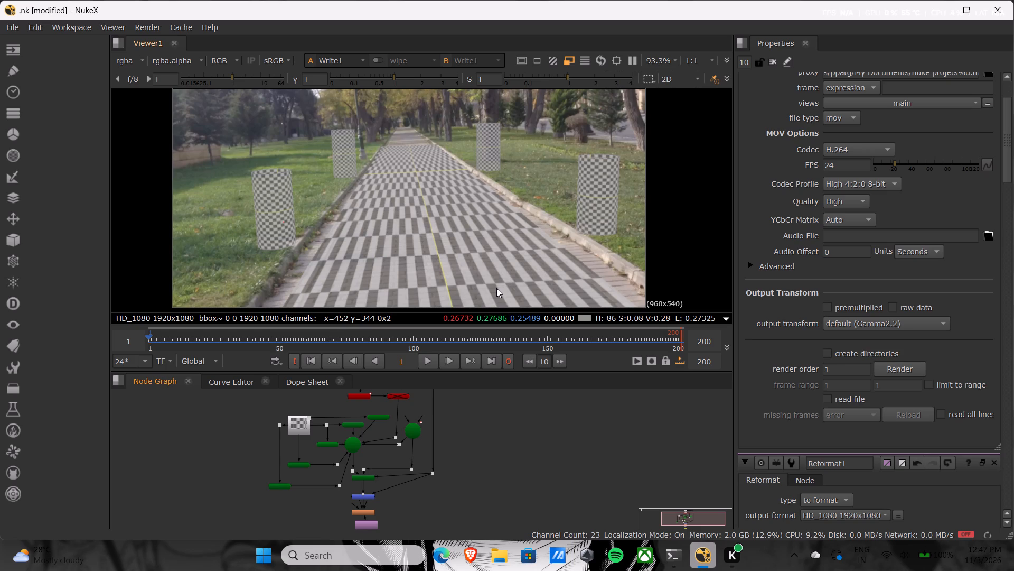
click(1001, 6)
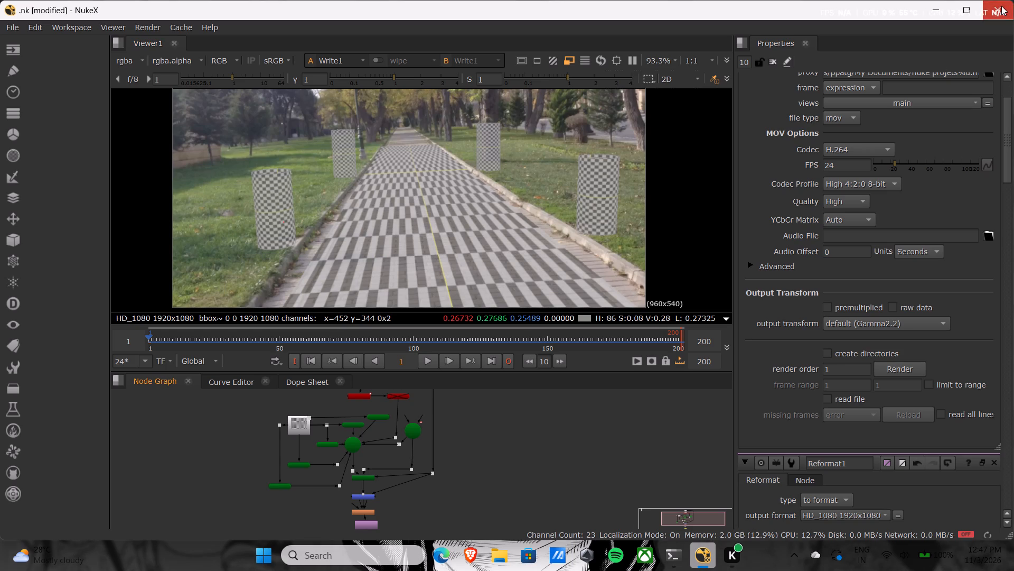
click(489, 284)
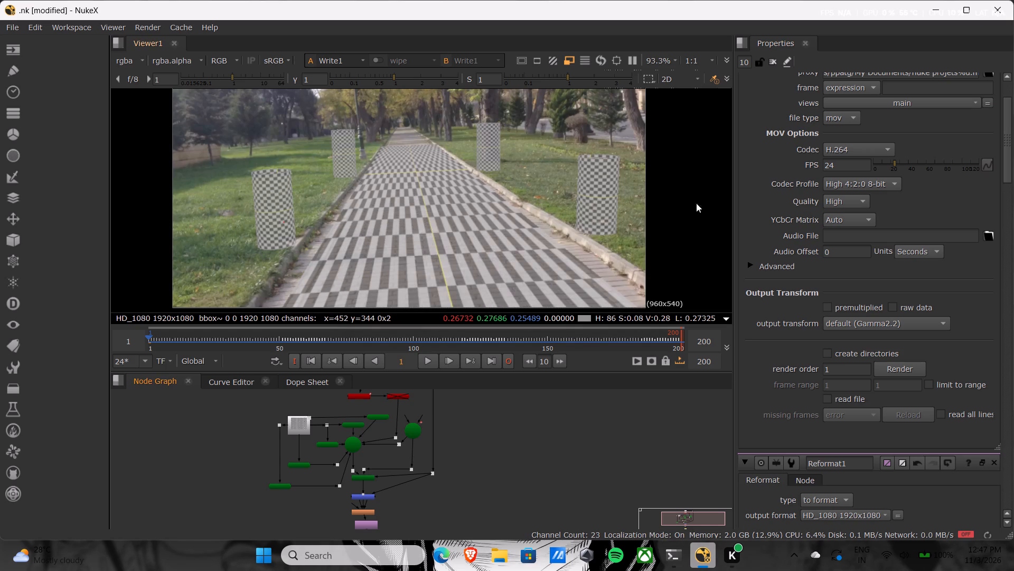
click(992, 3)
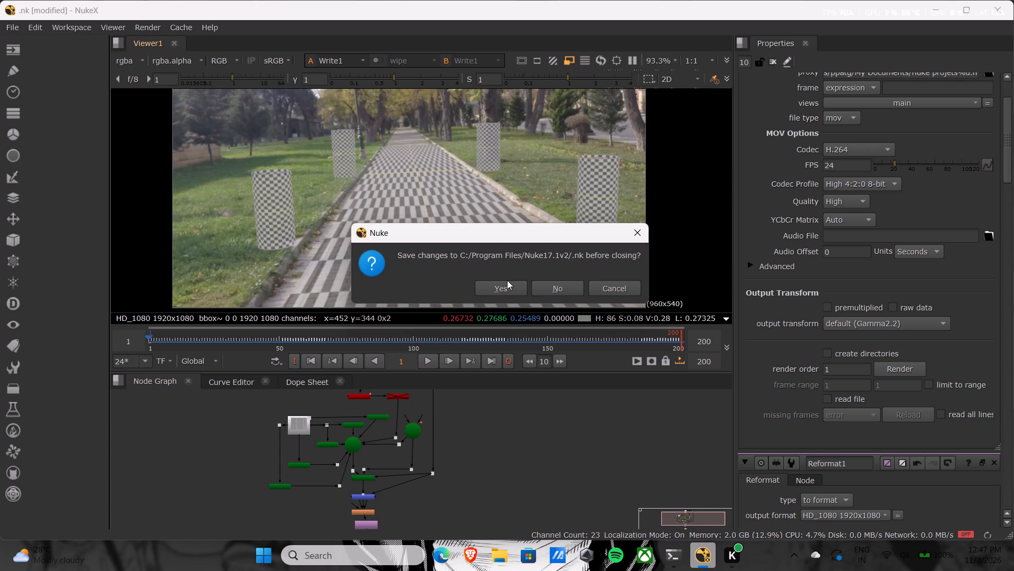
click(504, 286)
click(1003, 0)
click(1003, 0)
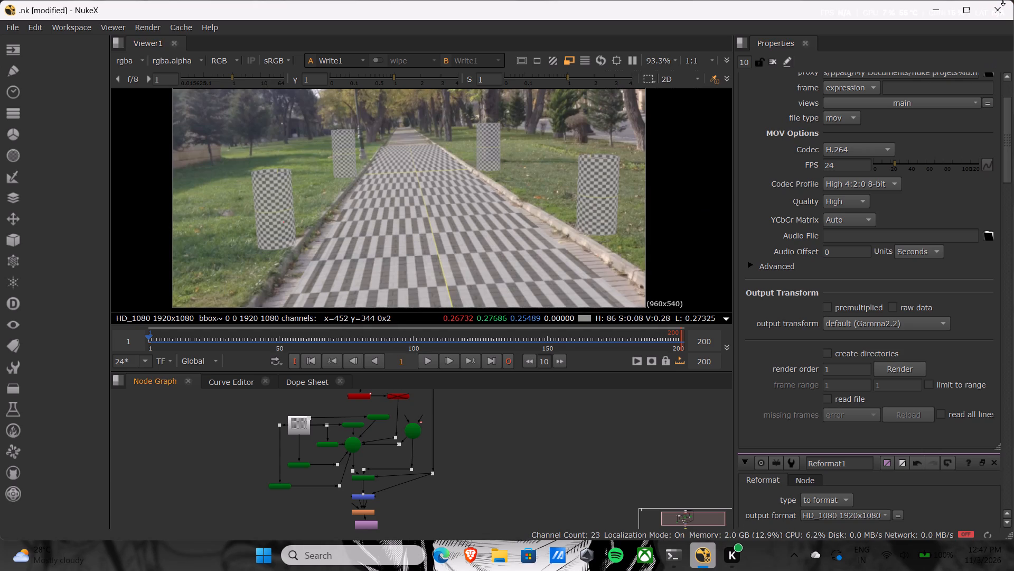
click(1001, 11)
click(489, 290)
Close the comp without saving its changes.
click(1006, 7)
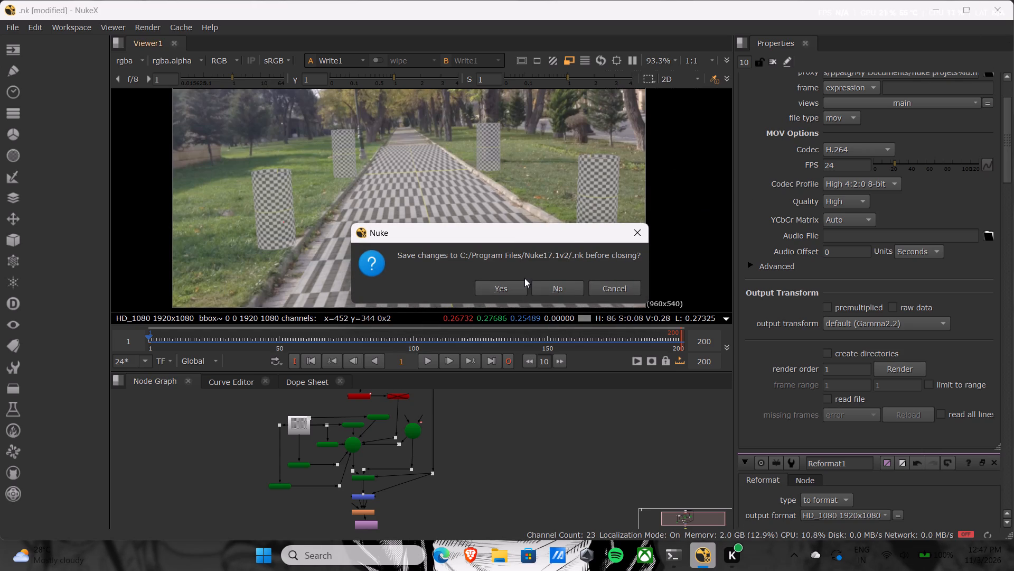
click(555, 287)
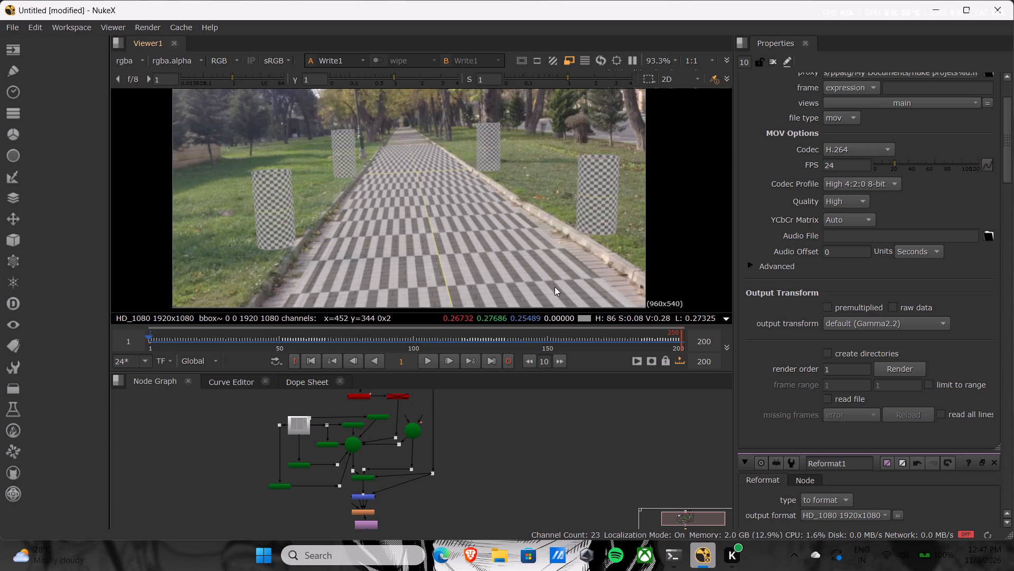